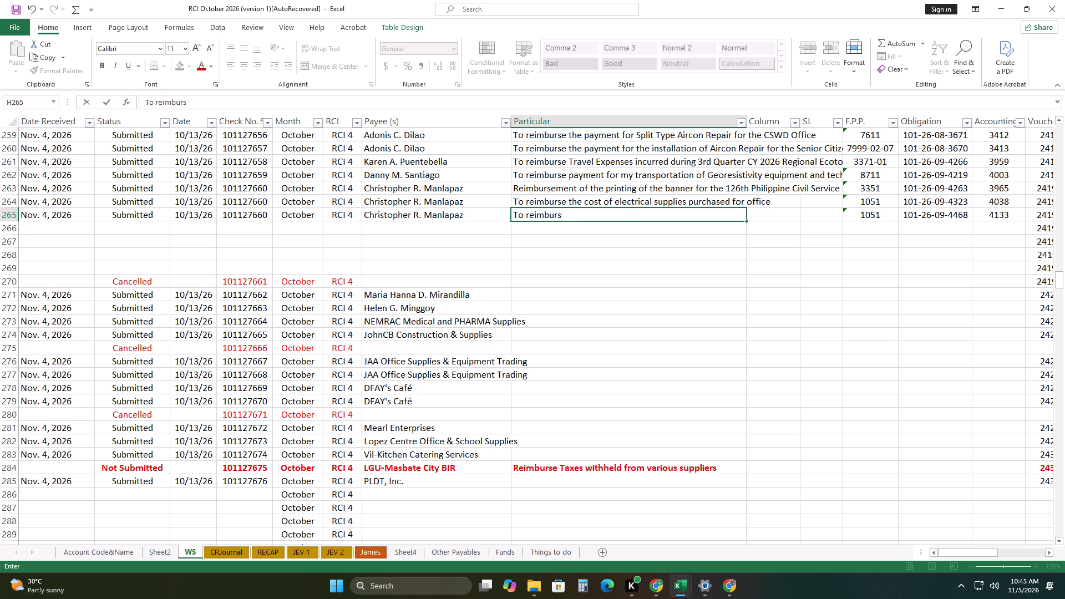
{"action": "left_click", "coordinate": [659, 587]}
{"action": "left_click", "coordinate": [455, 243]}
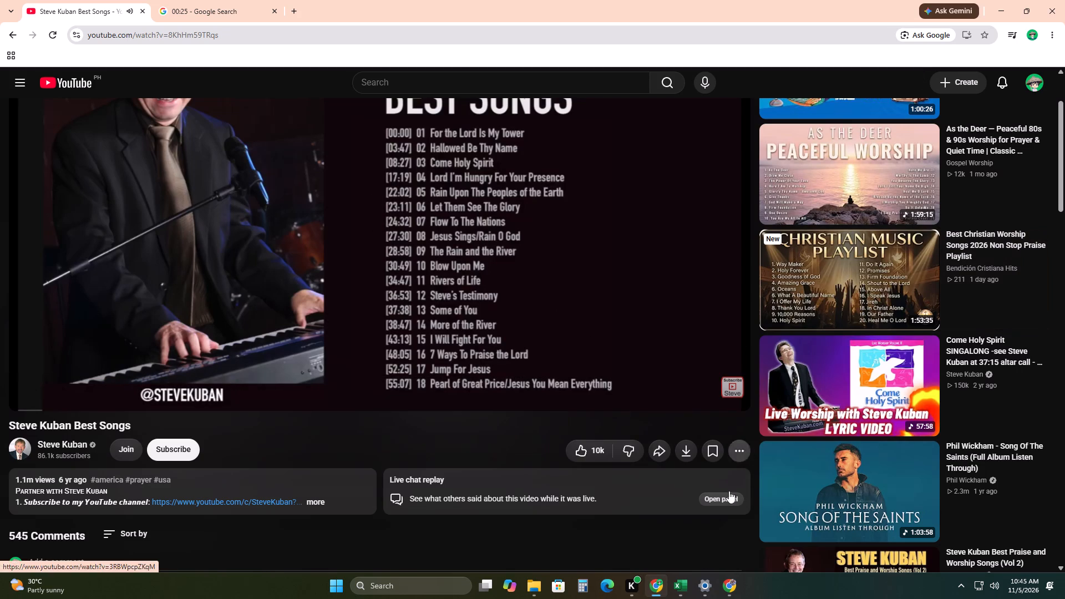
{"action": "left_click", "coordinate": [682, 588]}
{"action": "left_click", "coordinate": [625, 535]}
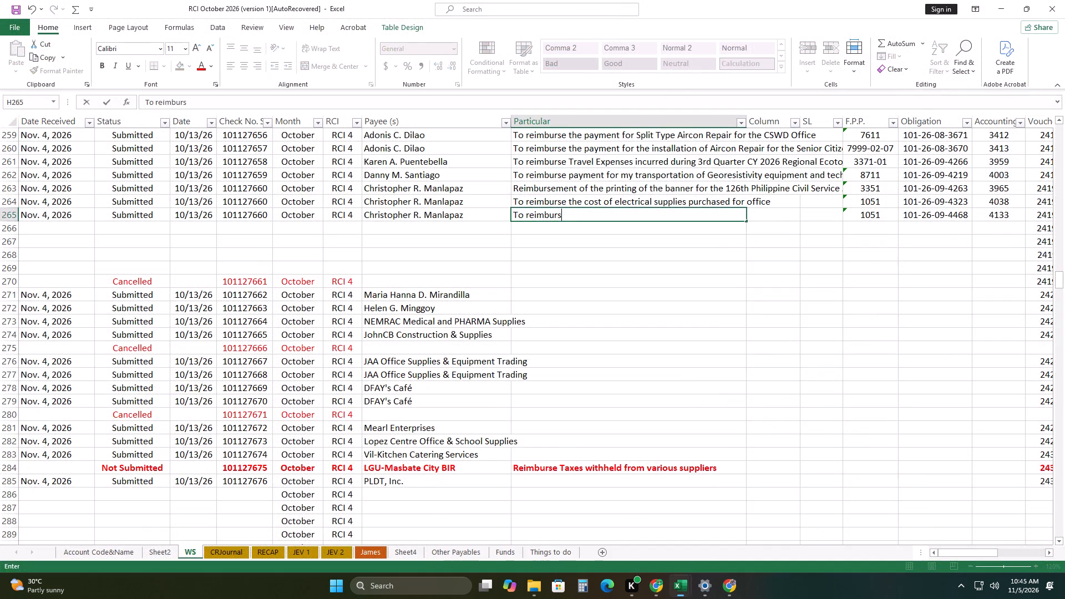
Complete H265 as "To reimburse the registration fee for CRVS Form 101 & 201 training held at Bam's Restobar, City of Masbate, Masbate on September 21-22, 2026".
{"action": "left_click", "coordinate": [597, 318]}
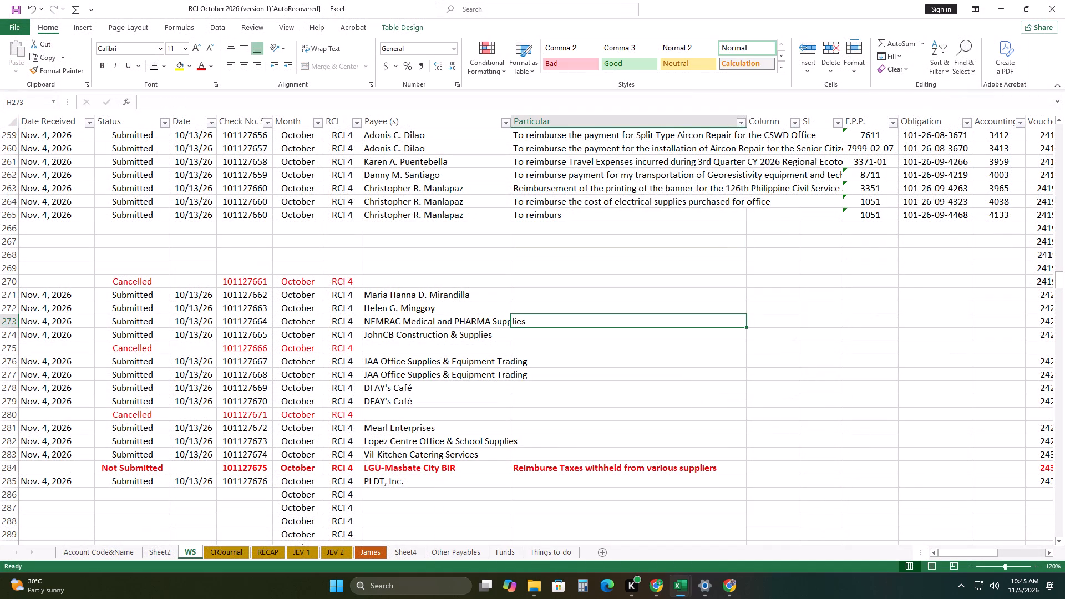
{"action": "scroll", "coordinate": [605, 220], "scroll_direction": "up", "scroll_amount": 1}
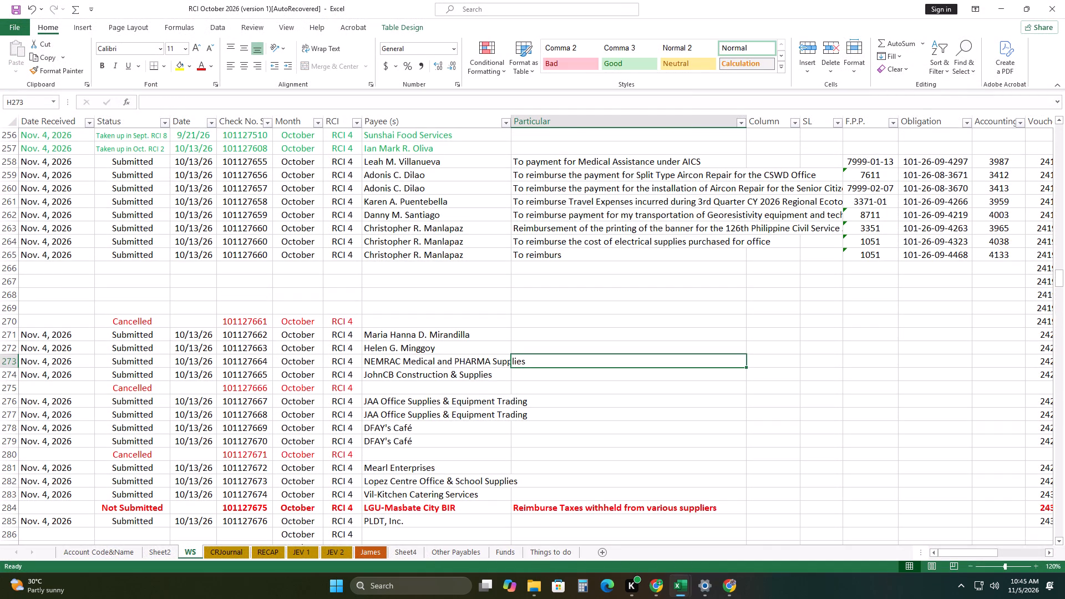
{"action": "double_click", "coordinate": [596, 256]}
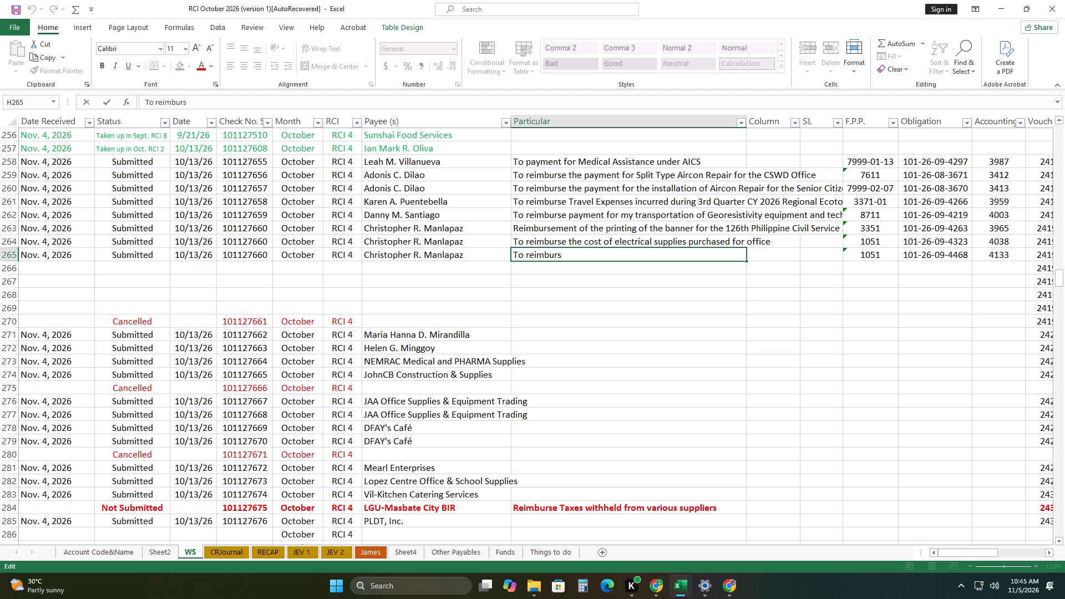
{"action": "key", "text": "e"}
{"action": "key", "text": "space"}
{"action": "key", "text": "a"}
{"action": "key", "text": "BackSpace"}
{"action": "key", "text": "BackSpace"}
{"action": "key", "text": "space"}
{"action": "type", "text": "the"}
{"action": "key", "text": "space"}
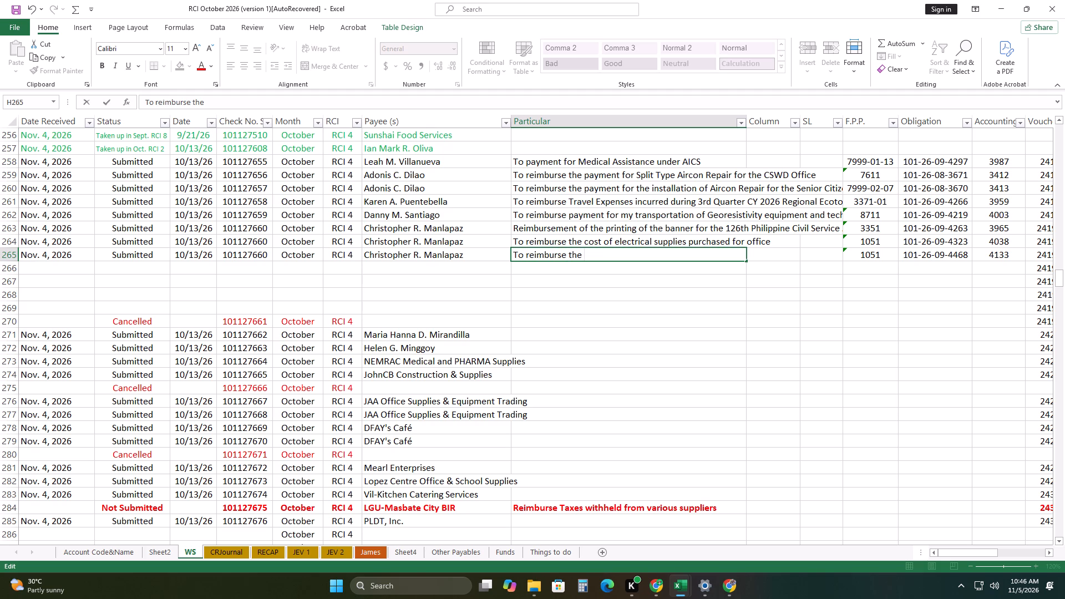
{"action": "type", "text": "reis"}
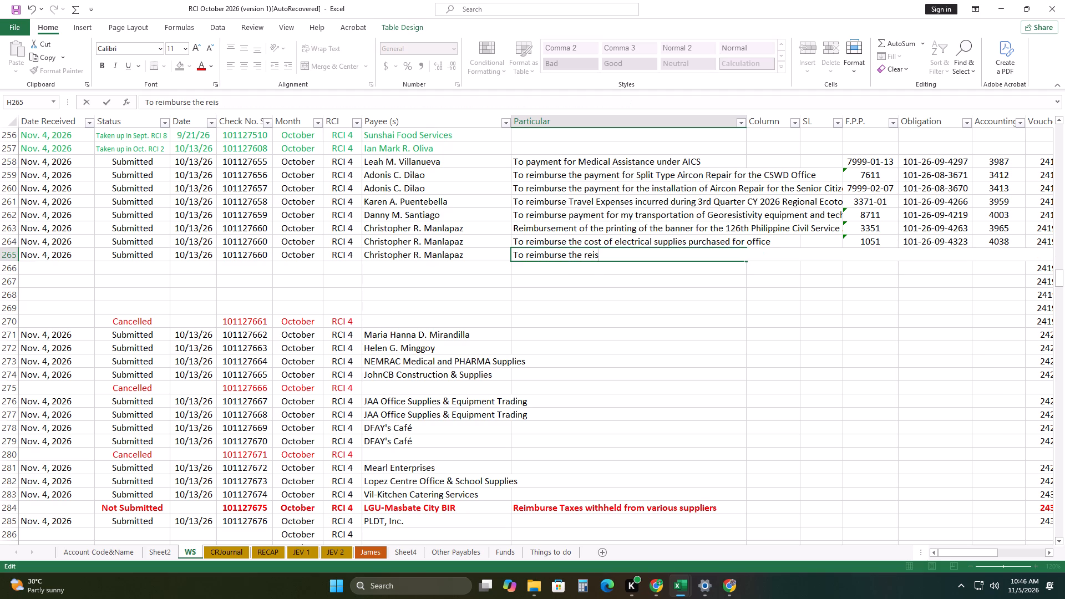
{"action": "key", "text": "BackSpace"}
{"action": "key", "text": "BackSpace"}
{"action": "type", "text": "gtist"}
{"action": "key", "text": "BackSpace"}
{"action": "key", "text": "BackSpace"}
{"action": "key", "text": "BackSpace"}
{"action": "key", "text": "BackSpace"}
{"action": "type", "text": "istration"}
{"action": "key", "text": "space"}
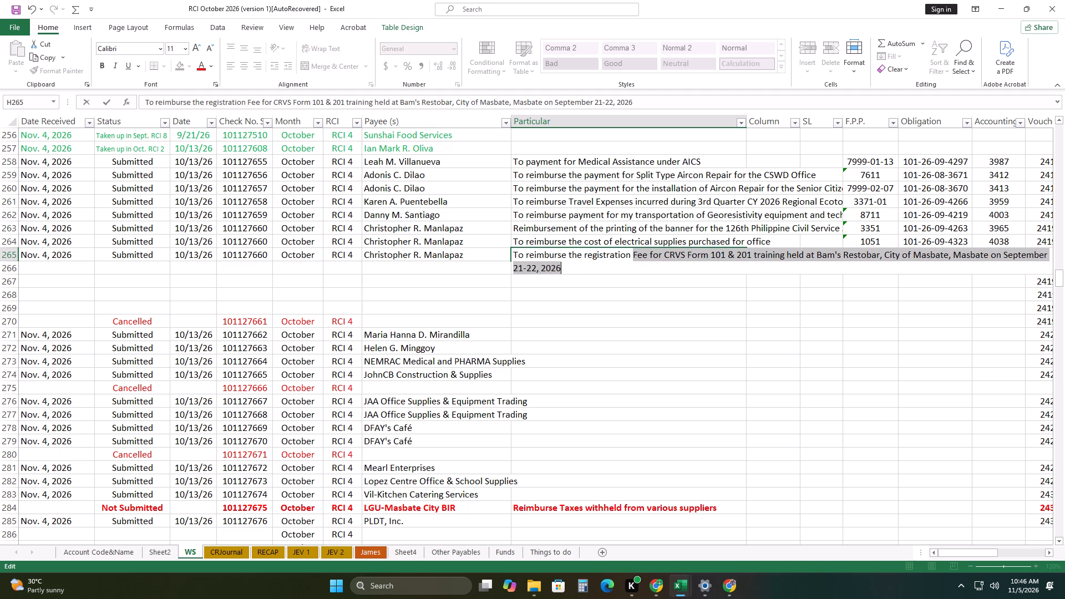
{"action": "type", "text": "fee"}
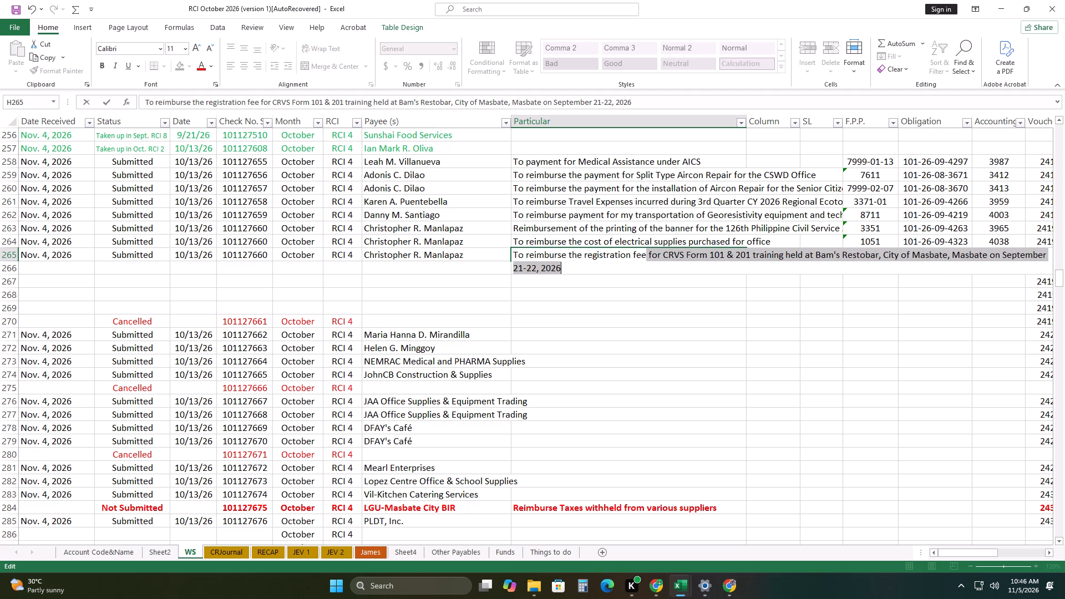
{"action": "key", "text": "Right"}
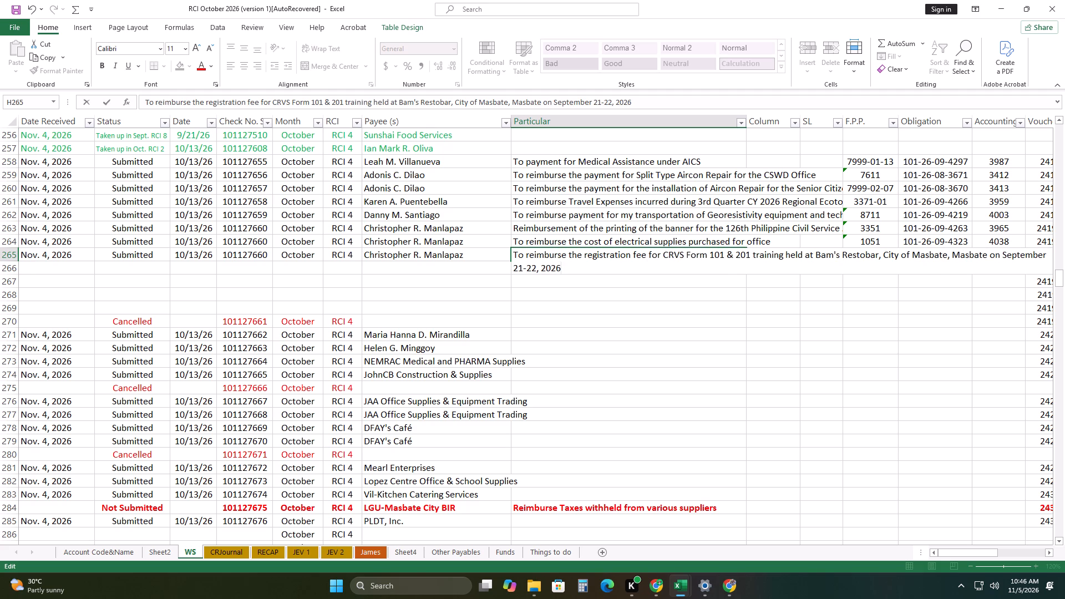
{"action": "double_click", "coordinate": [626, 253]}
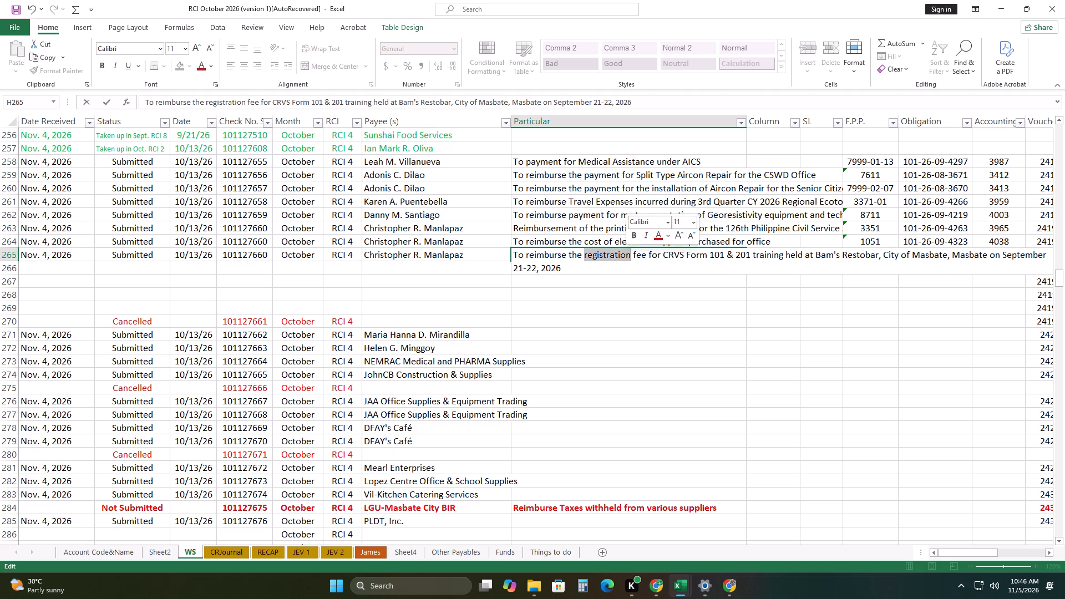
{"action": "left_click", "coordinate": [692, 250]}
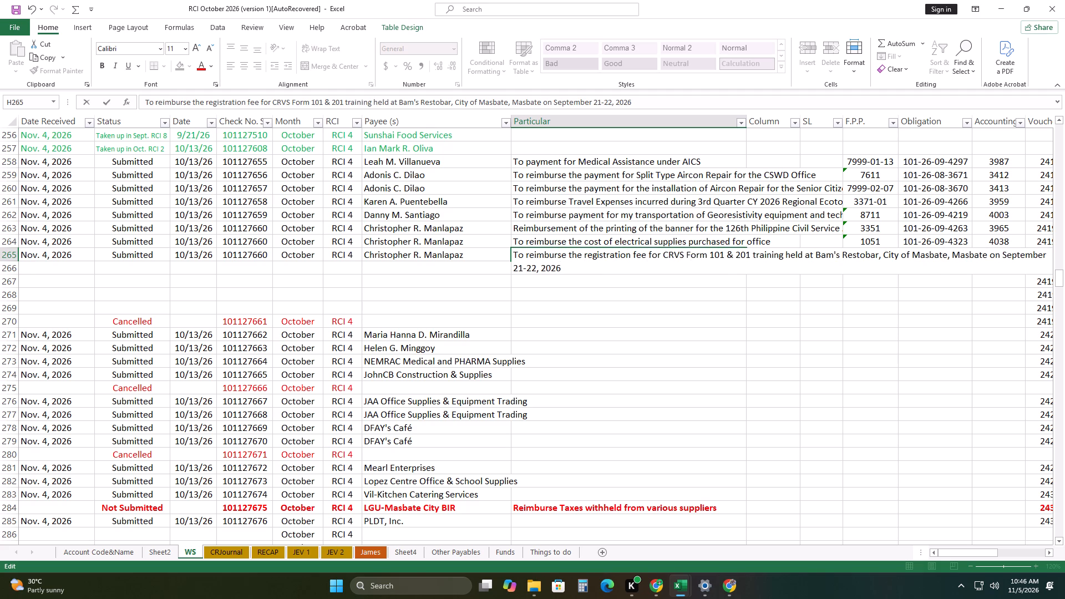
{"action": "left_click", "coordinate": [755, 256]}
{"action": "left_click", "coordinate": [586, 291]}
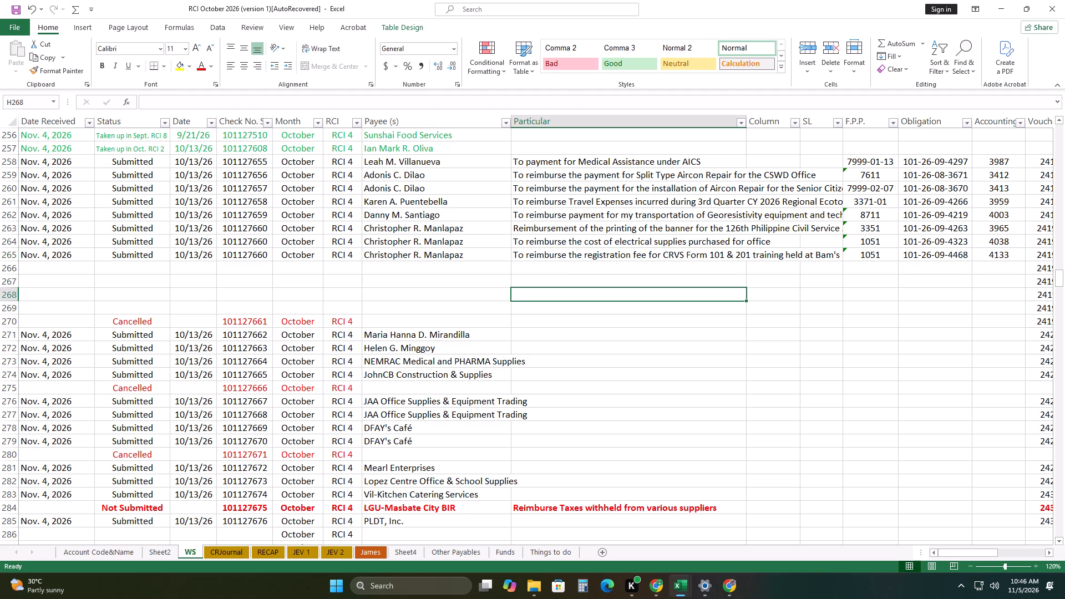
Copy the Training Expenses debit account name and code from row 233 and paste them as values into row 265.
{"action": "left_click_drag", "start_coordinate": [978, 555], "coordinate": [1003, 547]}
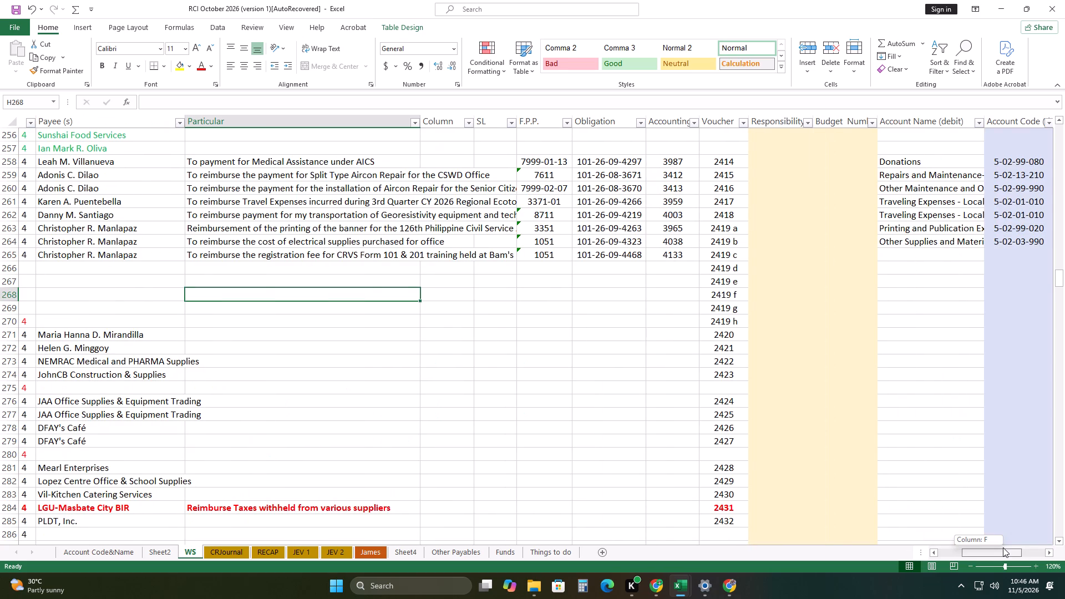
{"action": "left_click_drag", "start_coordinate": [1003, 547], "coordinate": [1016, 537]}
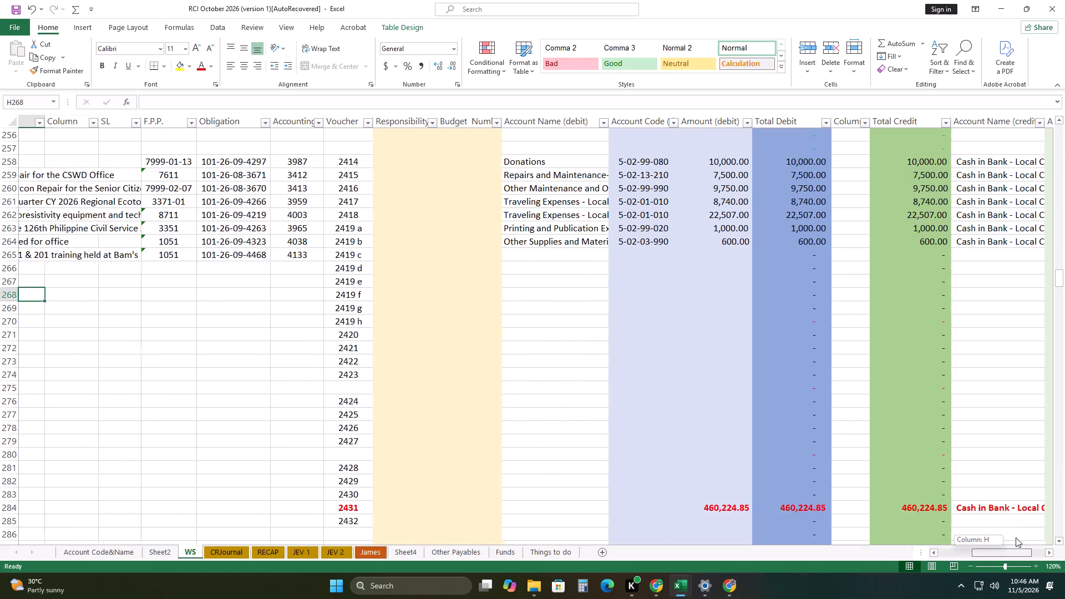
{"action": "left_click_drag", "start_coordinate": [1016, 537], "coordinate": [1039, 526]}
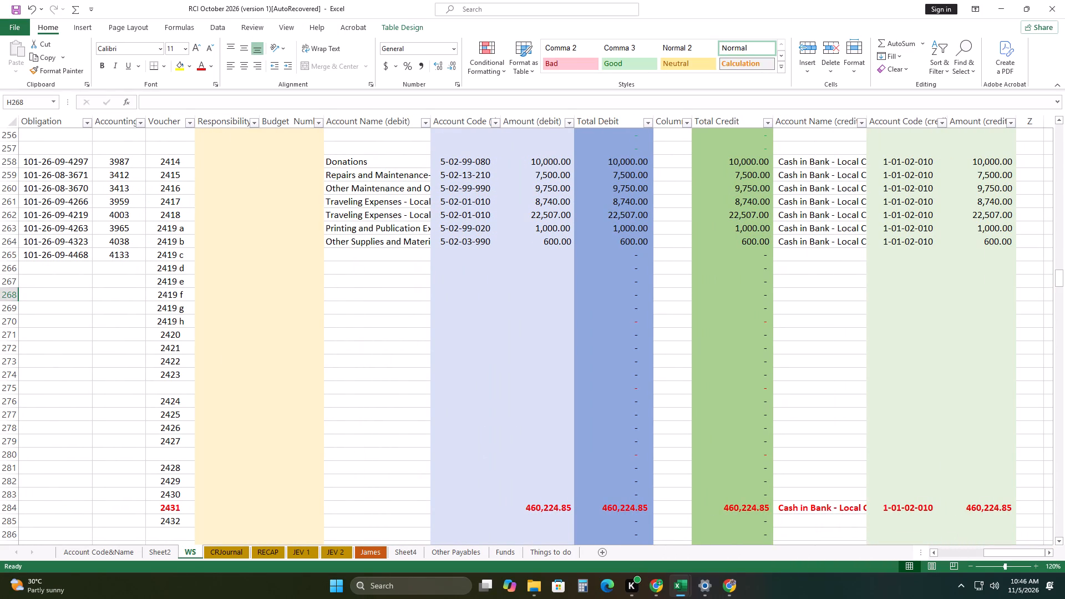
{"action": "scroll", "coordinate": [461, 335], "scroll_direction": "up", "scroll_amount": 8}
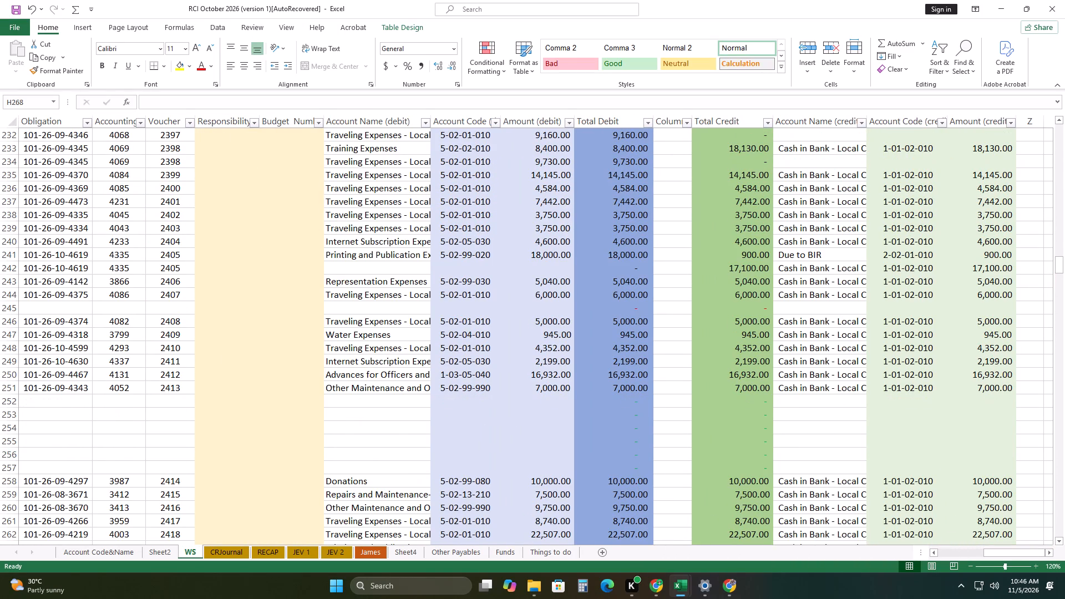
{"action": "left_click_drag", "start_coordinate": [395, 150], "coordinate": [437, 148]}
{"action": "right_click", "coordinate": [437, 148]}
{"action": "left_click", "coordinate": [470, 175]}
{"action": "scroll", "coordinate": [463, 225], "scroll_direction": "down", "scroll_amount": 9}
{"action": "left_click", "coordinate": [348, 216]}
{"action": "right_click", "coordinate": [348, 216]}
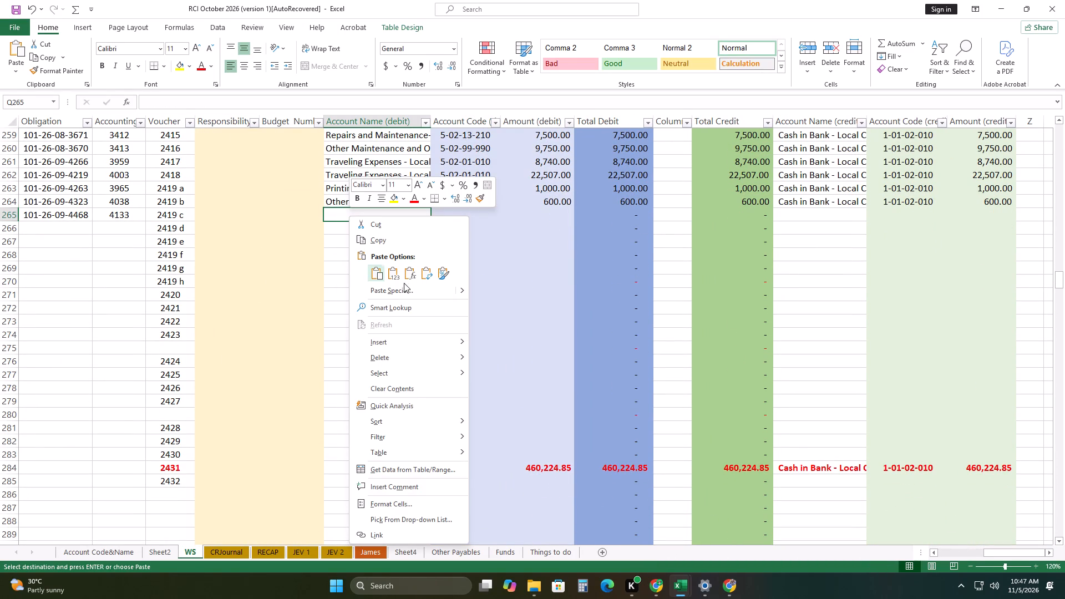
{"action": "left_click", "coordinate": [397, 276]}
{"action": "left_click", "coordinate": [372, 284]}
Enter 3000 as the debit amount in row 265.
{"action": "left_click", "coordinate": [544, 212]}
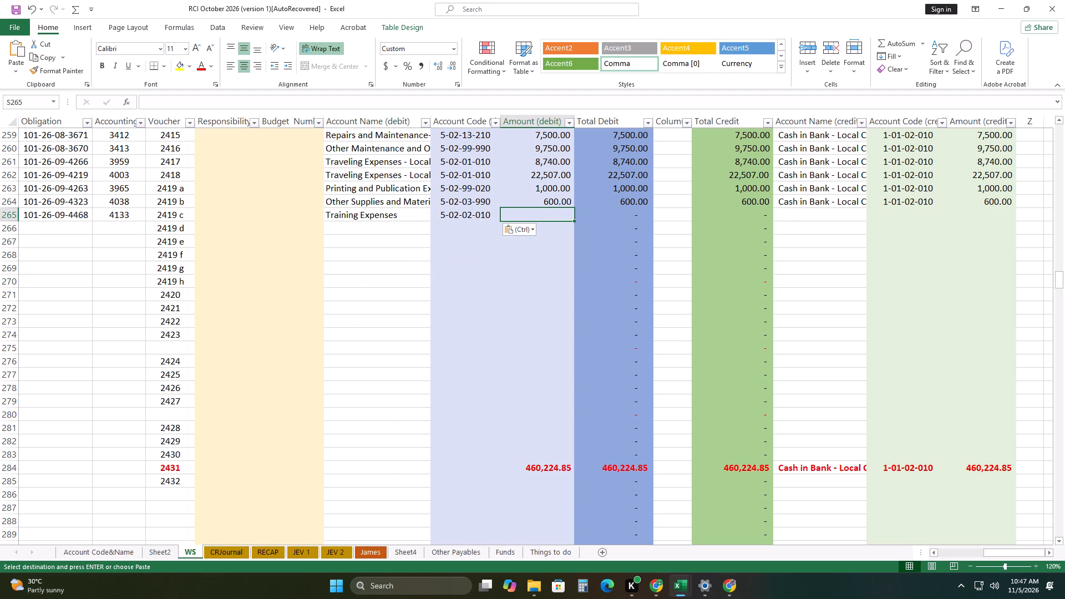
{"action": "key", "text": "3"}
{"action": "type", "text": "000"}
{"action": "left_click_drag", "start_coordinate": [772, 276], "coordinate": [779, 279]}
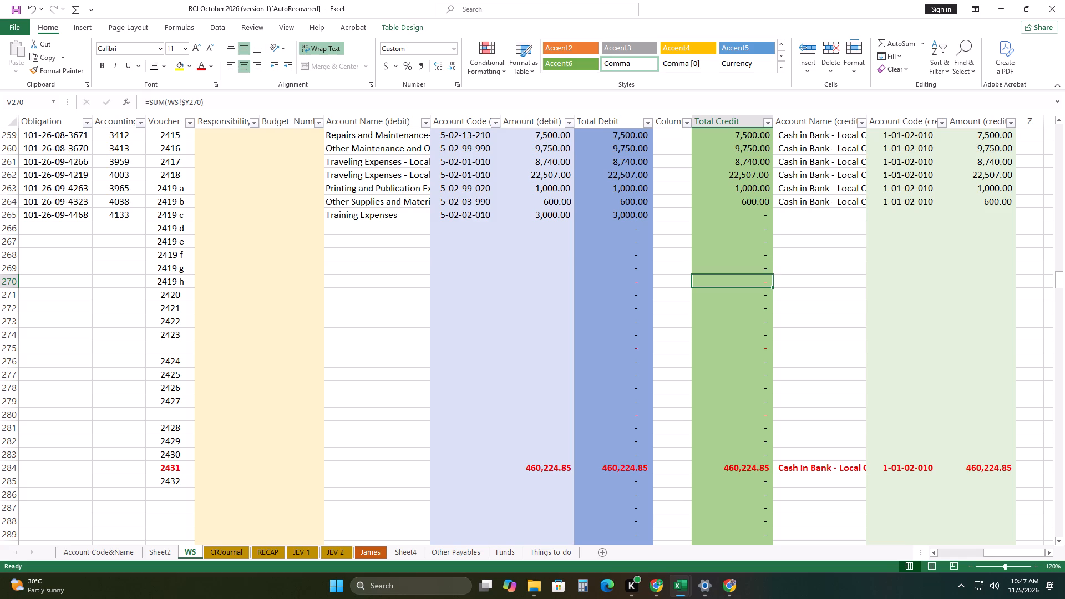
Copy the Cash in Bank credit account name and code from row 264 and paste them as values into row 265.
{"action": "left_click_drag", "start_coordinate": [851, 199], "coordinate": [911, 200]}
{"action": "right_click", "coordinate": [911, 200]}
{"action": "left_click", "coordinate": [950, 226]}
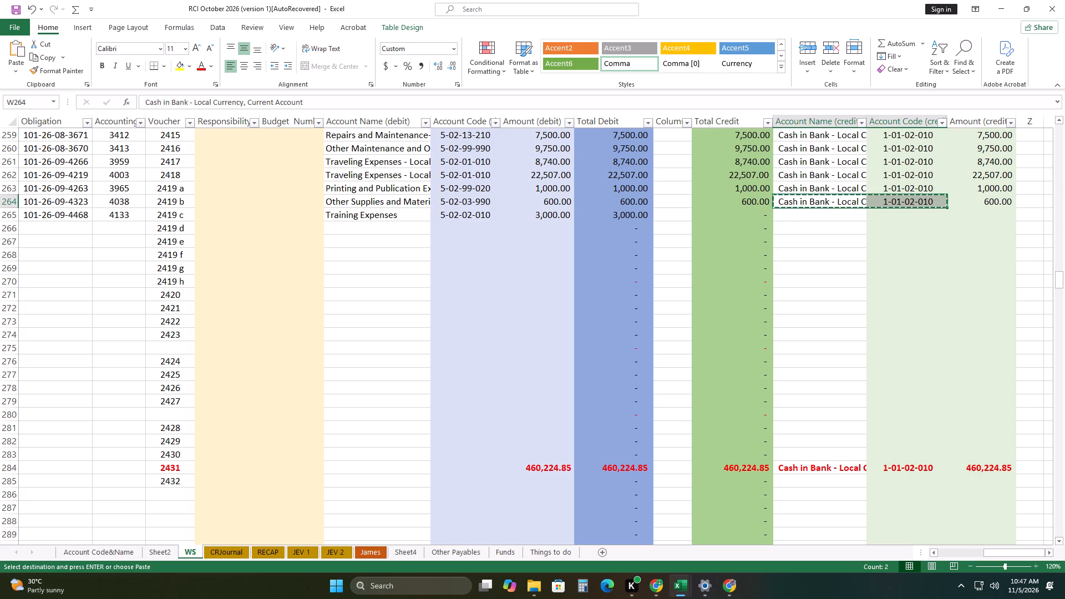
{"action": "right_click", "coordinate": [803, 216]}
{"action": "left_click", "coordinate": [847, 266]}
{"action": "left_click", "coordinate": [787, 276]}
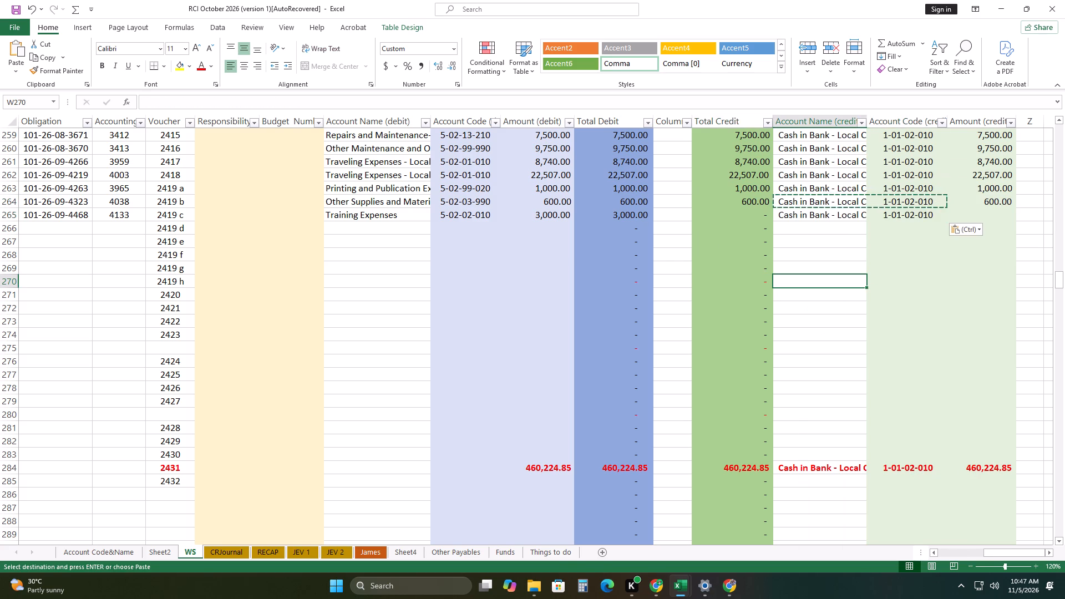
Copy row 265's debit amount and paste it as a value into that row's credit amount.
{"action": "right_click", "coordinate": [541, 215]}
{"action": "left_click", "coordinate": [605, 244]}
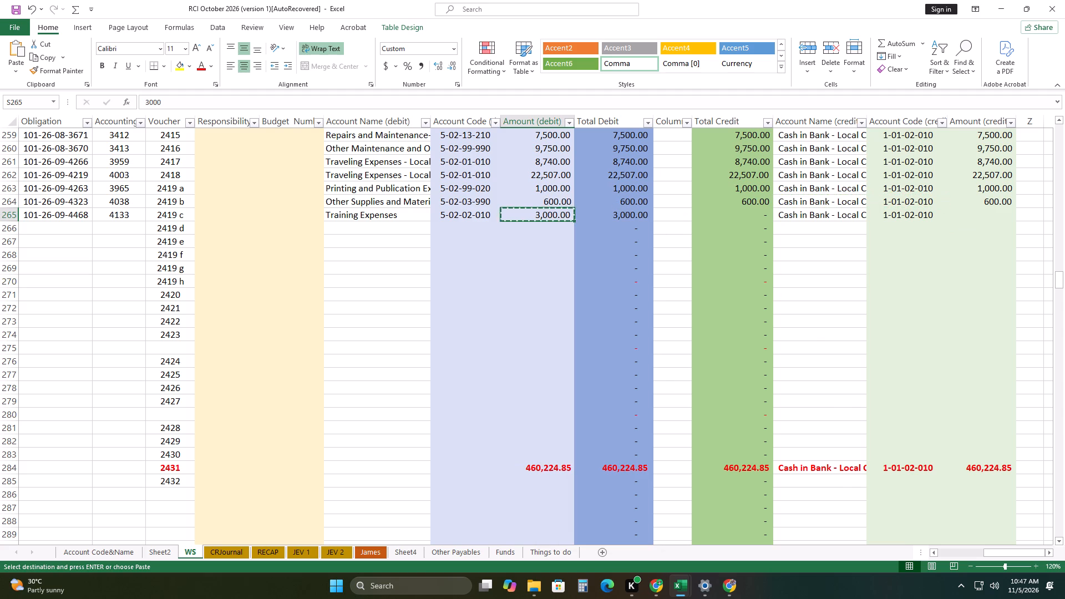
{"action": "right_click", "coordinate": [979, 216]}
{"action": "left_click", "coordinate": [905, 275]}
{"action": "left_click_drag", "start_coordinate": [832, 308], "coordinate": [839, 310]}
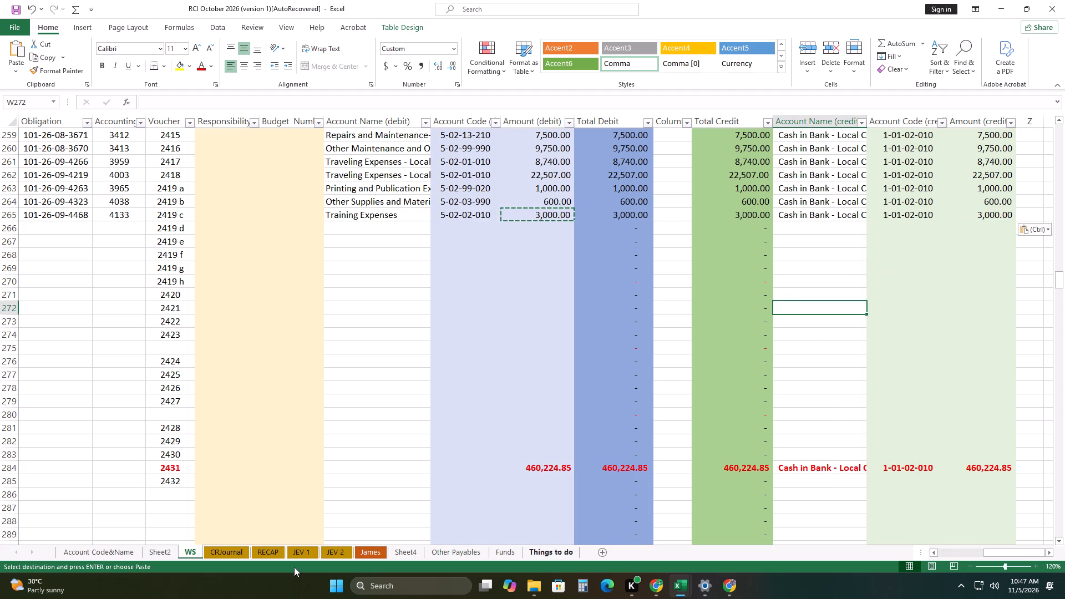
Mark the amount in J22 on Sheet2 with a red font.
{"action": "left_click", "coordinate": [157, 551]}
{"action": "left_click", "coordinate": [104, 258]}
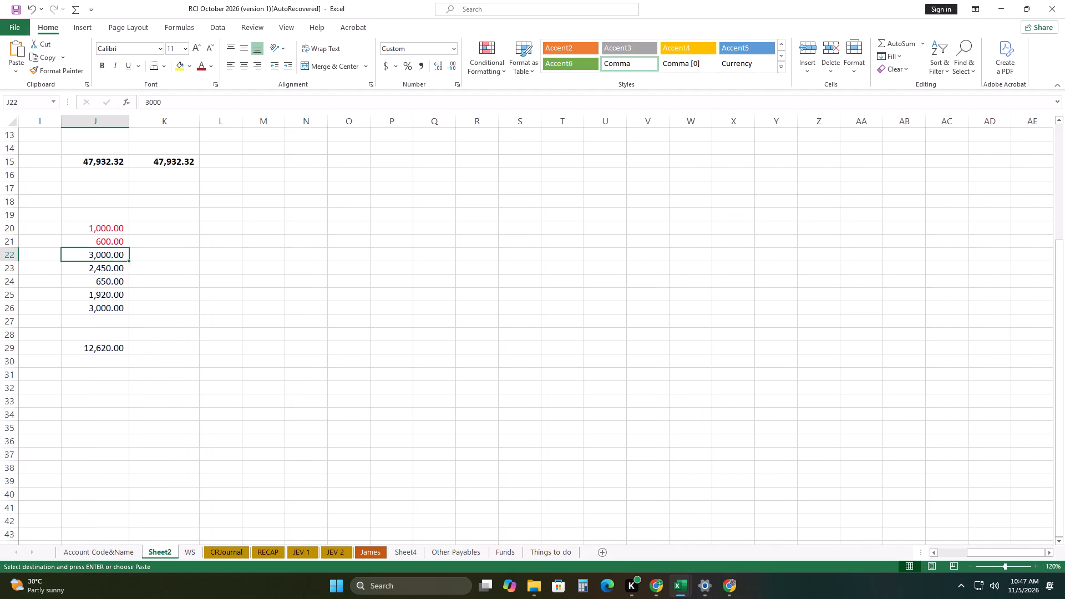
{"action": "right_click", "coordinate": [103, 258]}
{"action": "left_click", "coordinate": [168, 247]}
On the WS sheet, copy row 265's details from Date Received through Payee unchanged into row 266.
{"action": "left_click", "coordinate": [187, 550]}
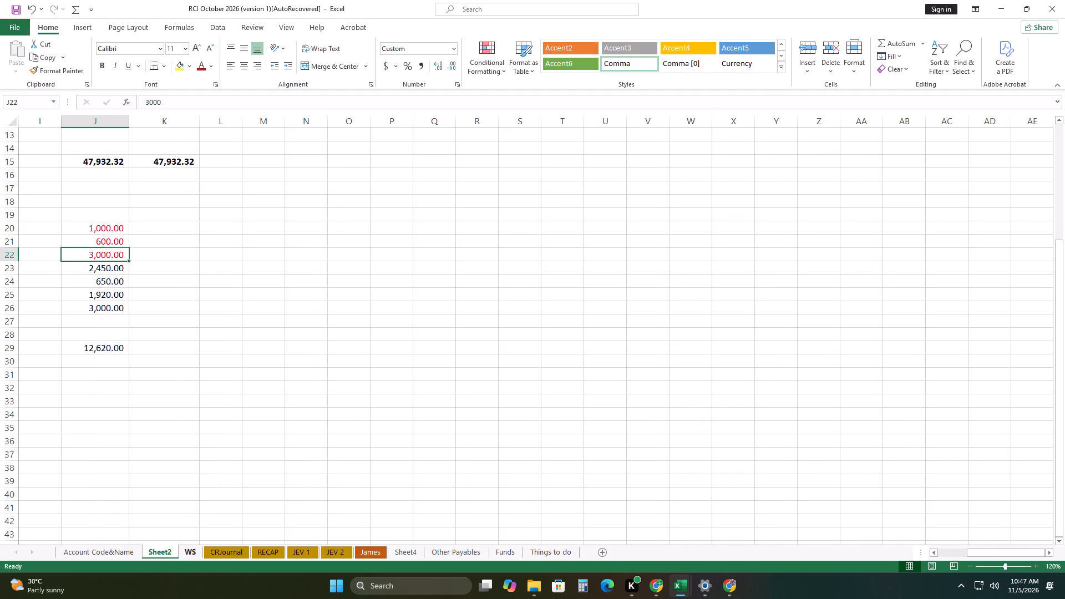
{"action": "left_click_drag", "start_coordinate": [304, 390], "coordinate": [314, 396]}
{"action": "left_click_drag", "start_coordinate": [1001, 551], "coordinate": [584, 526]}
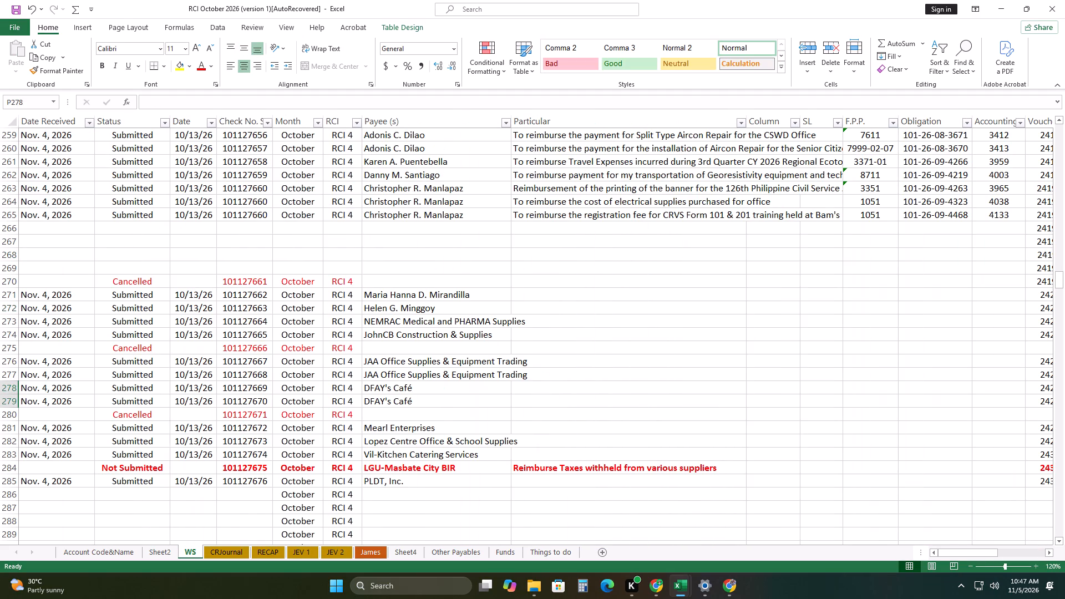
{"action": "left_click", "coordinate": [440, 276]}
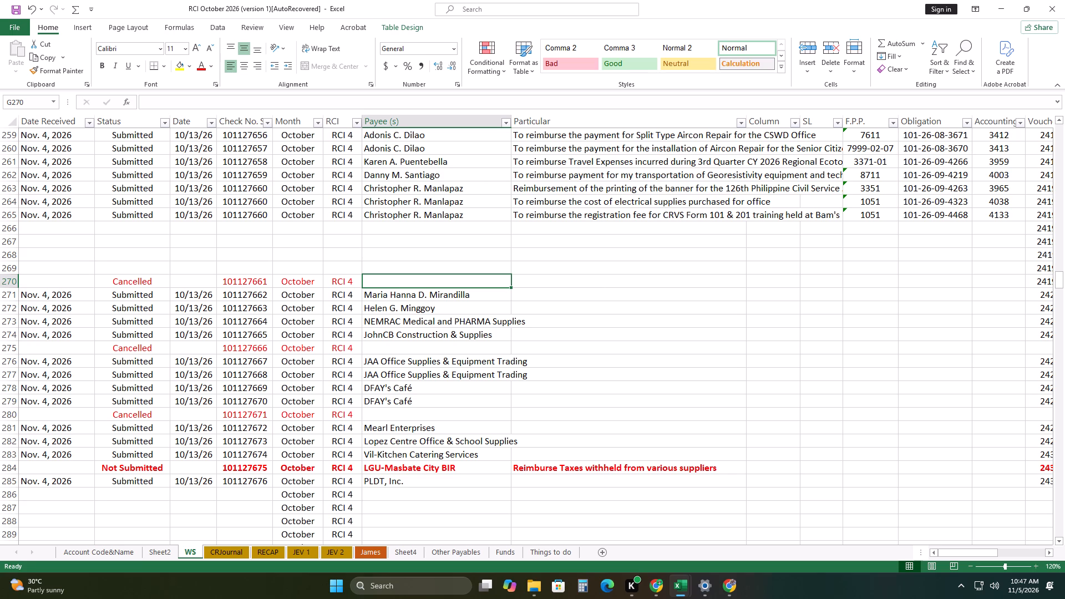
{"action": "left_click", "coordinate": [166, 561]}
{"action": "left_click", "coordinate": [166, 555]}
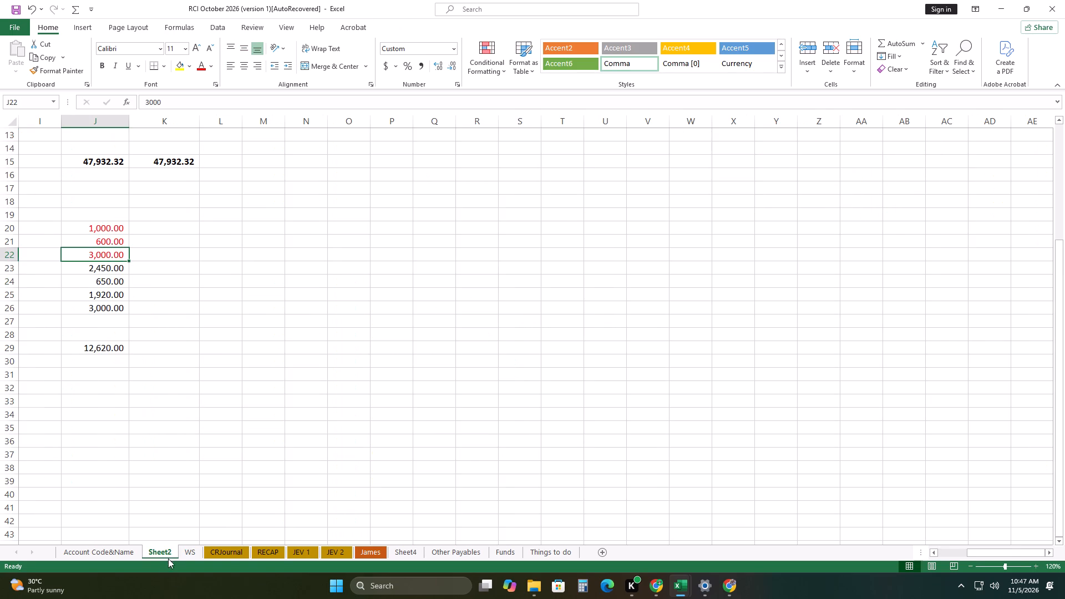
{"action": "left_click", "coordinate": [191, 553]}
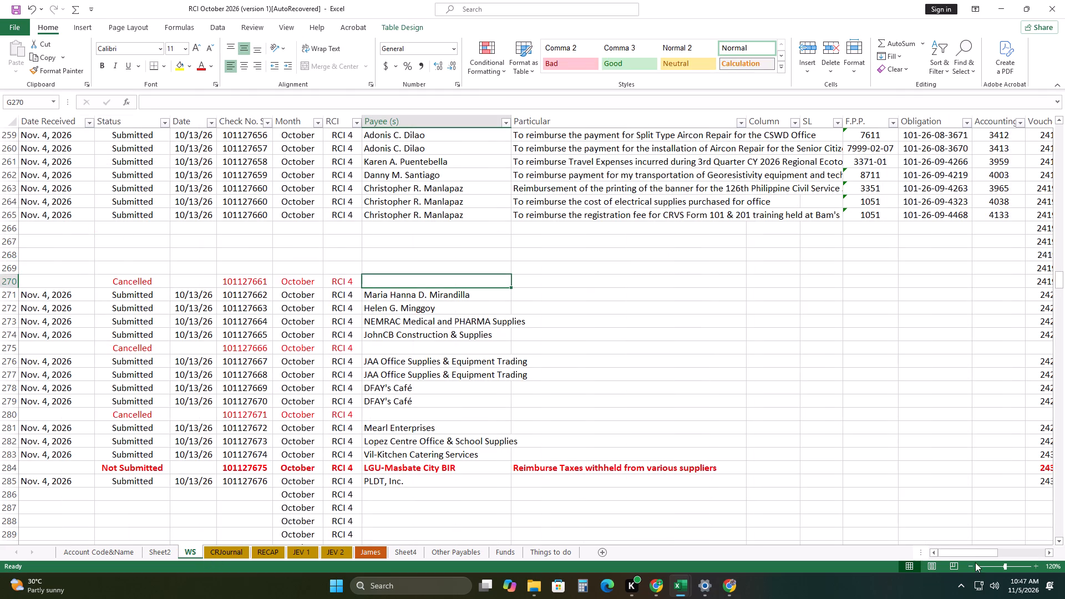
{"action": "left_click_drag", "start_coordinate": [76, 217], "coordinate": [560, 221]}
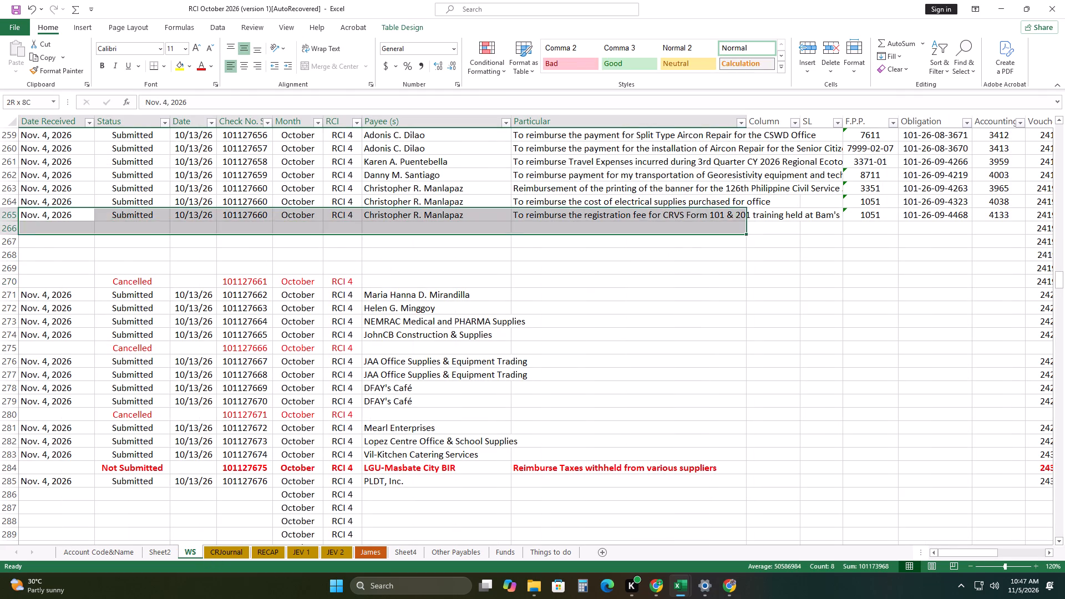
{"action": "left_click_drag", "start_coordinate": [560, 221], "coordinate": [463, 211]}
{"action": "left_click_drag", "start_coordinate": [510, 221], "coordinate": [509, 235]}
{"action": "left_click", "coordinate": [519, 240]}
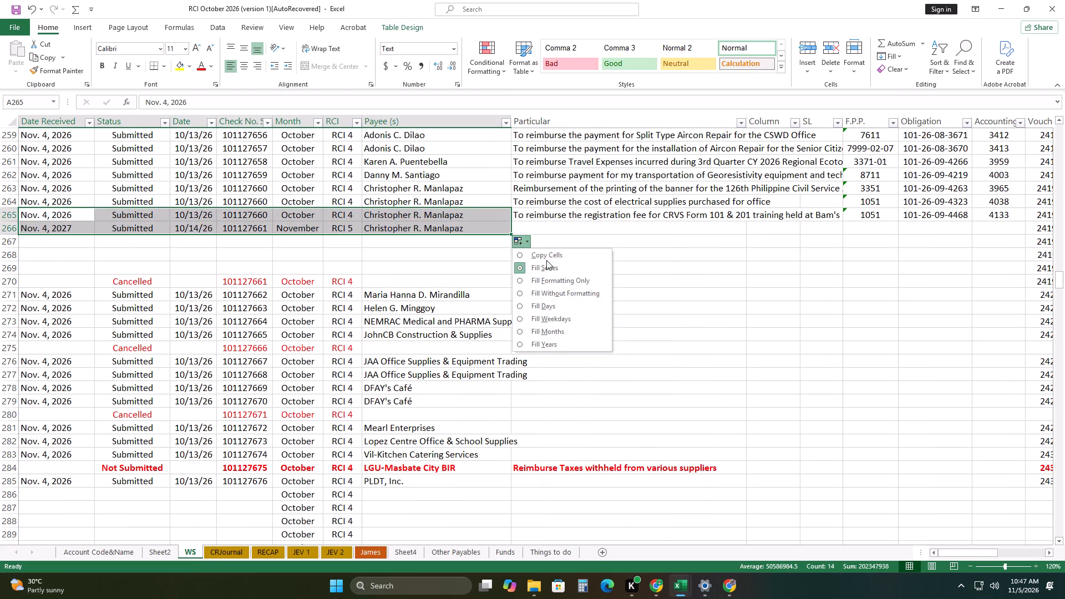
{"action": "left_click", "coordinate": [546, 260]}
Enter 4039 as the accounting number in row 266.
{"action": "left_click", "coordinate": [1005, 229]}
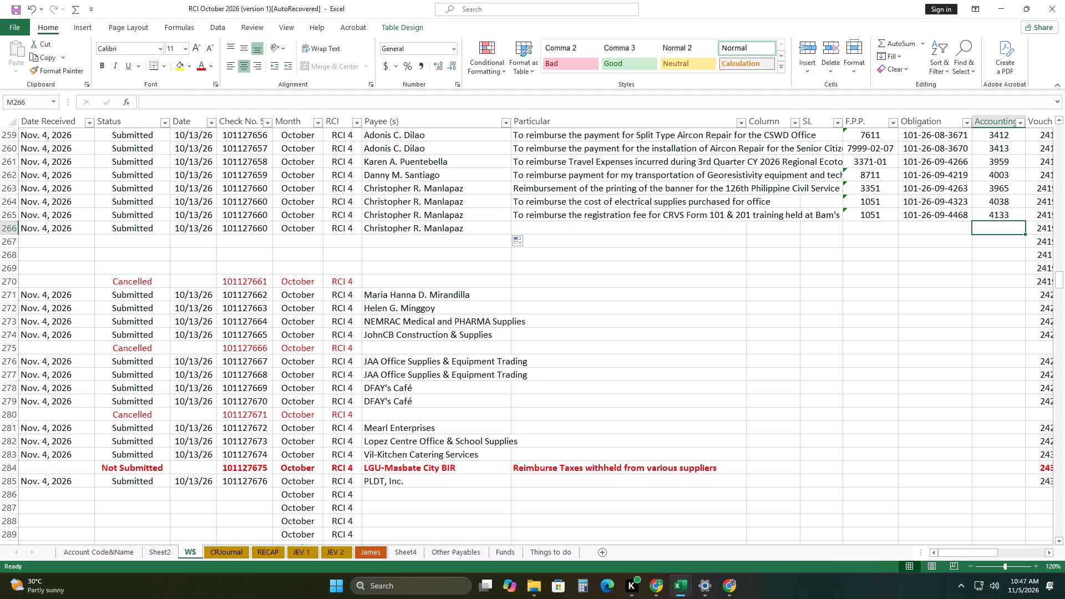
{"action": "type", "text": "4039"}
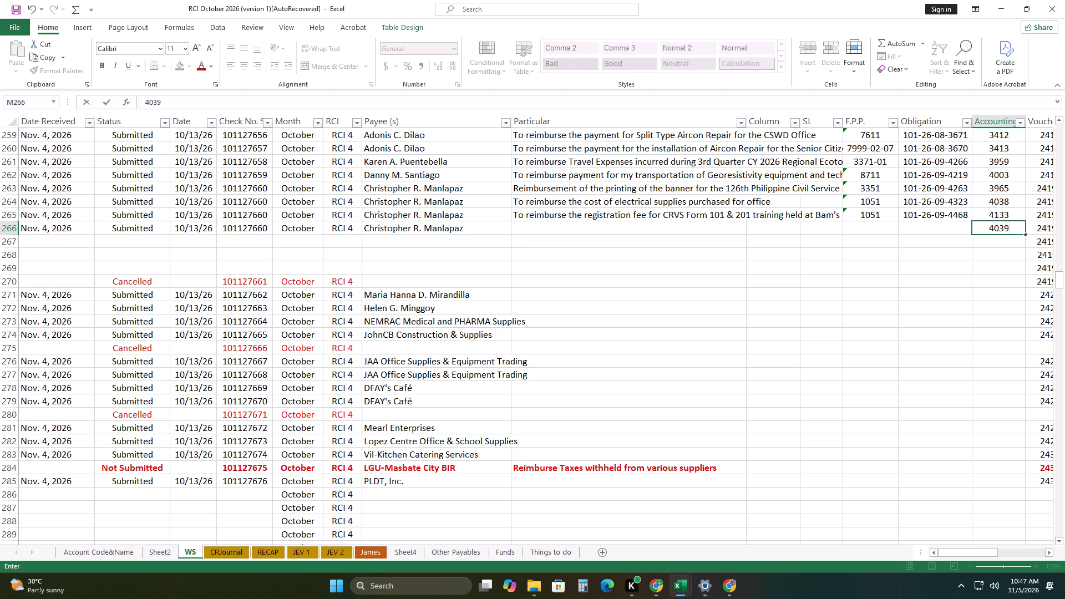
Copy row 265's F.P.P. and obligation number into row 266 without incrementing them.
{"action": "left_click_drag", "start_coordinate": [878, 216], "coordinate": [915, 216]}
{"action": "left_click_drag", "start_coordinate": [971, 221], "coordinate": [973, 231]}
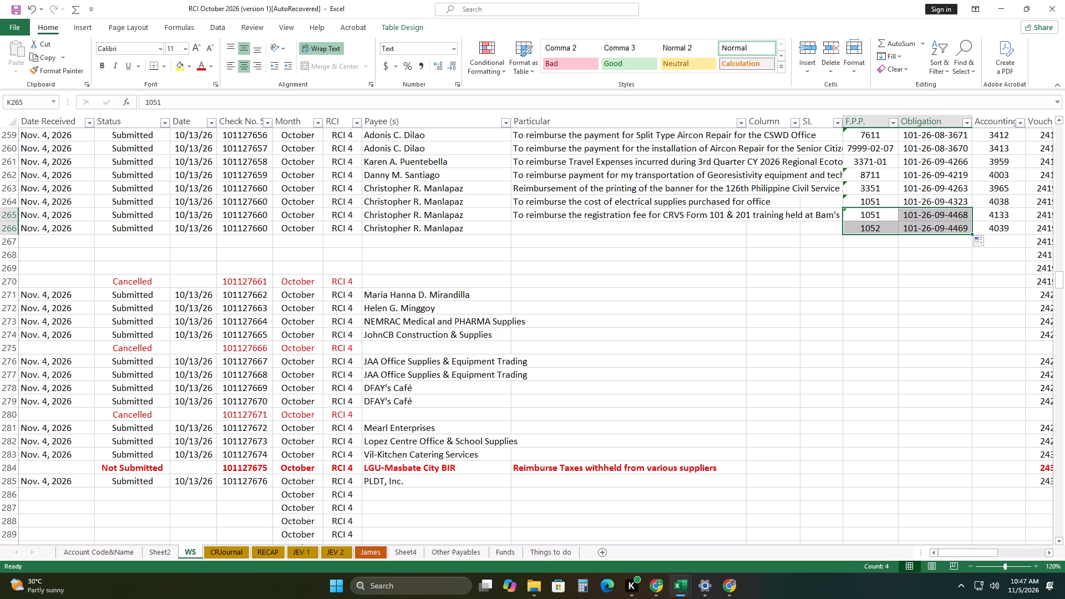
{"action": "left_click", "coordinate": [981, 242]}
{"action": "left_click", "coordinate": [993, 256]}
{"action": "left_click", "coordinate": [947, 277]}
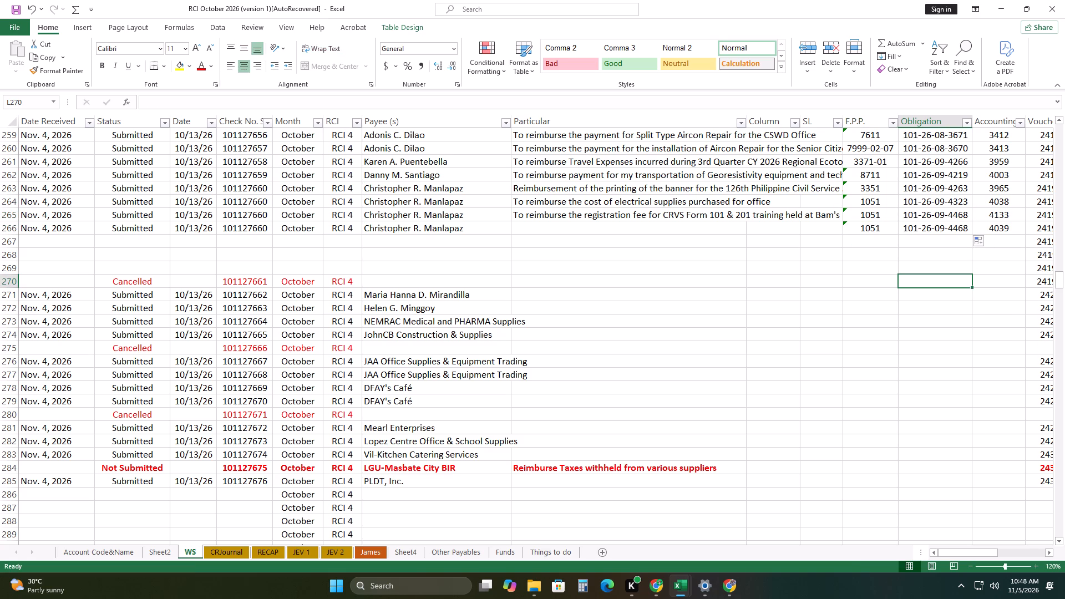
{"action": "double_click", "coordinate": [940, 228]}
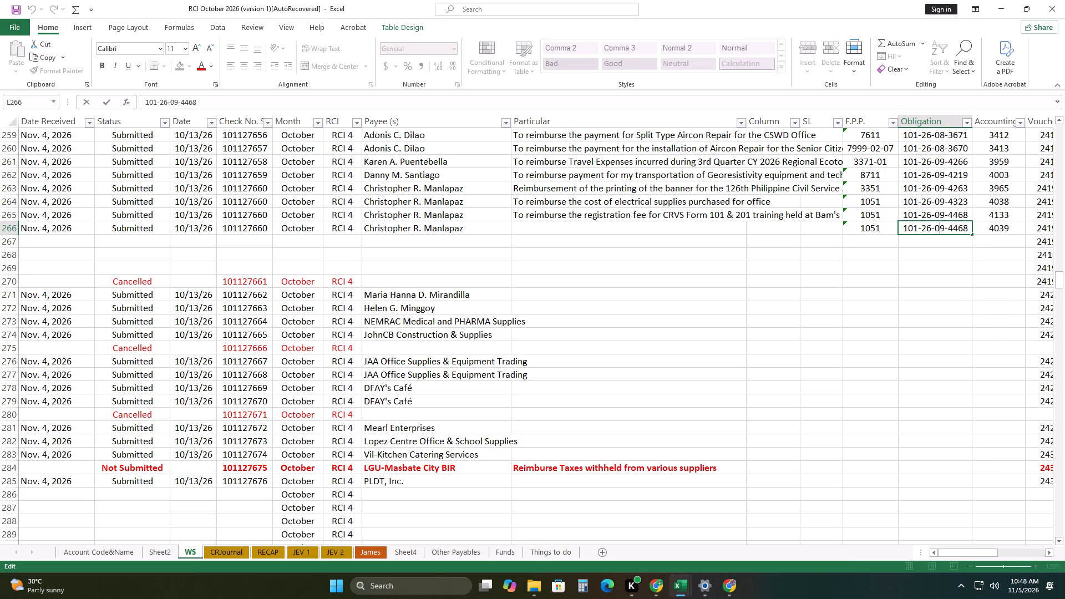
{"action": "left_click", "coordinate": [969, 230]}
{"action": "key", "text": "BackSpace"}
{"action": "key", "text": "BackSpace"}
{"action": "key", "text": "BackSpace"}
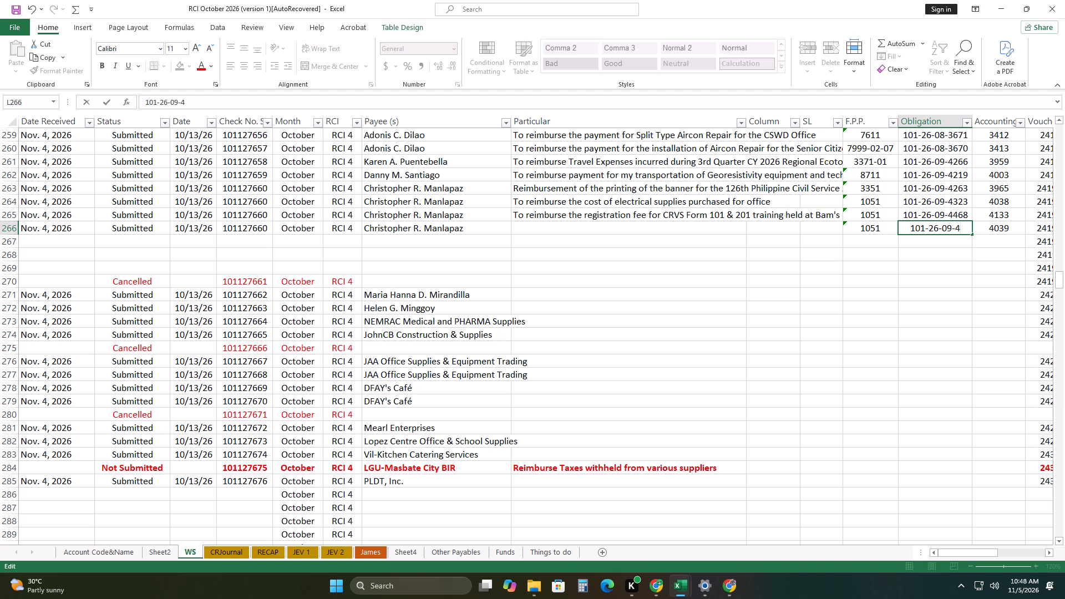
{"action": "type", "text": "324"}
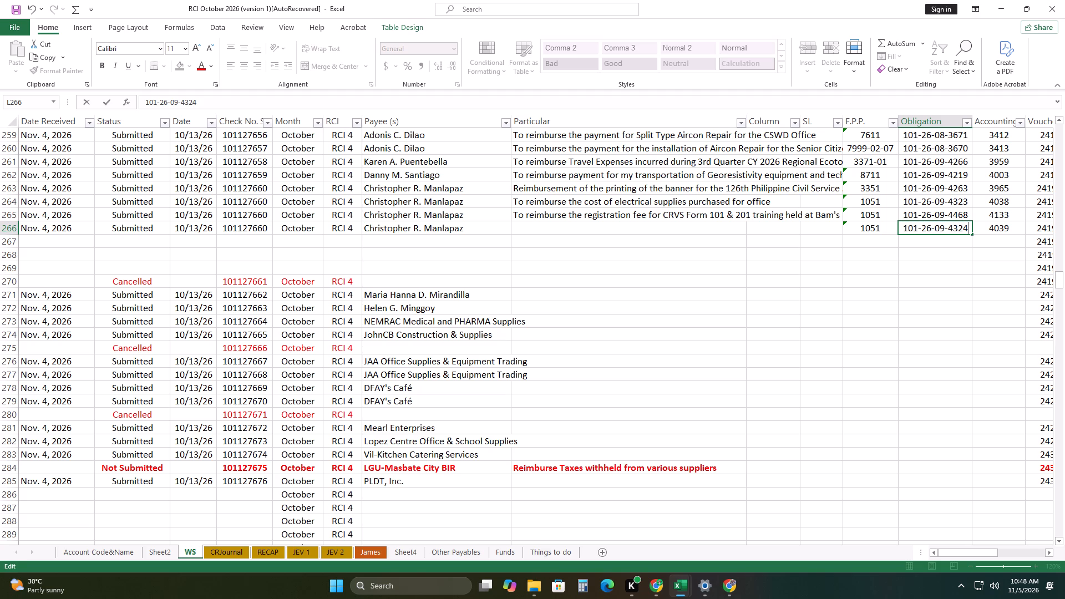
Enter row 266's particular as "To reimburse the cost of drinking water for office consumption for the months of July-September 2026".
{"action": "left_click", "coordinate": [556, 230]}
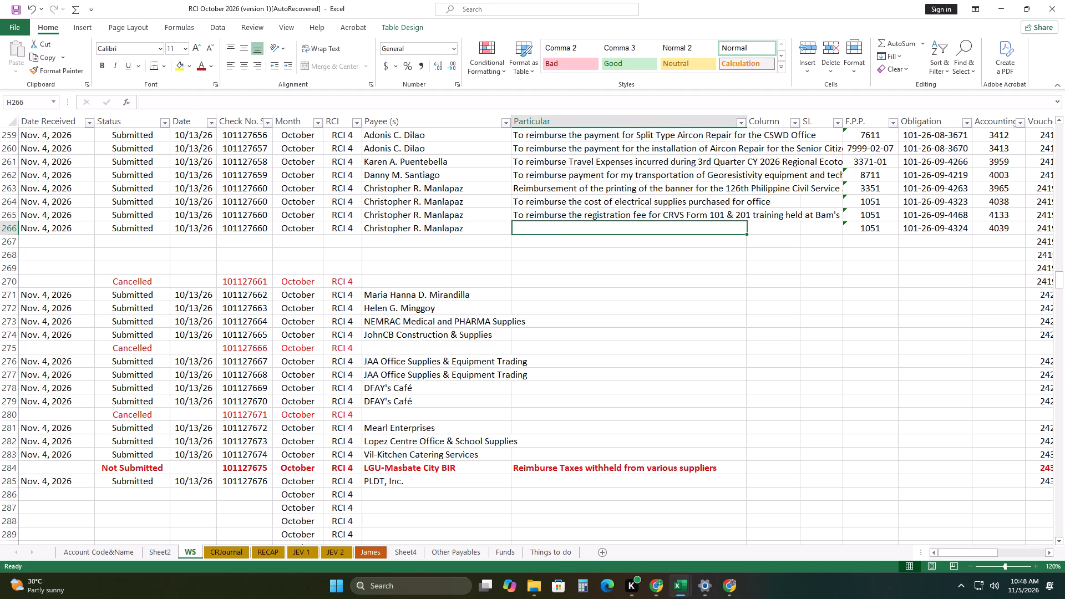
{"action": "type", "text": "\\T"}
{"action": "key", "text": "BackSpace"}
{"action": "key", "text": "BackSpace"}
{"action": "key", "text": "BackSpace"}
{"action": "type", "text": "To reimburse"}
{"action": "key", "text": "space"}
{"action": "type", "text": "thecos"}
{"action": "key", "text": "BackSpace"}
{"action": "key", "text": "BackSpace"}
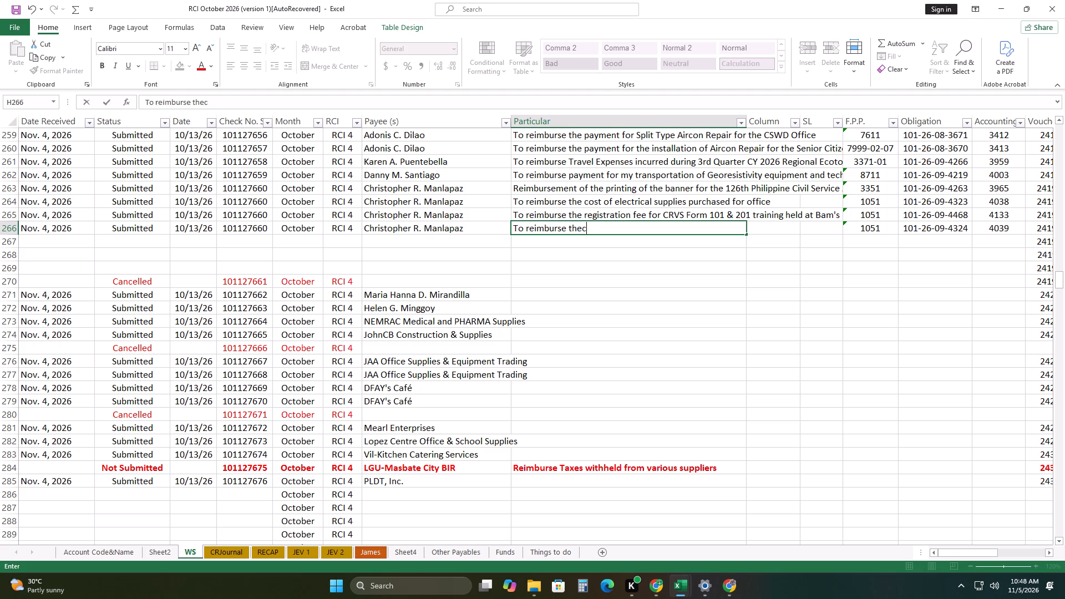
{"action": "key", "text": "BackSpace"}
{"action": "key", "text": "space"}
{"action": "type", "text": "s"}
{"action": "key", "text": "BackSpace"}
{"action": "type", "text": "cost of"}
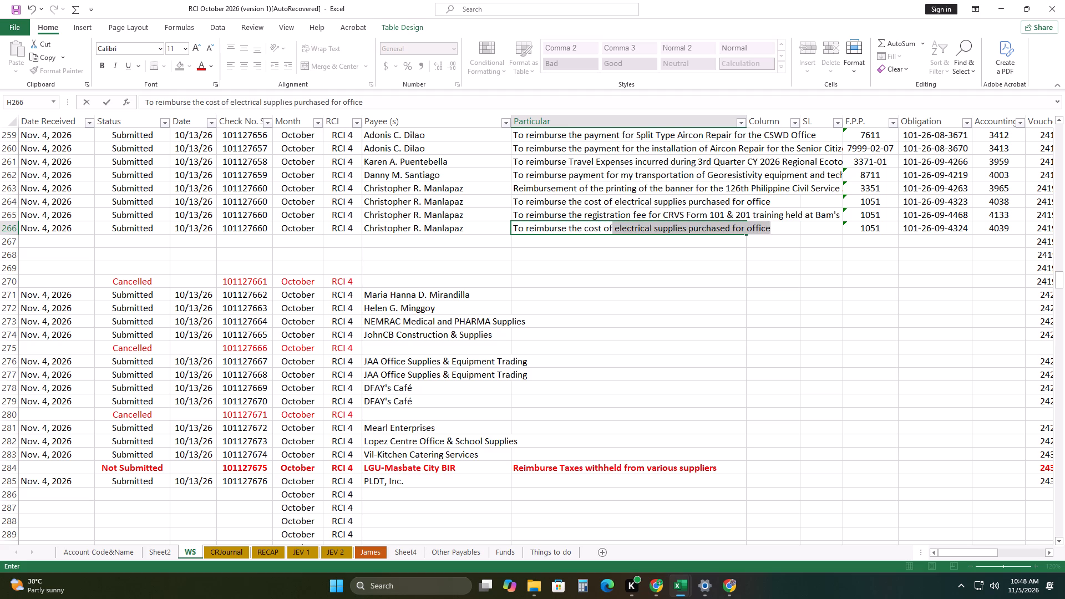
{"action": "key", "text": "space"}
{"action": "type", "text": "drinking water"}
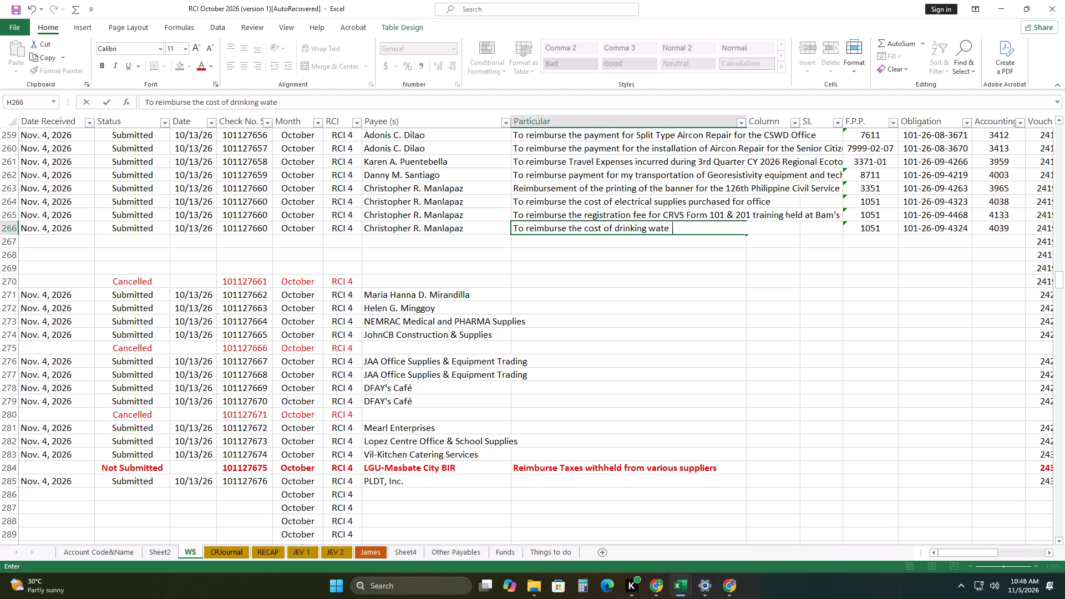
{"action": "key", "text": "space"}
{"action": "type", "text": "for office consumption"}
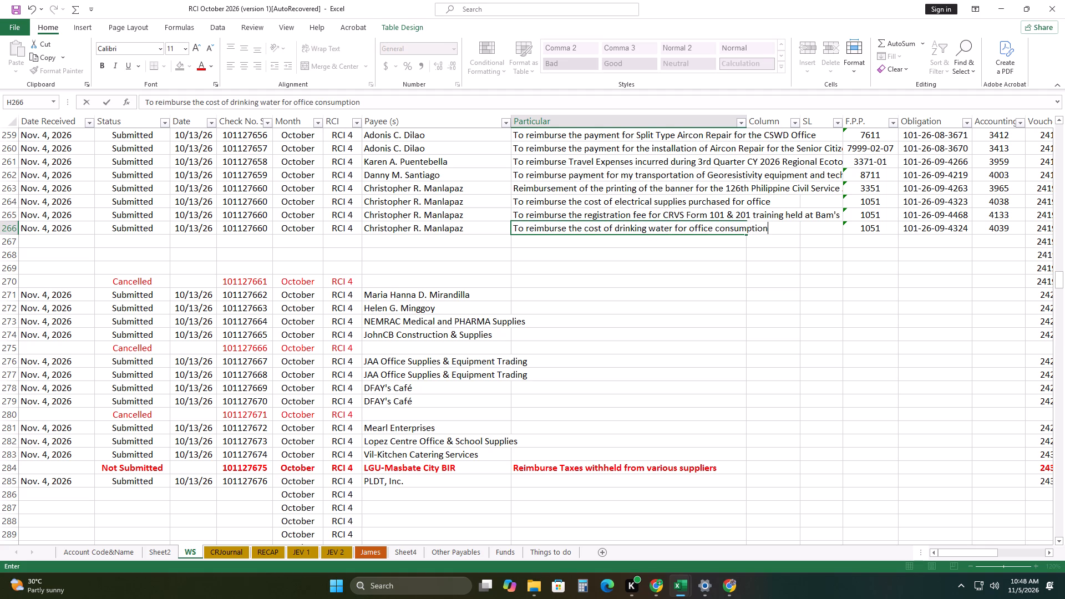
{"action": "key", "text": "space"}
{"action": "type", "text": "for"}
{"action": "key", "text": "space"}
{"action": "type", "text": "them o"}
{"action": "key", "text": "BackSpace"}
{"action": "key", "text": "BackSpace"}
{"action": "key", "text": "BackSpace"}
{"action": "key", "text": "BackSpace"}
{"action": "type", "text": "e months"}
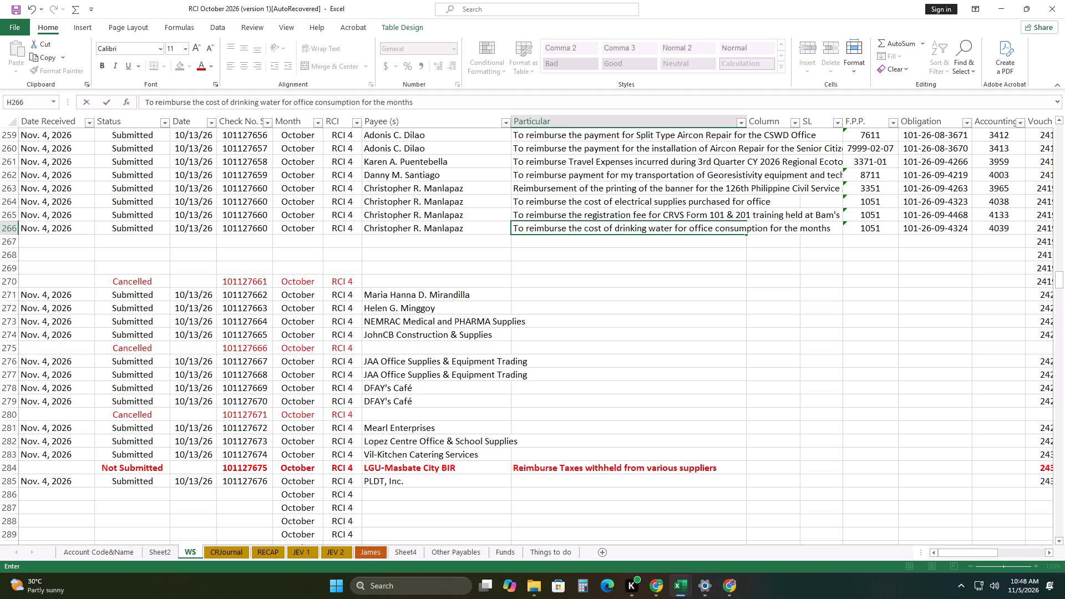
{"action": "key", "text": "space"}
{"action": "type", "text": "of Juluy"}
{"action": "key", "text": "BackSpace"}
{"action": "key", "text": "BackSpace"}
{"action": "key", "text": "BackSpace"}
{"action": "type", "text": "ly"}
{"action": "key", "text": "minus"}
{"action": "type", "text": "September"}
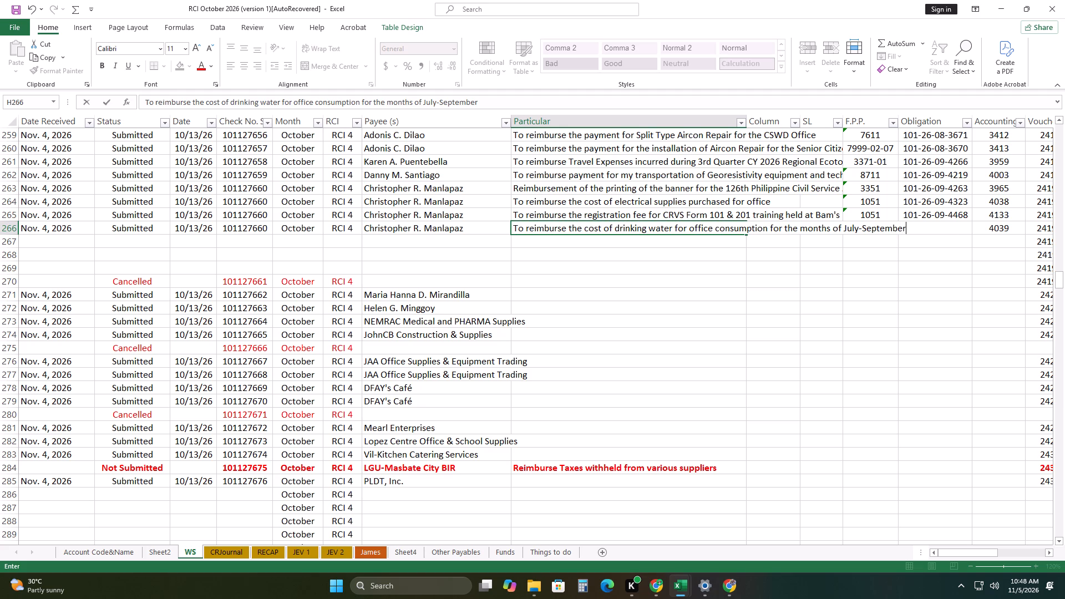
{"action": "key", "text": "space"}
{"action": "type", "text": "2026"}
{"action": "left_click", "coordinate": [740, 313]}
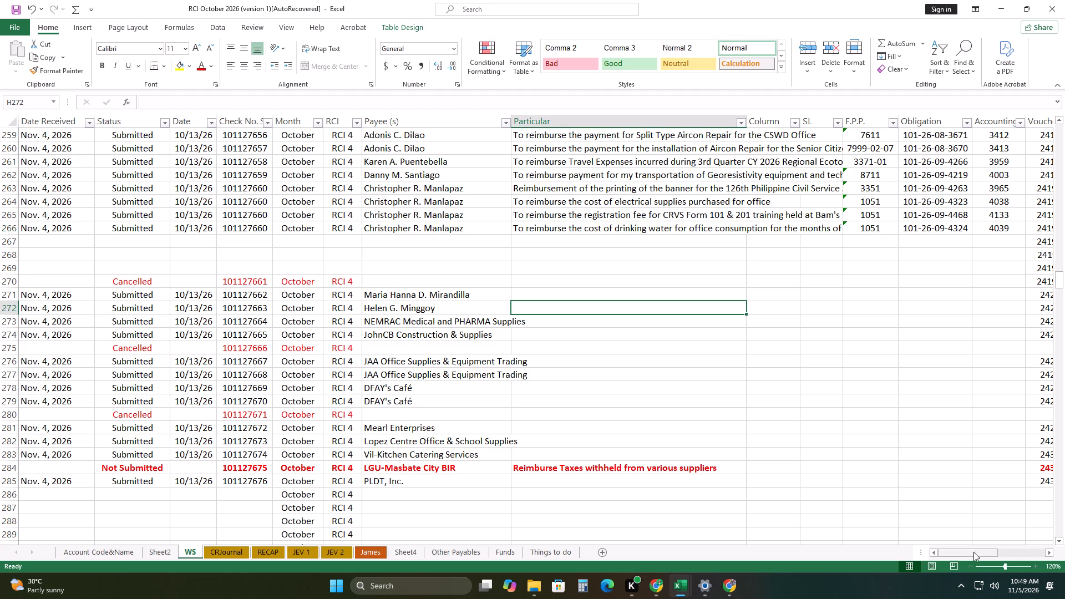
Copy the Water Expenses debit account name and code from row 247 and paste them into row 266.
{"action": "left_click_drag", "start_coordinate": [973, 552], "coordinate": [1017, 539]}
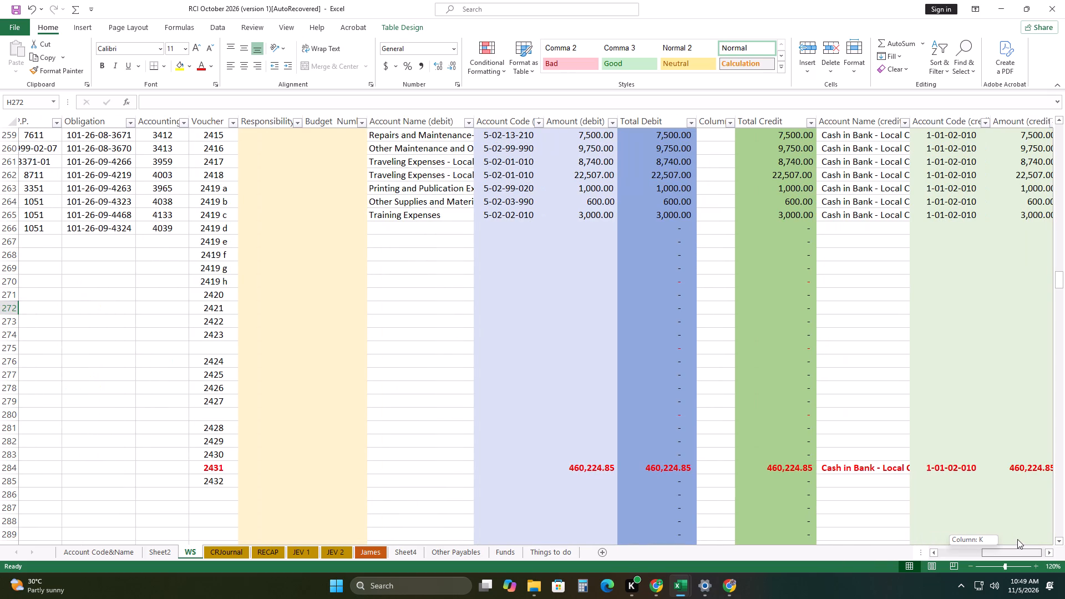
{"action": "left_click_drag", "start_coordinate": [1017, 539], "coordinate": [1023, 537]}
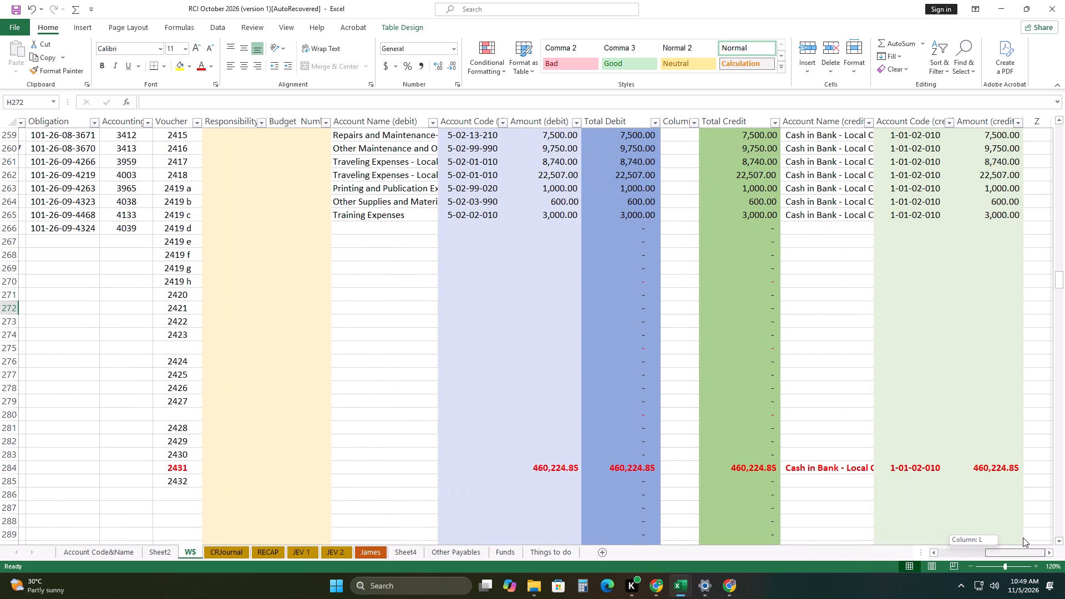
{"action": "left_click_drag", "start_coordinate": [1023, 537], "coordinate": [1023, 537]}
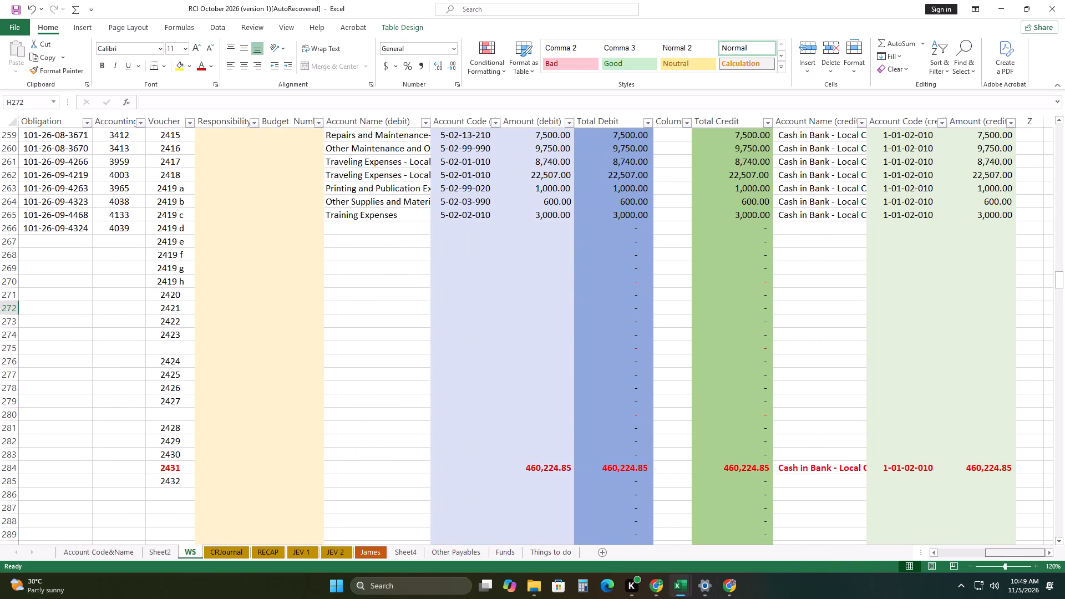
{"action": "scroll", "coordinate": [469, 291], "scroll_direction": "up", "scroll_amount": 6}
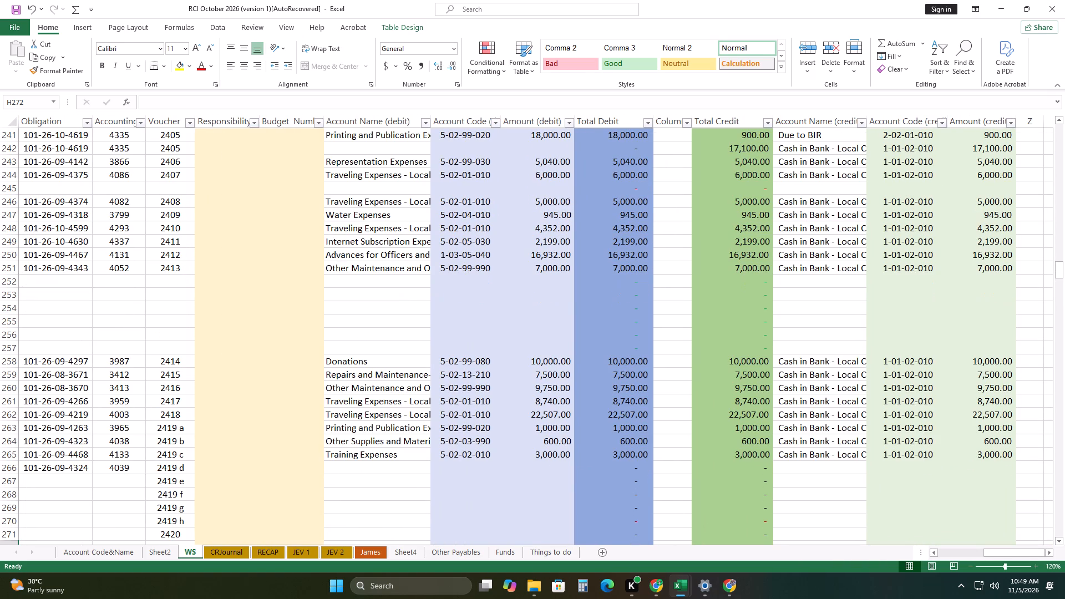
{"action": "left_click_drag", "start_coordinate": [379, 213], "coordinate": [453, 213]}
{"action": "right_click", "coordinate": [453, 213]}
{"action": "left_click", "coordinate": [501, 234]}
{"action": "scroll", "coordinate": [493, 248], "scroll_direction": "down", "scroll_amount": 5}
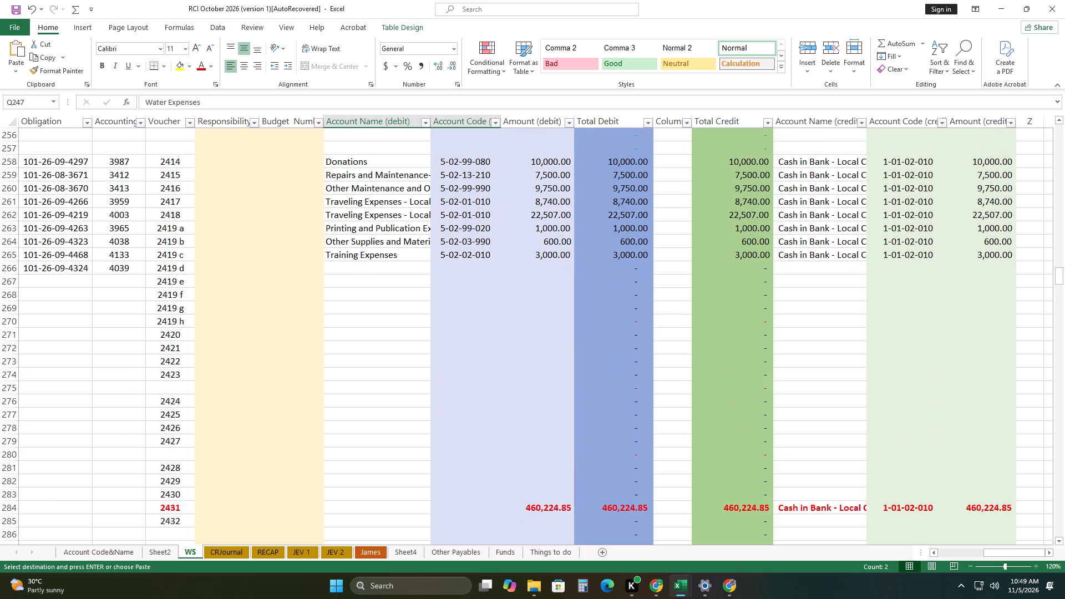
{"action": "right_click", "coordinate": [339, 271]}
{"action": "left_click", "coordinate": [380, 302]}
{"action": "left_click_drag", "start_coordinate": [353, 334], "coordinate": [376, 329]}
Enter 24,250.00 as the debit amount for Water Expenses in row 266.
{"action": "left_click", "coordinate": [544, 264]}
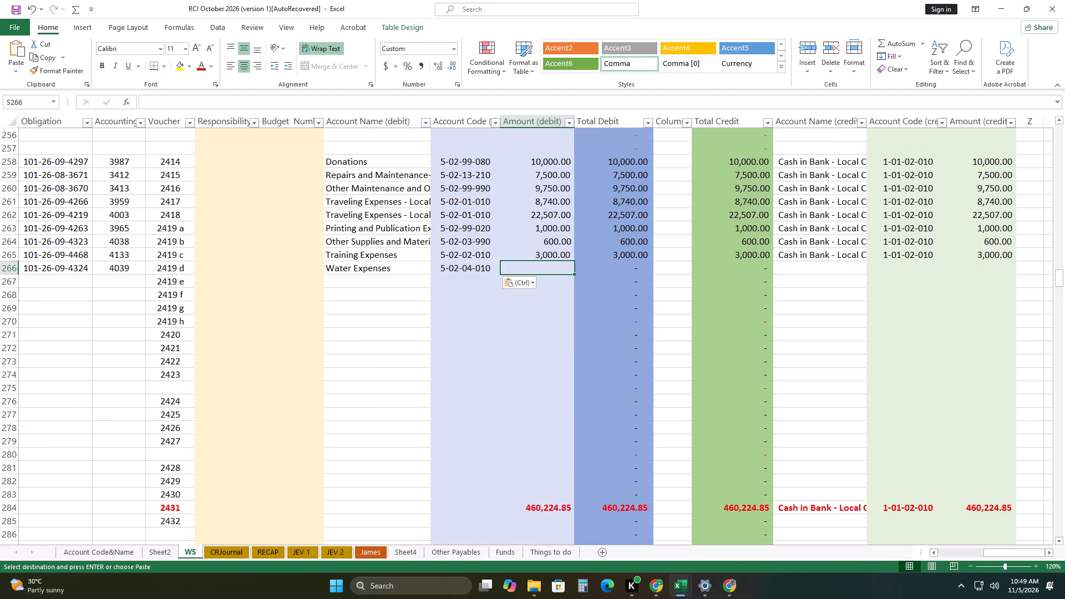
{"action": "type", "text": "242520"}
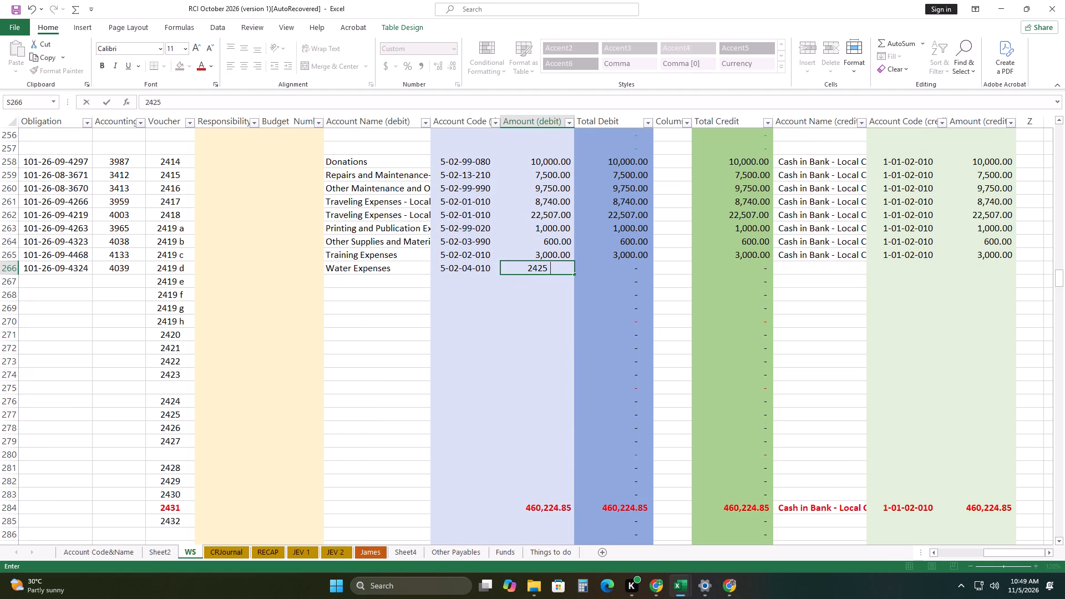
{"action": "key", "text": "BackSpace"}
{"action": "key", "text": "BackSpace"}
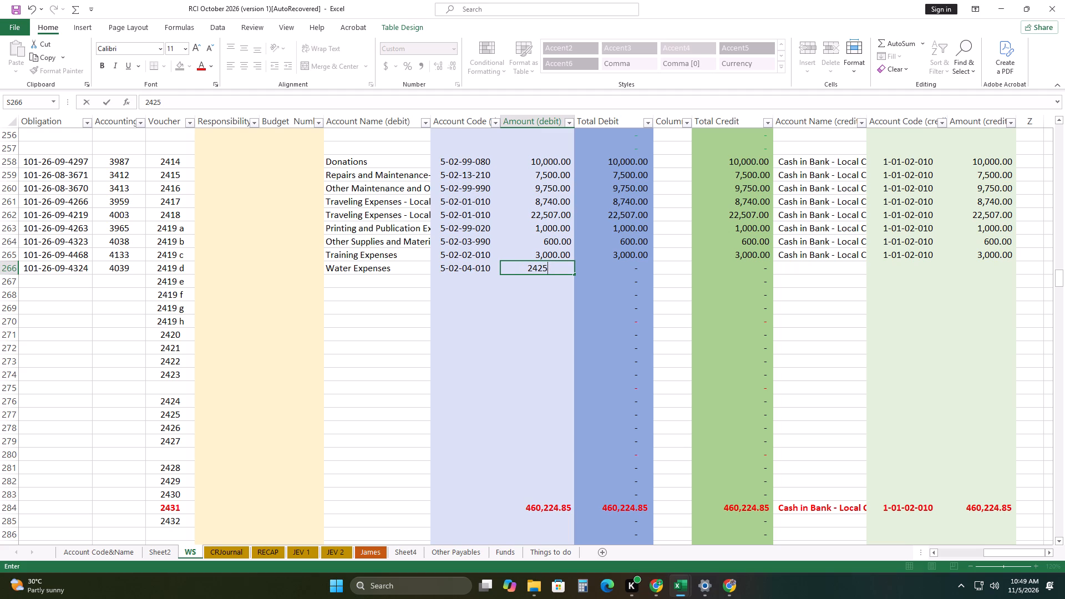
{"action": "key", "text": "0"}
{"action": "left_click_drag", "start_coordinate": [584, 310], "coordinate": [588, 318]}
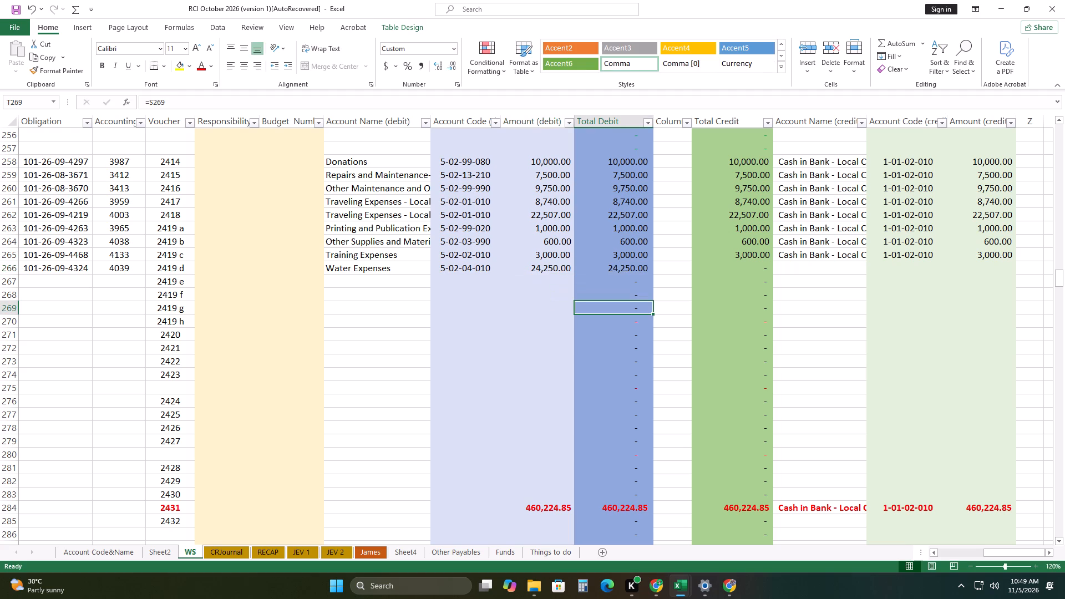
Copy row 265's Cash in Bank credit account name and code 1-01-02-010 into row 266 without incrementing them.
{"action": "left_click_drag", "start_coordinate": [822, 253], "coordinate": [894, 253]}
{"action": "left_click_drag", "start_coordinate": [945, 261], "coordinate": [951, 270]}
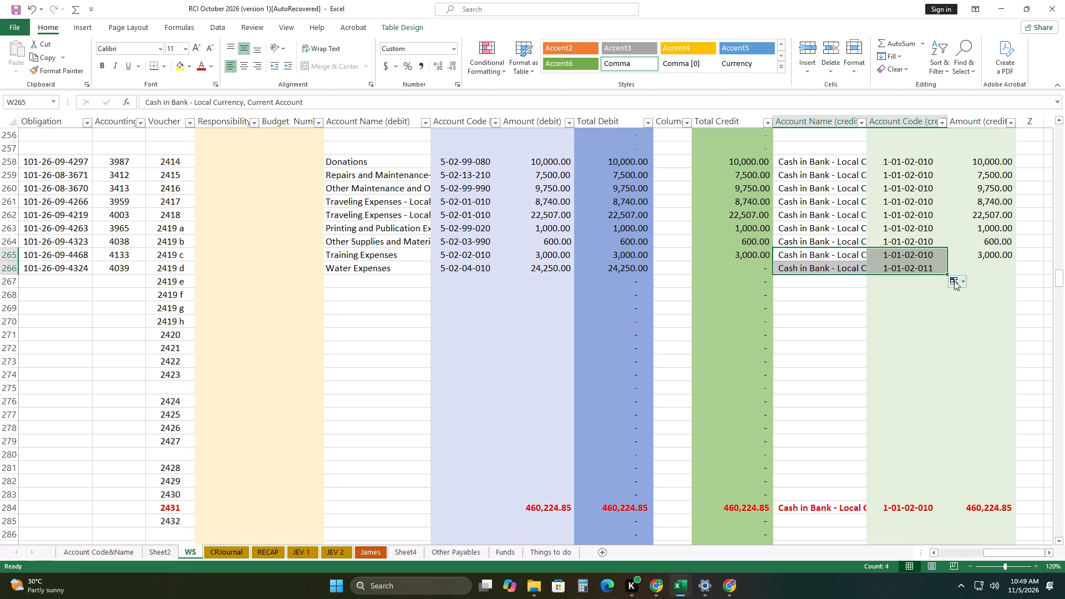
{"action": "left_click", "coordinate": [956, 280]}
{"action": "left_click", "coordinate": [984, 293]}
{"action": "left_click_drag", "start_coordinate": [917, 315], "coordinate": [911, 316]}
Copy row 266's debit amount and paste it as that row's credit amount.
{"action": "right_click", "coordinate": [543, 271]}
{"action": "left_click", "coordinate": [613, 269]}
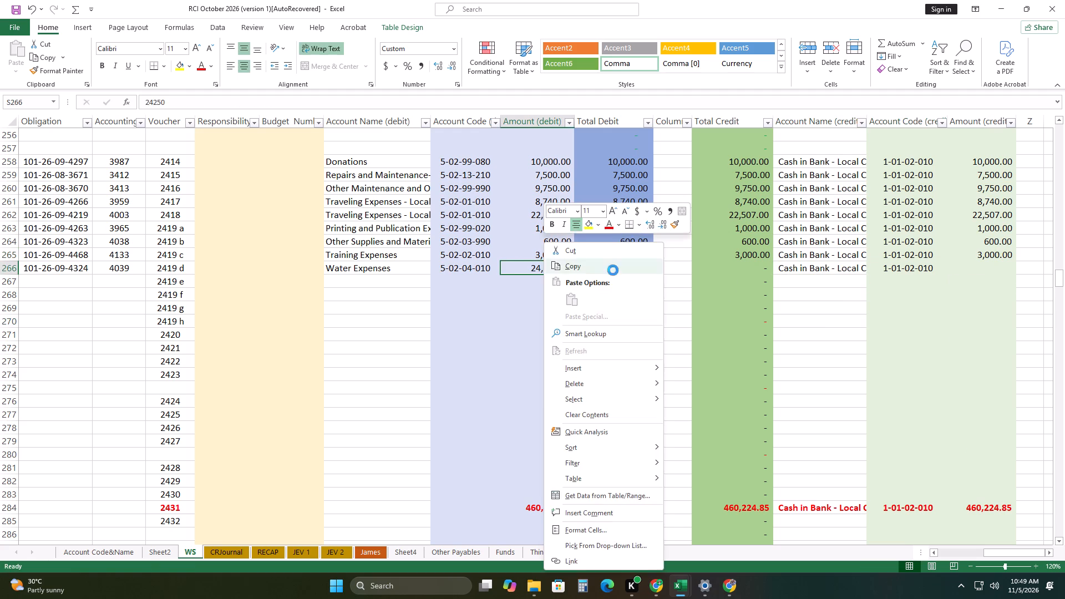
{"action": "right_click", "coordinate": [981, 263]}
{"action": "left_click", "coordinate": [907, 301]}
{"action": "left_click_drag", "start_coordinate": [819, 334], "coordinate": [830, 345]}
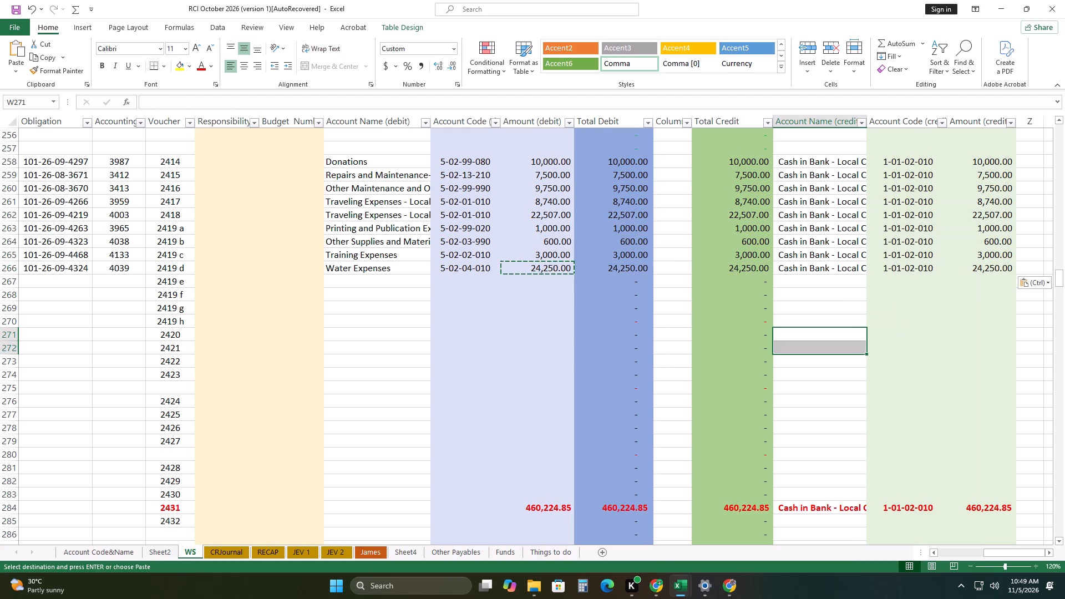
Colour the 2,450.00 amount in cell J23 of Sheet2 red.
{"action": "left_click_drag", "start_coordinate": [988, 551], "coordinate": [694, 519]}
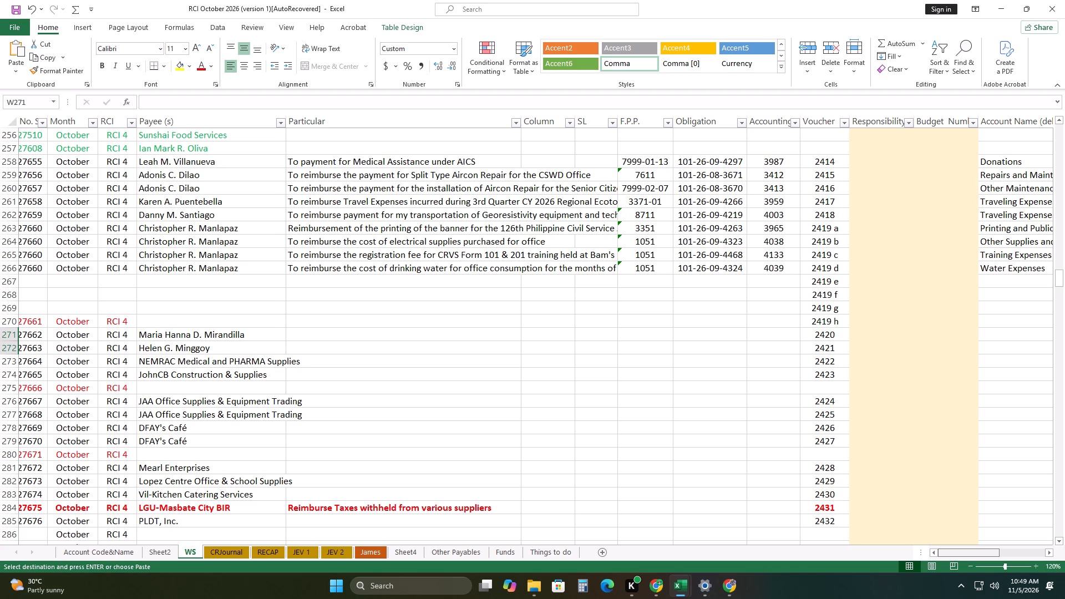
{"action": "left_click", "coordinate": [164, 554]}
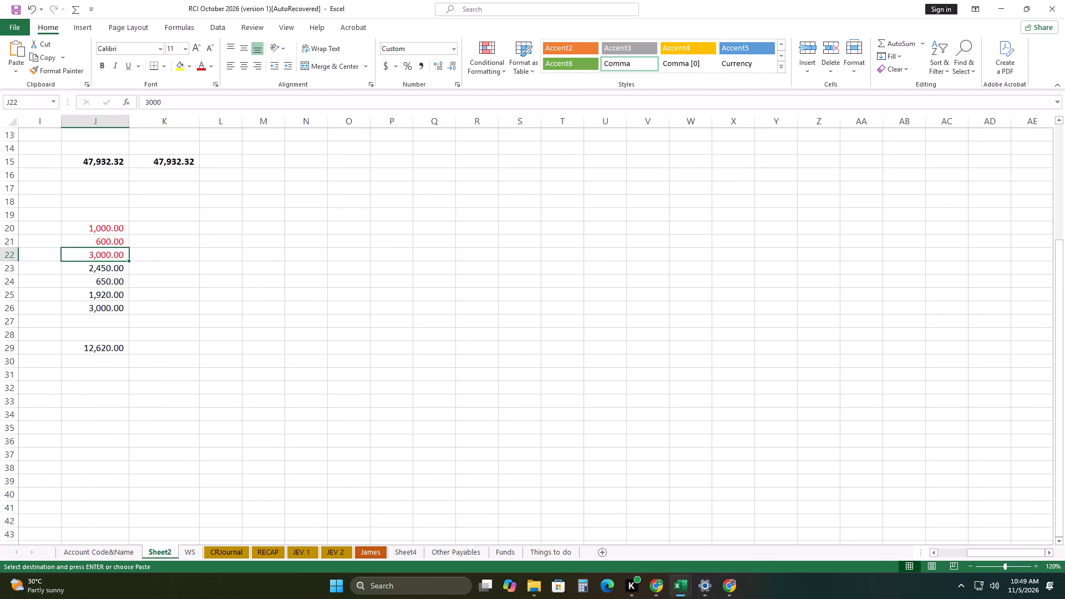
{"action": "left_click", "coordinate": [116, 266]}
{"action": "right_click", "coordinate": [115, 270]}
{"action": "left_click", "coordinate": [182, 254]}
{"action": "left_click", "coordinate": [262, 373]}
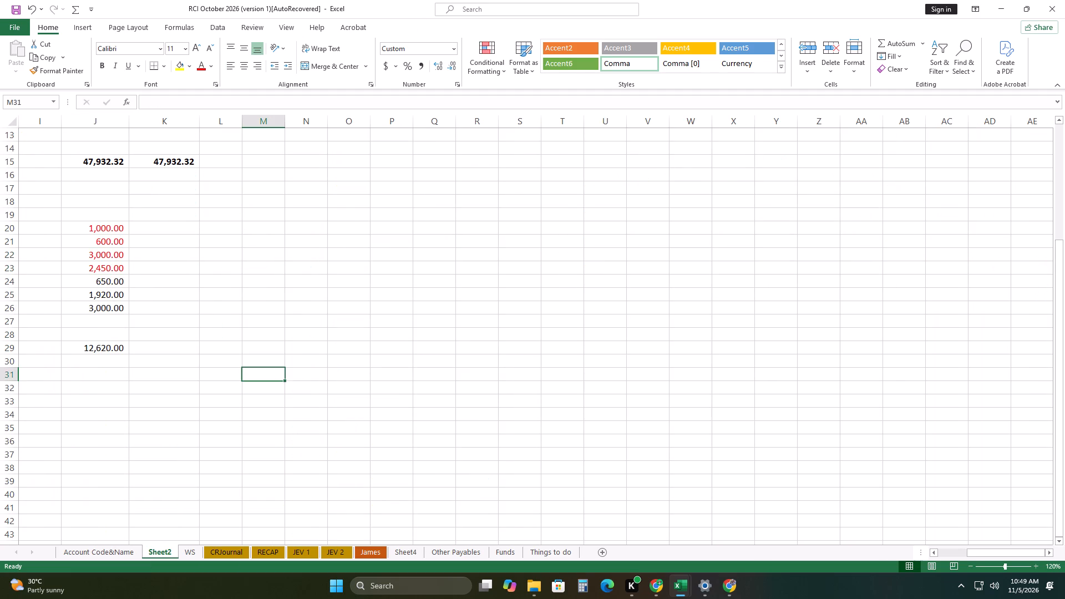
On the WS sheet, copy row 266's date received through payee entries down to rows 267–269 without incrementing them.
{"action": "left_click", "coordinate": [181, 554]}
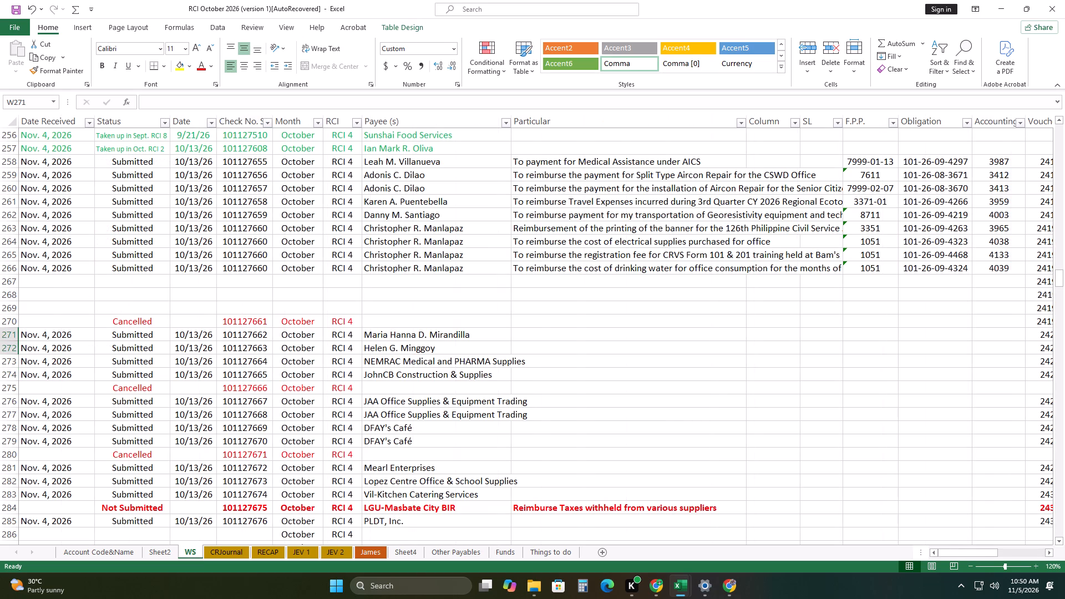
{"action": "left_click_drag", "start_coordinate": [982, 555], "coordinate": [831, 532]}
{"action": "left_click_drag", "start_coordinate": [59, 268], "coordinate": [397, 265]}
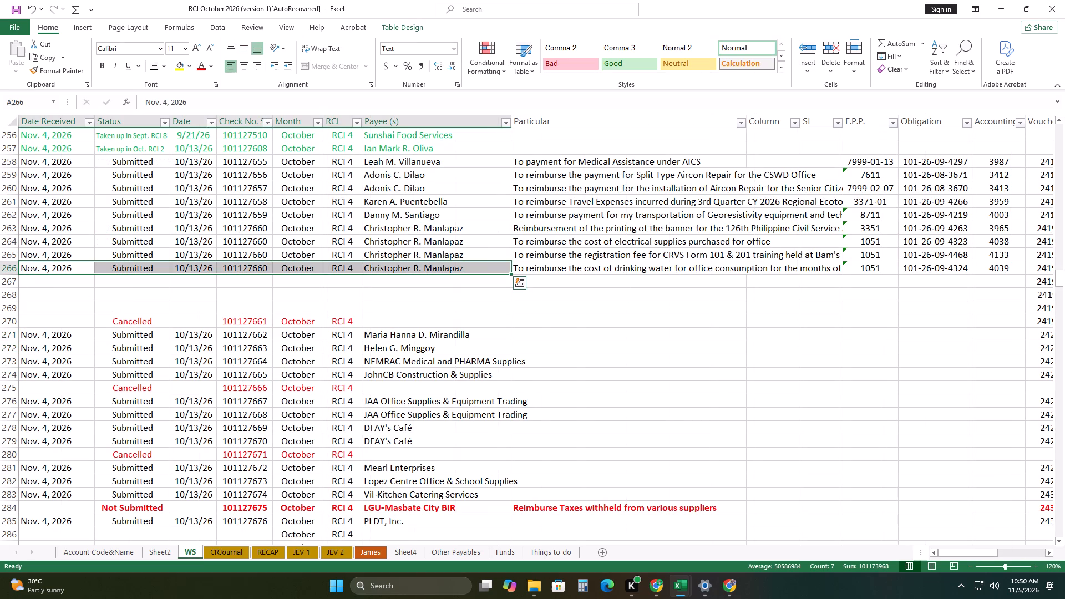
{"action": "left_click_drag", "start_coordinate": [510, 275], "coordinate": [515, 312]}
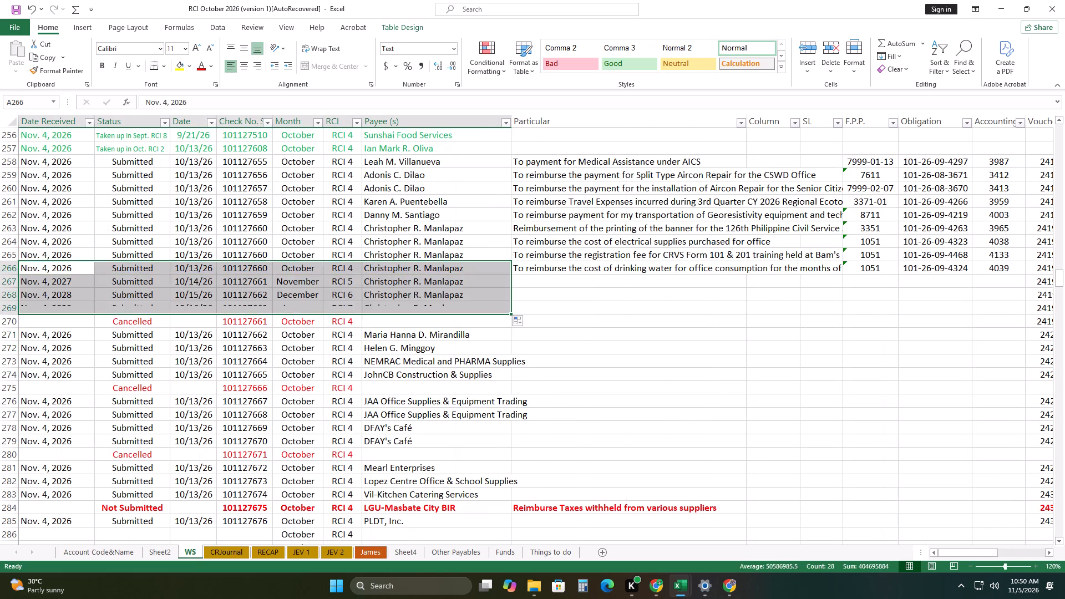
{"action": "left_click", "coordinate": [521, 324]}
{"action": "left_click", "coordinate": [540, 335]}
{"action": "left_click_drag", "start_coordinate": [473, 357], "coordinate": [486, 362]}
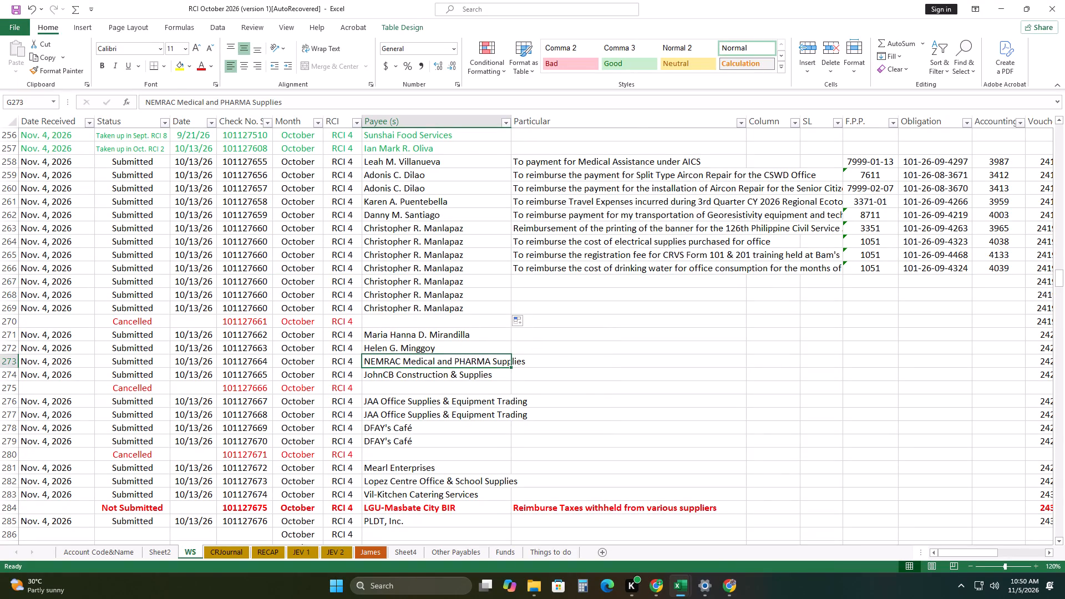
Enter 4037 as the accounting number in row 267.
{"action": "left_click", "coordinate": [1006, 278]}
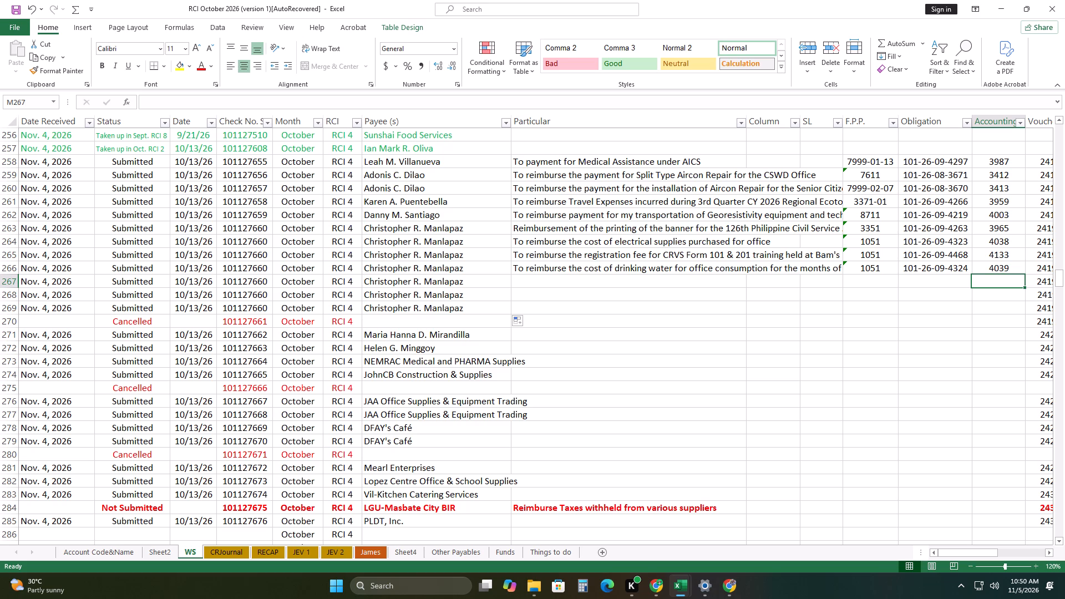
{"action": "left_click_drag", "start_coordinate": [890, 271], "coordinate": [949, 271]}
{"action": "left_click", "coordinate": [919, 350]}
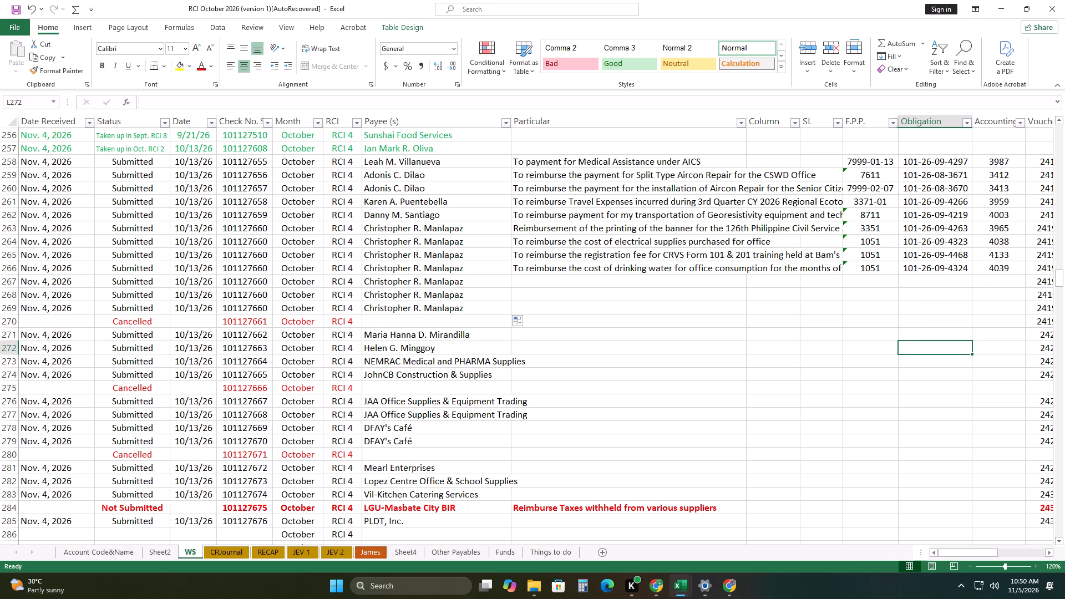
{"action": "left_click", "coordinate": [997, 281]}
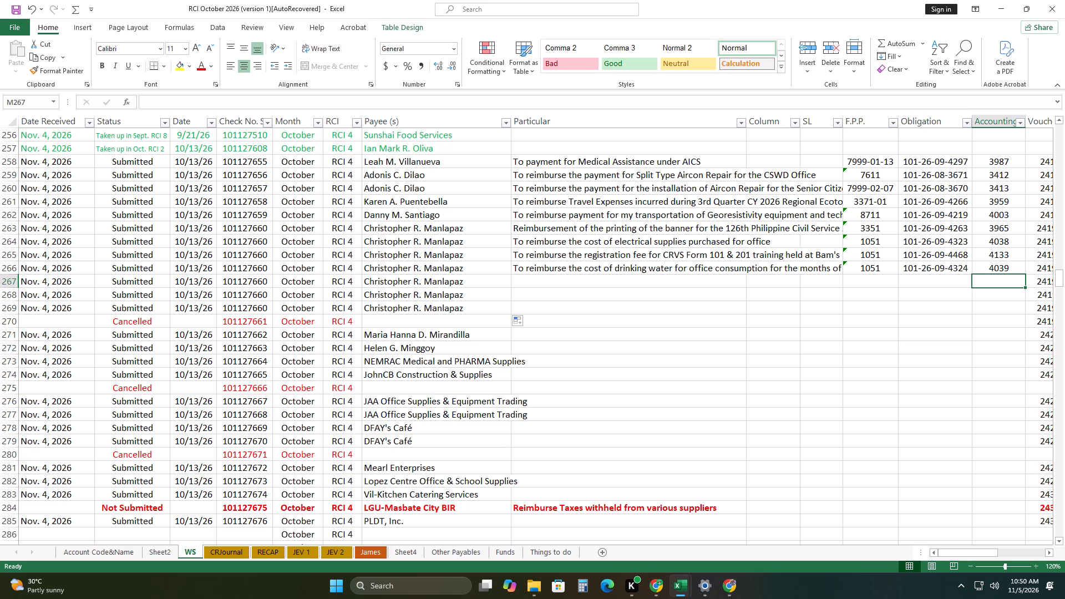
{"action": "type", "text": "4037"}
Copy row 266's F.P.P. and obligation number into row 267 without incrementing them.
{"action": "left_click_drag", "start_coordinate": [875, 270], "coordinate": [891, 268]}
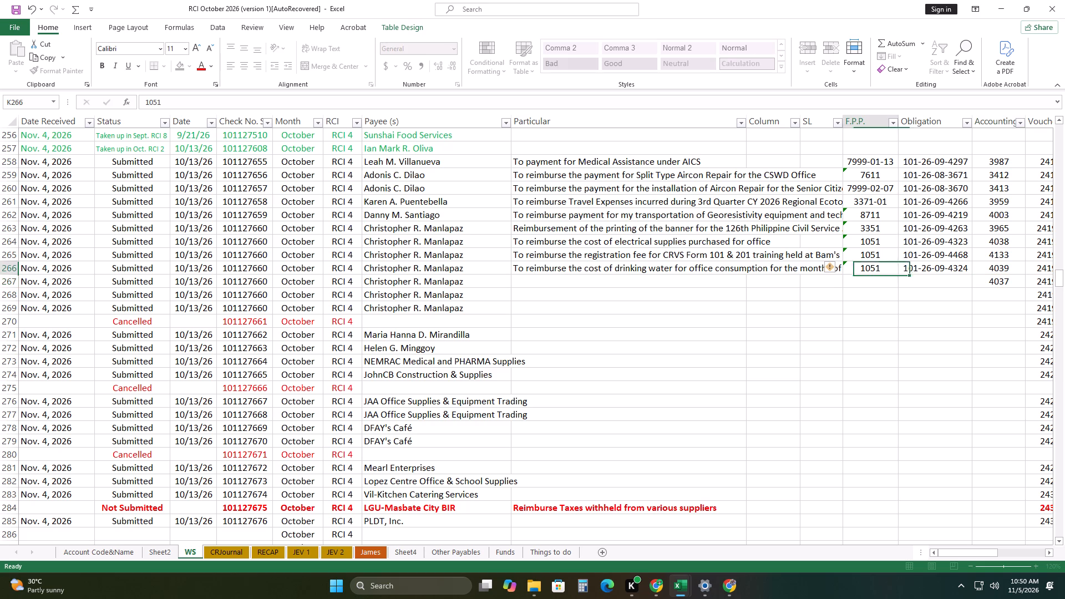
{"action": "left_click_drag", "start_coordinate": [891, 268], "coordinate": [892, 268]}
{"action": "left_click", "coordinate": [891, 300]}
{"action": "left_click_drag", "start_coordinate": [885, 273], "coordinate": [912, 273]}
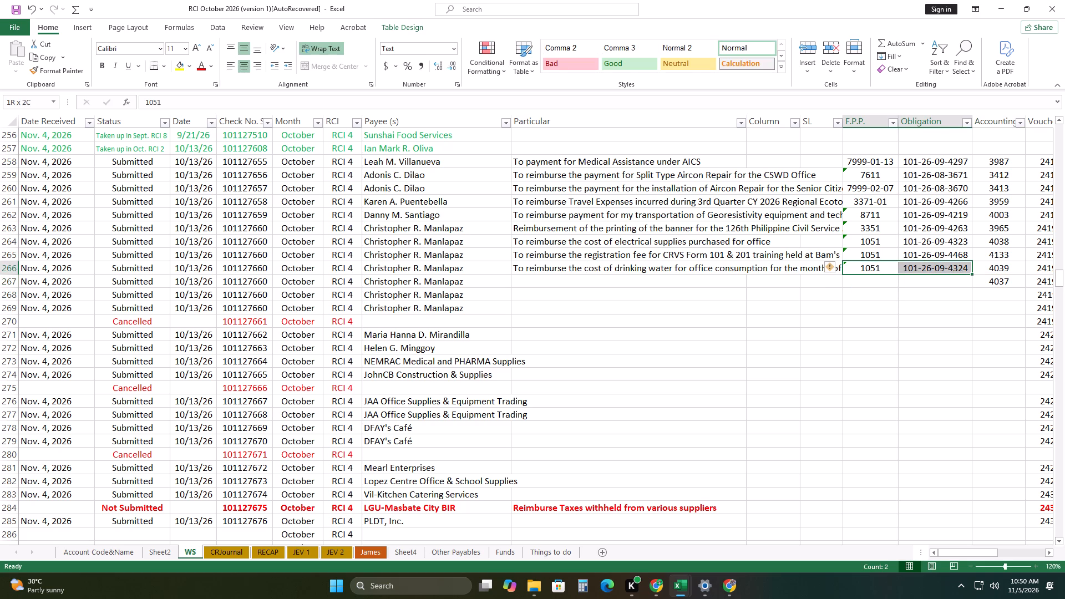
{"action": "left_click_drag", "start_coordinate": [971, 275], "coordinate": [974, 286]}
{"action": "left_click", "coordinate": [887, 277]}
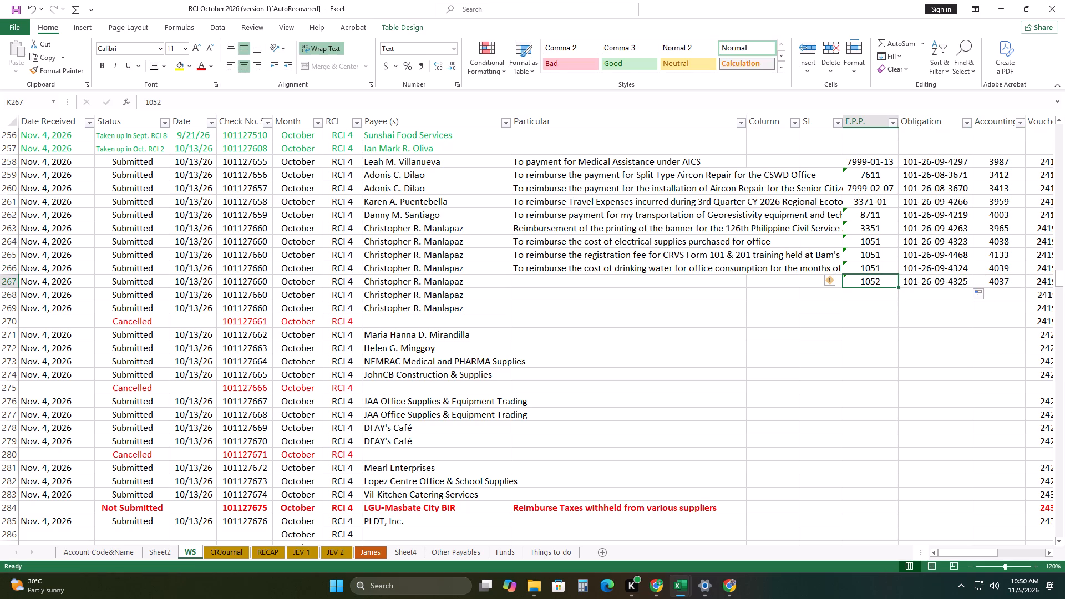
{"action": "left_click", "coordinate": [980, 297]}
{"action": "left_click", "coordinate": [987, 309]}
{"action": "left_click", "coordinate": [899, 332]}
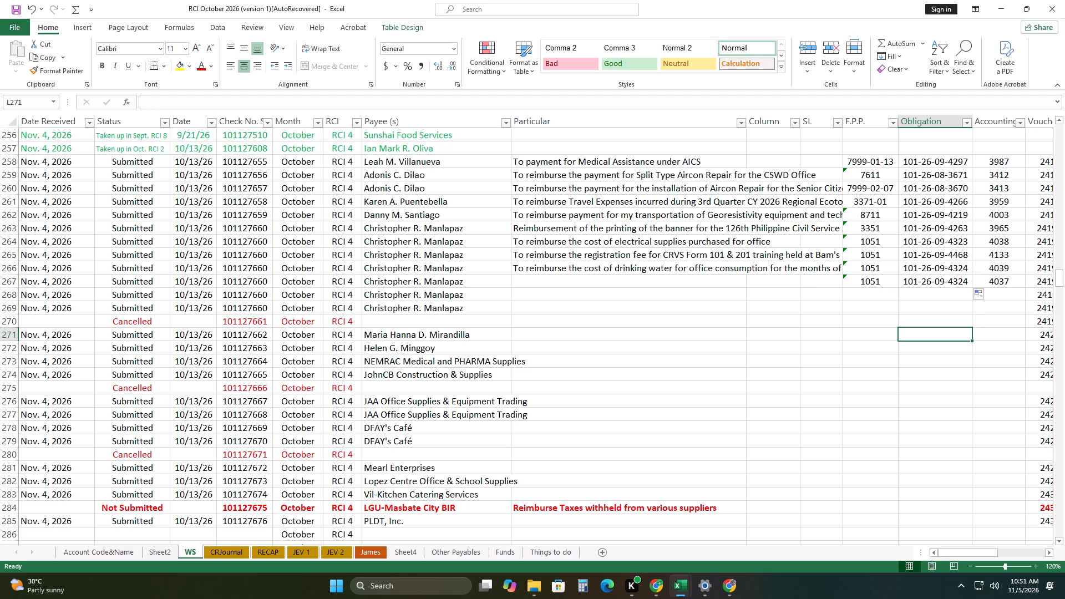
{"action": "double_click", "coordinate": [929, 284]}
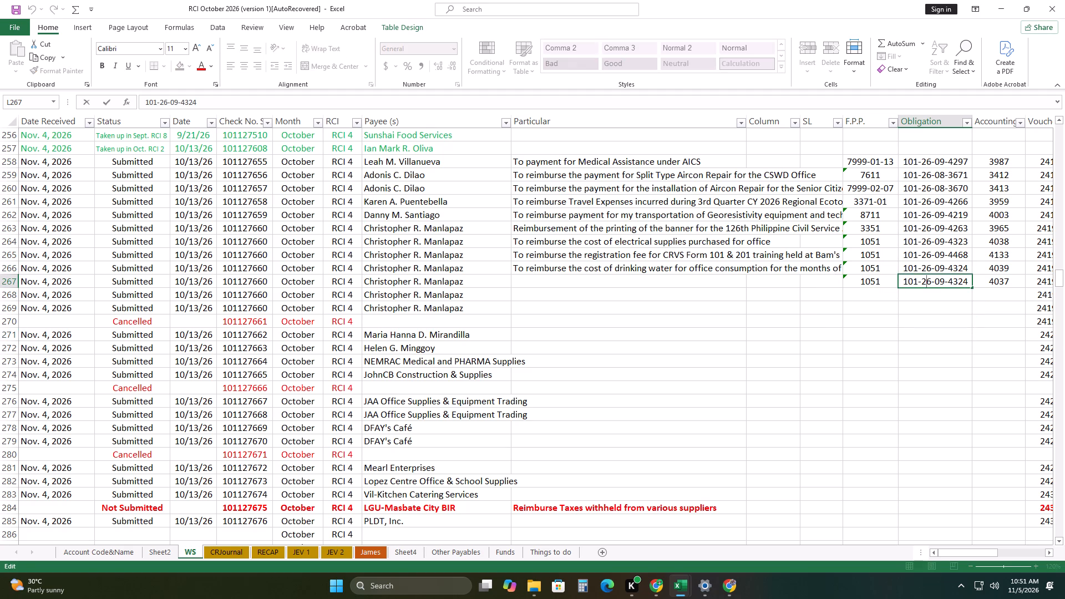
{"action": "left_click", "coordinate": [966, 286]}
{"action": "key", "text": "BackSpace"}
{"action": "key", "text": "2"}
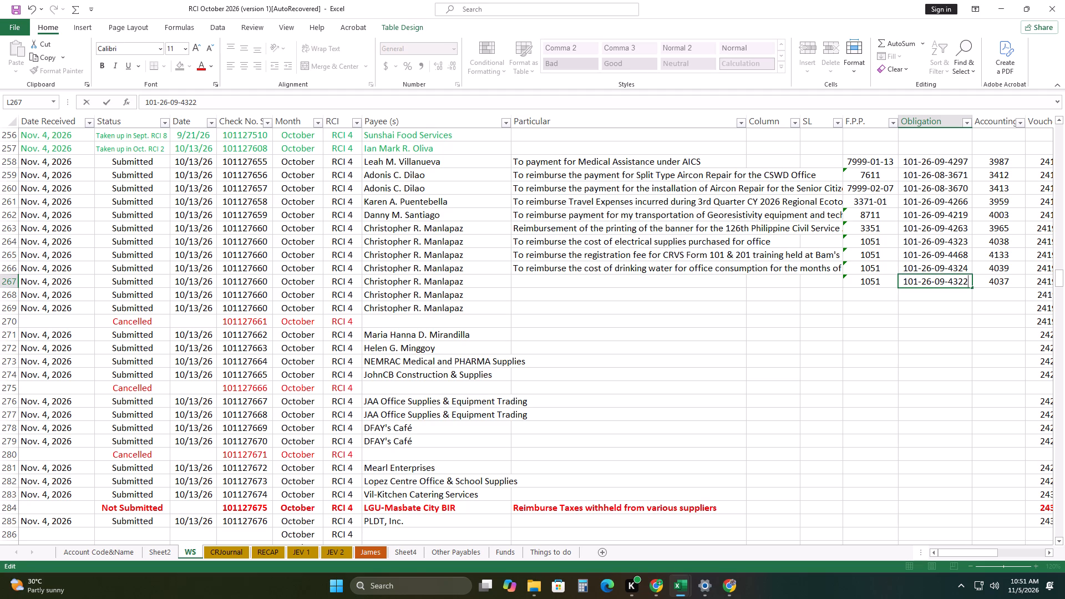
Enter row 267's particular as "To reimburse the cost of bond paper purchased for office operation".
{"action": "left_click", "coordinate": [631, 280]}
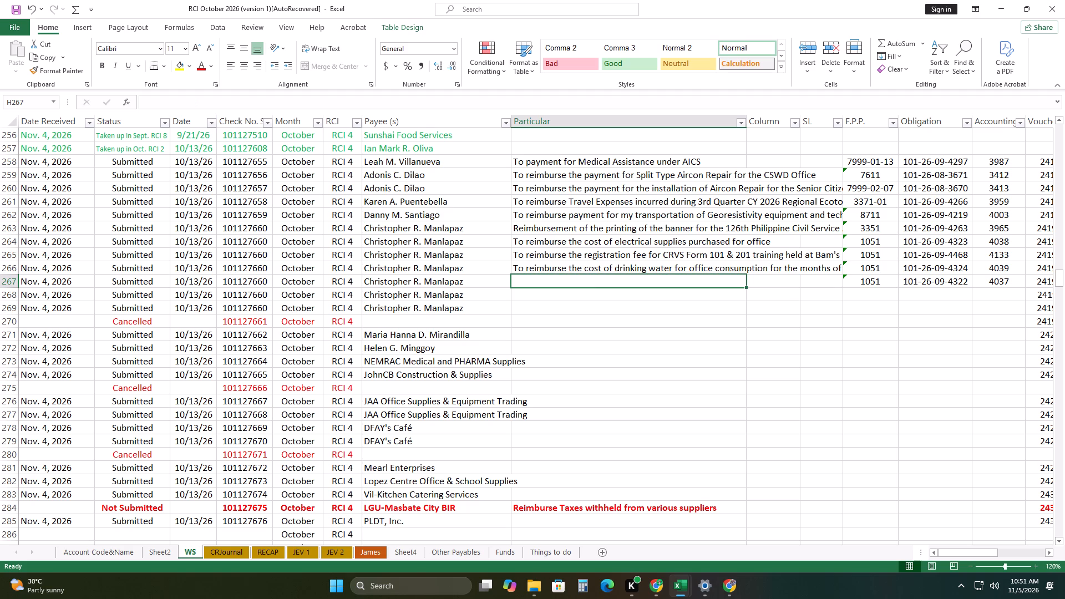
{"action": "type", "text": "To reimburse the cost"}
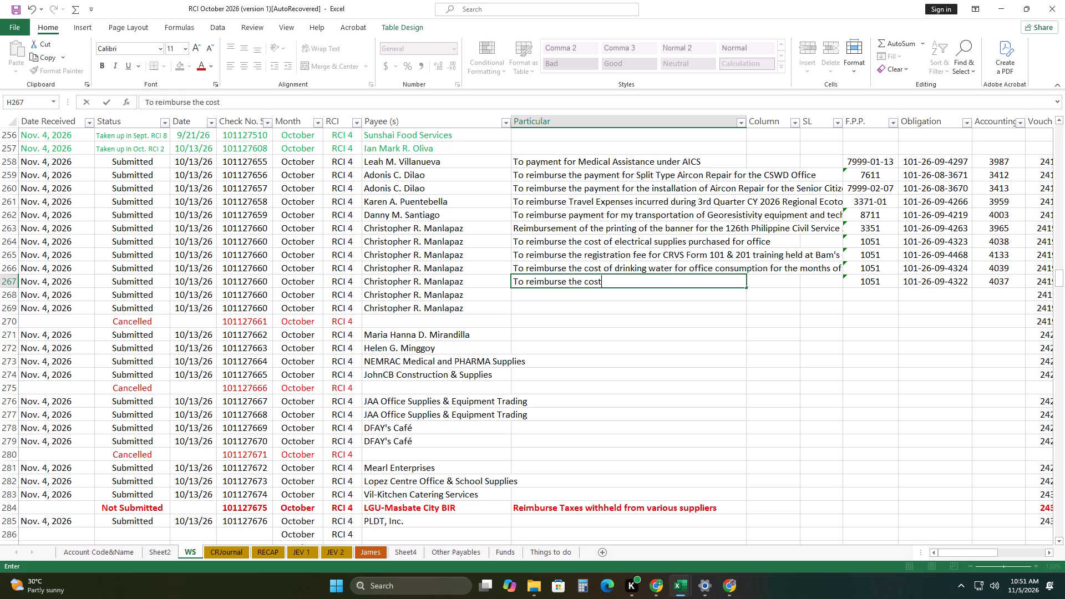
{"action": "key", "text": "space"}
{"action": "type", "text": "of bond paper"}
{"action": "key", "text": "space"}
{"action": "type", "text": "fru"}
{"action": "key", "text": "BackSpace"}
{"action": "key", "text": "BackSpace"}
{"action": "key", "text": "BackSpace"}
{"action": "type", "text": "purchased"}
{"action": "key", "text": "space"}
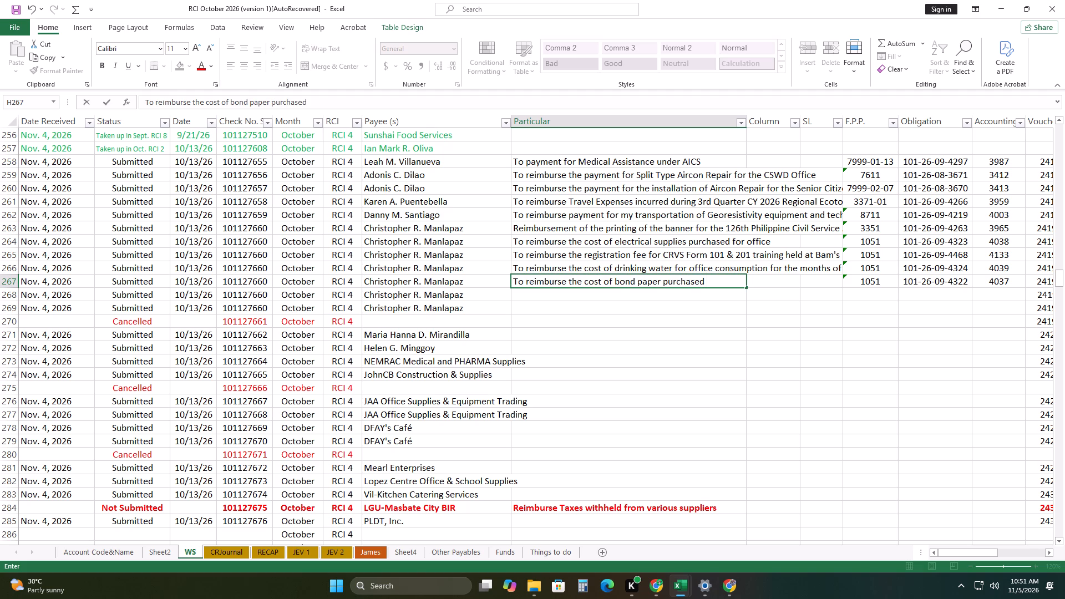
{"action": "type", "text": "for office operation"}
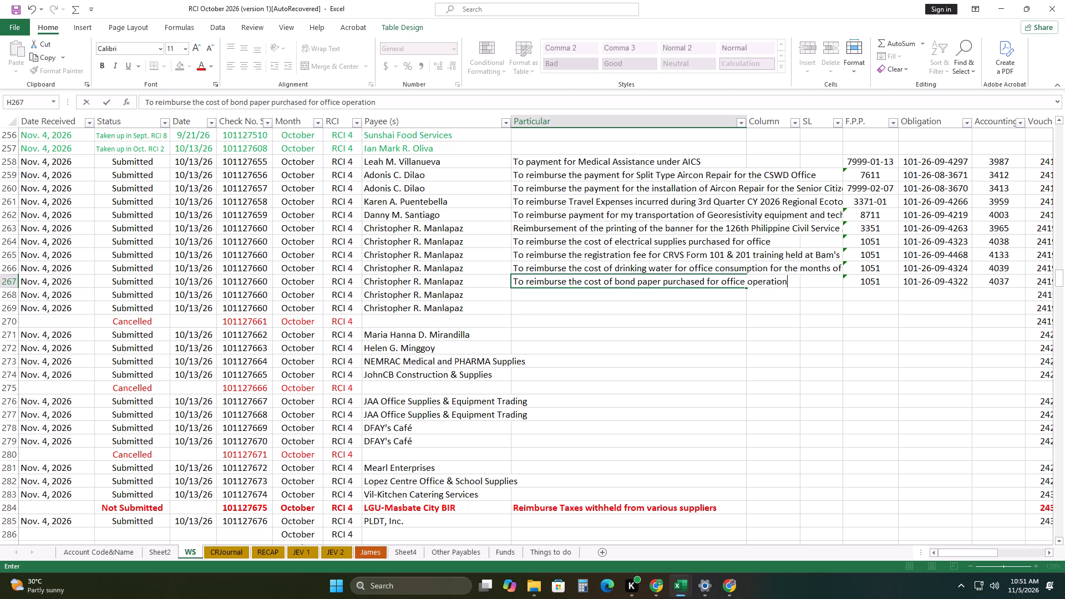
{"action": "left_click_drag", "start_coordinate": [734, 337], "coordinate": [766, 344]}
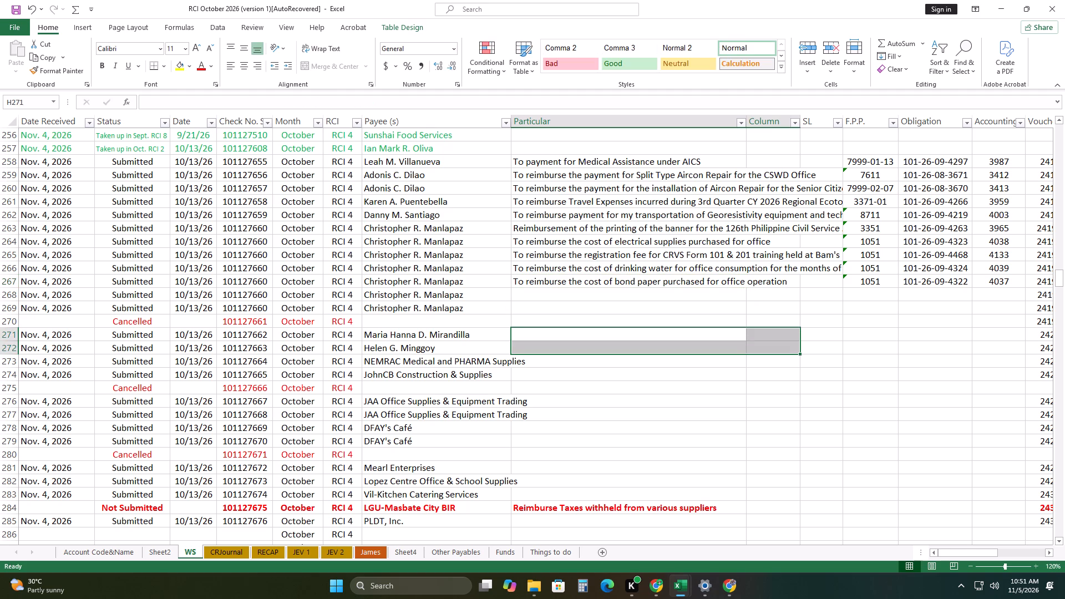
Copy the Office Supplies Expenses account name and code 5-02-03-010 from Account Code&Name into row 267's debit account cells on WS.
{"action": "left_click_drag", "start_coordinate": [971, 551], "coordinate": [1004, 550]}
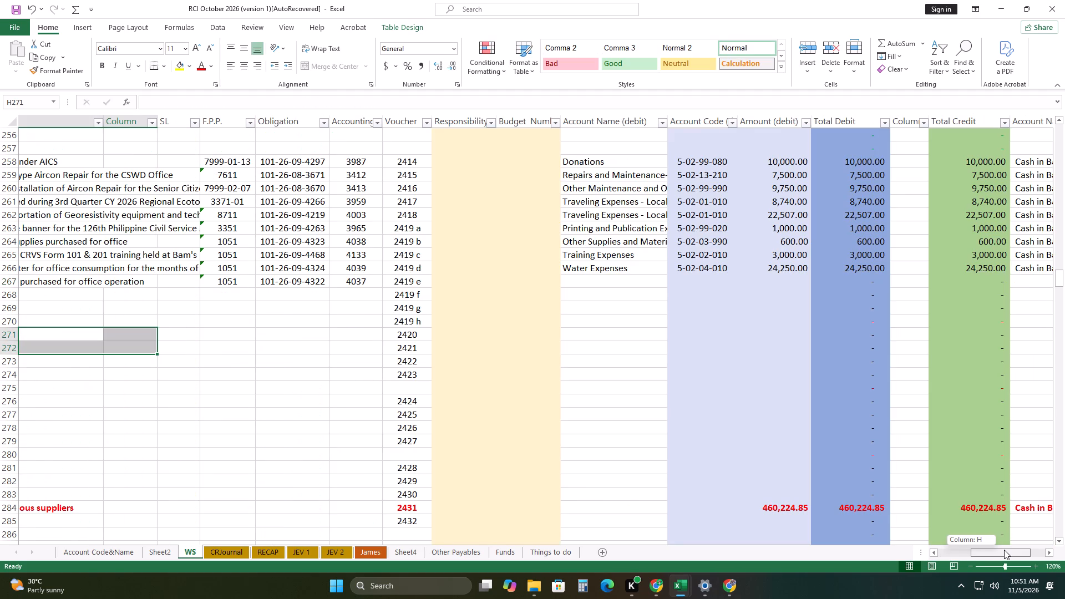
{"action": "left_click_drag", "start_coordinate": [1004, 550], "coordinate": [1006, 549]}
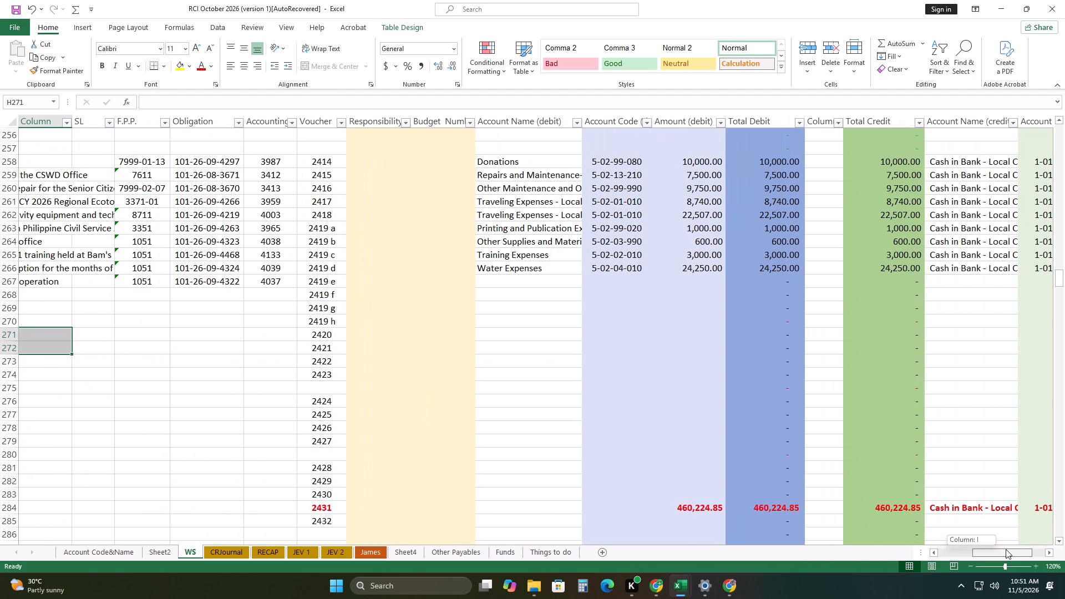
{"action": "left_click_drag", "start_coordinate": [1006, 549], "coordinate": [1031, 539]}
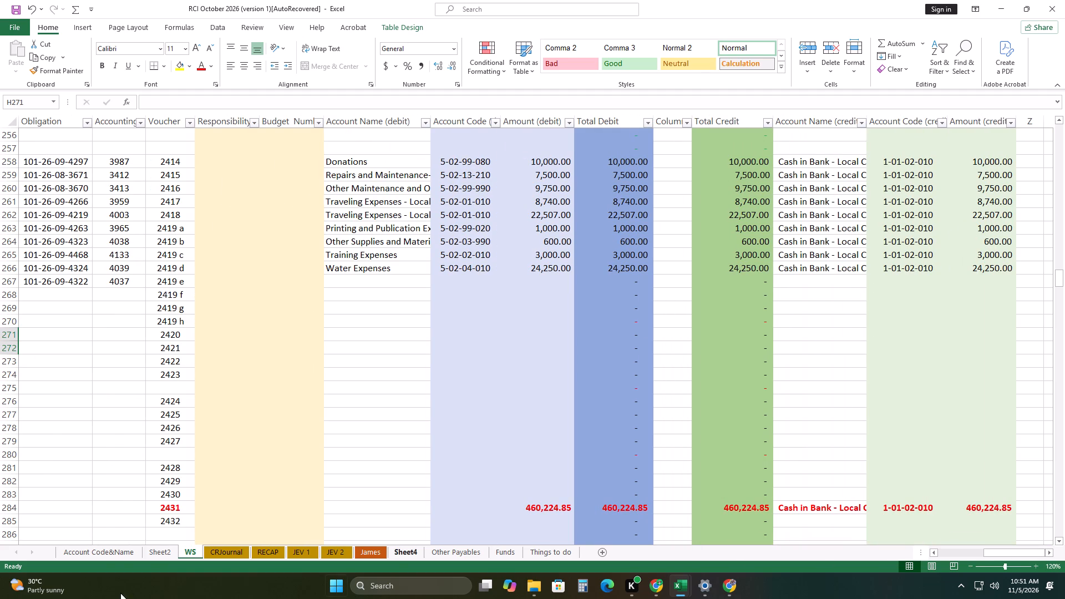
{"action": "left_click", "coordinate": [154, 550]}
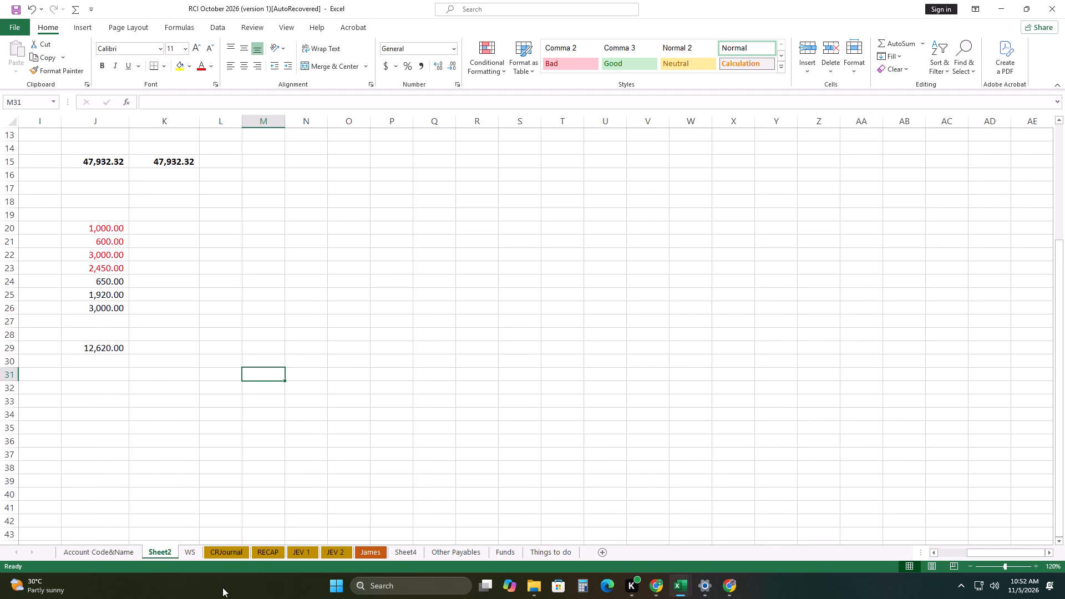
{"action": "left_click", "coordinate": [192, 551]}
{"action": "left_click", "coordinate": [125, 552]}
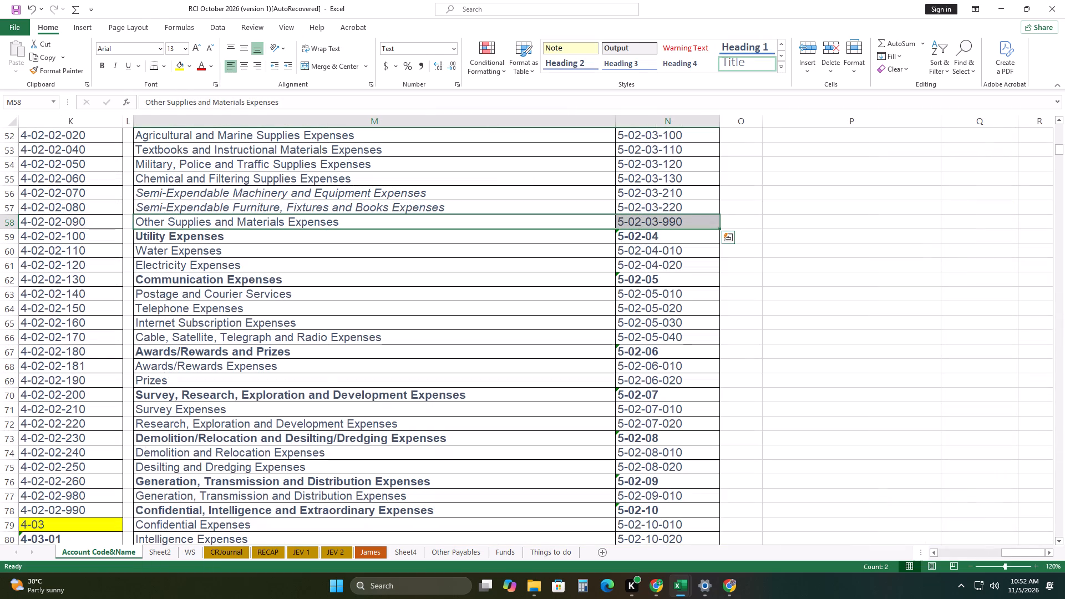
{"action": "scroll", "coordinate": [553, 459], "scroll_direction": "up", "scroll_amount": 3}
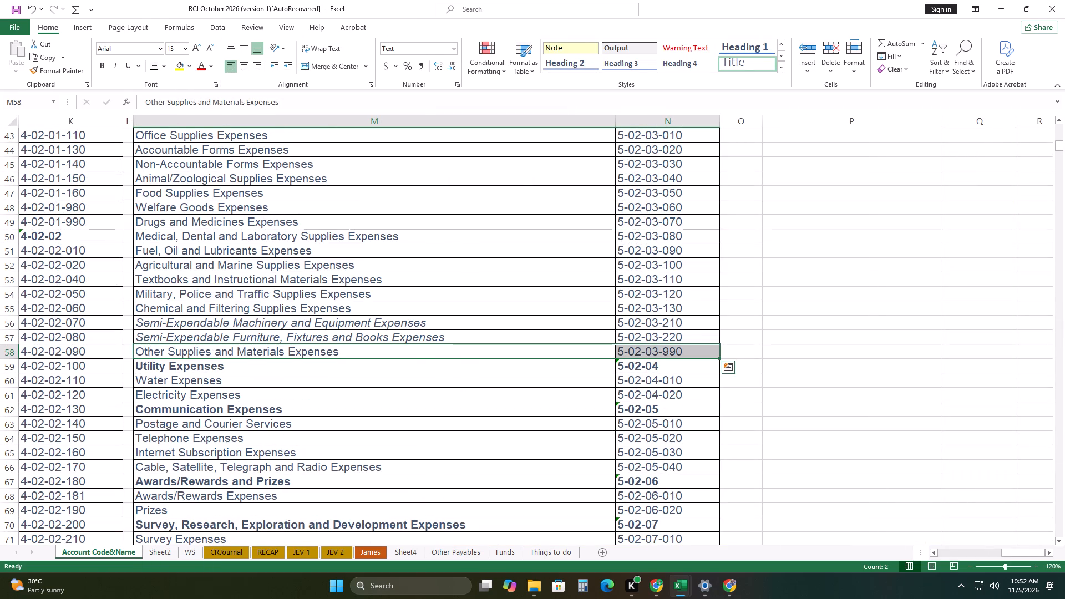
{"action": "scroll", "coordinate": [552, 464], "scroll_direction": "up", "scroll_amount": 2}
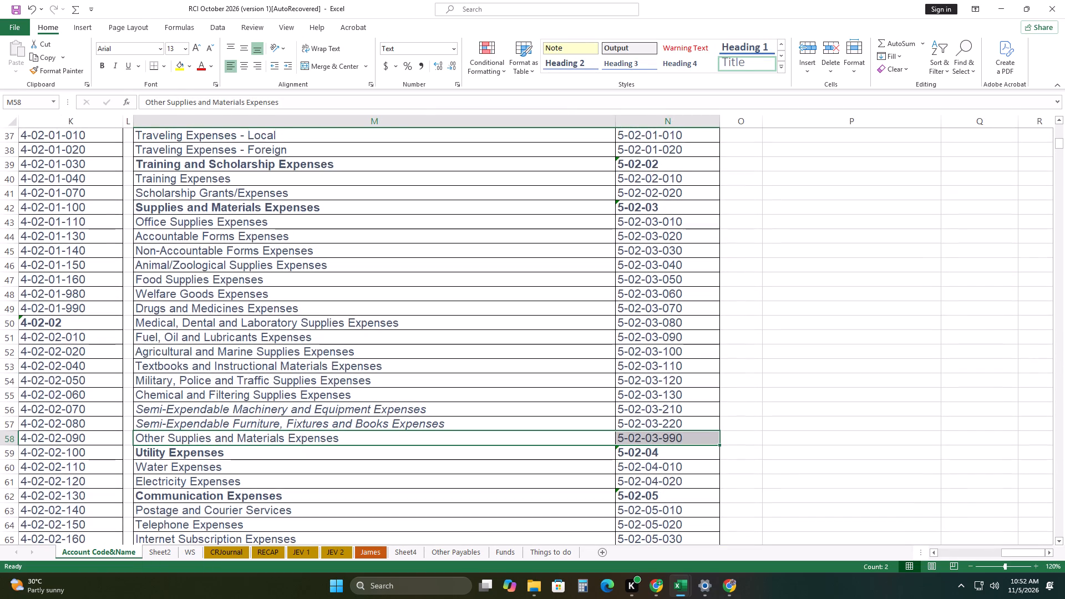
{"action": "left_click_drag", "start_coordinate": [364, 224], "coordinate": [661, 224]}
{"action": "right_click", "coordinate": [661, 224]}
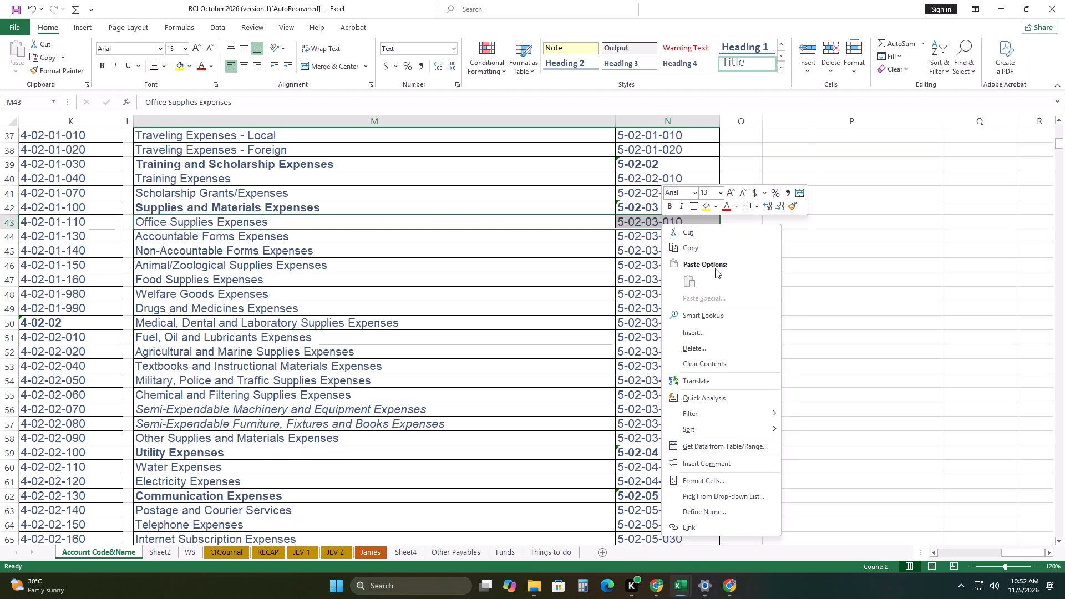
{"action": "left_click", "coordinate": [714, 246]}
{"action": "left_click", "coordinate": [197, 552]}
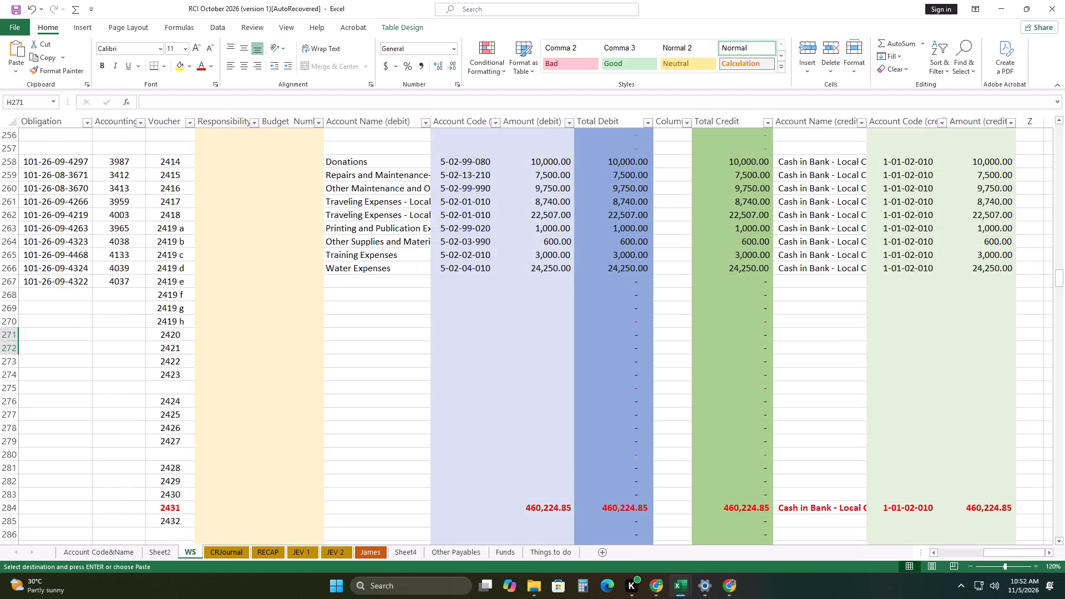
{"action": "right_click", "coordinate": [344, 284]}
{"action": "left_click", "coordinate": [393, 302]}
{"action": "left_click_drag", "start_coordinate": [397, 316], "coordinate": [408, 317]}
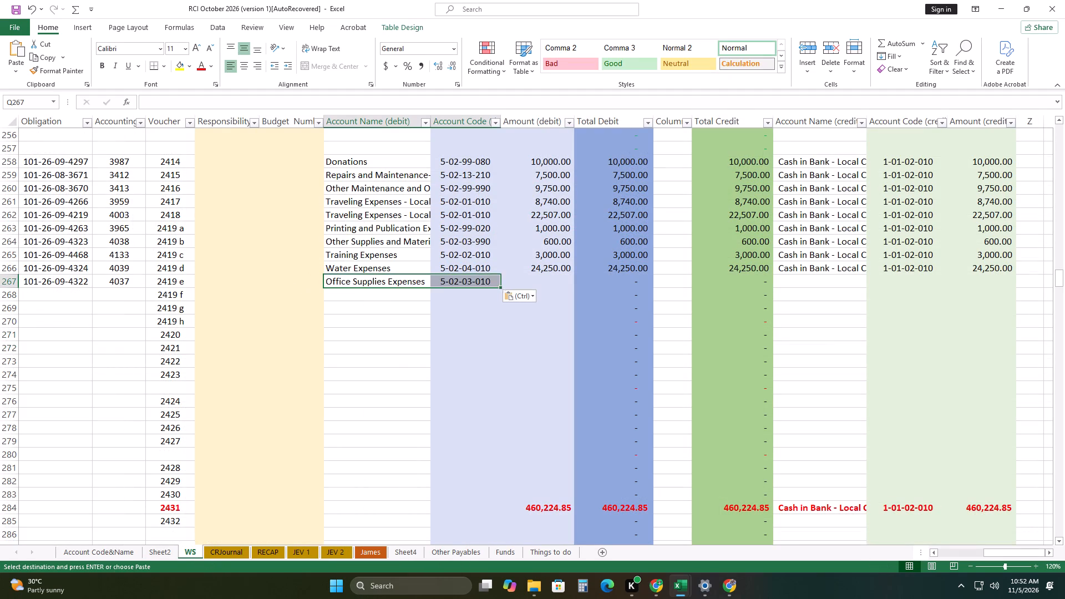
{"action": "left_click_drag", "start_coordinate": [408, 317], "coordinate": [511, 332]}
Enter 650 as the debit amount in row 267.
{"action": "left_click", "coordinate": [567, 287]}
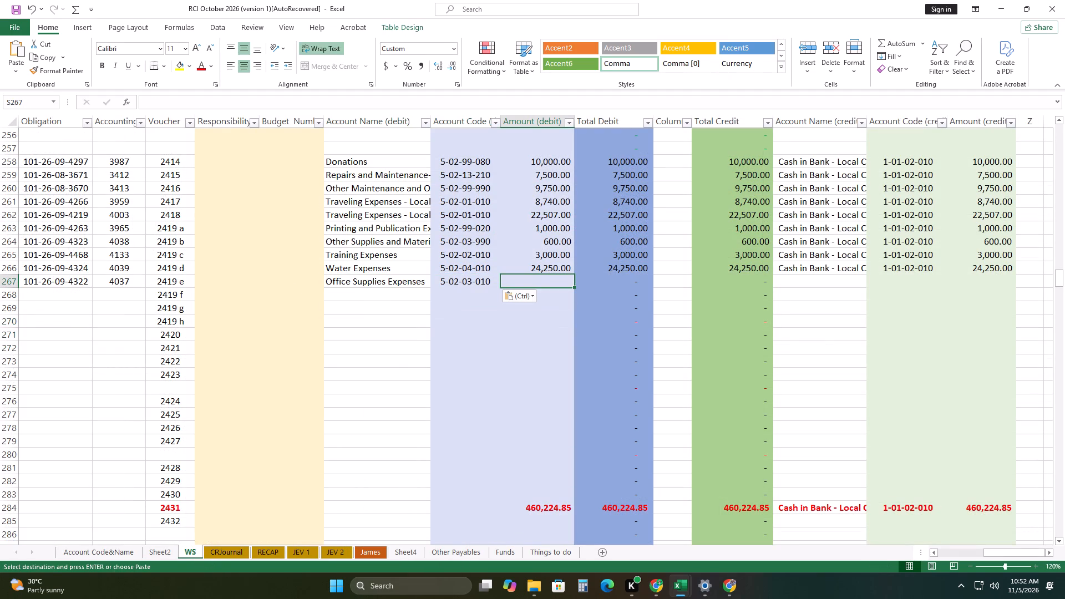
{"action": "type", "text": "650"}
{"action": "key", "text": "Right"}
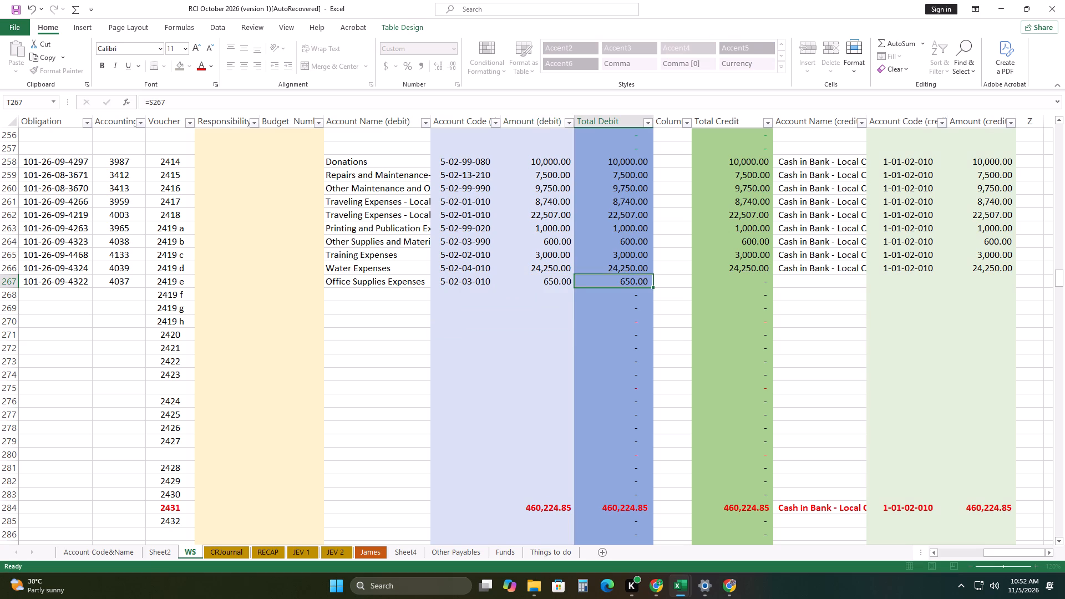
Copy row 266's credit account name and code into row 267, keeping the code 1-01-02-010 without incrementing.
{"action": "left_click_drag", "start_coordinate": [823, 271], "coordinate": [931, 270]}
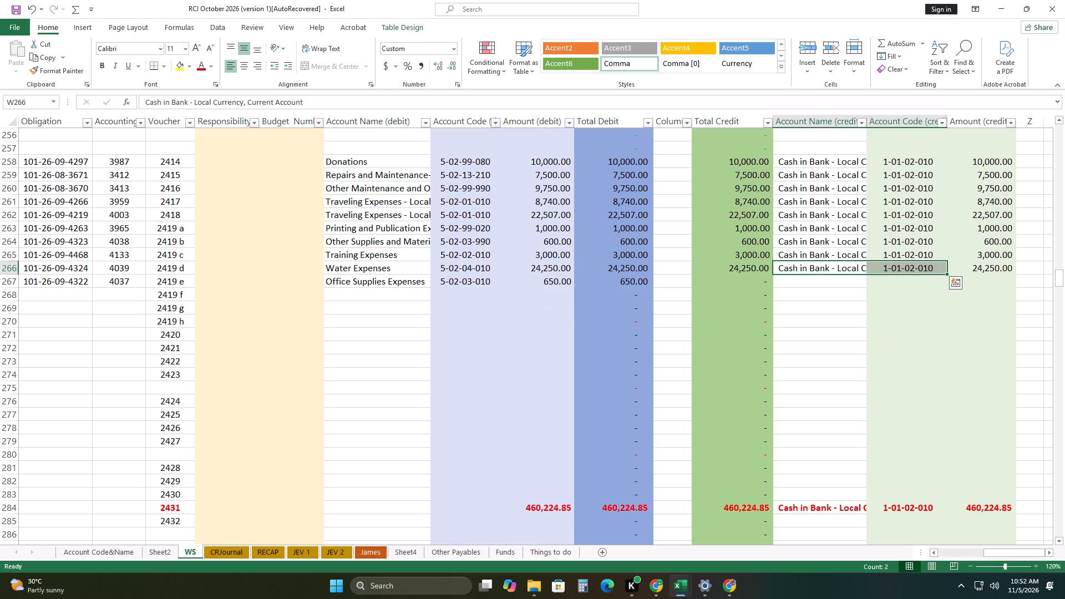
{"action": "left_click_drag", "start_coordinate": [949, 275], "coordinate": [951, 285]}
{"action": "left_click", "coordinate": [955, 297]}
{"action": "left_click", "coordinate": [979, 319]}
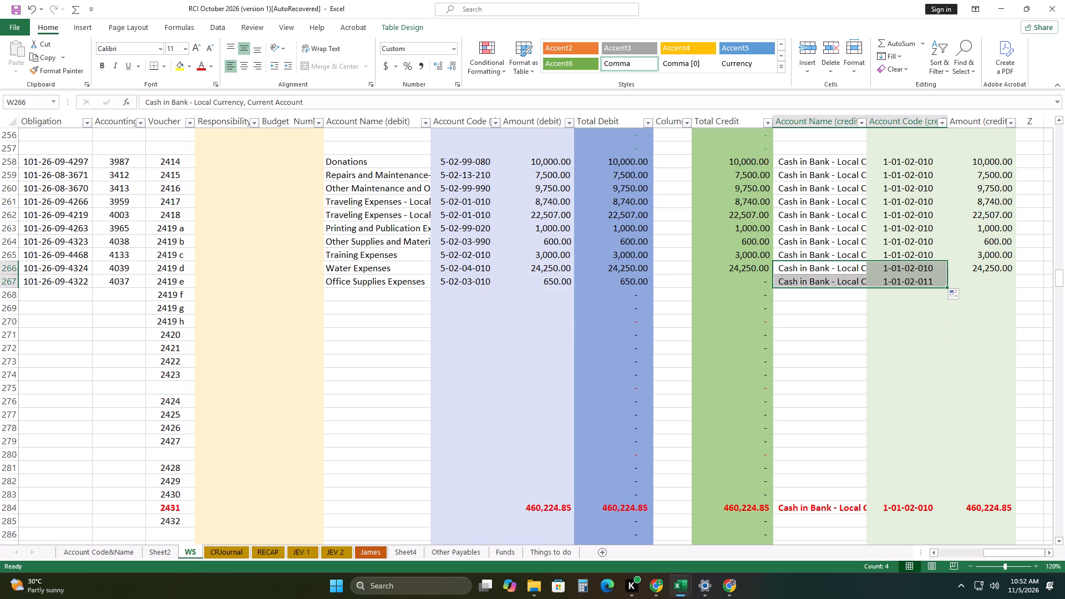
{"action": "left_click", "coordinate": [956, 297]}
{"action": "left_click", "coordinate": [977, 305]}
{"action": "left_click_drag", "start_coordinate": [935, 323], "coordinate": [932, 332]}
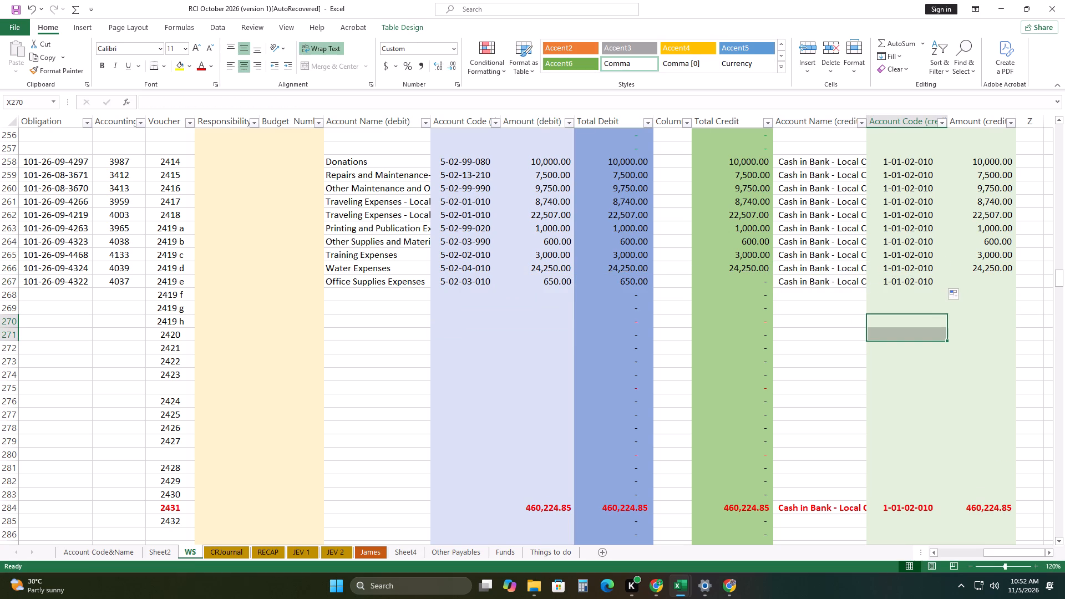
Copy row 267's debit amount into its credit amount cell.
{"action": "right_click", "coordinate": [555, 286]}
{"action": "left_click", "coordinate": [604, 268]}
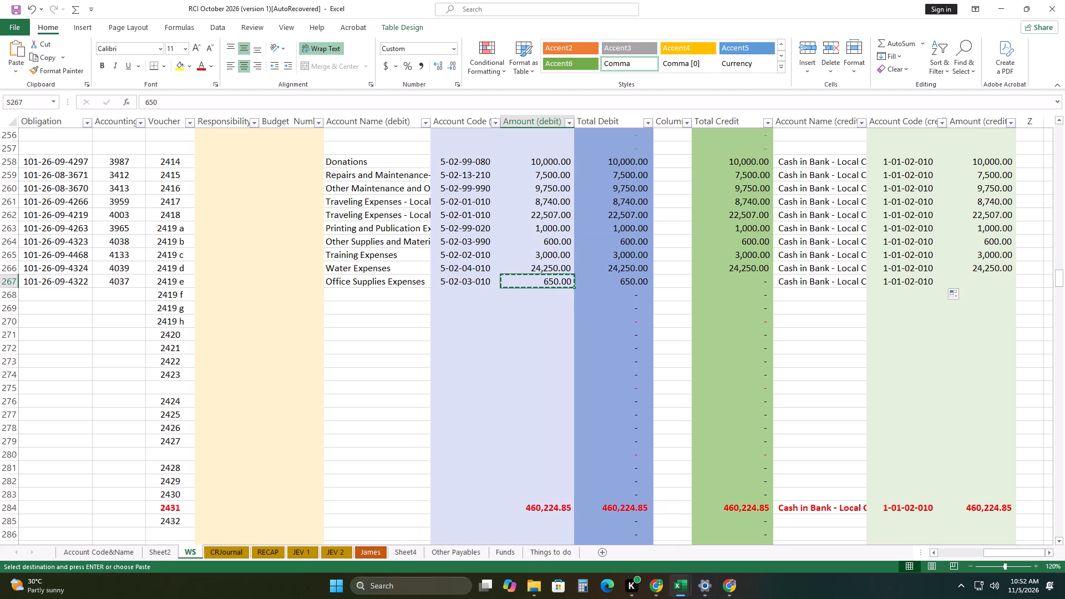
{"action": "right_click", "coordinate": [987, 285]}
{"action": "left_click", "coordinate": [915, 302]}
{"action": "left_click_drag", "start_coordinate": [884, 359], "coordinate": [890, 362]}
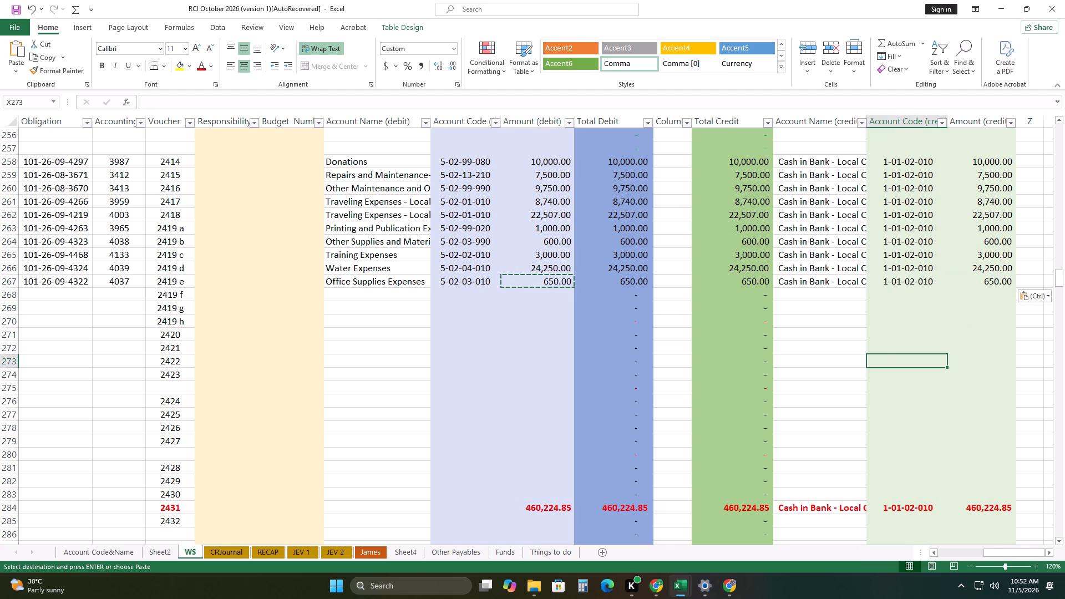
Mark the recorded 650.00 amount red on Sheet2.
{"action": "left_click_drag", "start_coordinate": [990, 551], "coordinate": [684, 514]}
{"action": "left_click", "coordinate": [585, 362]}
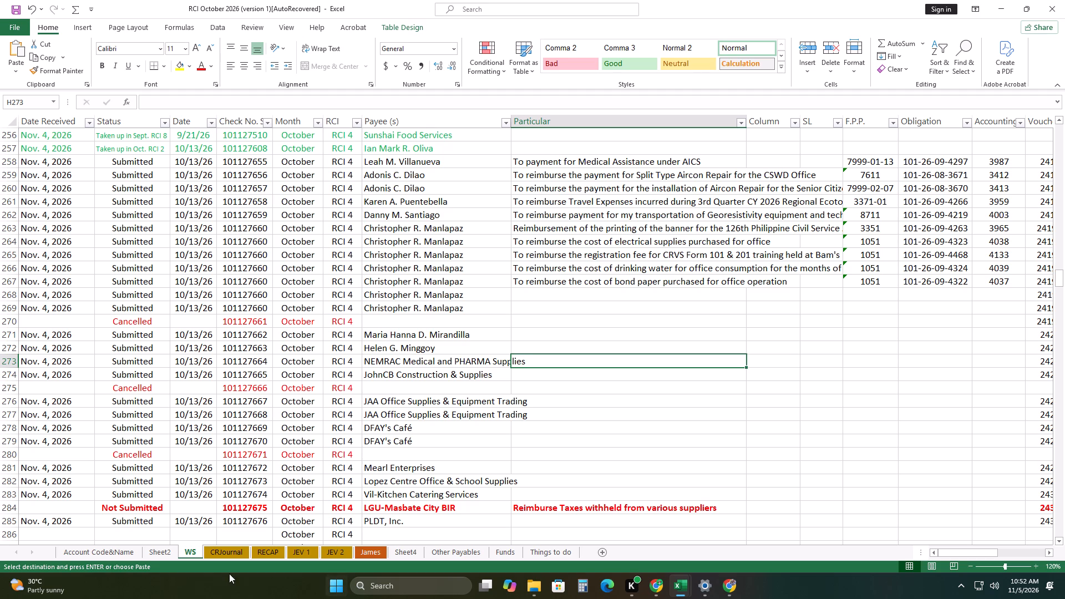
{"action": "left_click", "coordinate": [169, 556]}
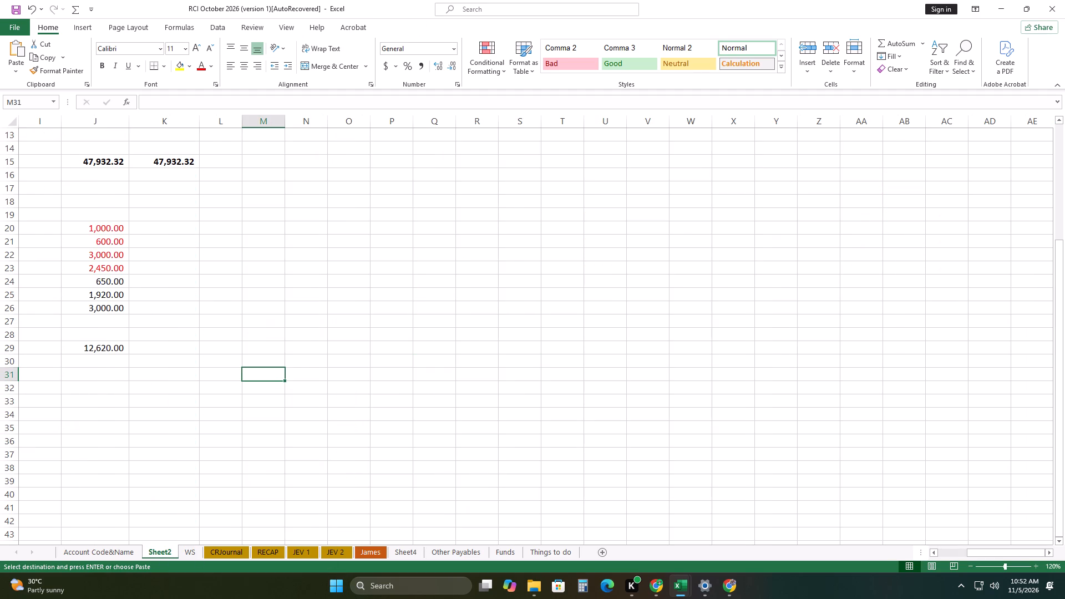
{"action": "left_click", "coordinate": [114, 281]}
{"action": "right_click", "coordinate": [113, 281]}
{"action": "left_click", "coordinate": [180, 256]}
{"action": "left_click_drag", "start_coordinate": [276, 384], "coordinate": [288, 393]}
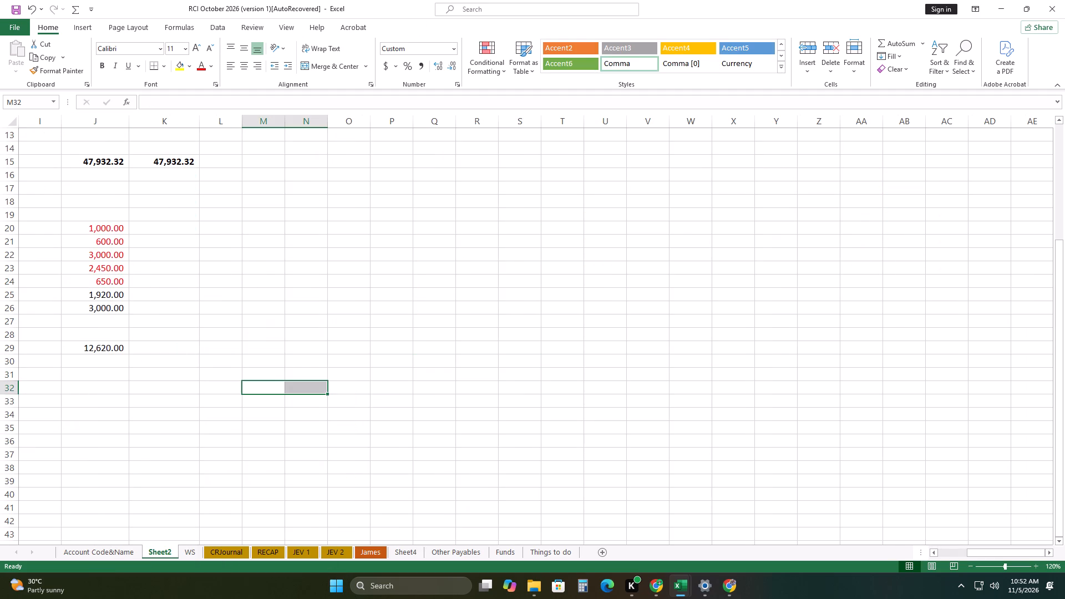
Enter 3964 as the accounting number in row 268 of the WS sheet.
{"action": "left_click", "coordinate": [187, 555]}
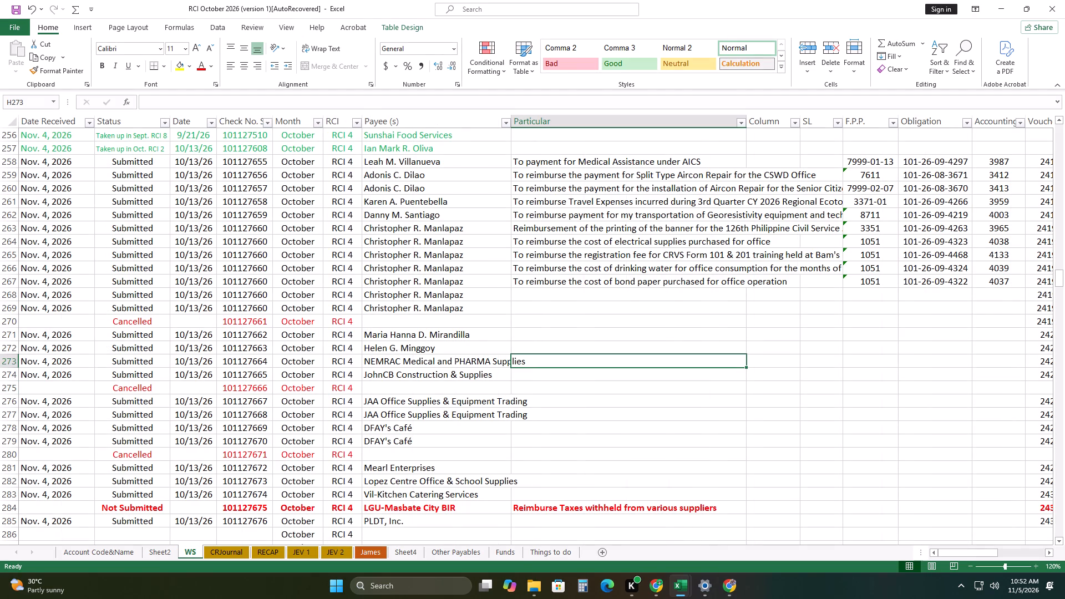
{"action": "left_click", "coordinate": [1006, 297]}
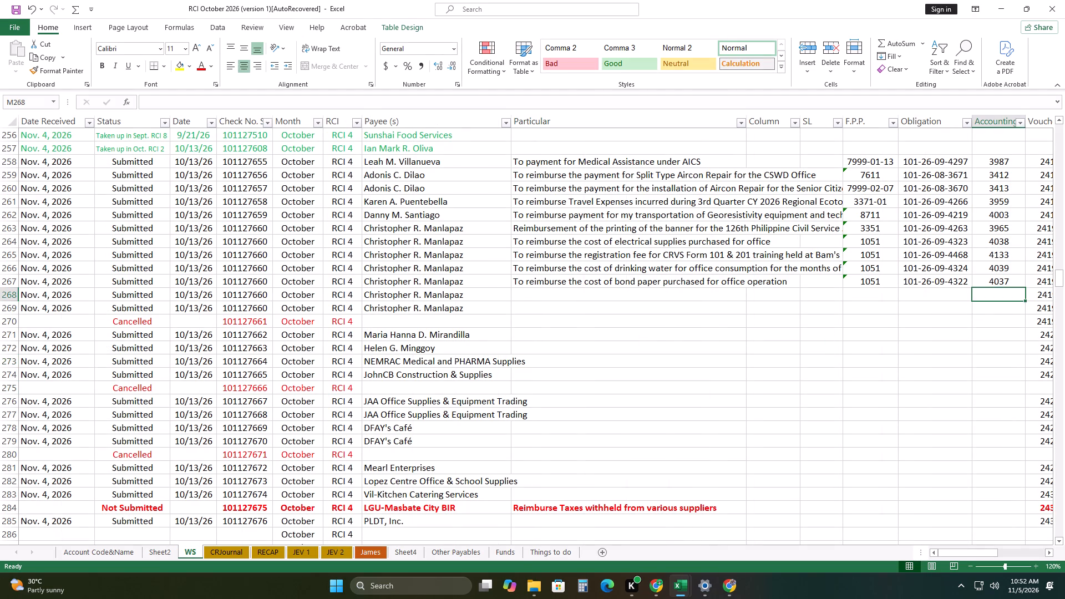
{"action": "key", "text": "3"}
{"action": "type", "text": "964"}
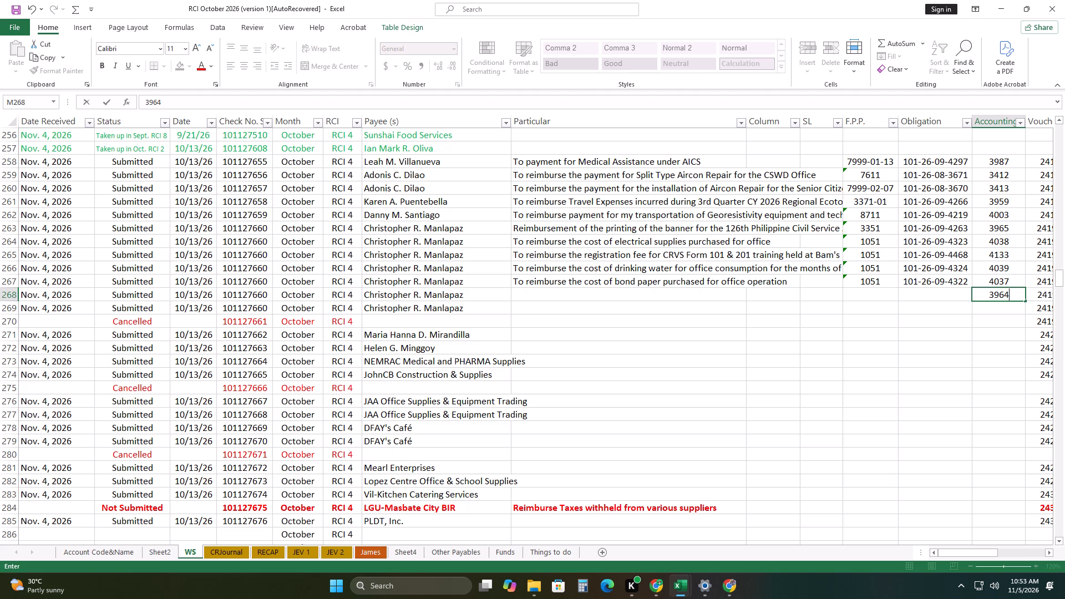
Fill row 267's F.P.P. and obligation number down into row 268.
{"action": "left_click_drag", "start_coordinate": [875, 282], "coordinate": [922, 281]}
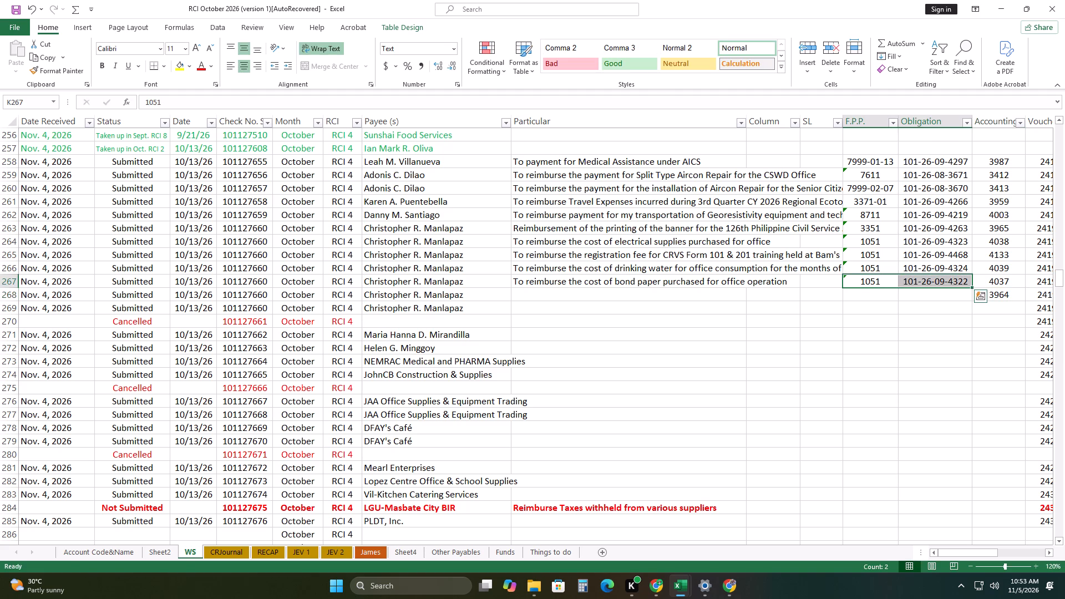
{"action": "left_click_drag", "start_coordinate": [972, 287], "coordinate": [975, 299]}
Set row 268's F.P.P. to 3351.
{"action": "left_click", "coordinate": [883, 296]}
{"action": "type", "text": "3351"}
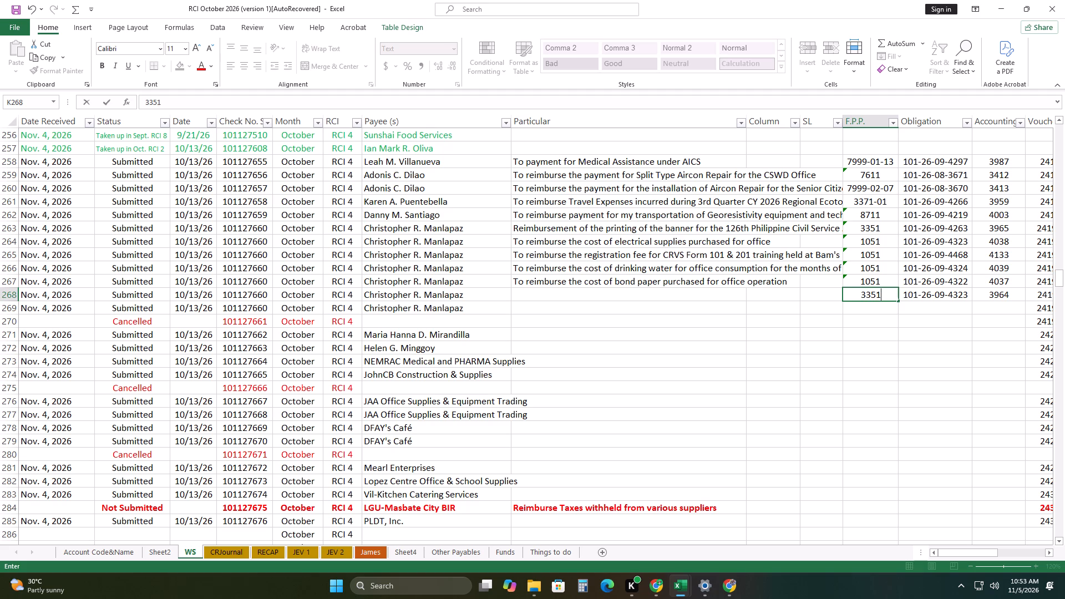
{"action": "double_click", "coordinate": [944, 297]}
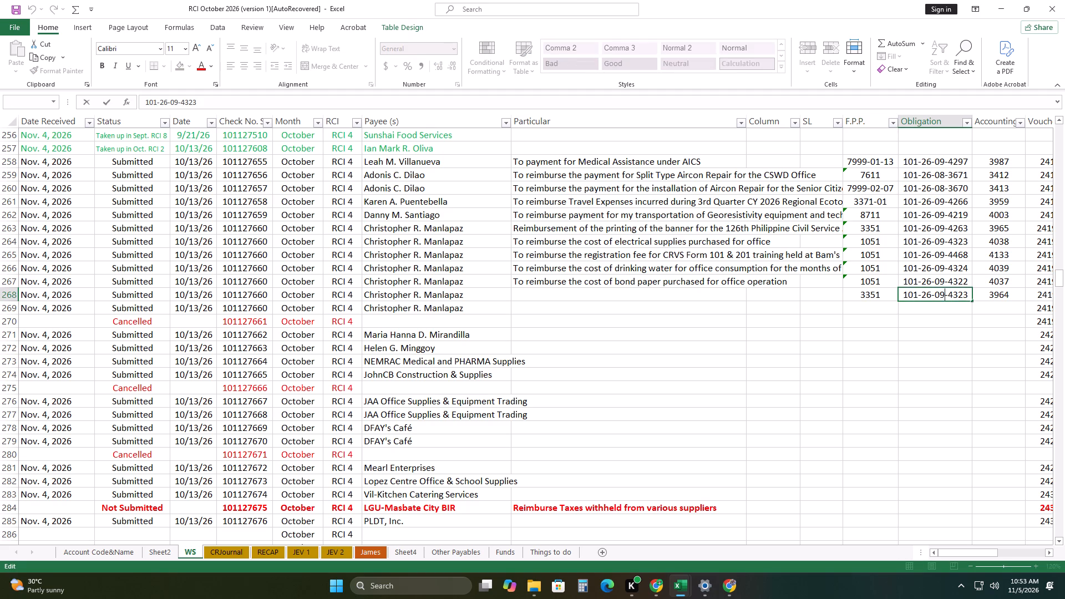
{"action": "left_click", "coordinate": [970, 295]}
{"action": "key", "text": "BackSpace"}
{"action": "key", "text": "BackSpace"}
{"action": "key", "text": "BackSpace"}
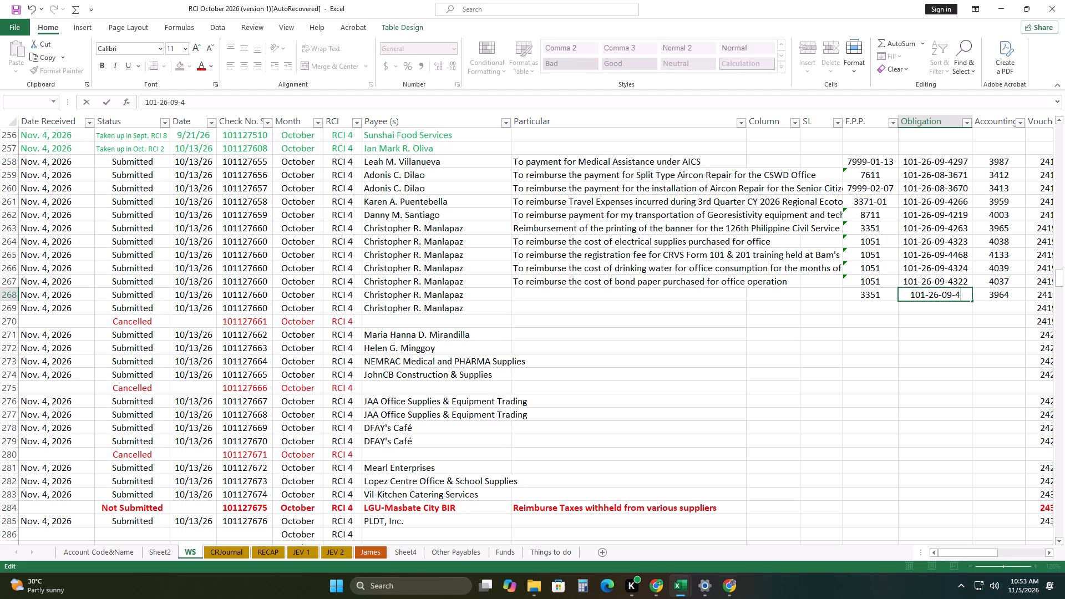
{"action": "key", "text": "2"}
{"action": "type", "text": "62"}
Start row 268's particular with "For reimbursement of the expenses incurred for the Lingkod Bayani Commitment Wall".
{"action": "left_click", "coordinate": [595, 297]}
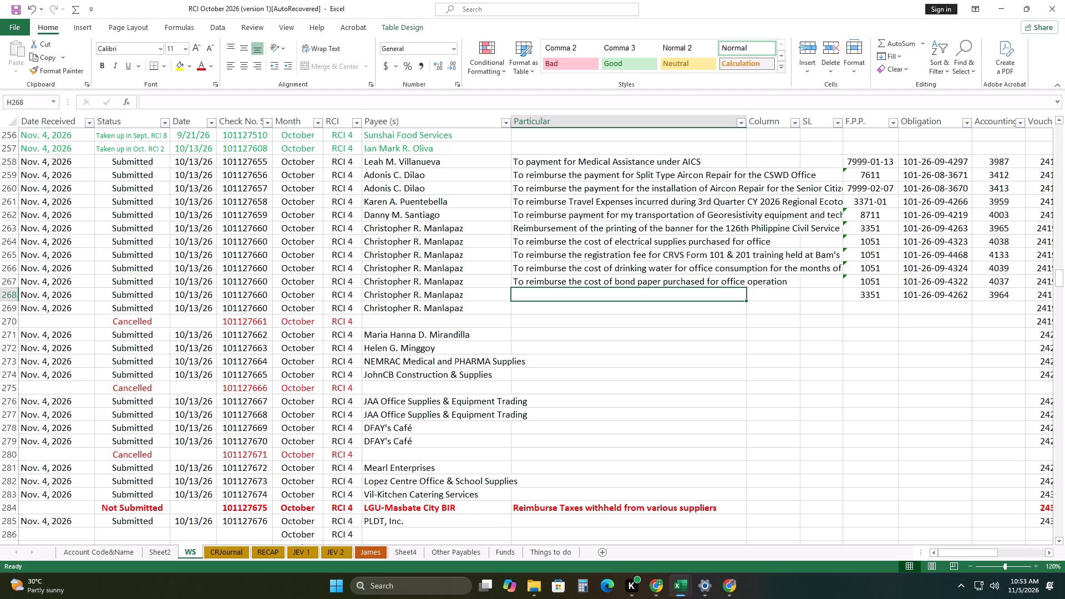
{"action": "type", "text": "For reimbursement"}
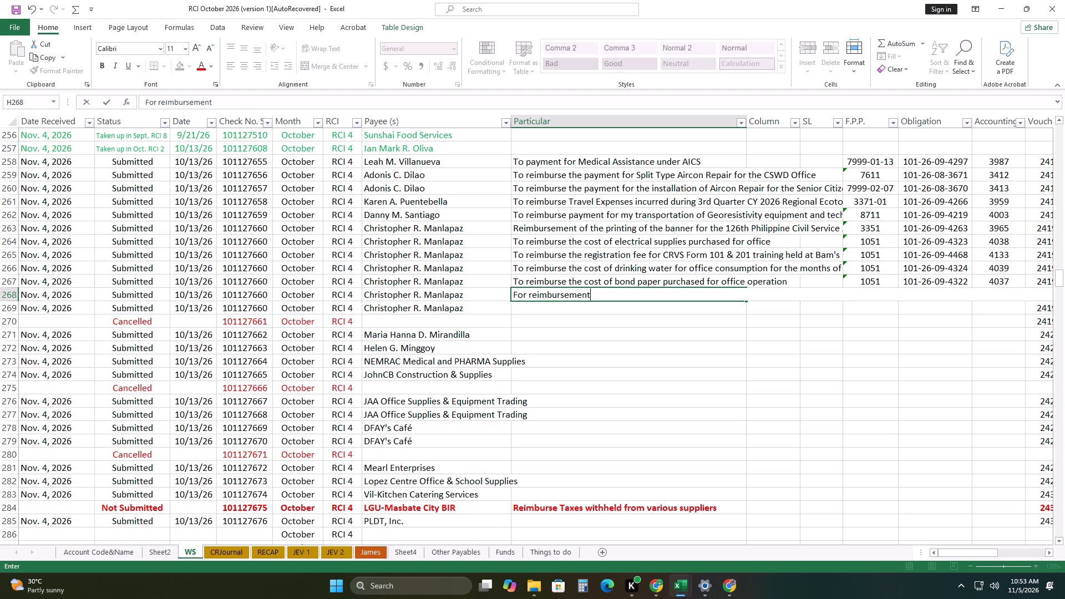
{"action": "key", "text": "space"}
{"action": "type", "text": "of the expenses"}
{"action": "key", "text": "space"}
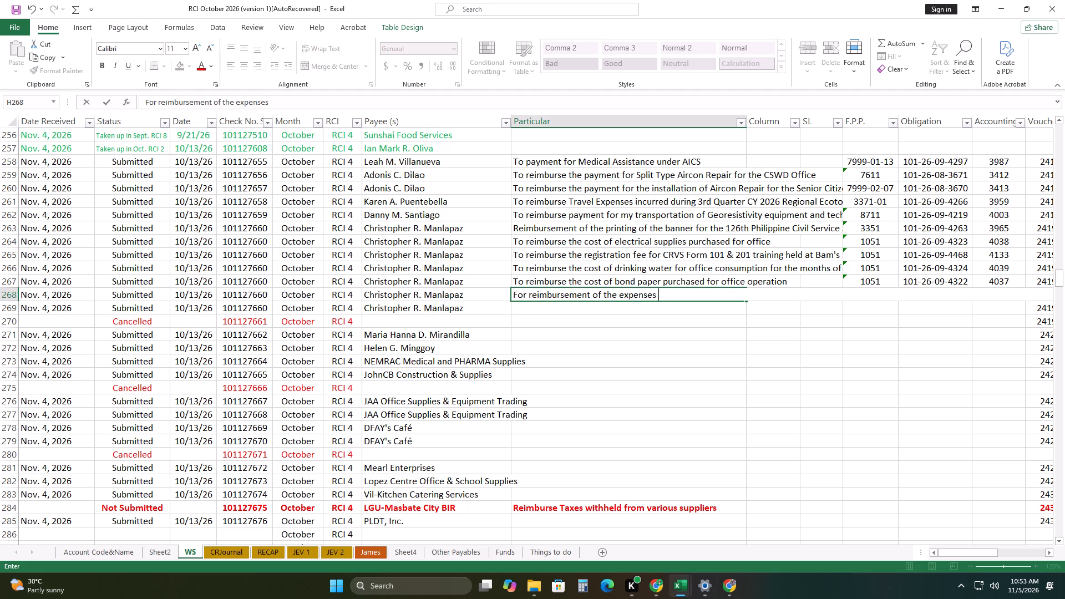
{"action": "type", "text": "incurred"}
{"action": "key", "text": "space"}
{"action": "type", "text": "for the Lingkod"}
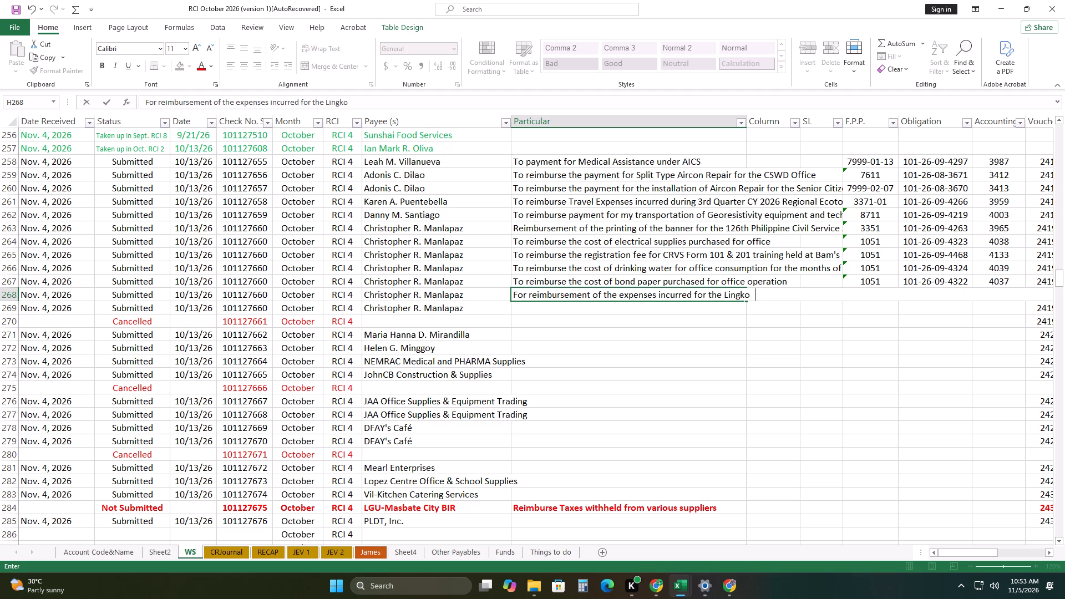
{"action": "key", "text": "space"}
{"action": "type", "text": "Bayani"}
{"action": "key", "text": "space"}
{"action": "type", "text": "Commitment"}
{"action": "key", "text": "space"}
{"action": "type", "text": "Wall"}
{"action": "key", "text": "space"}
Continue row 268's particular with "in connection with CSC Memorandum Circular No. 08, s. 2026,".
{"action": "type", "text": "in connection"}
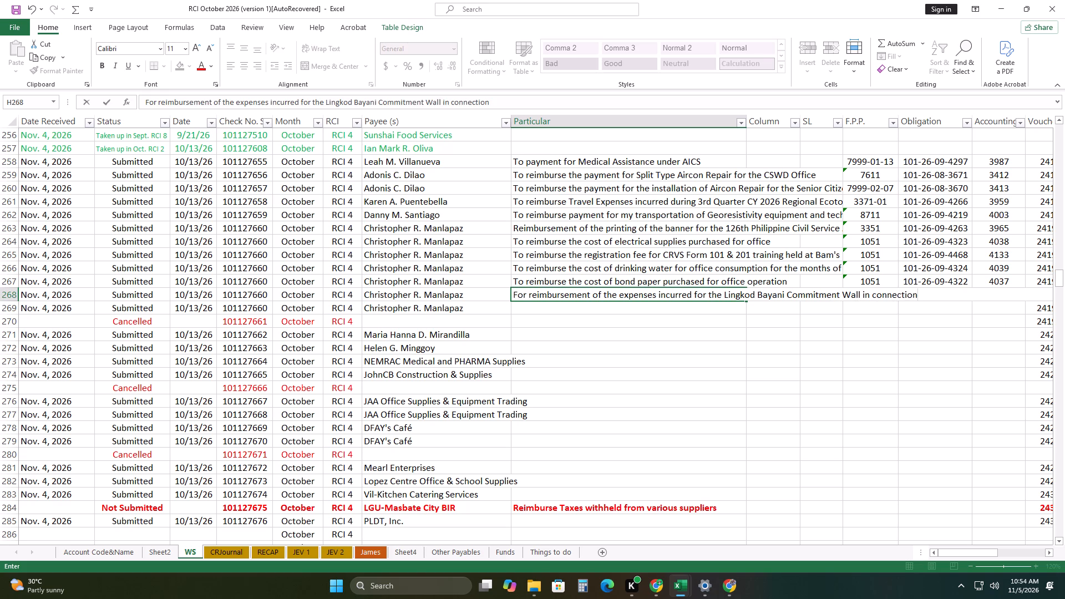
{"action": "key", "text": "space"}
{"action": "type", "text": "with CSC"}
{"action": "key", "text": "space"}
{"action": "type", "text": "Memorandum Circular"}
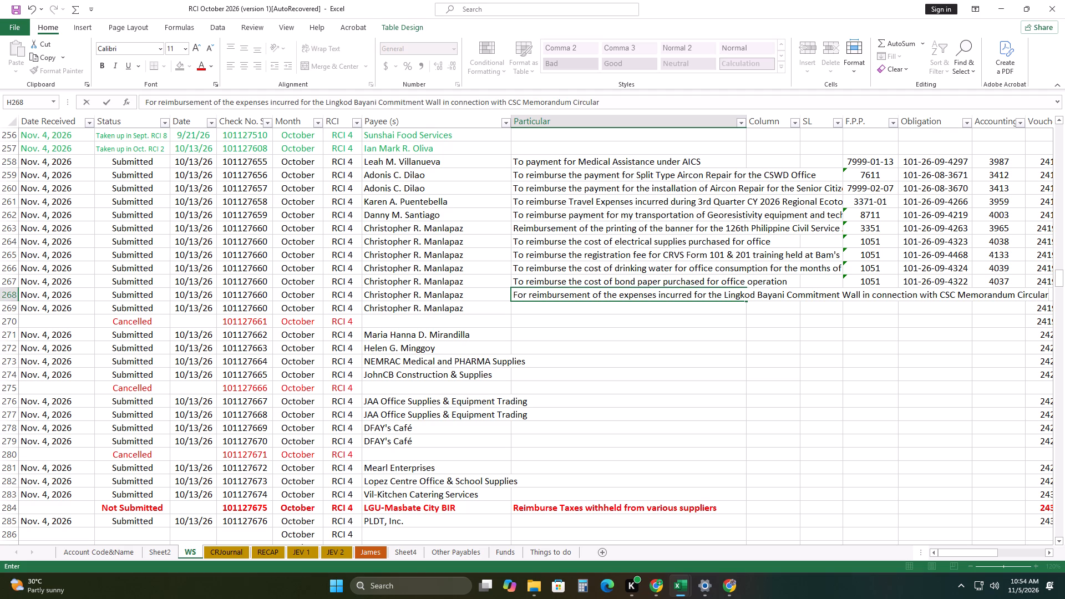
{"action": "key", "text": "space"}
{"action": "type", "text": "No."}
{"action": "key", "text": "space"}
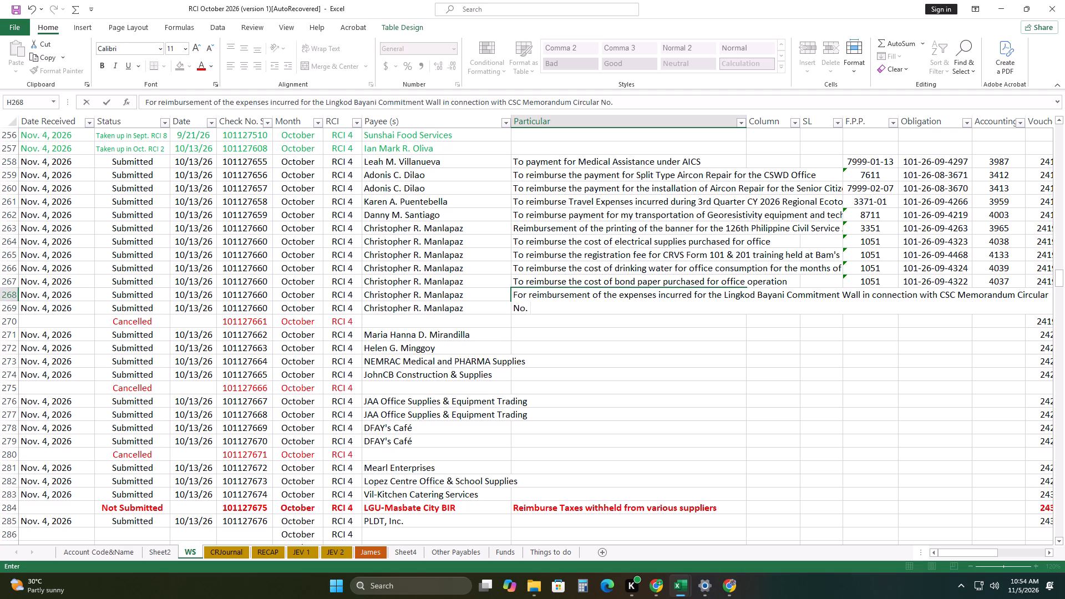
{"action": "type", "text": "08"}
{"action": "key", "text": "comma"}
{"action": "key", "text": "space"}
{"action": "type", "text": "s."}
{"action": "key", "text": "space"}
{"action": "type", "text": "2026"}
{"action": "type", "text": ","}
{"action": "key", "text": "space"}
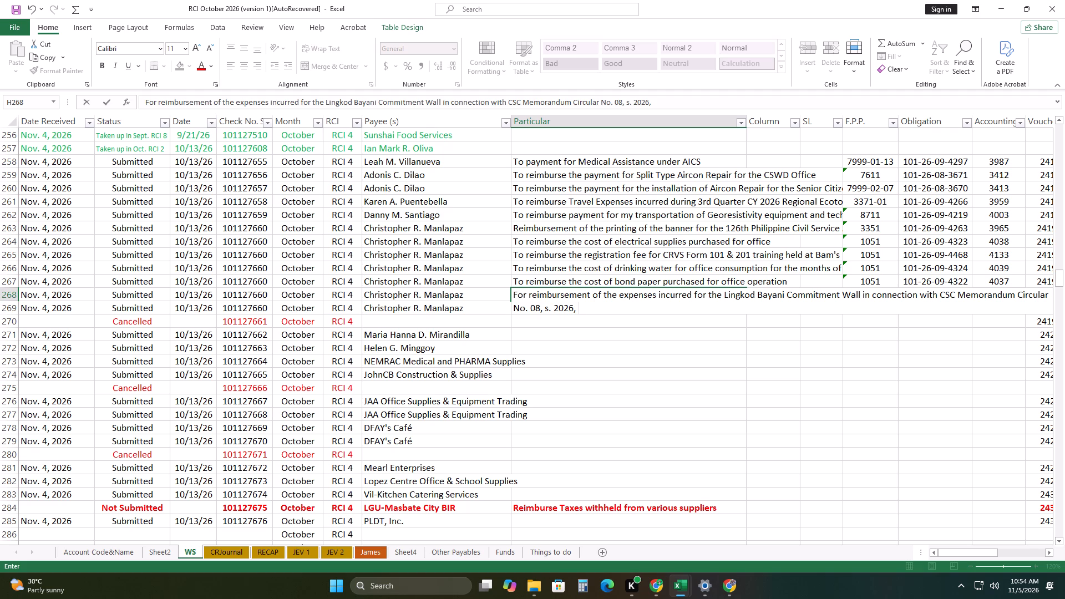
Finish row 268's particular with "relative to the celebration of the 126th Philippine Civil Service Anniversary (PCSA)".
{"action": "type", "text": "relative the"}
{"action": "key", "text": "BackSpace"}
{"action": "key", "text": "BackSpace"}
{"action": "type", "text": "o the celevbr"}
{"action": "key", "text": "BackSpace"}
{"action": "key", "text": "BackSpace"}
{"action": "key", "text": "BackSpace"}
{"action": "type", "text": "bration"}
{"action": "key", "text": "space"}
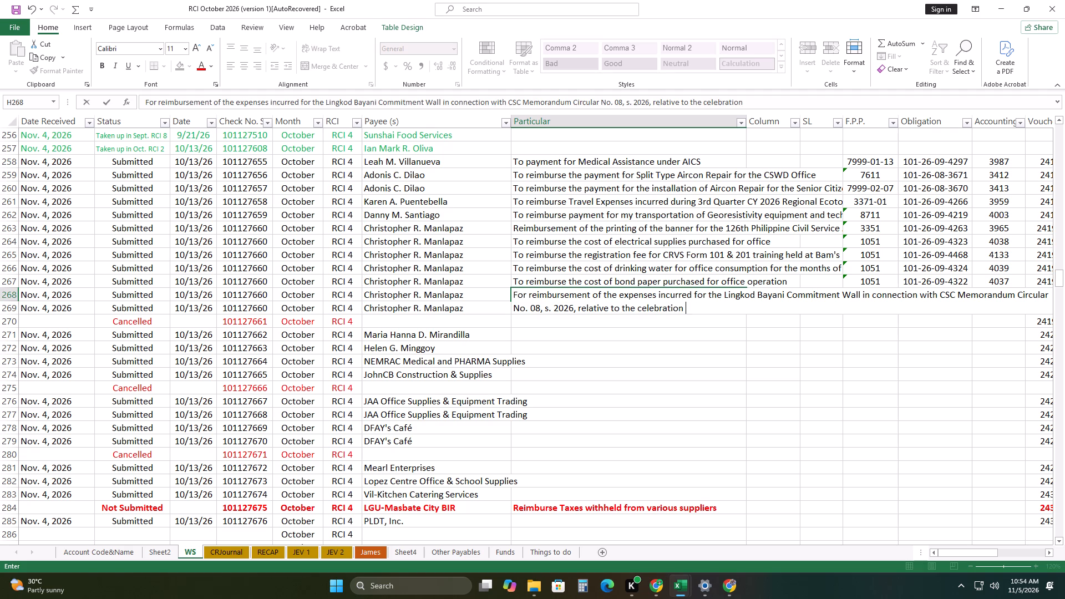
{"action": "type", "text": "of the"}
{"action": "key", "text": "space"}
{"action": "type", "text": "126"}
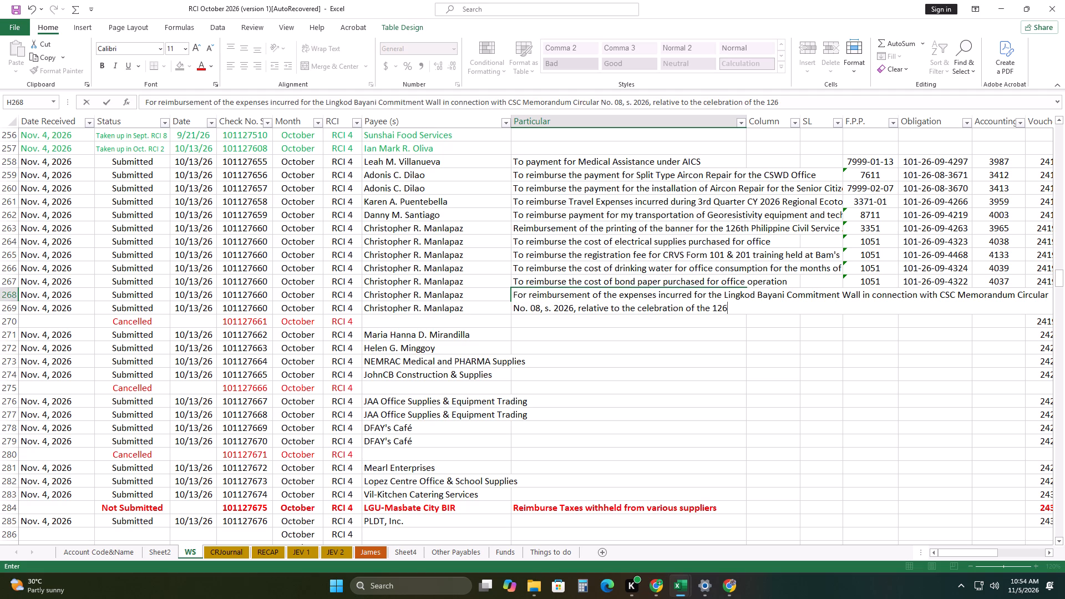
{"action": "type", "text": "th"}
{"action": "key", "text": "space"}
{"action": "type", "text": "Philippine"}
{"action": "key", "text": "space"}
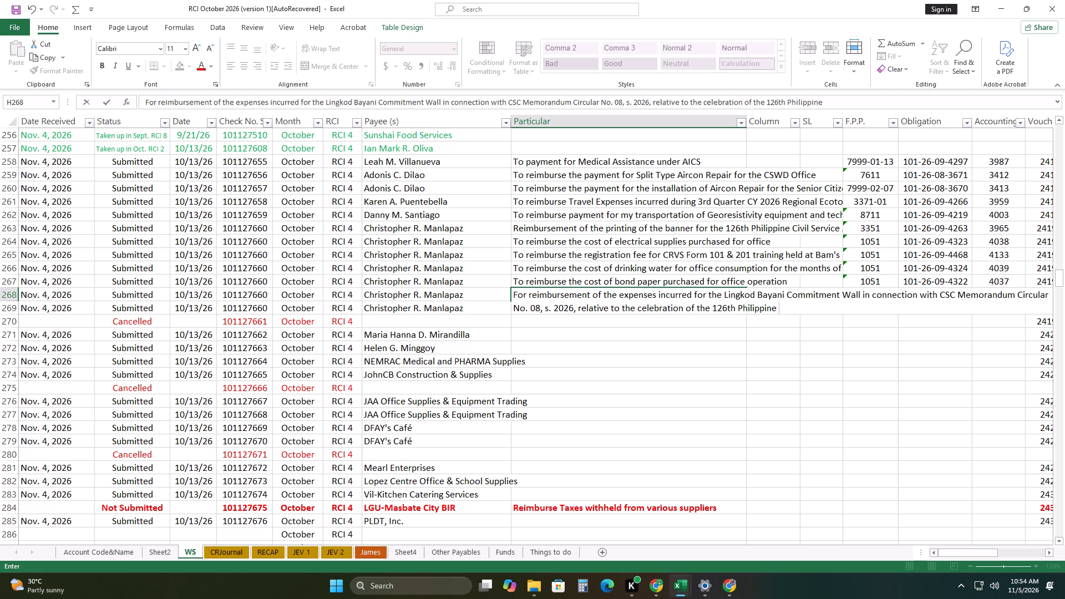
{"action": "type", "text": "Civil Service"}
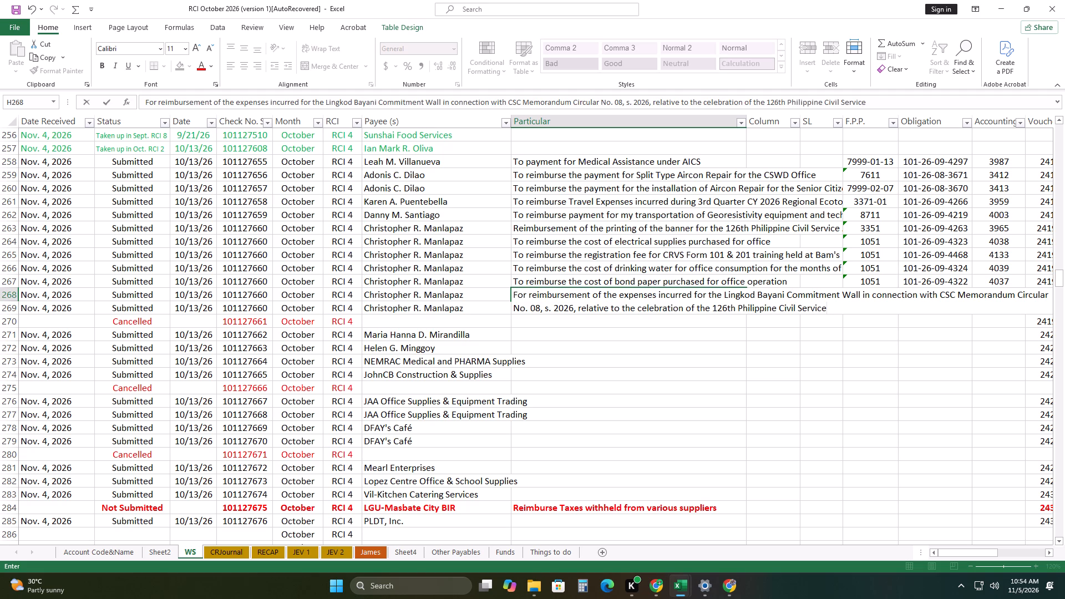
{"action": "key", "text": "space"}
{"action": "type", "text": "Anniversary"}
{"action": "key", "text": "space"}
{"action": "key", "text": "shift+parenleft"}
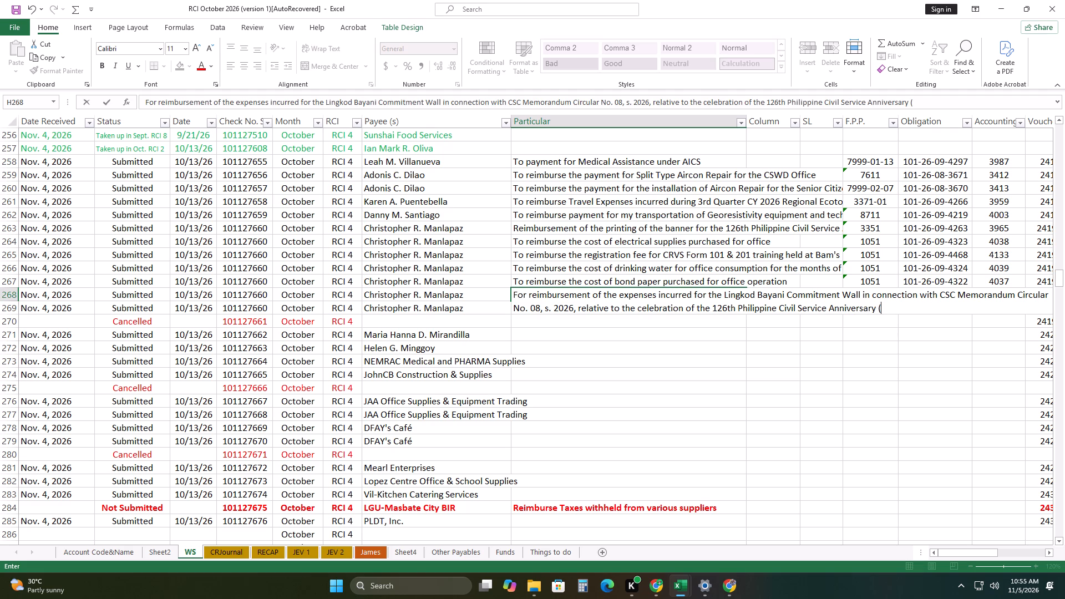
{"action": "type", "text": "PCSA"}
{"action": "key", "text": "shift+parenright"}
{"action": "left_click_drag", "start_coordinate": [783, 353], "coordinate": [787, 358]}
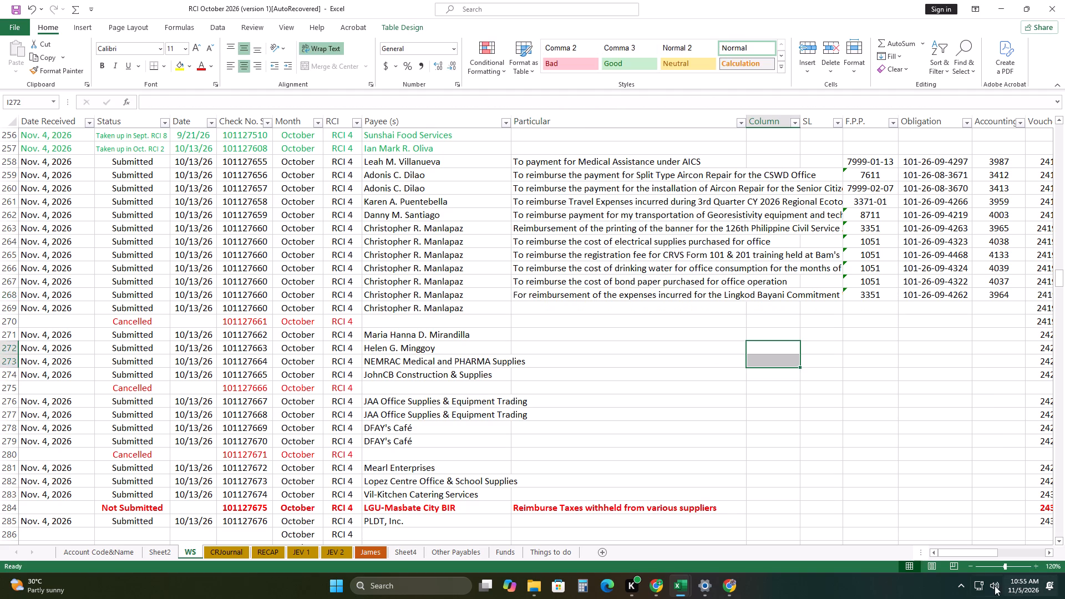
Copy the debit account Other Maintenance and Operating Expenses with code 5-02-99-990 from row 260 into row 268.
{"action": "left_click_drag", "start_coordinate": [977, 555], "coordinate": [1020, 544]}
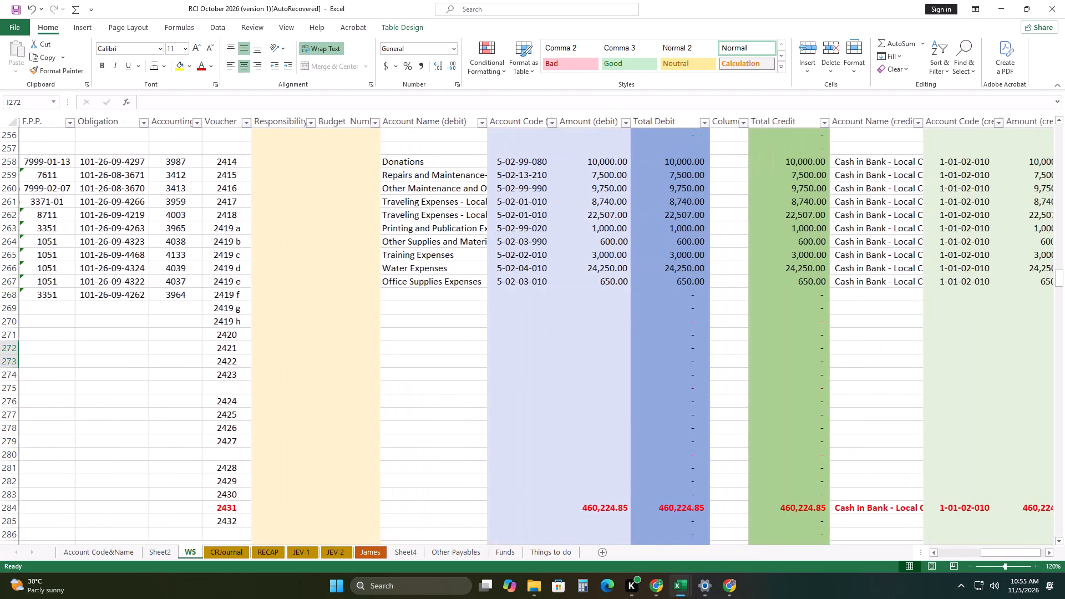
{"action": "left_click_drag", "start_coordinate": [463, 192], "coordinate": [509, 189]}
{"action": "right_click", "coordinate": [509, 189]}
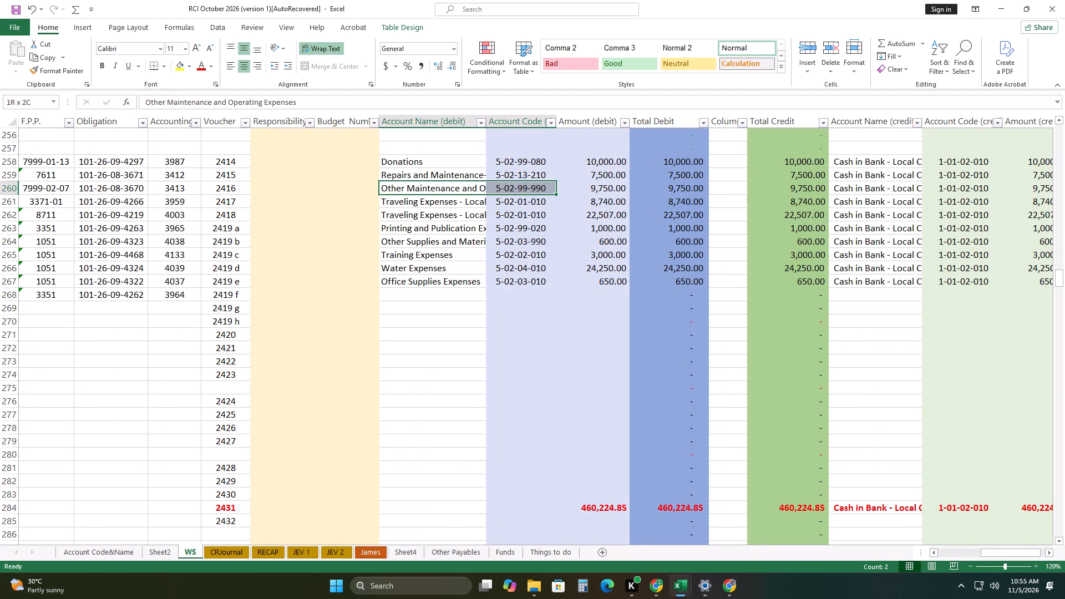
{"action": "left_click", "coordinate": [551, 213]}
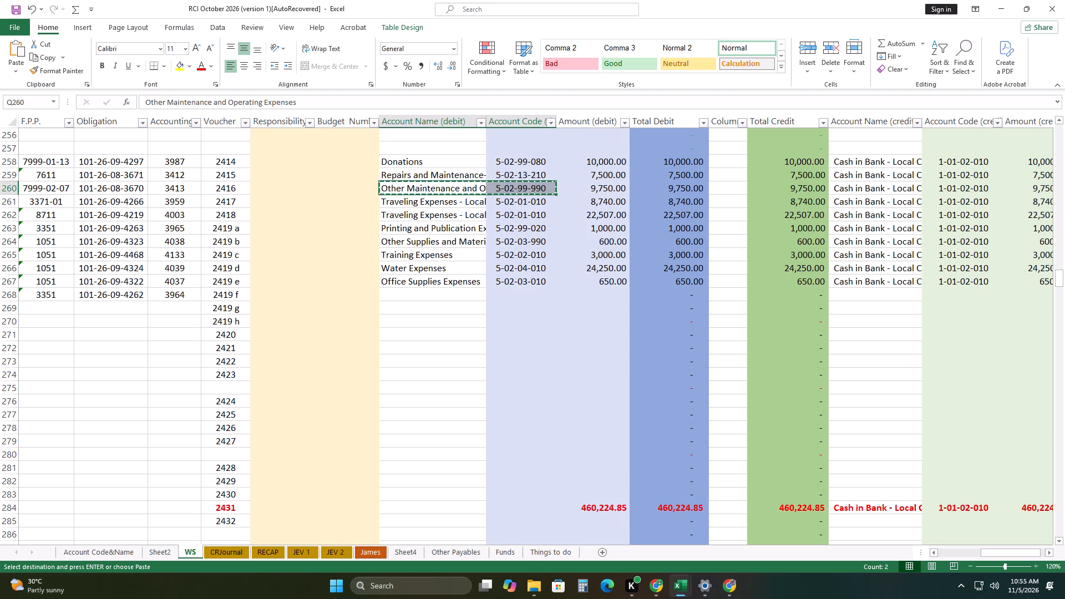
{"action": "left_click", "coordinate": [408, 295]}
{"action": "right_click", "coordinate": [412, 296]}
{"action": "left_click", "coordinate": [459, 303]}
{"action": "left_click", "coordinate": [438, 332]}
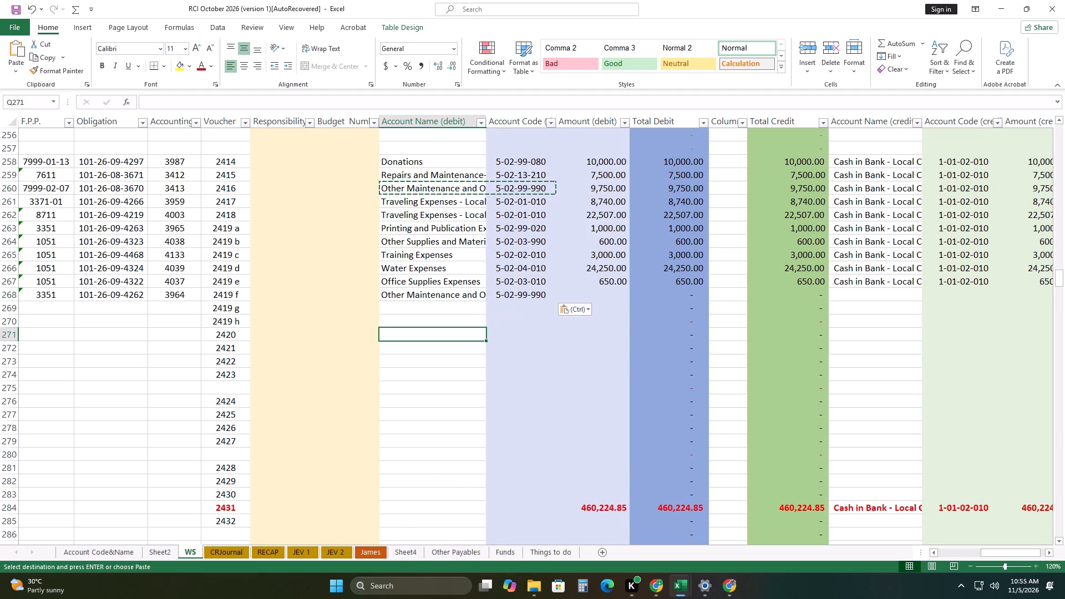
Enter 1920 as the debit amount in row 268.
{"action": "left_click", "coordinate": [601, 298]}
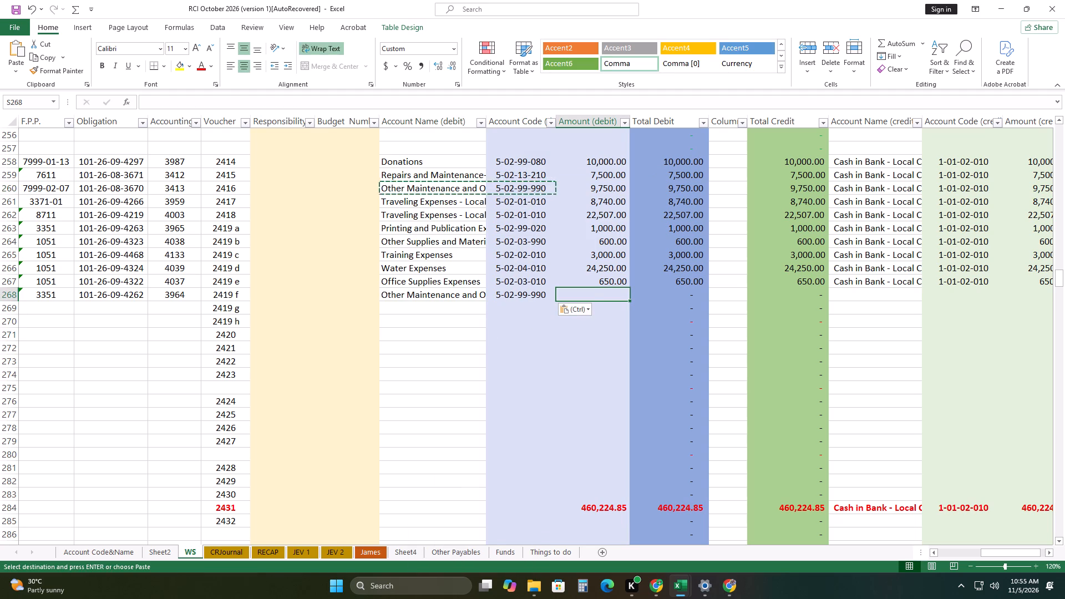
{"action": "key", "text": "1"}
{"action": "type", "text": "920"}
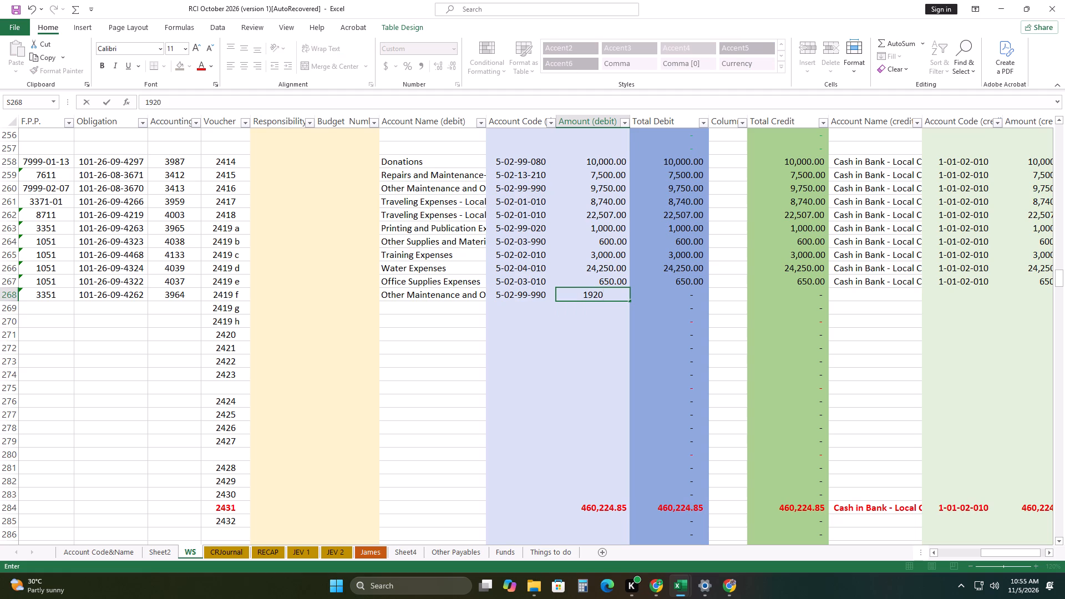
{"action": "key", "text": "Right"}
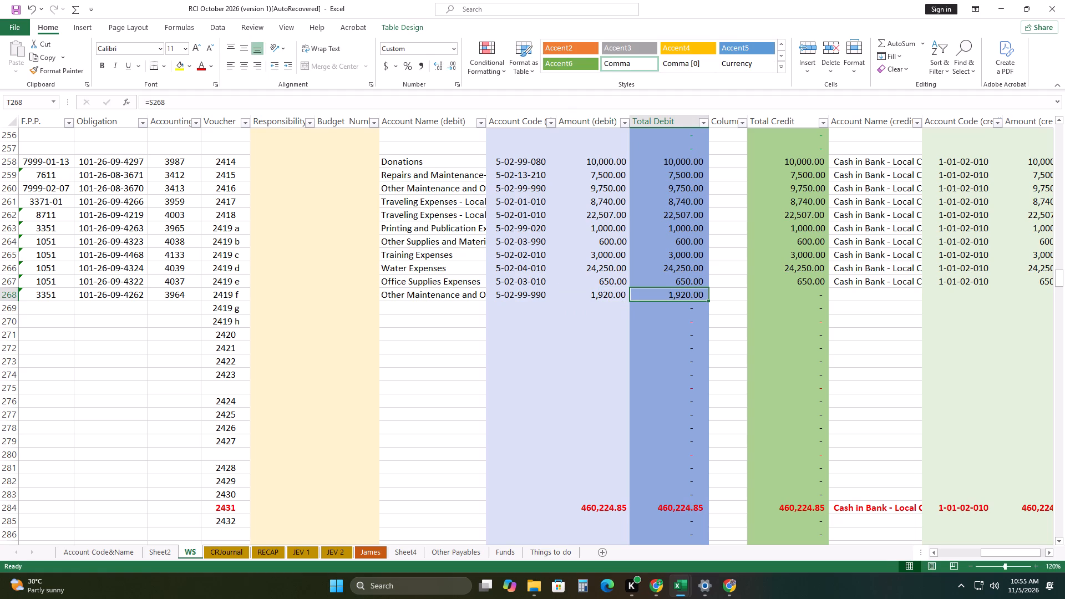
Fill row 267's credit account Cash in Bank - Local Currency, Current Account and code 1-01-02-010 down into row 268 as copied cells.
{"action": "left_click_drag", "start_coordinate": [871, 286], "coordinate": [949, 285]}
{"action": "left_click_drag", "start_coordinate": [1003, 289], "coordinate": [1005, 299]}
{"action": "left_click", "coordinate": [1011, 312]}
{"action": "left_click", "coordinate": [1021, 321]}
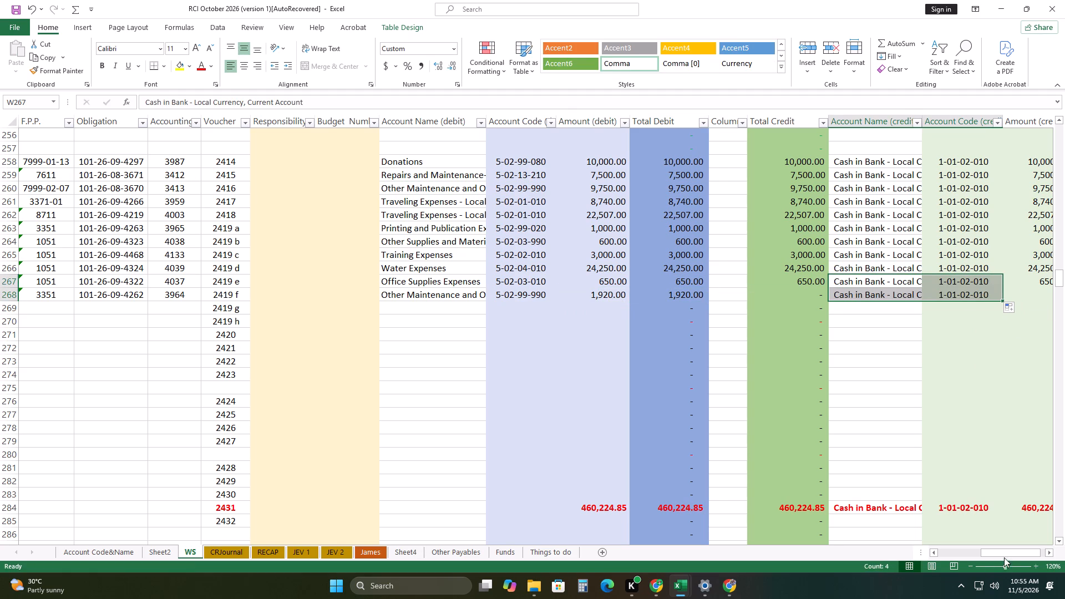
Copy row 268's debit amount into its credit amount cell as a value only.
{"action": "left_click_drag", "start_coordinate": [1005, 556], "coordinate": [1049, 549]}
{"action": "right_click", "coordinate": [544, 299]}
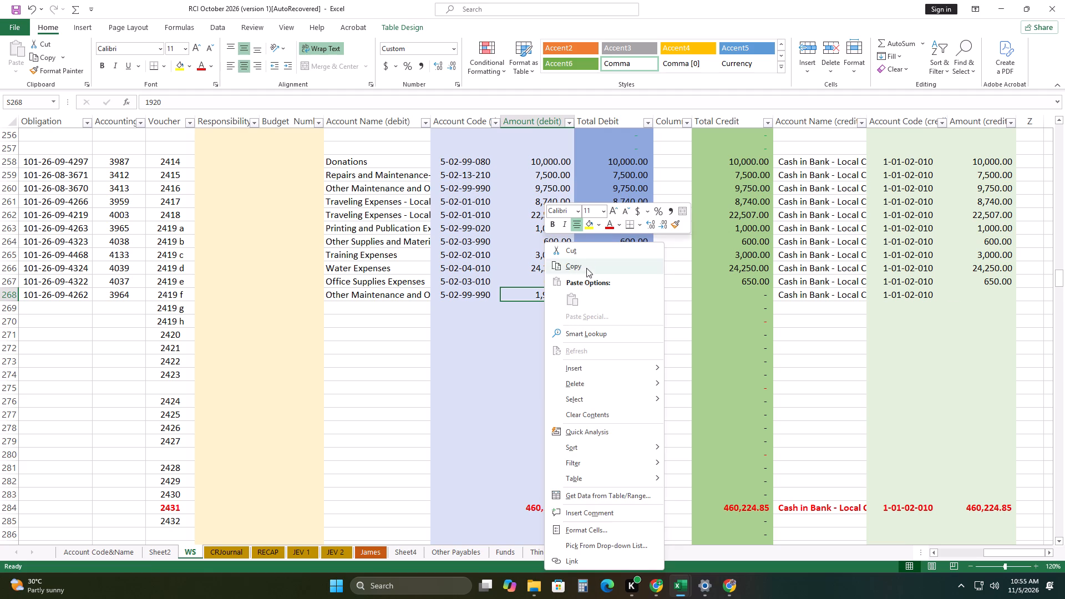
{"action": "left_click", "coordinate": [586, 268]}
{"action": "right_click", "coordinate": [997, 293]}
{"action": "left_click", "coordinate": [925, 297]}
{"action": "left_click_drag", "start_coordinate": [873, 337], "coordinate": [878, 351]}
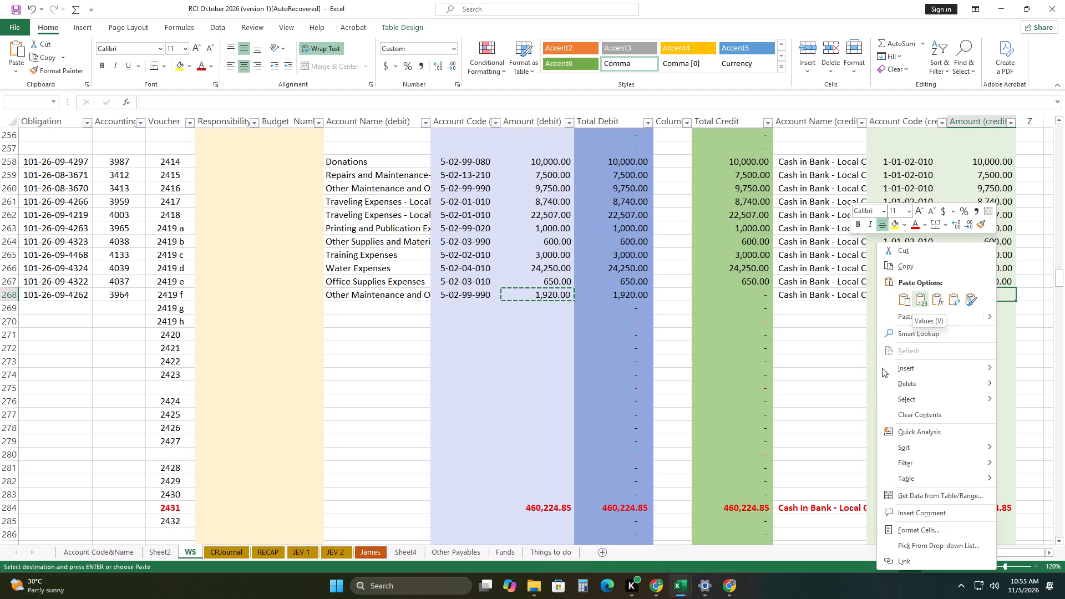
Copy row 268's debit amount into its credit amount cell as a value only.
{"action": "left_click", "coordinate": [926, 301]}
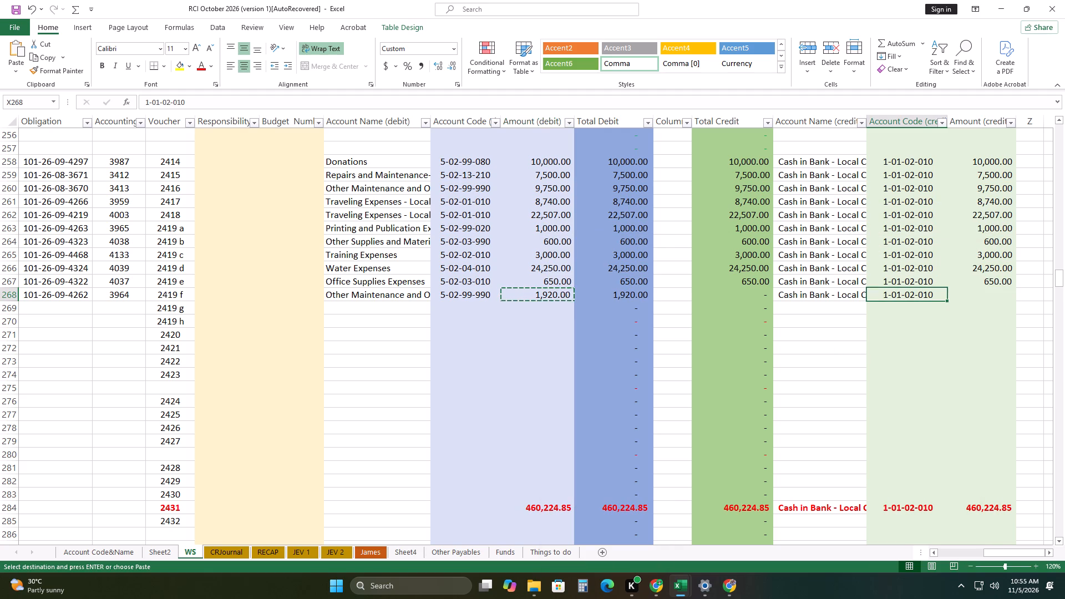
{"action": "right_click", "coordinate": [550, 297]}
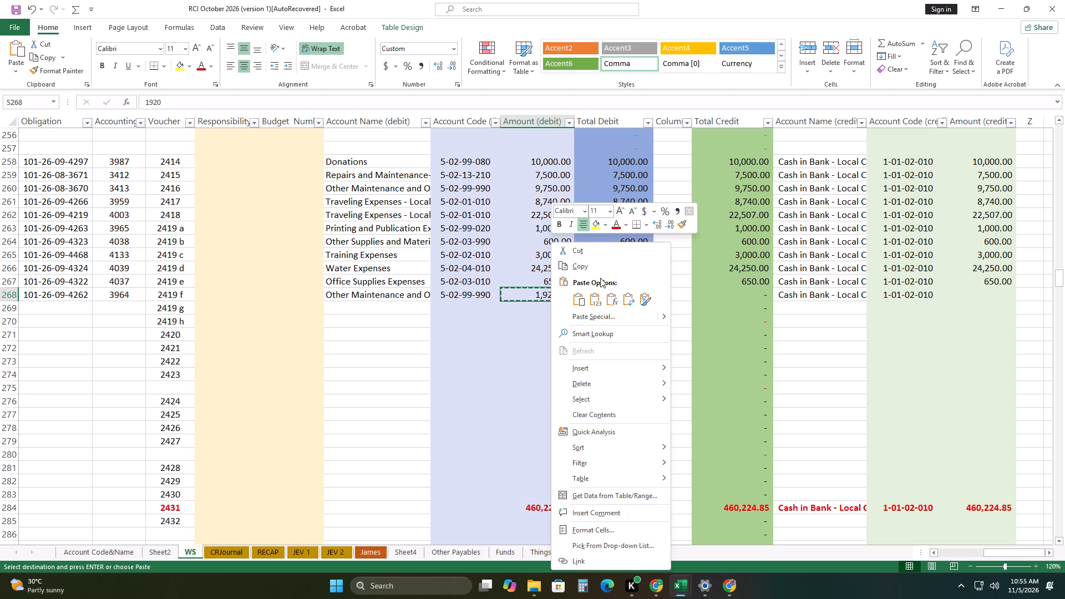
{"action": "left_click", "coordinate": [597, 267]}
{"action": "right_click", "coordinate": [991, 291]}
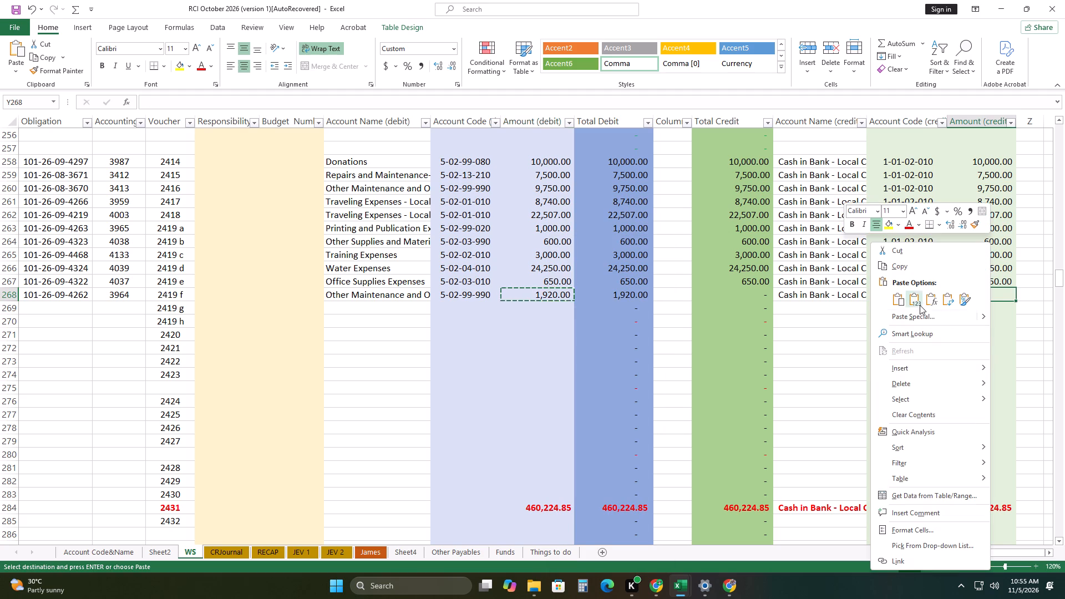
{"action": "left_click", "coordinate": [919, 303]}
{"action": "left_click_drag", "start_coordinate": [891, 349], "coordinate": [891, 356]}
Mark the recorded 1,920.00 amount on Sheet2 in red font.
{"action": "left_click_drag", "start_coordinate": [1005, 552], "coordinate": [977, 553]}
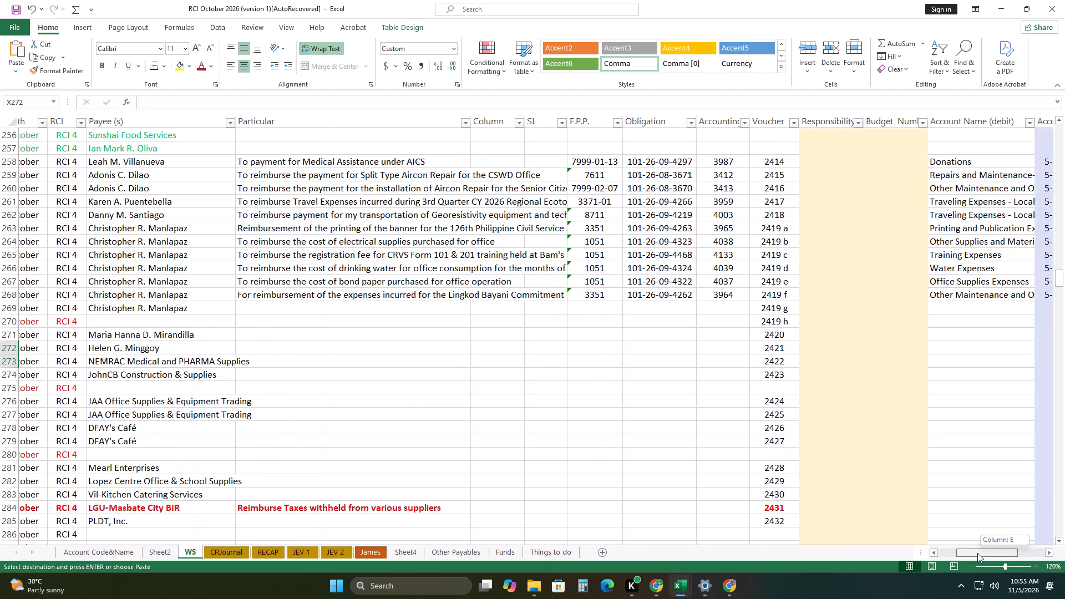
{"action": "left_click_drag", "start_coordinate": [977, 553], "coordinate": [681, 537]}
{"action": "left_click_drag", "start_coordinate": [573, 340], "coordinate": [581, 341]}
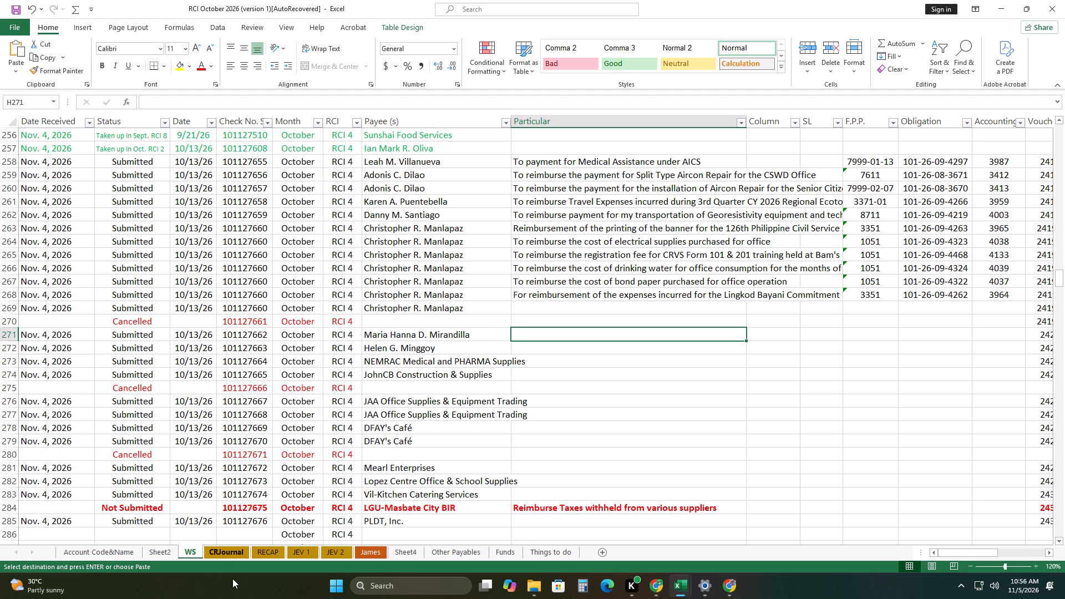
{"action": "left_click", "coordinate": [168, 552]}
{"action": "left_click", "coordinate": [107, 293]}
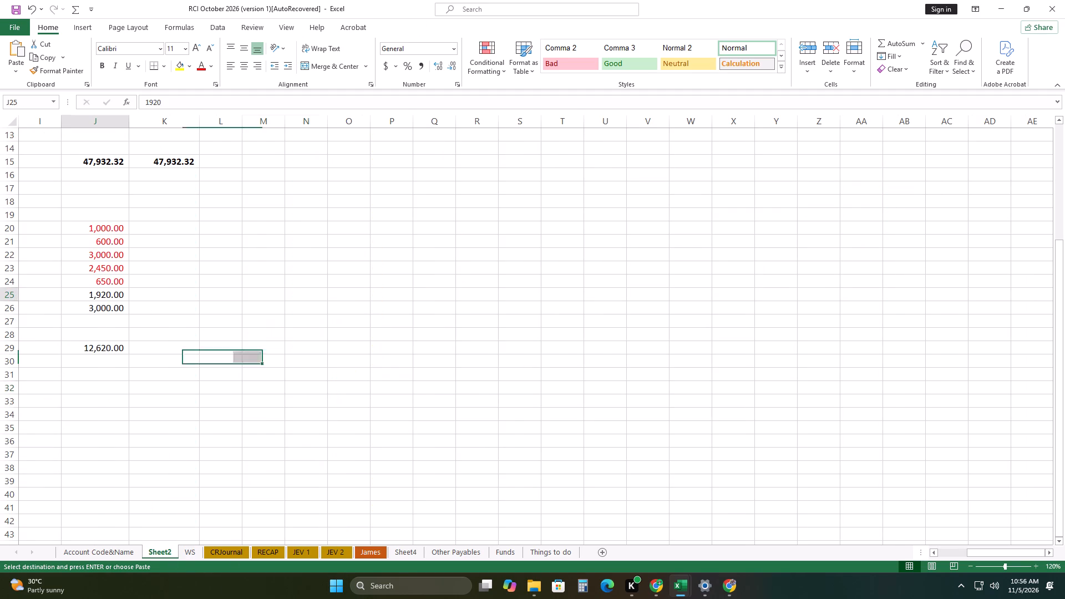
{"action": "right_click", "coordinate": [107, 293]}
{"action": "left_click", "coordinate": [175, 257]}
{"action": "left_click_drag", "start_coordinate": [263, 440], "coordinate": [268, 454]}
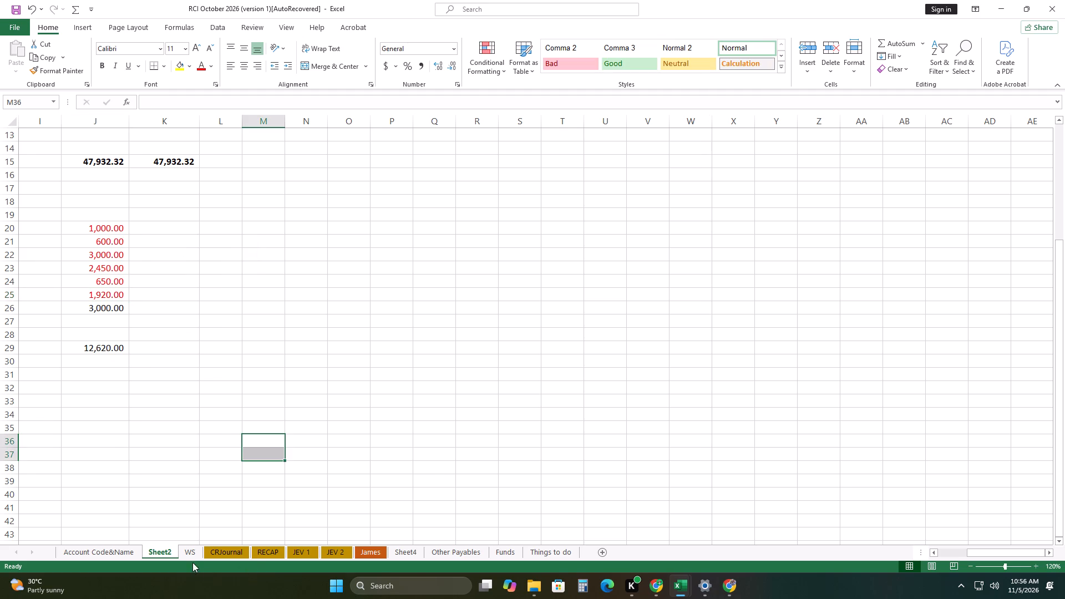
Enter 3592 as the accounting number in row 269 of the WS sheet.
{"action": "left_click", "coordinate": [189, 554]}
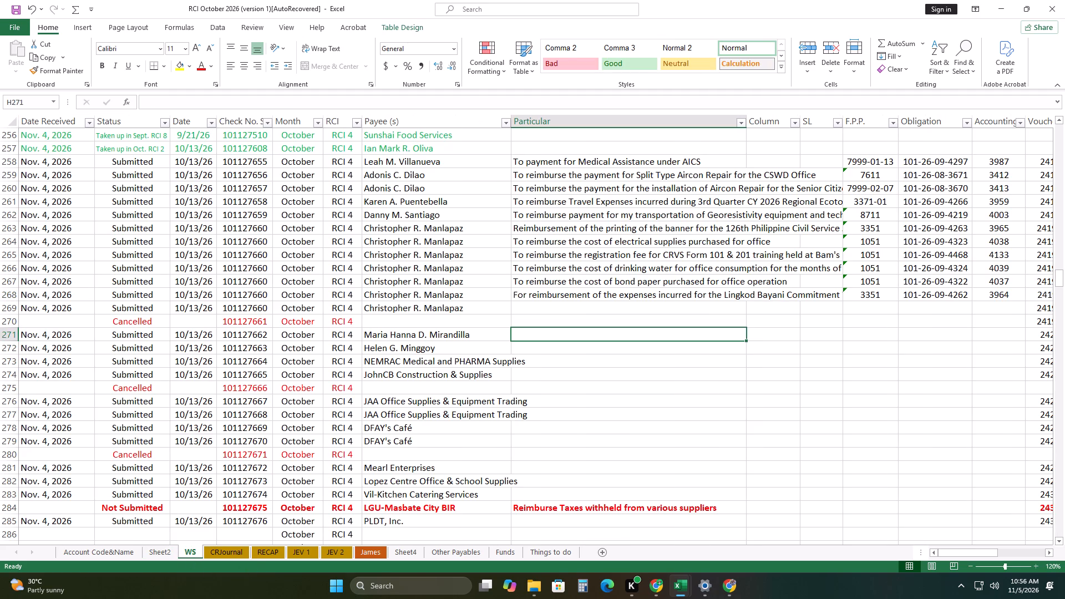
{"action": "left_click", "coordinate": [1002, 310]}
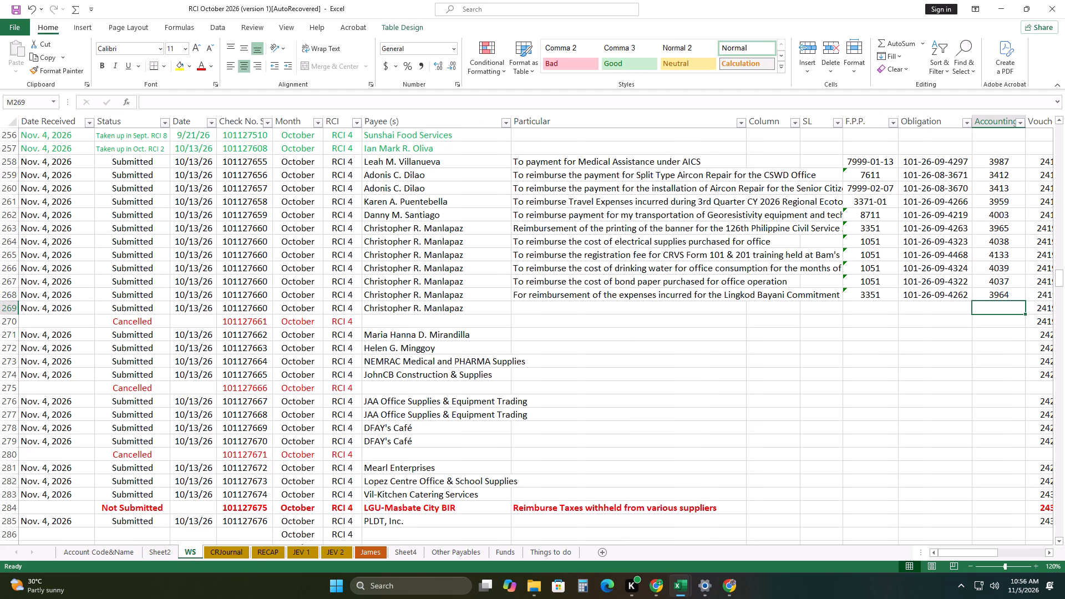
{"action": "type", "text": "3592"}
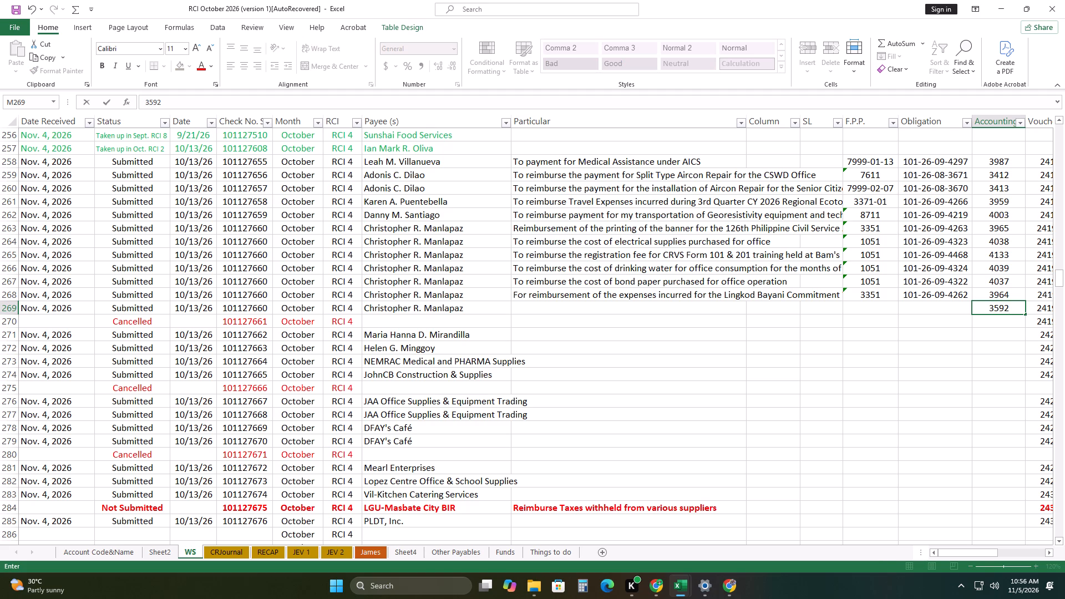
{"action": "left_click_drag", "start_coordinate": [873, 292], "coordinate": [939, 290]}
{"action": "left_click_drag", "start_coordinate": [972, 302], "coordinate": [975, 312]}
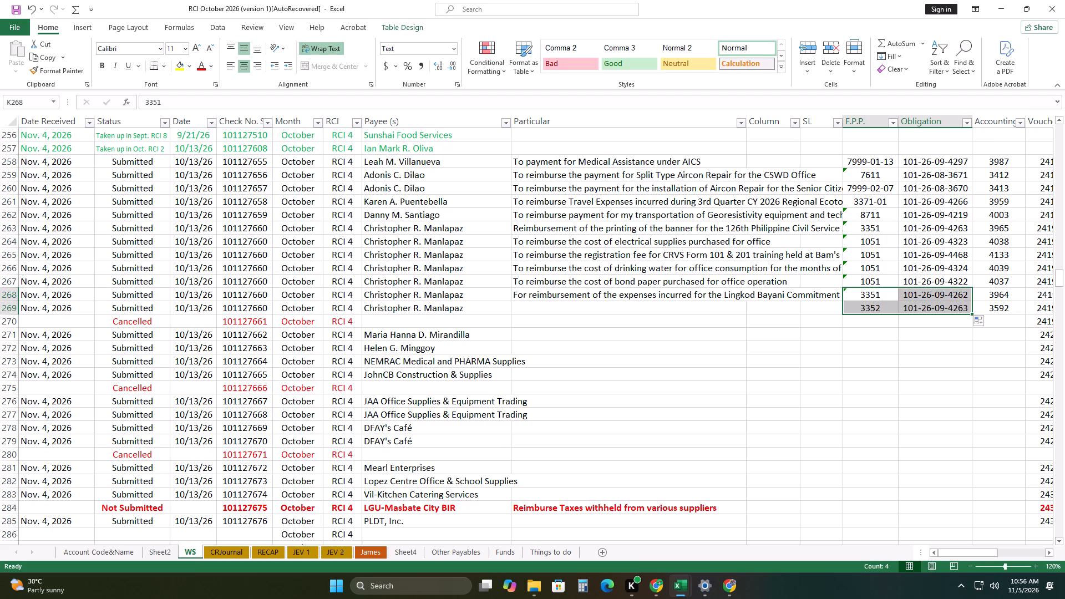
{"action": "left_click", "coordinate": [982, 322]}
{"action": "left_click", "coordinate": [1000, 333]}
{"action": "left_click", "coordinate": [932, 368]}
{"action": "double_click", "coordinate": [936, 310]}
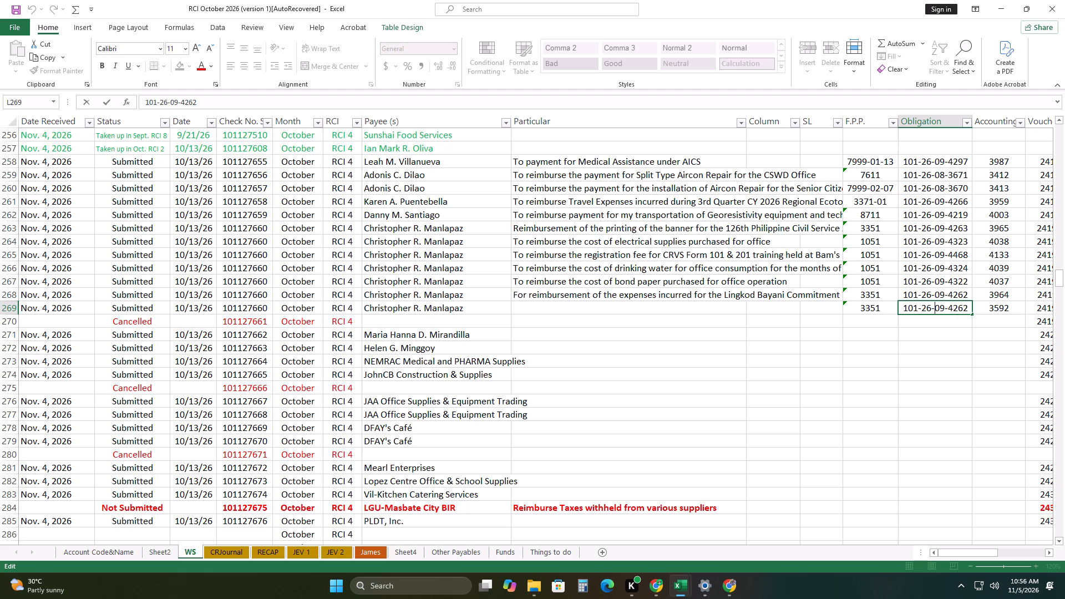
{"action": "left_click", "coordinate": [944, 306]}
{"action": "key", "text": "BackSpace"}
{"action": "key", "text": "8"}
{"action": "key", "text": "Right"}
{"action": "key", "text": "Right"}
{"action": "key", "text": "Right"}
{"action": "key", "text": "Right"}
{"action": "key", "text": "Right"}
{"action": "key", "text": "BackSpace"}
{"action": "key", "text": "BackSpace"}
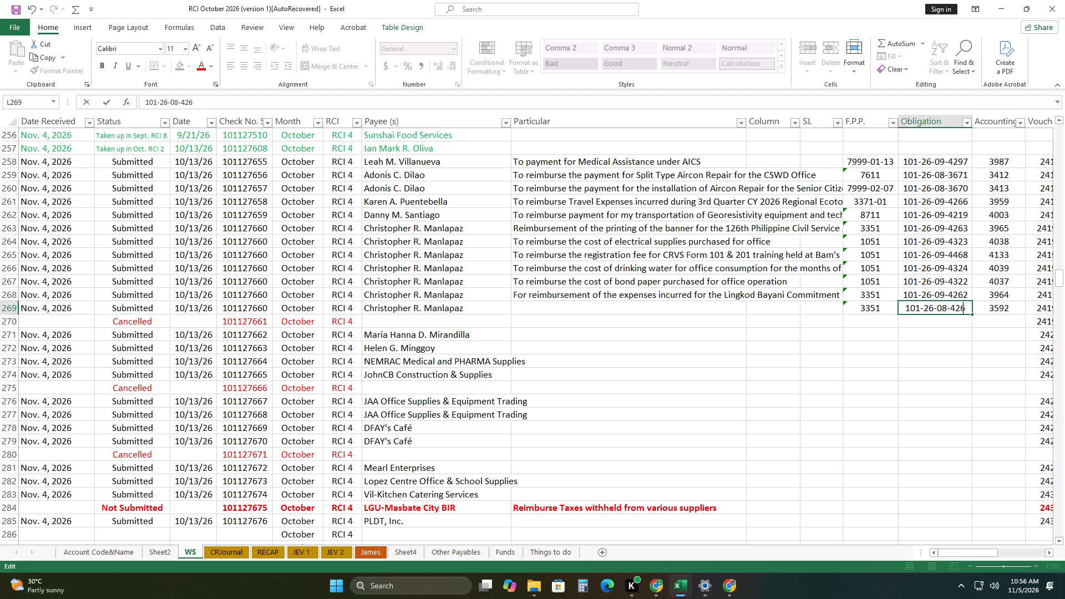
{"action": "key", "text": "BackSpace"}
{"action": "key", "text": "BackSpace"}
{"action": "type", "text": "3850"}
{"action": "left_click_drag", "start_coordinate": [899, 389], "coordinate": [901, 395]}
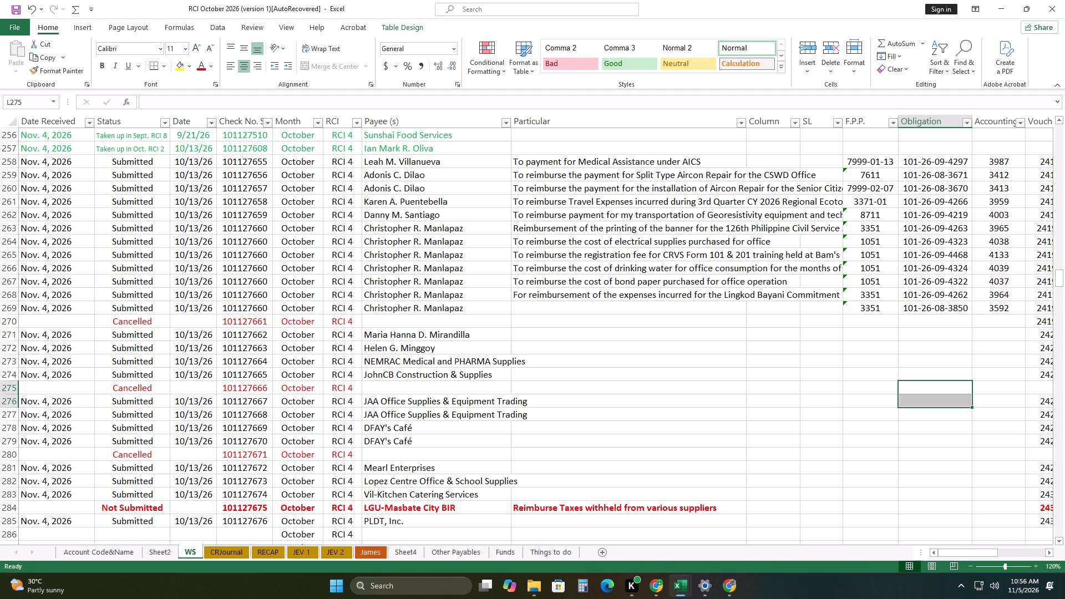
Begin row 269's particular with "Payment for the reimbursement of expenses incurred for the repair and maintenance".
{"action": "left_click", "coordinate": [637, 307]}
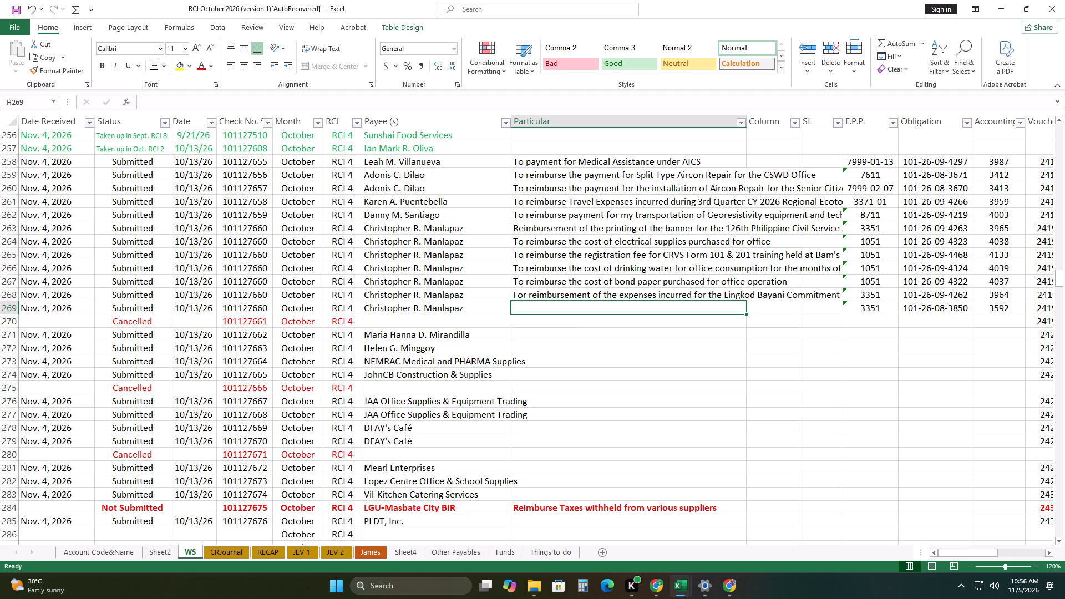
{"action": "type", "text": "Pyt"}
{"action": "key", "text": "BackSpace"}
{"action": "key", "text": "BackSpace"}
{"action": "type", "text": "ayu"}
{"action": "key", "text": "BackSpace"}
{"action": "type", "text": "ment"}
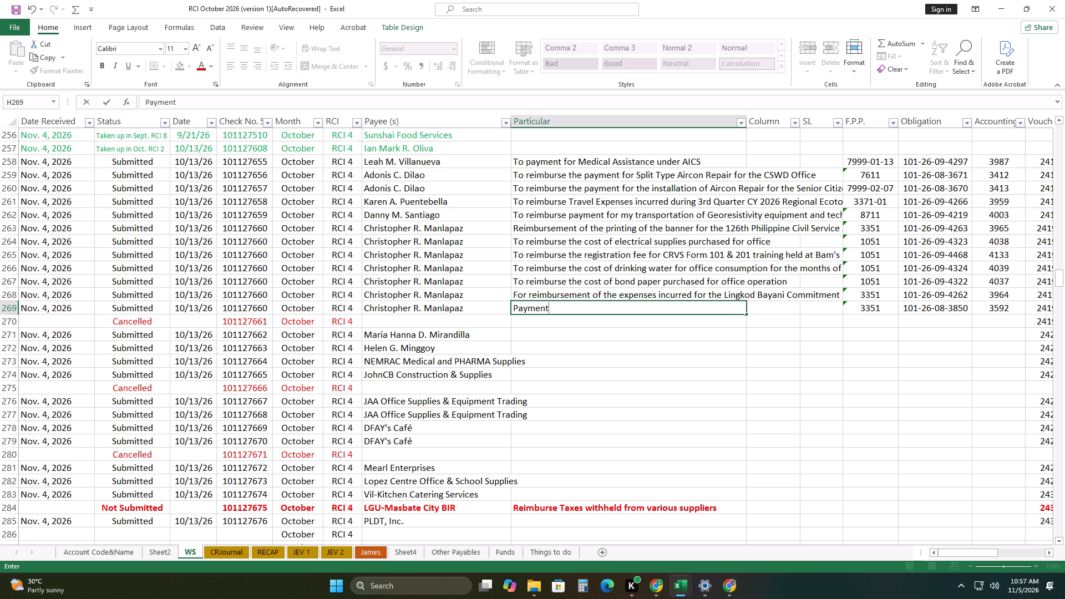
{"action": "key", "text": "space"}
{"action": "type", "text": "for the reimbursement"}
{"action": "key", "text": "space"}
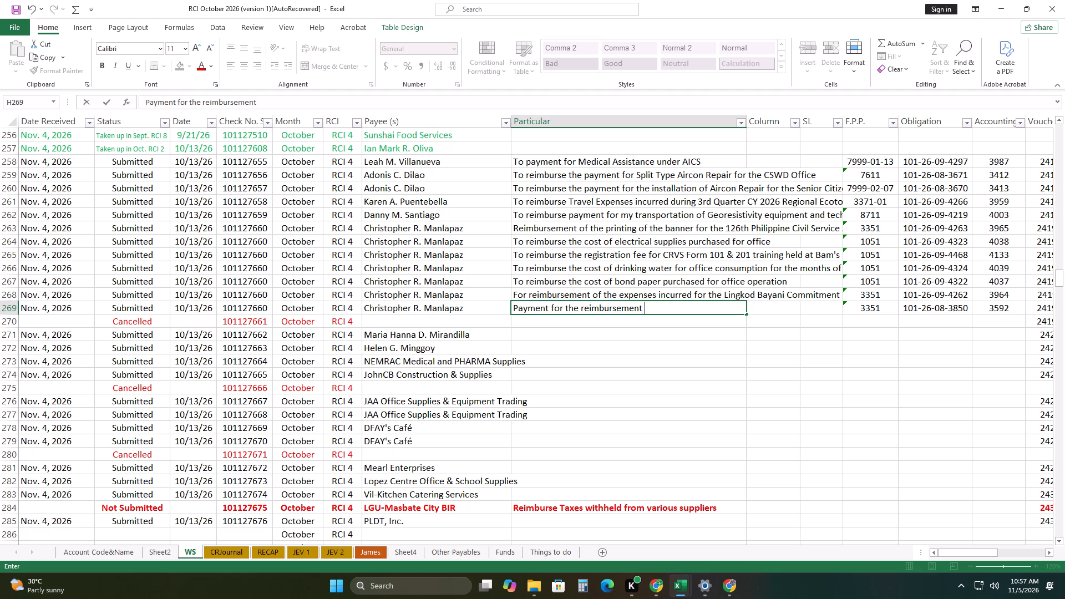
{"action": "type", "text": "of expenses"}
{"action": "key", "text": "space"}
{"action": "type", "text": "incurred for the repair"}
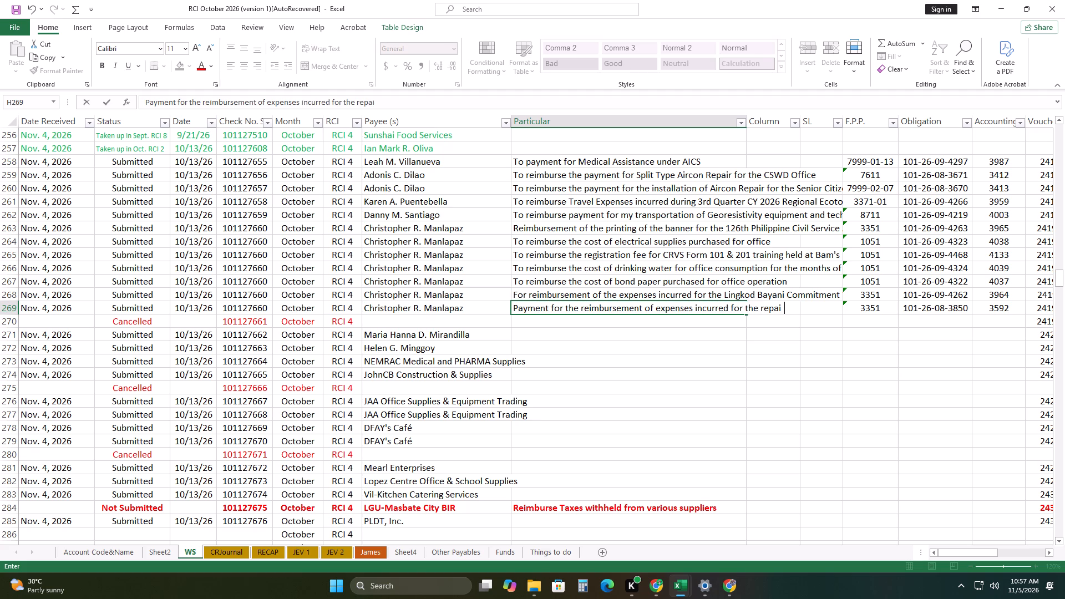
{"action": "key", "text": "space"}
{"action": "type", "text": "and maintenance"}
{"action": "key", "text": "space"}
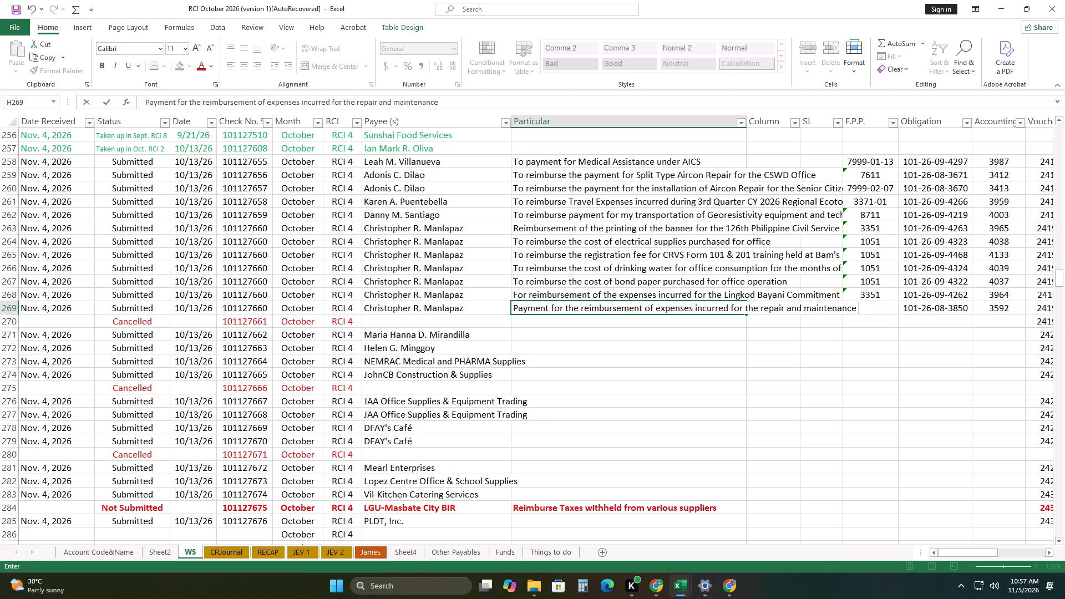
Continue row 269's particular with "(including labor) of the laptop computer".
{"action": "key", "text": "shift+parenleft"}
{"action": "type", "text": "including"}
{"action": "key", "text": "space"}
{"action": "type", "text": "labor"}
{"action": "key", "text": "shift+parenright"}
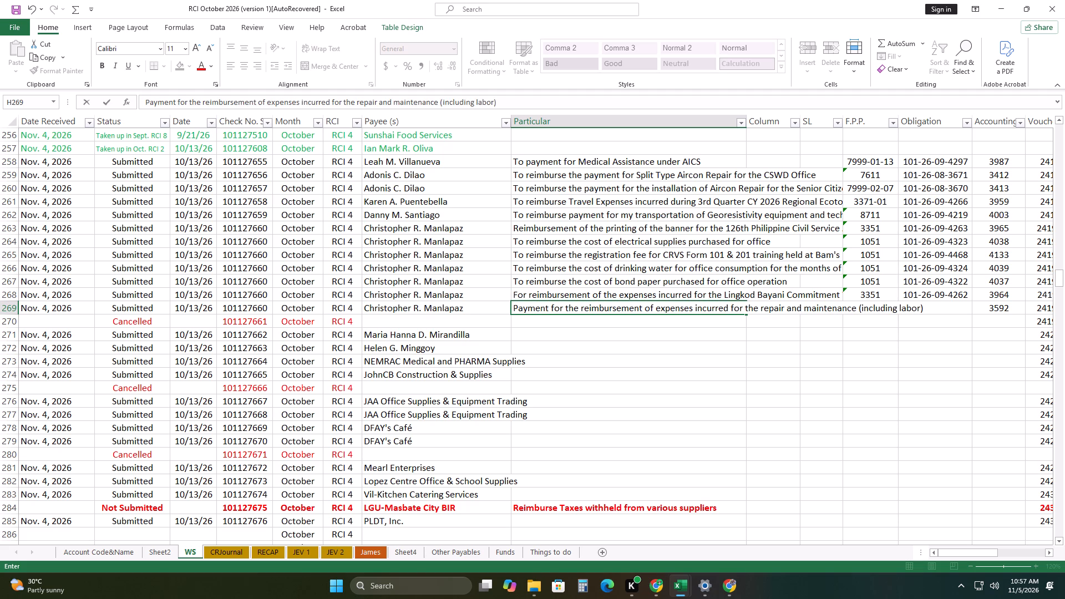
{"action": "key", "text": "space"}
{"action": "type", "text": "of the laptop computer"}
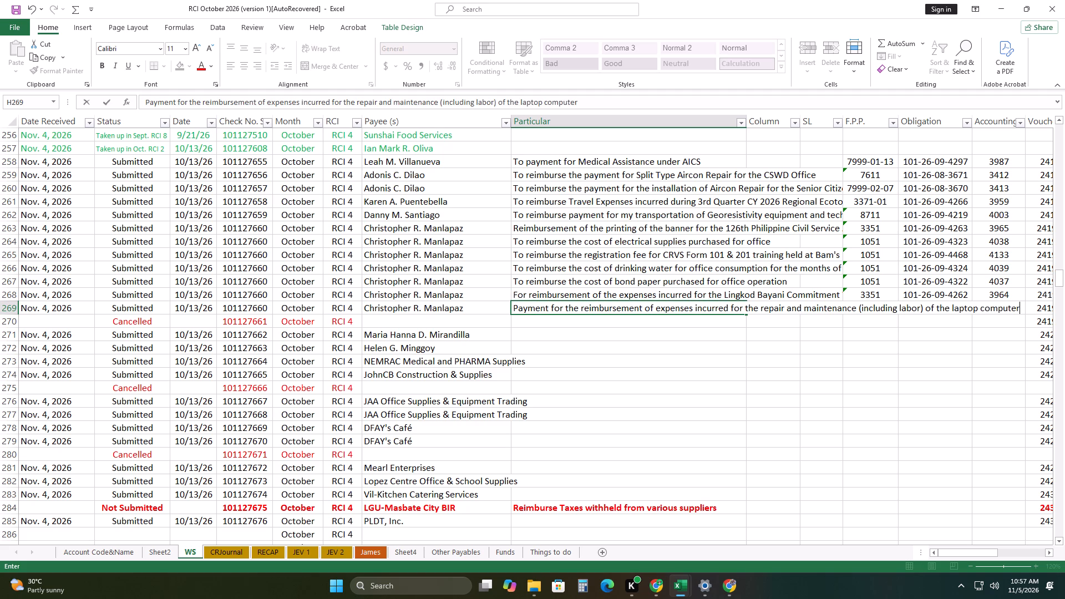
{"action": "key", "text": "space"}
Continue row 269's particular with "used by the City Human Resource Management".
{"action": "type", "text": "used g"}
{"action": "key", "text": "BackSpace"}
{"action": "type", "text": "by th"}
{"action": "key", "text": "space"}
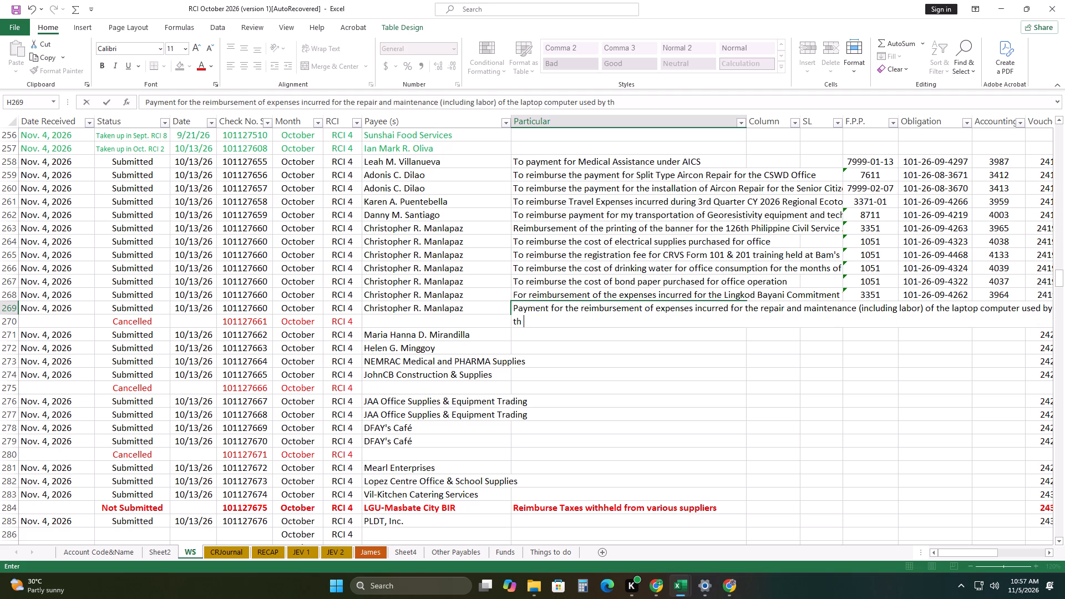
{"action": "key", "text": "BackSpace"}
{"action": "type", "text": "e City Huym"}
{"action": "key", "text": "BackSpace"}
{"action": "key", "text": "BackSpace"}
{"action": "type", "text": "man Resource"}
{"action": "key", "text": "space"}
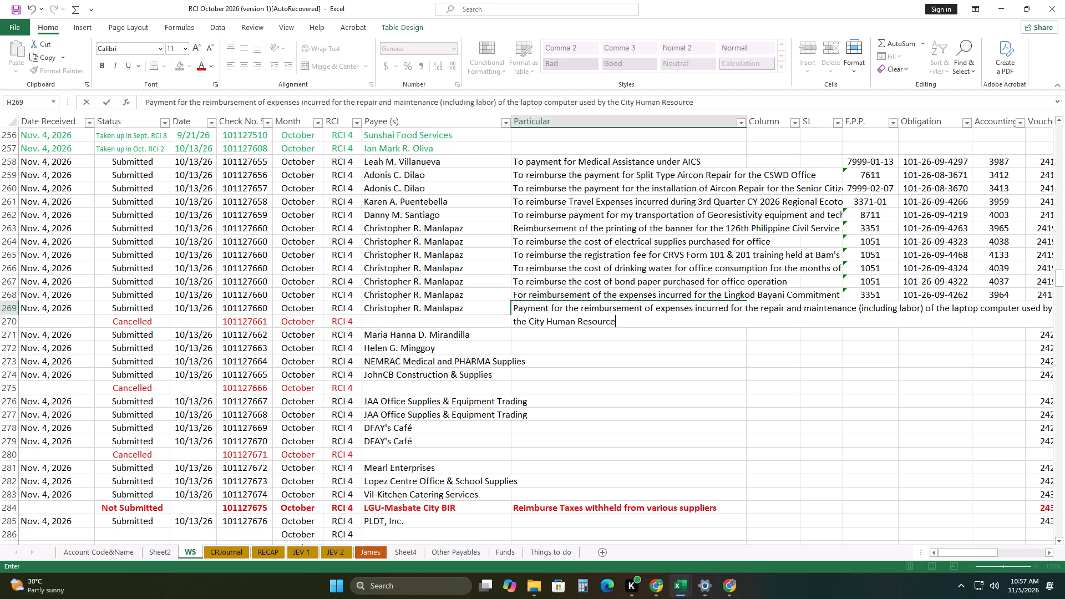
{"action": "type", "text": "Managemetn"}
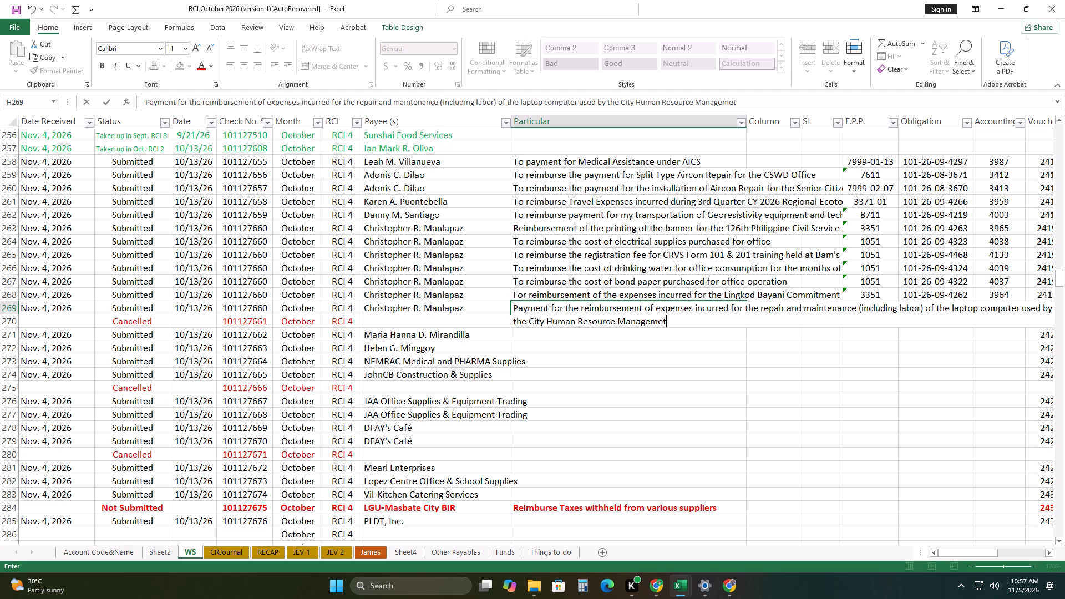
{"action": "key", "text": "BackSpace"}
{"action": "key", "text": "BackSpace"}
{"action": "type", "text": "nt"}
Finish row 269's particular with "Office (CHRMO)".
{"action": "key", "text": "space"}
{"action": "type", "text": "Ofic"}
{"action": "key", "text": "BackSpace"}
{"action": "key", "text": "BackSpace"}
{"action": "type", "text": "fice"}
{"action": "key", "text": "space"}
{"action": "type", "text": "("}
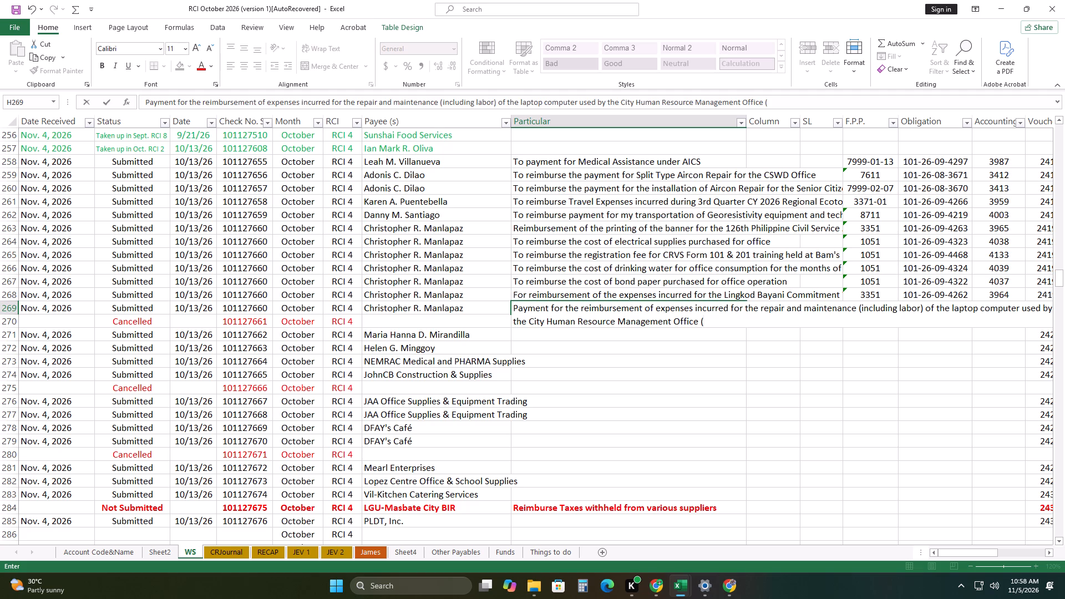
{"action": "type", "text": "CHRMNO"}
{"action": "key", "text": "BackSpace"}
{"action": "key", "text": "BackSpace"}
{"action": "type", "text": "O)"}
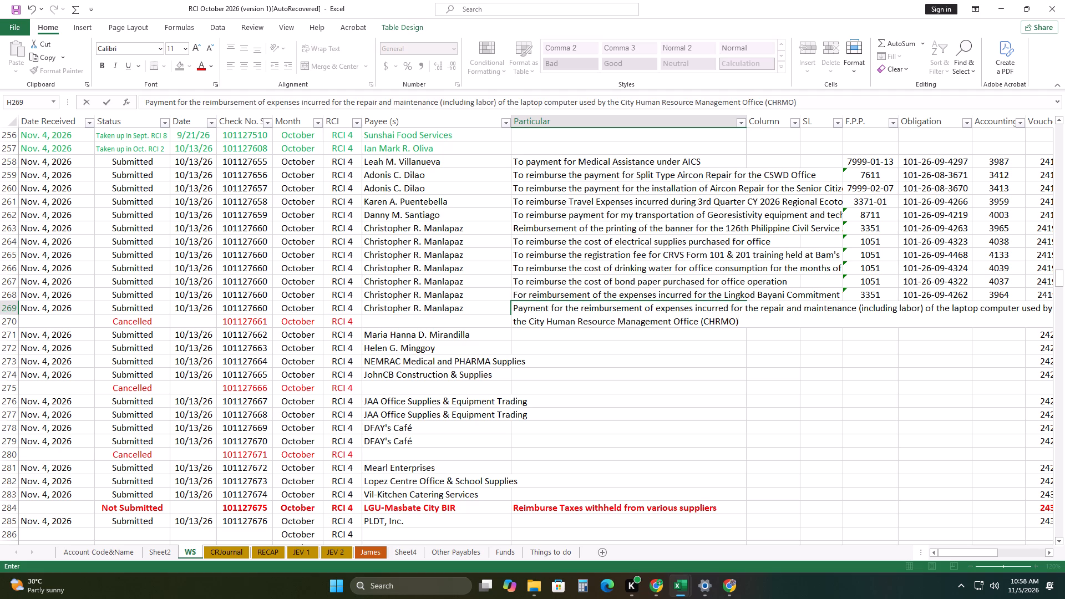
{"action": "left_click", "coordinate": [692, 375]}
Copy Repairs and Maintenance - Machinery and Equipment with code 5-02-13-050 from the Account Code&Name sheet into row 269's debit account on WS.
{"action": "left_click", "coordinate": [123, 550]}
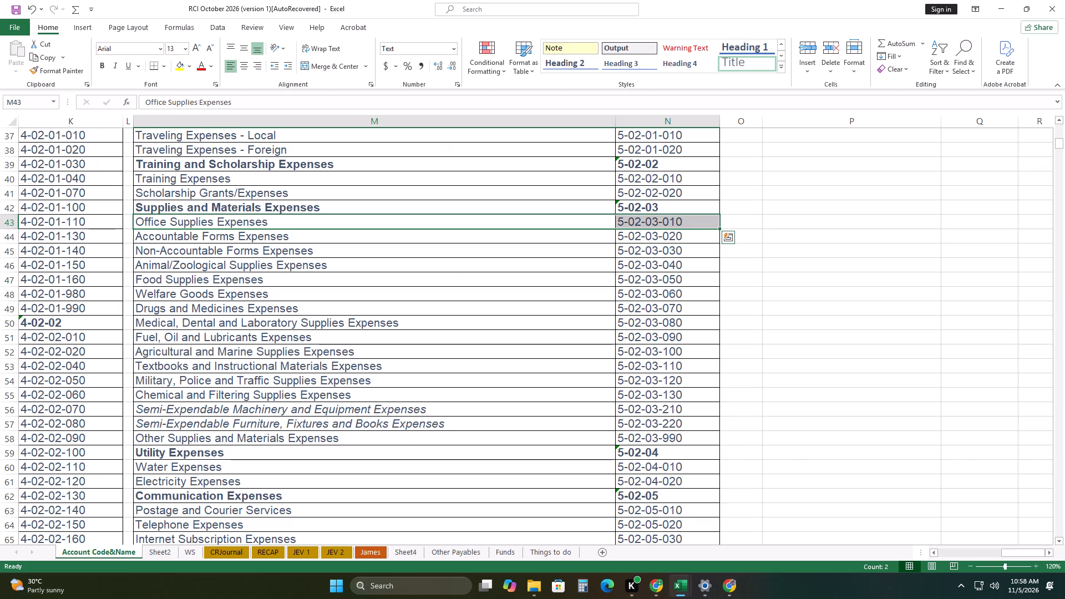
{"action": "scroll", "coordinate": [457, 364], "scroll_direction": "down", "scroll_amount": 4}
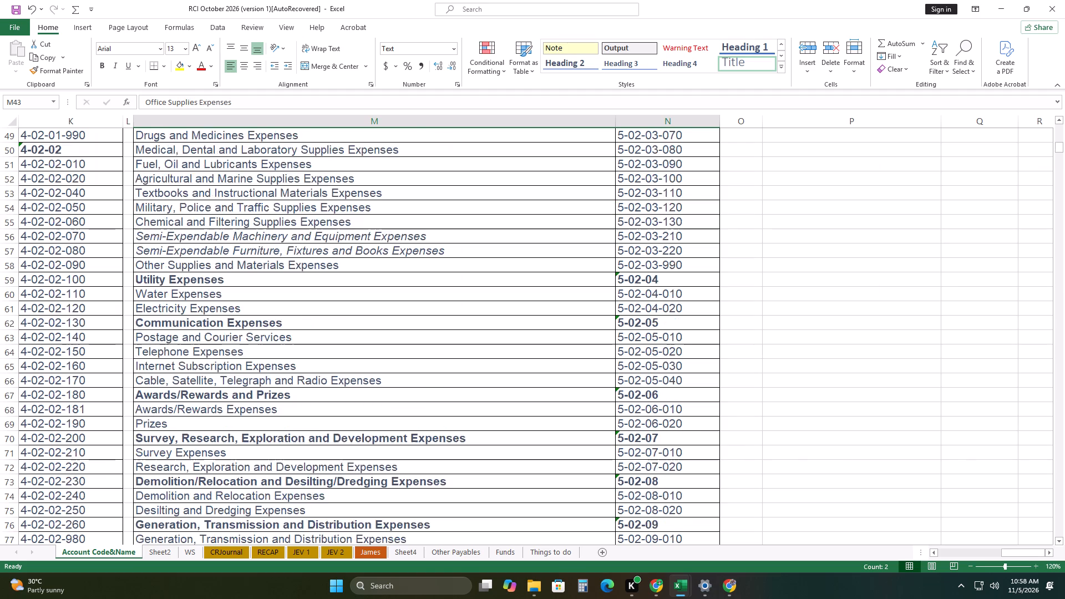
{"action": "scroll", "coordinate": [457, 365], "scroll_direction": "down", "scroll_amount": 12}
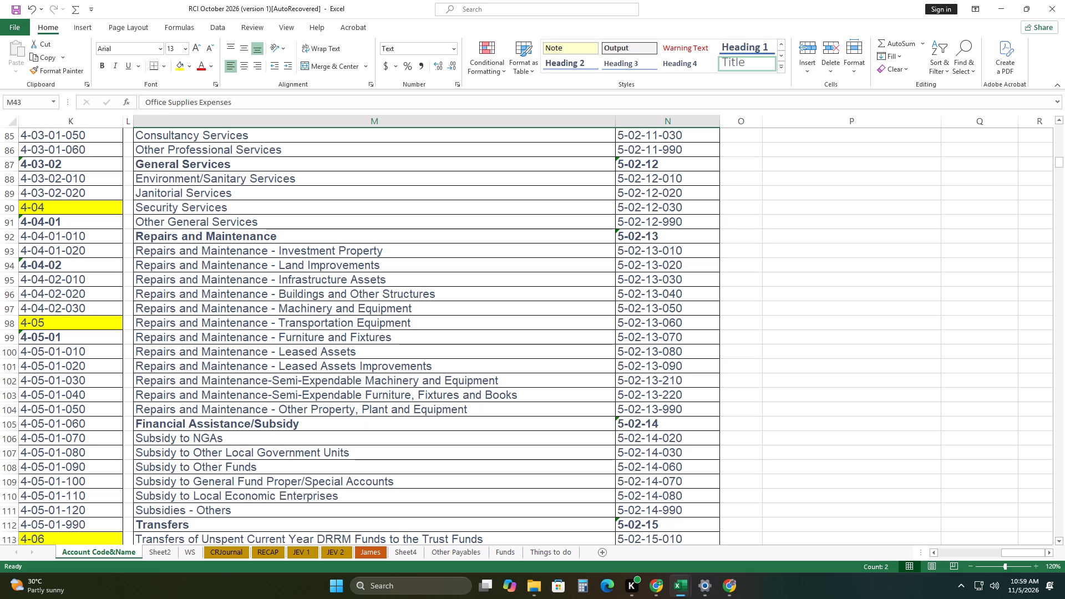
{"action": "left_click", "coordinate": [584, 310]}
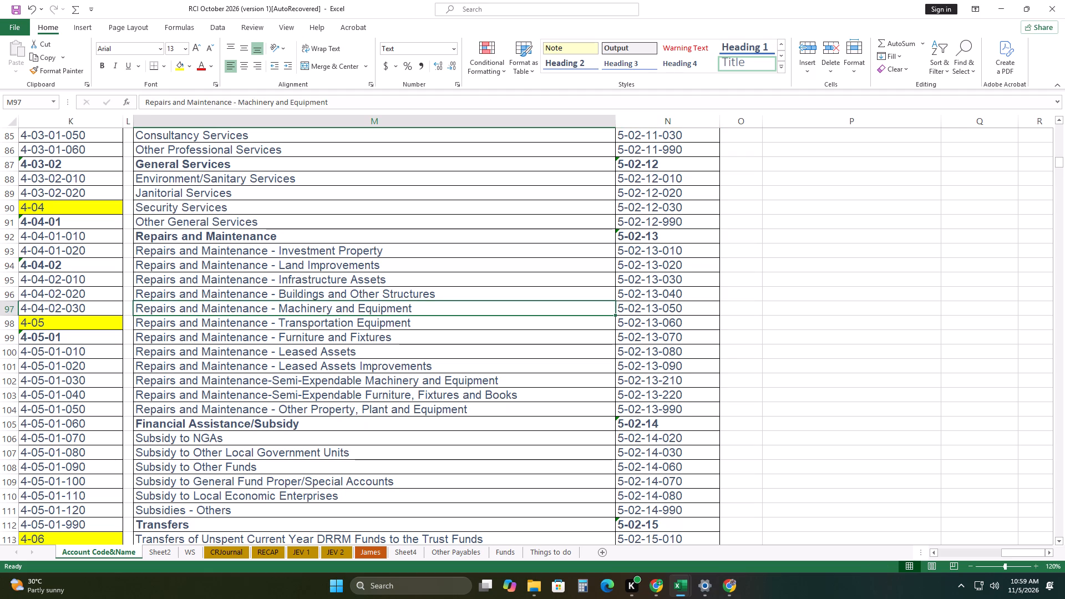
{"action": "left_click", "coordinate": [619, 357]}
{"action": "left_click_drag", "start_coordinate": [597, 311], "coordinate": [642, 312]}
{"action": "right_click", "coordinate": [642, 312]}
{"action": "left_click", "coordinate": [688, 280]}
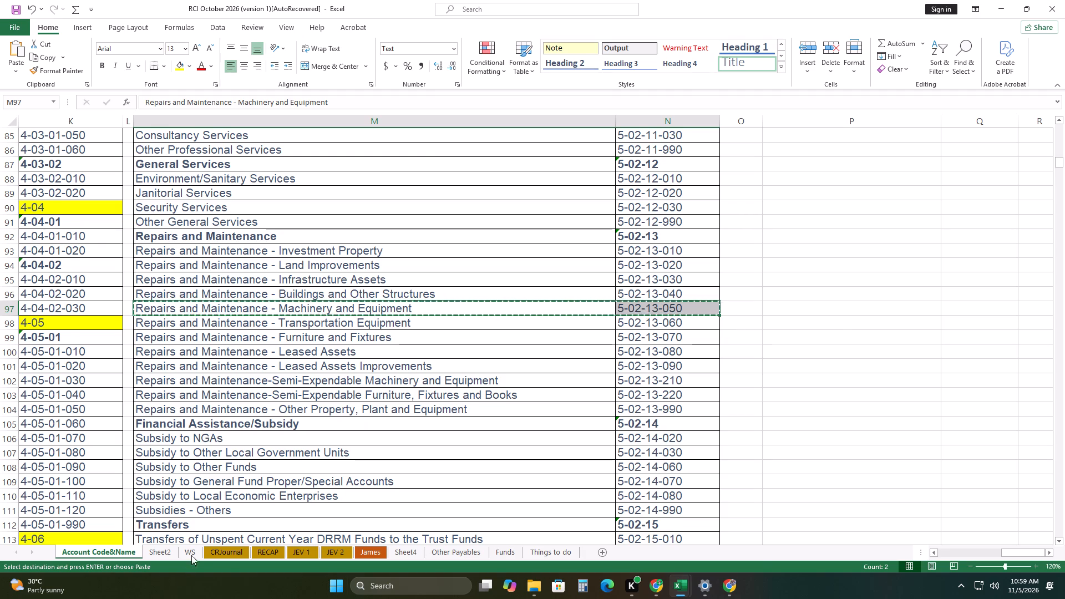
{"action": "left_click", "coordinate": [191, 554]}
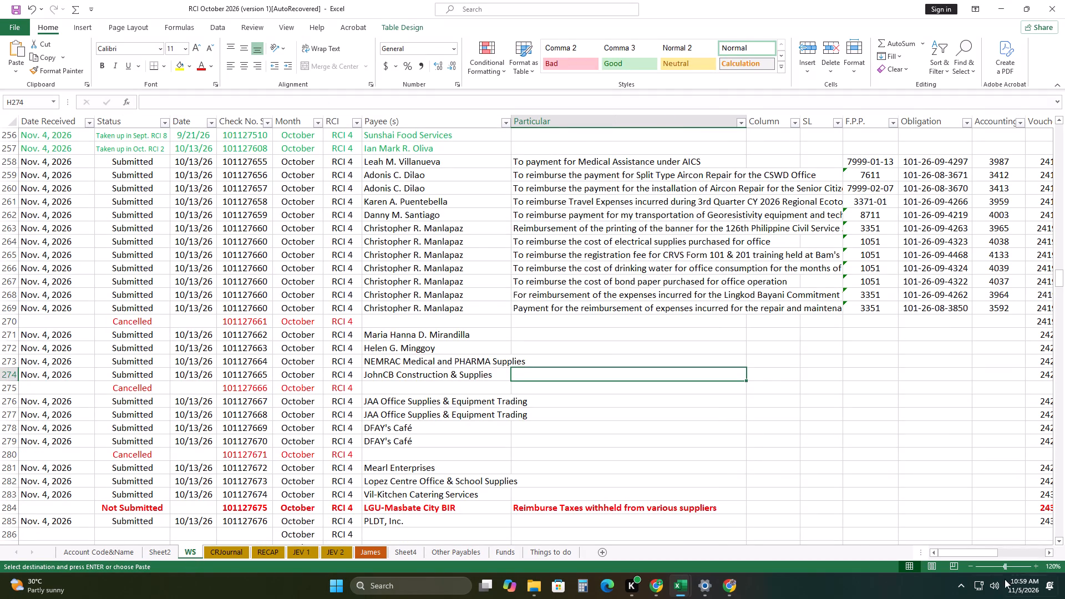
{"action": "left_click_drag", "start_coordinate": [971, 555], "coordinate": [1023, 540]}
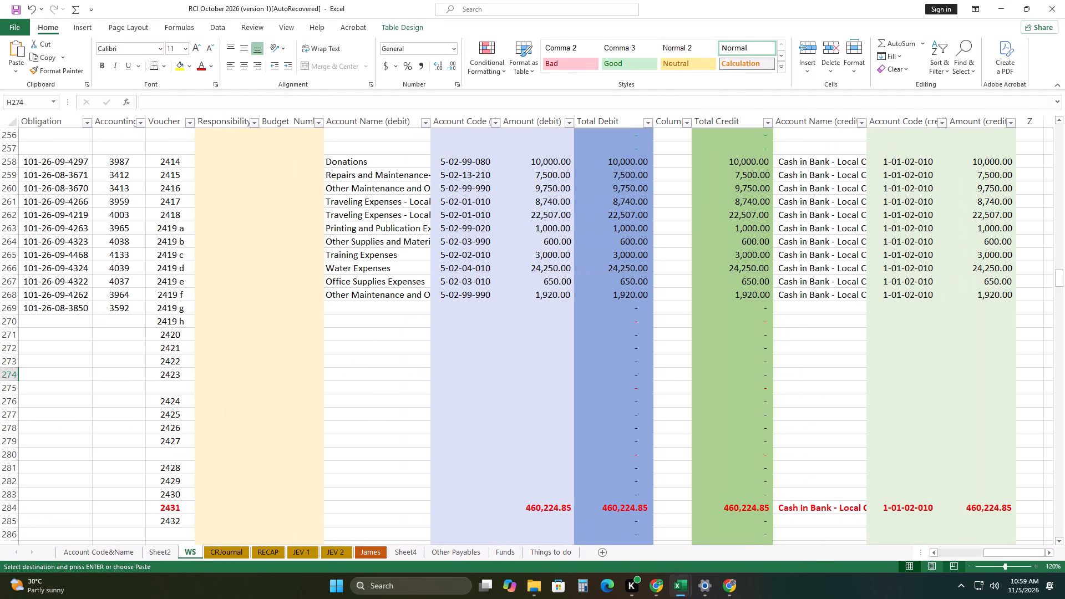
{"action": "left_click", "coordinate": [362, 309]}
{"action": "right_click", "coordinate": [362, 309]}
{"action": "left_click", "coordinate": [410, 301]}
{"action": "left_click_drag", "start_coordinate": [397, 372], "coordinate": [405, 374]}
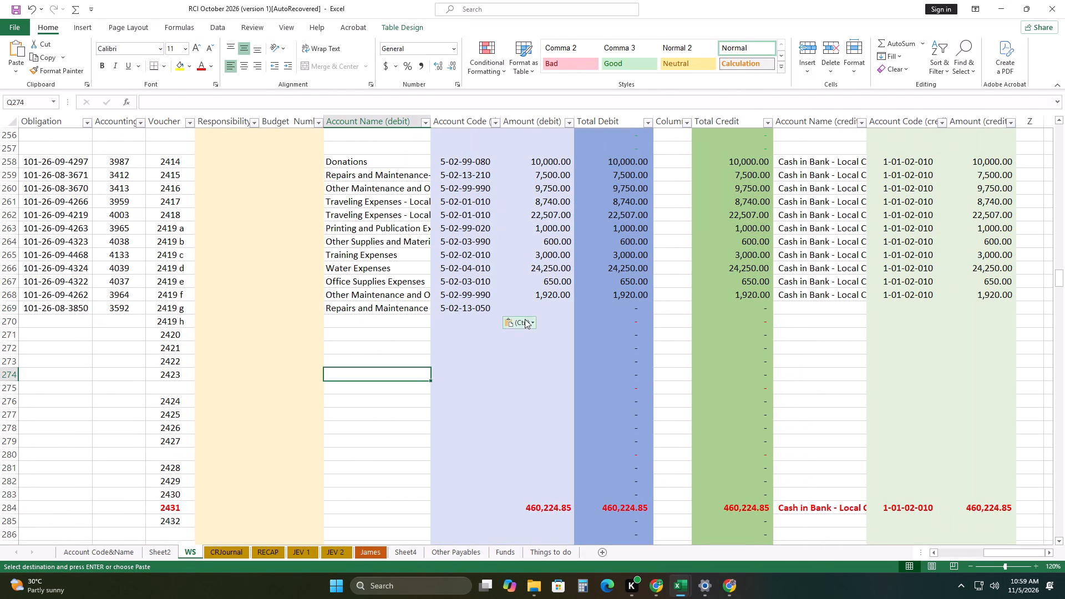
Enter 3000 as row 269's debit amount.
{"action": "left_click", "coordinate": [530, 309]}
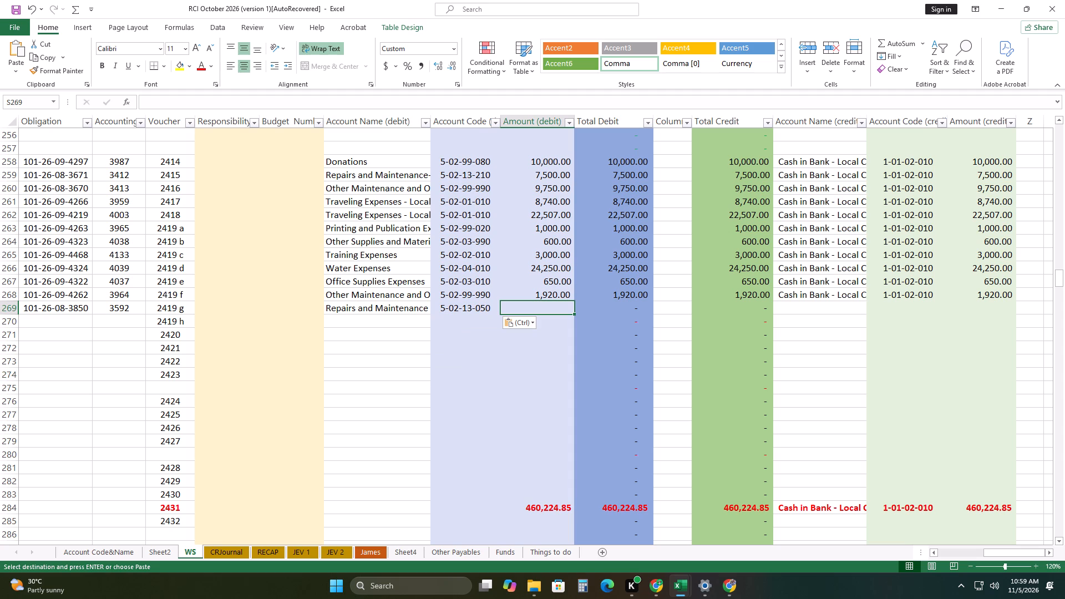
{"action": "type", "text": "3000"}
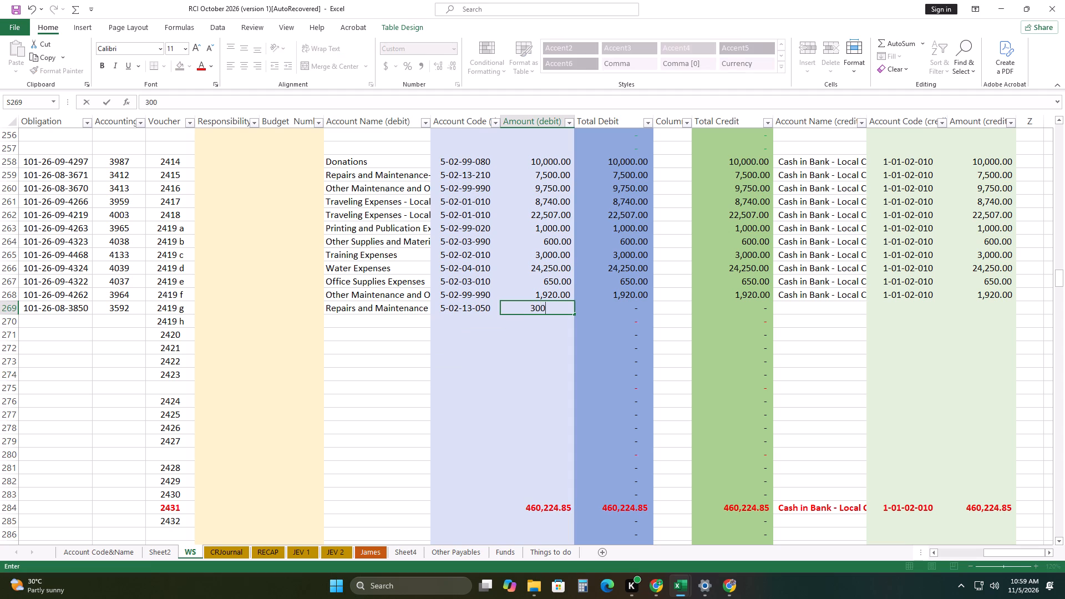
{"action": "left_click_drag", "start_coordinate": [736, 471], "coordinate": [741, 472]}
Fill row 268's Cash in Bank credit account and code 1-01-02-010 down into row 269 as copied cells.
{"action": "left_click_drag", "start_coordinate": [835, 296], "coordinate": [845, 296]}
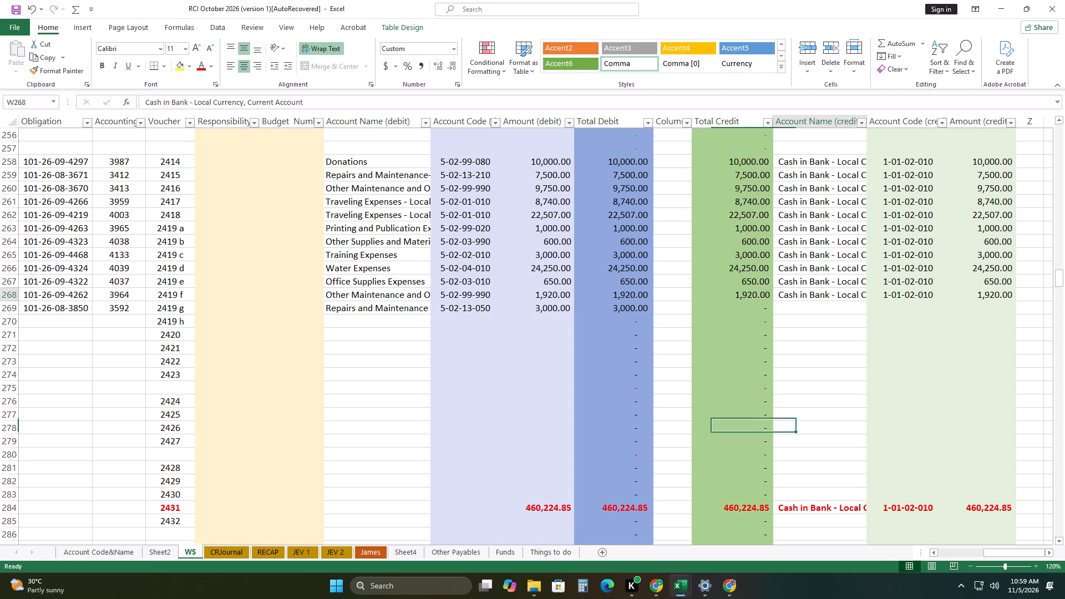
{"action": "left_click_drag", "start_coordinate": [845, 296], "coordinate": [905, 293]}
{"action": "left_click_drag", "start_coordinate": [947, 301], "coordinate": [950, 309]}
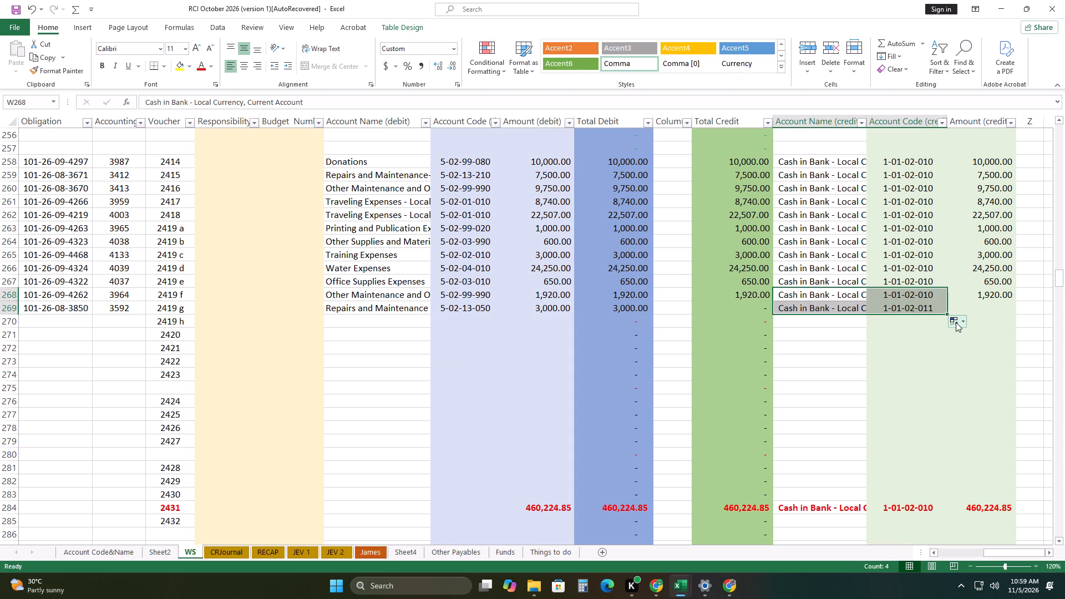
{"action": "left_click", "coordinate": [956, 321]}
{"action": "left_click", "coordinate": [974, 331]}
{"action": "left_click_drag", "start_coordinate": [916, 354], "coordinate": [915, 359]}
Copy row 269's debit amount into its credit amount as a value.
{"action": "right_click", "coordinate": [549, 312]}
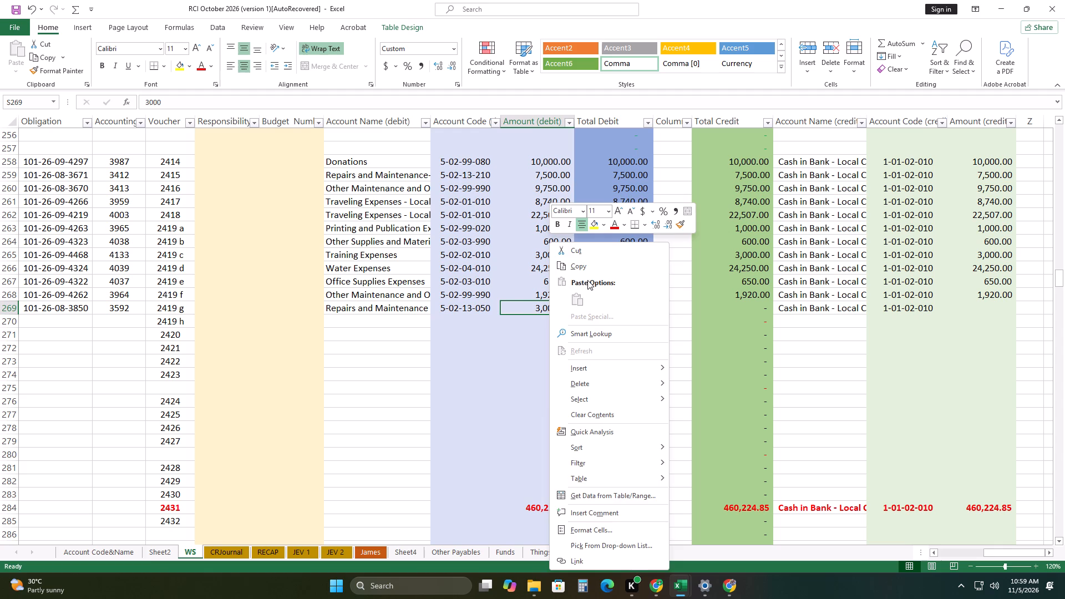
{"action": "left_click", "coordinate": [592, 267]}
{"action": "right_click", "coordinate": [995, 311]}
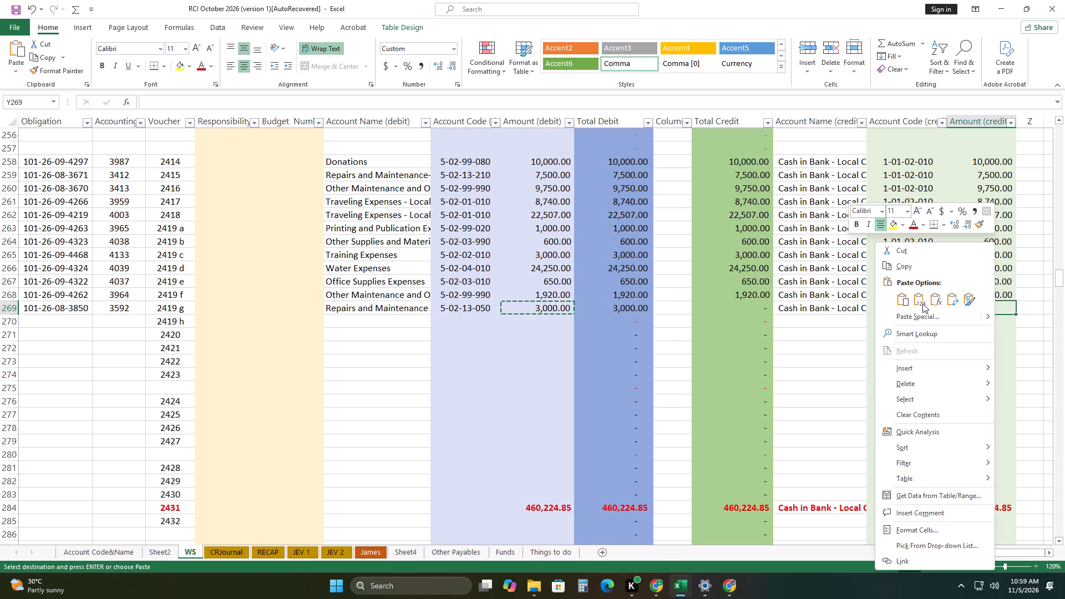
{"action": "left_click", "coordinate": [923, 301]}
{"action": "left_click", "coordinate": [869, 420]}
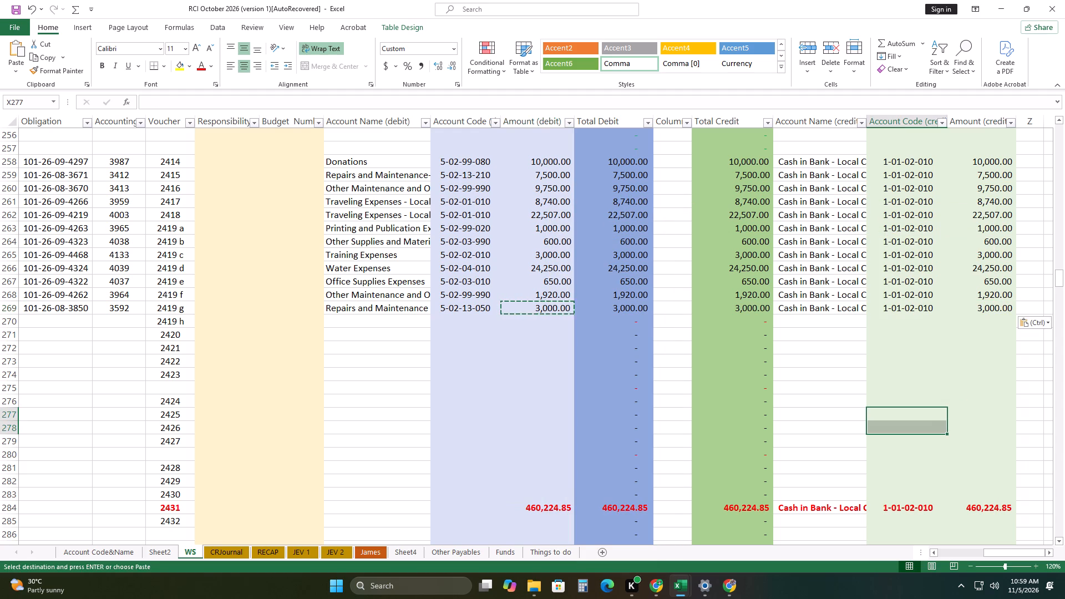
Copy the credit amounts of rows 263 to 269 (vouchers 2419 a to g) onto Sheet2, starting at cell J32.
{"action": "left_click", "coordinate": [9, 229]}
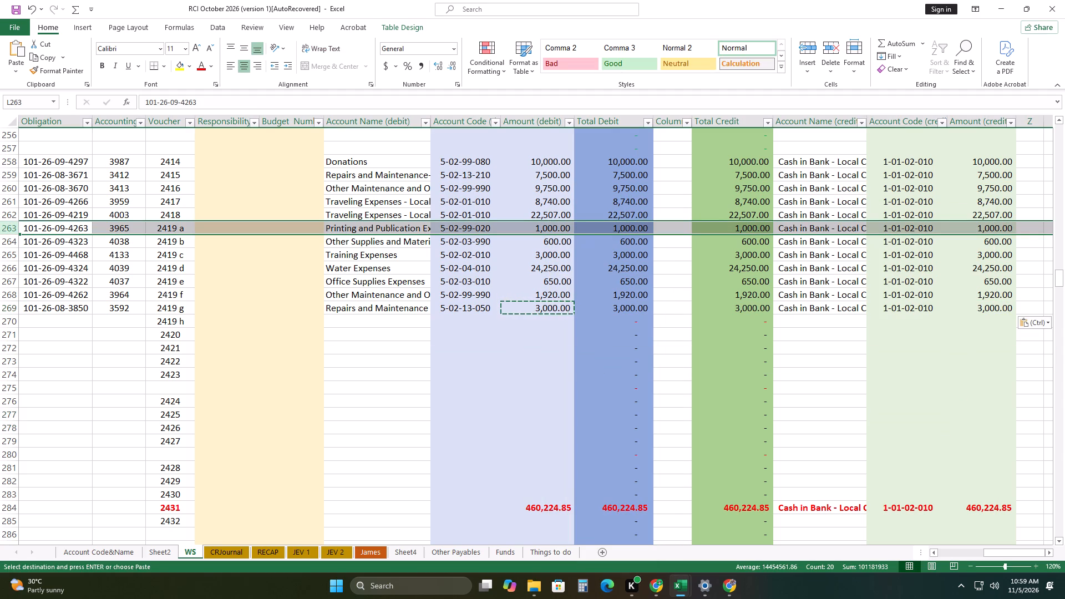
{"action": "left_click_drag", "start_coordinate": [998, 229], "coordinate": [1007, 307]}
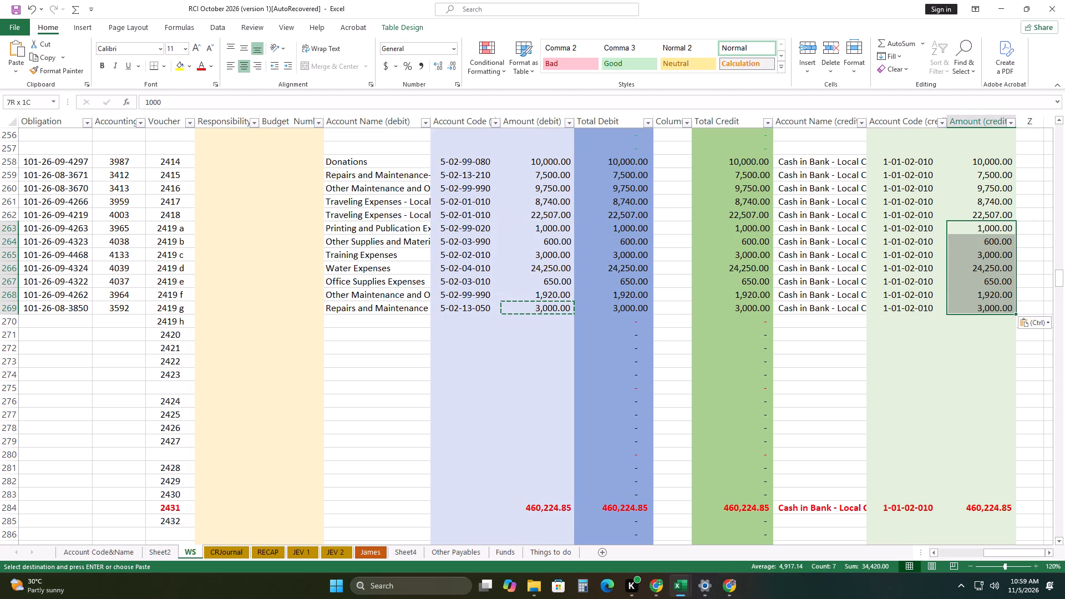
{"action": "left_click_drag", "start_coordinate": [1007, 307], "coordinate": [1007, 307]}
{"action": "right_click", "coordinate": [982, 276]}
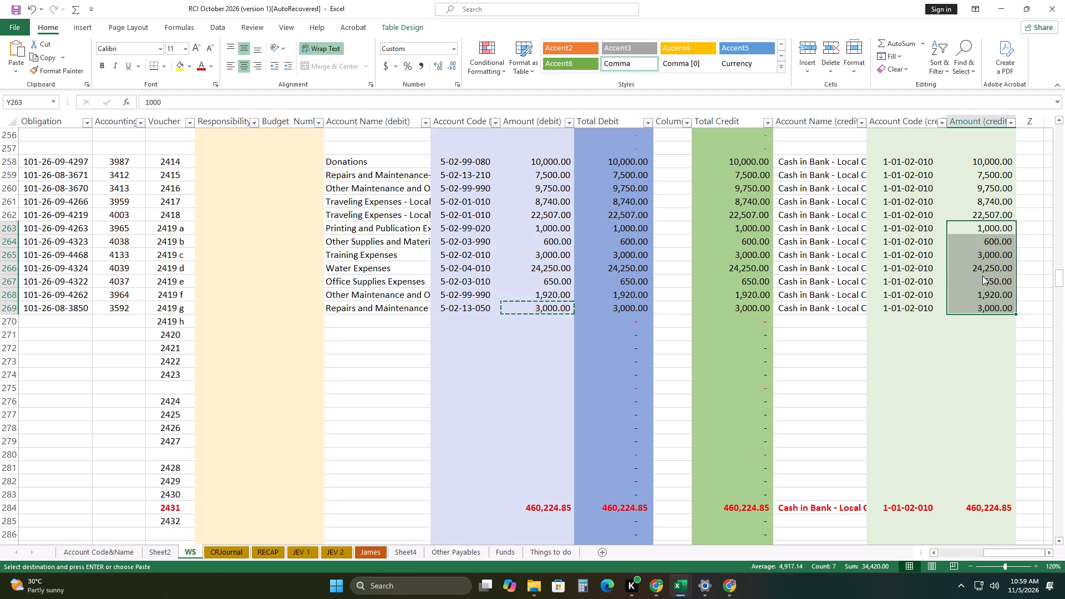
{"action": "left_click", "coordinate": [891, 266]}
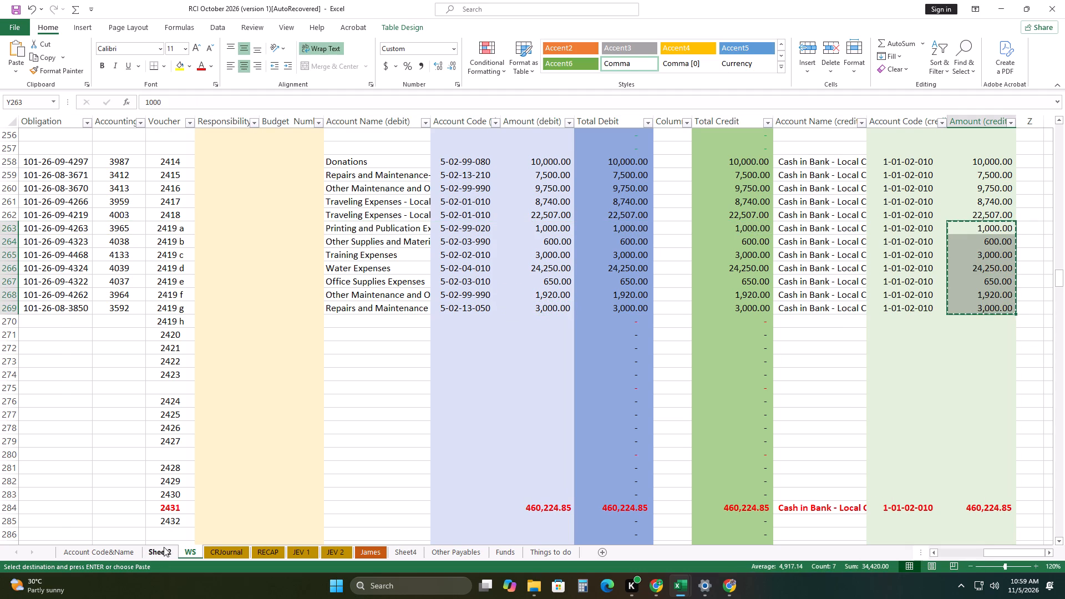
{"action": "left_click", "coordinate": [164, 547]}
{"action": "scroll", "coordinate": [95, 456], "scroll_direction": "down", "scroll_amount": 4}
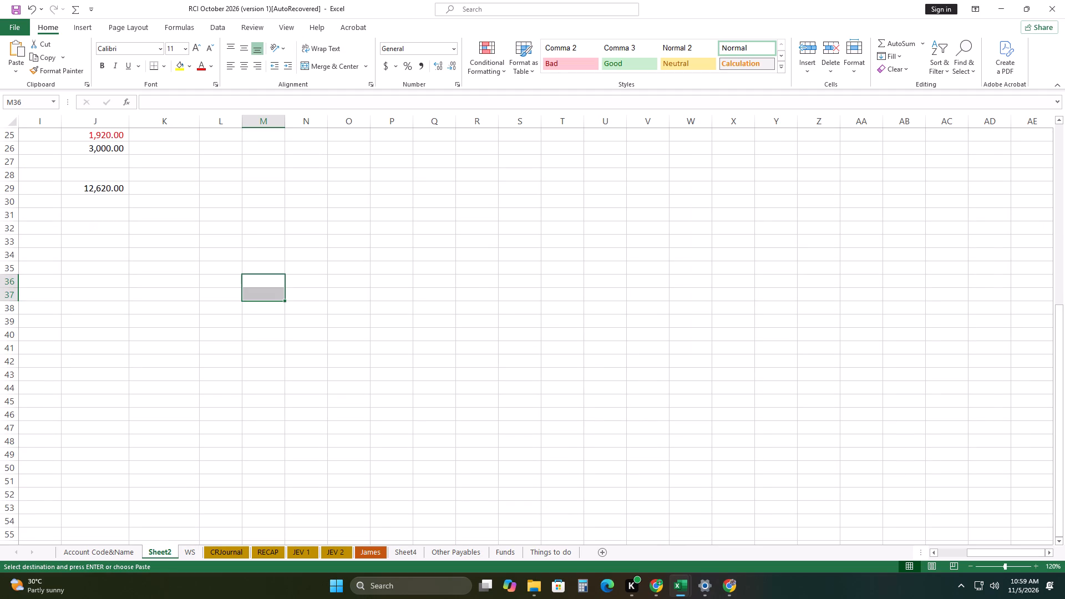
{"action": "right_click", "coordinate": [114, 225]}
{"action": "left_click", "coordinate": [159, 286]}
{"action": "left_click", "coordinate": [94, 314]}
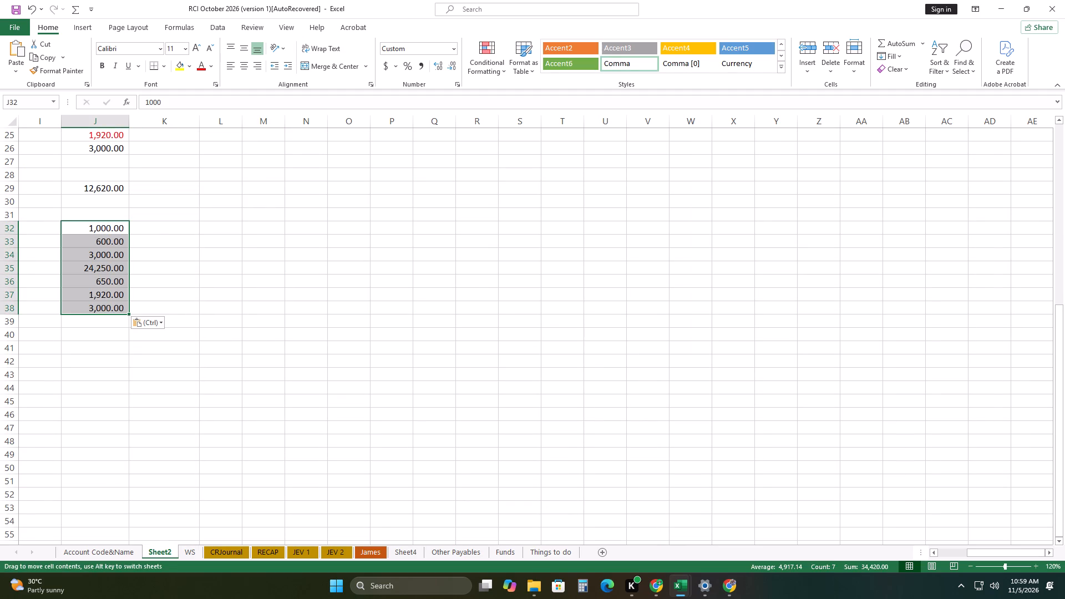
Sum the pasted amounts on Sheet2 with the total in cell J41.
{"action": "left_click_drag", "start_coordinate": [115, 226], "coordinate": [110, 353]}
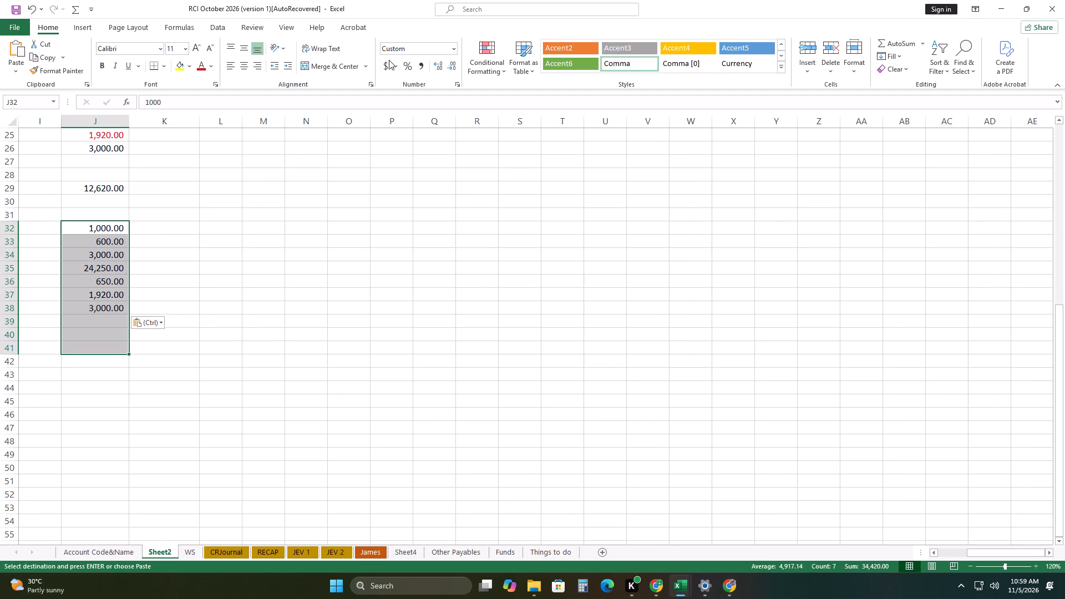
{"action": "left_click", "coordinate": [75, 13]}
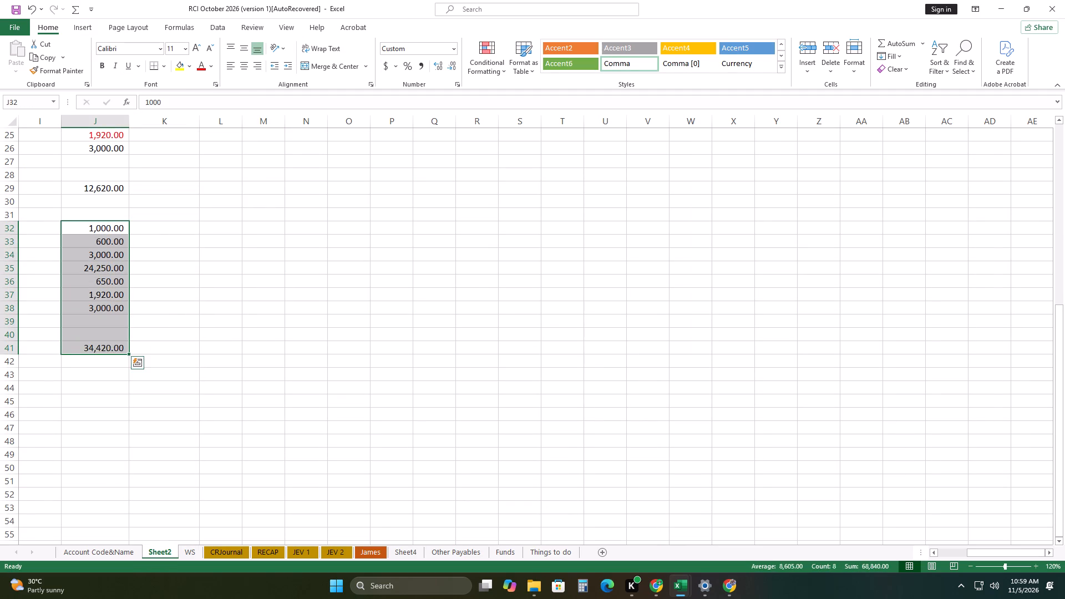
Copy the credit amounts of WS rows 263 to 269 onto Sheet2 as values, starting at cell K20 beside the earlier list.
{"action": "left_click", "coordinate": [254, 317]}
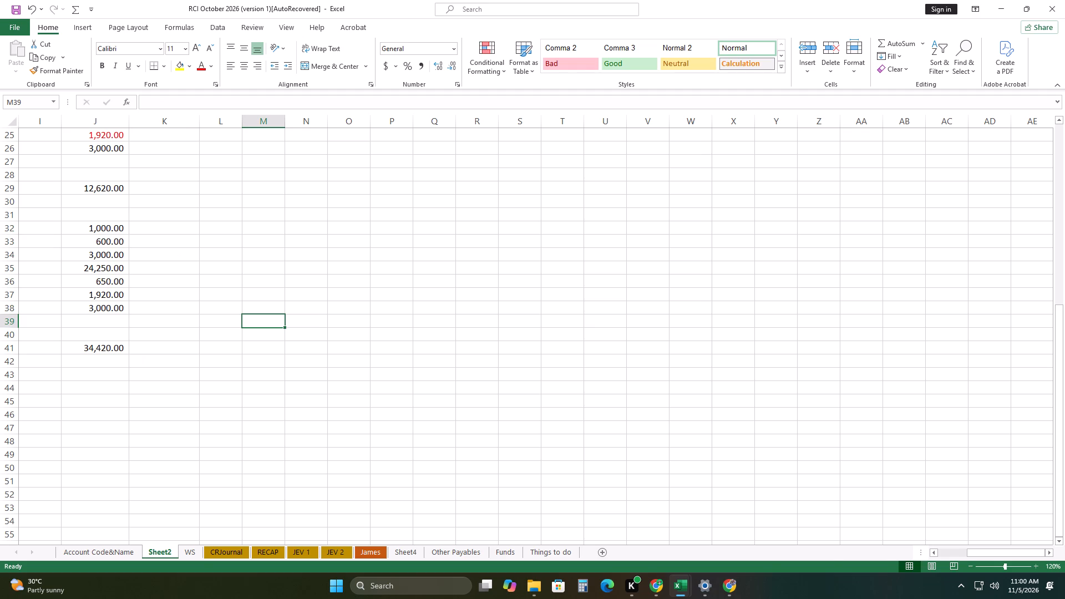
{"action": "left_click", "coordinate": [195, 555]}
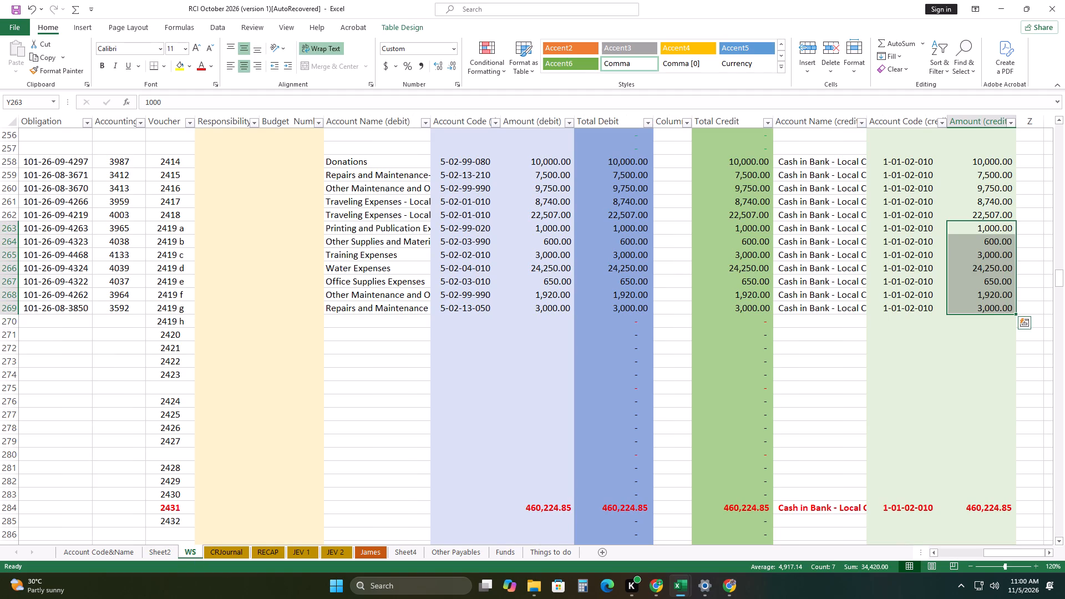
{"action": "left_click", "coordinate": [5, 228]}
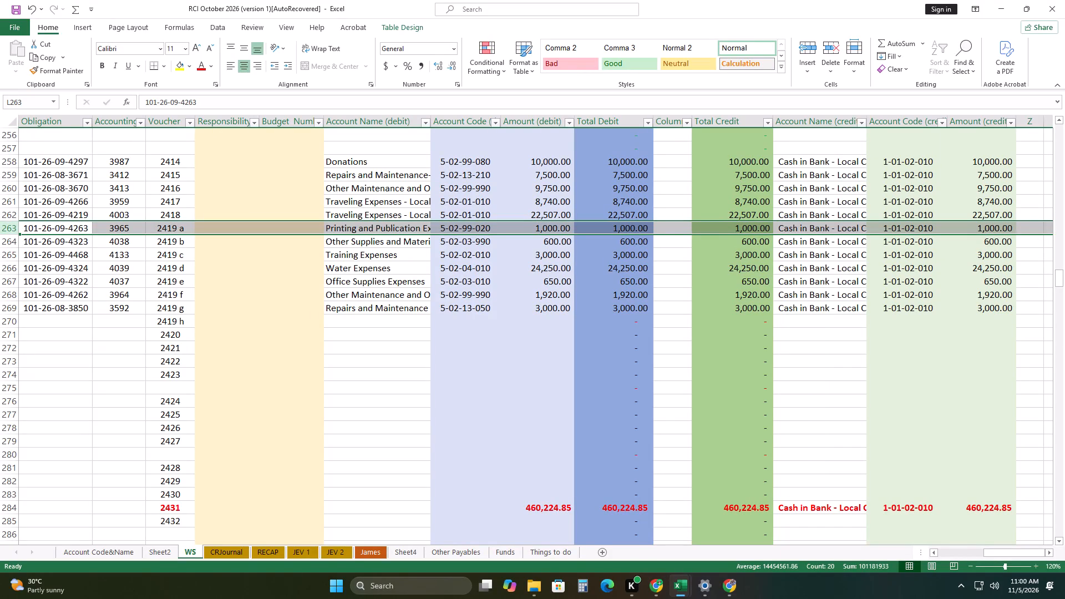
{"action": "left_click_drag", "start_coordinate": [1002, 227], "coordinate": [1002, 307]}
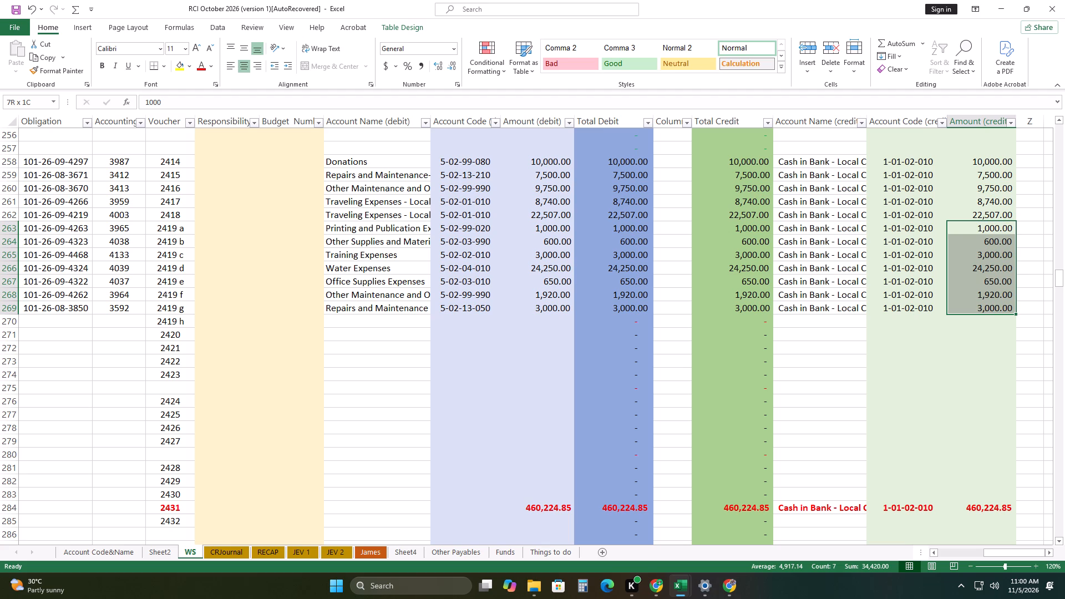
{"action": "left_click_drag", "start_coordinate": [1002, 307], "coordinate": [1002, 307]}
{"action": "right_click", "coordinate": [996, 300]}
{"action": "left_click", "coordinate": [927, 267]}
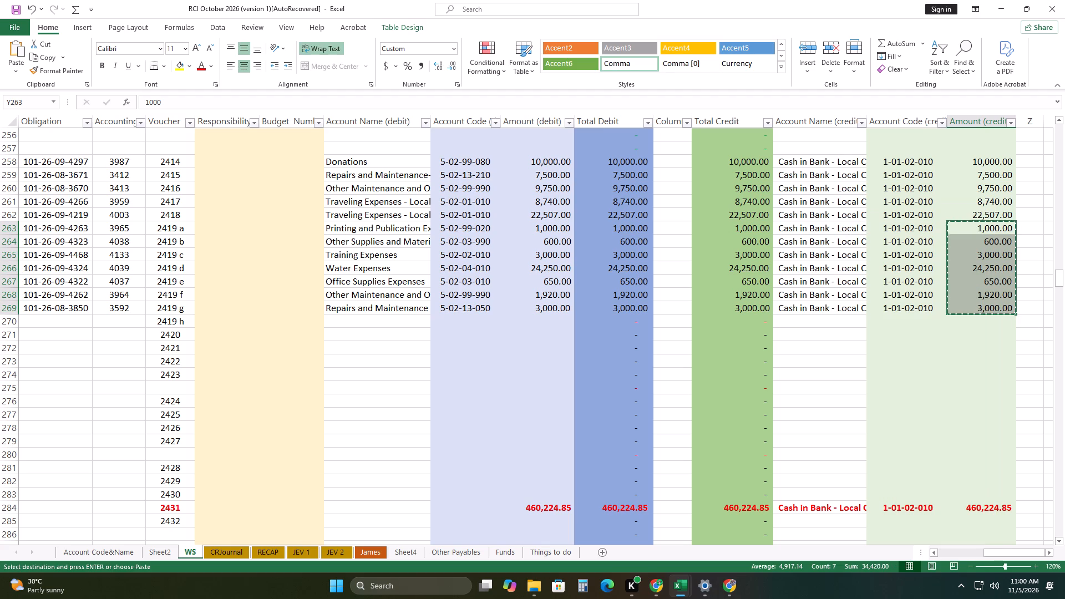
{"action": "left_click", "coordinate": [155, 552]}
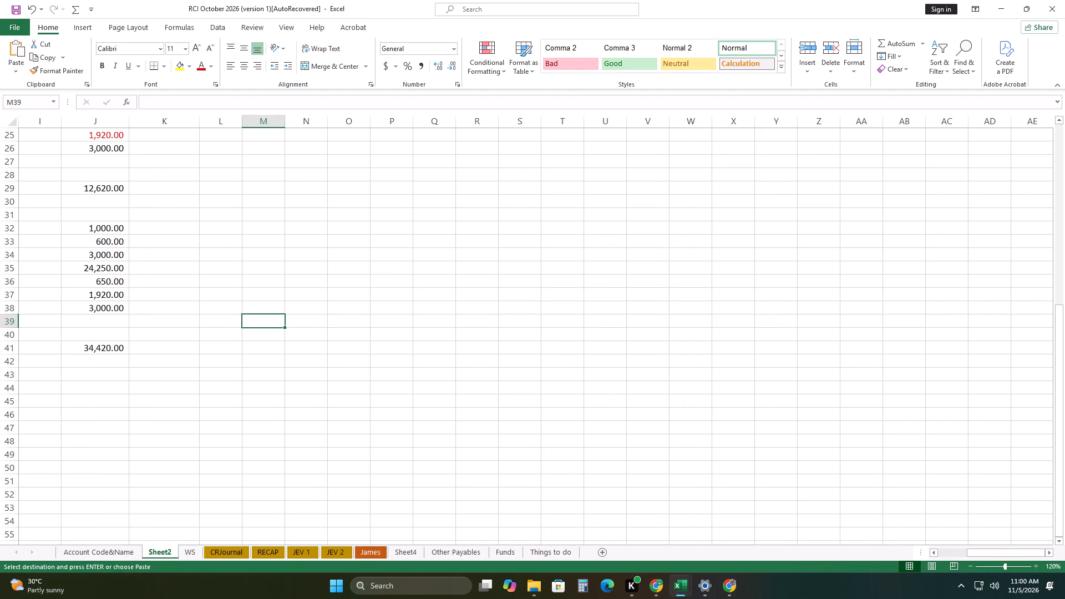
{"action": "scroll", "coordinate": [258, 290], "scroll_direction": "up", "scroll_amount": 3}
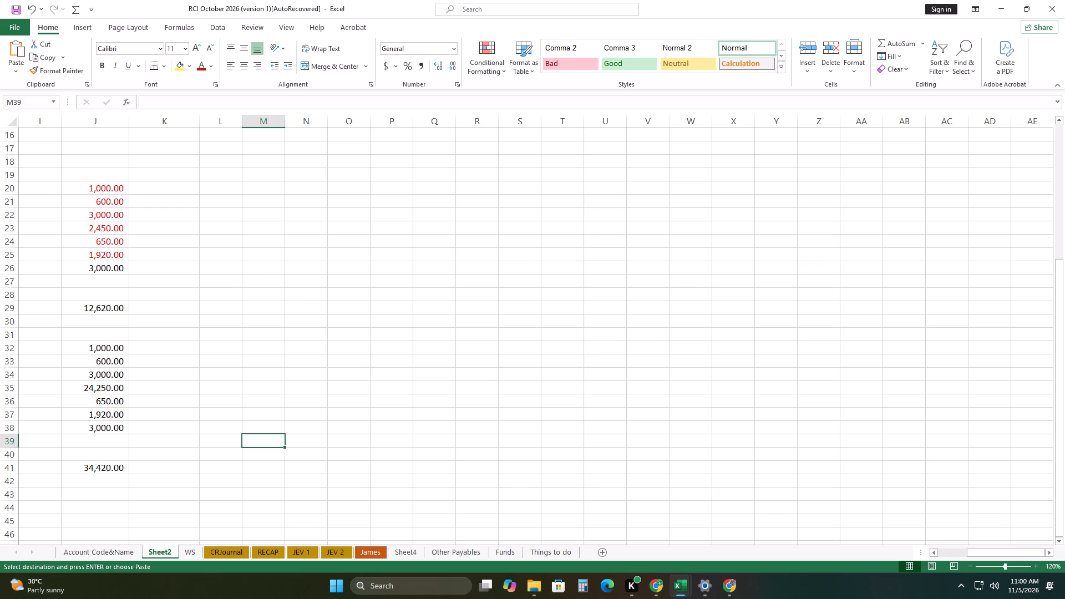
{"action": "left_click", "coordinate": [173, 189]}
{"action": "right_click", "coordinate": [173, 189]}
{"action": "left_click", "coordinate": [218, 246]}
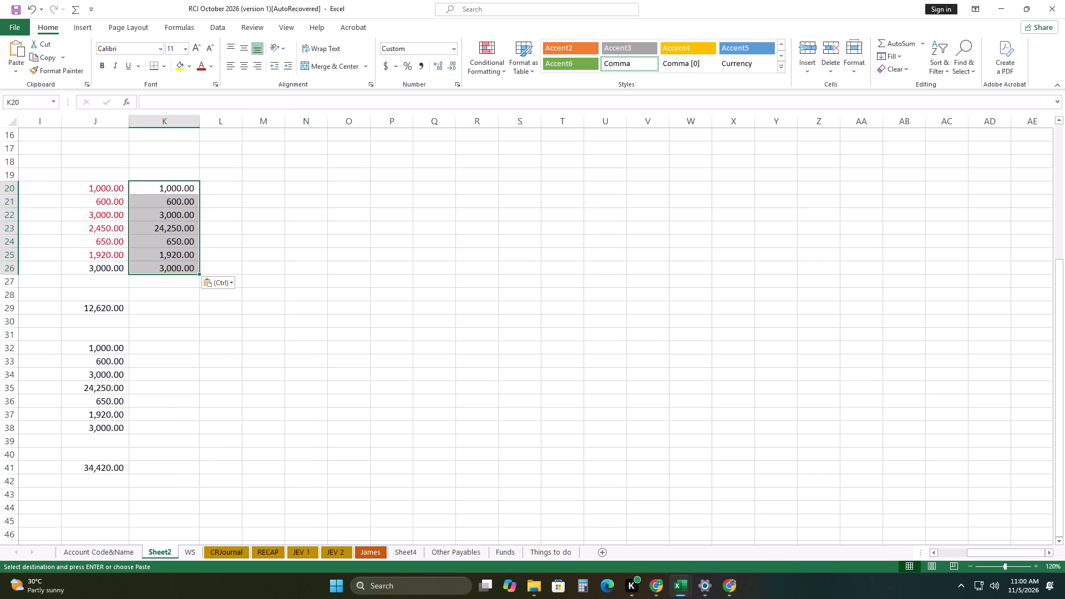
{"action": "left_click", "coordinate": [319, 260]}
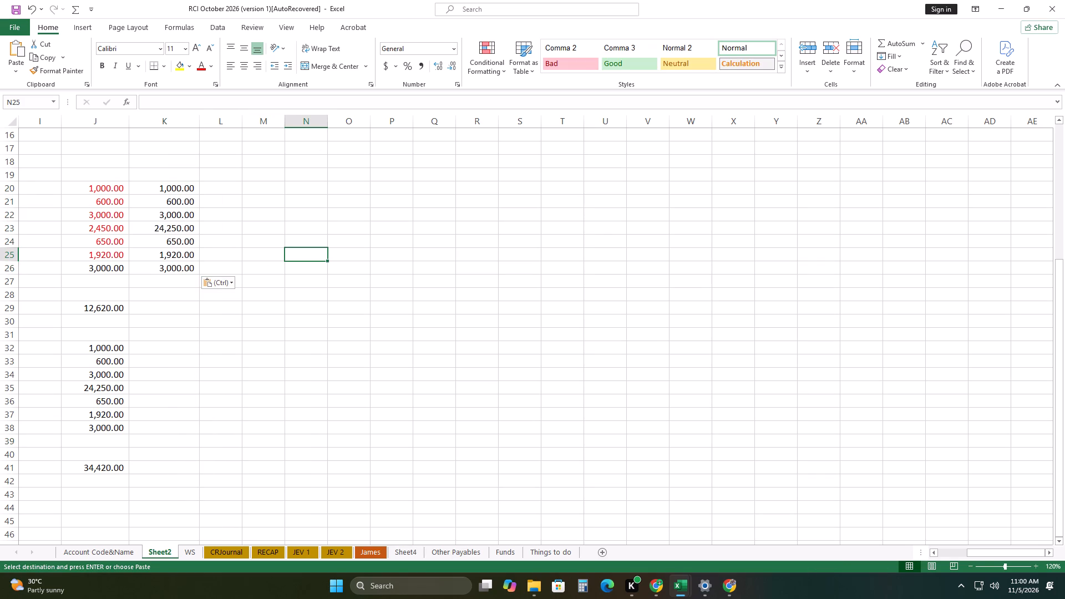
Replace the Water Expenses debit amount in WS row 266 with the 2,450 from Sheet2 cell J23, pasted as a value.
{"action": "left_click", "coordinate": [179, 217]}
{"action": "left_click", "coordinate": [181, 229]}
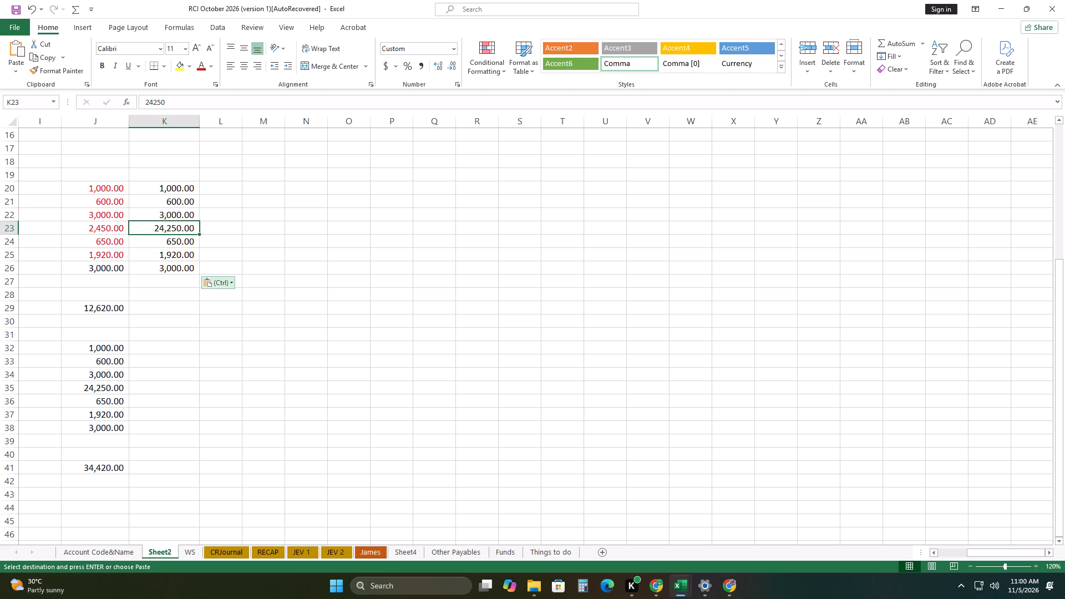
{"action": "left_click", "coordinate": [195, 549]}
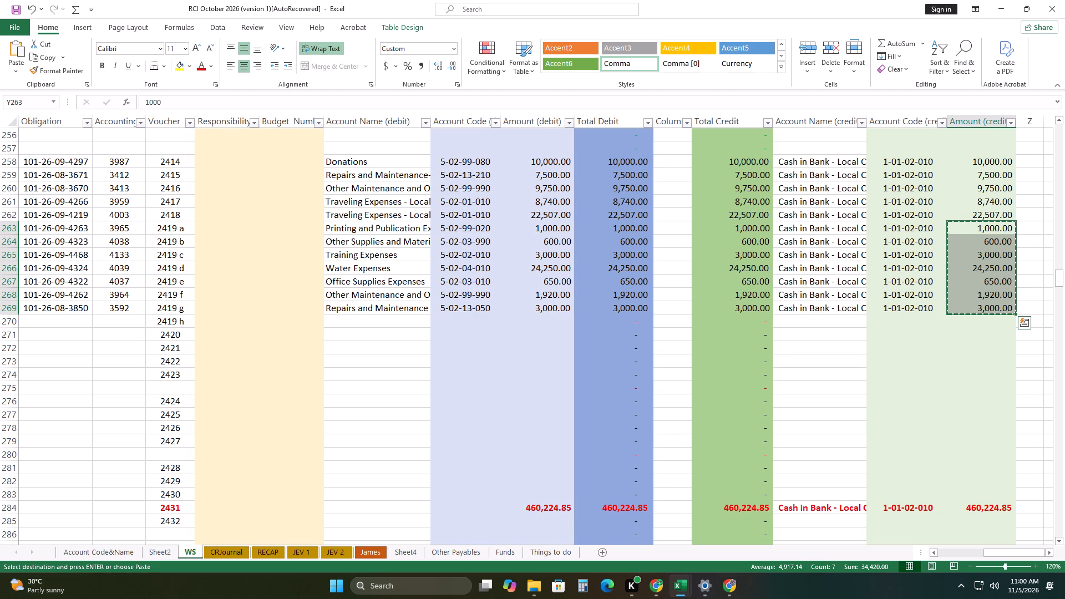
{"action": "left_click", "coordinate": [556, 269]}
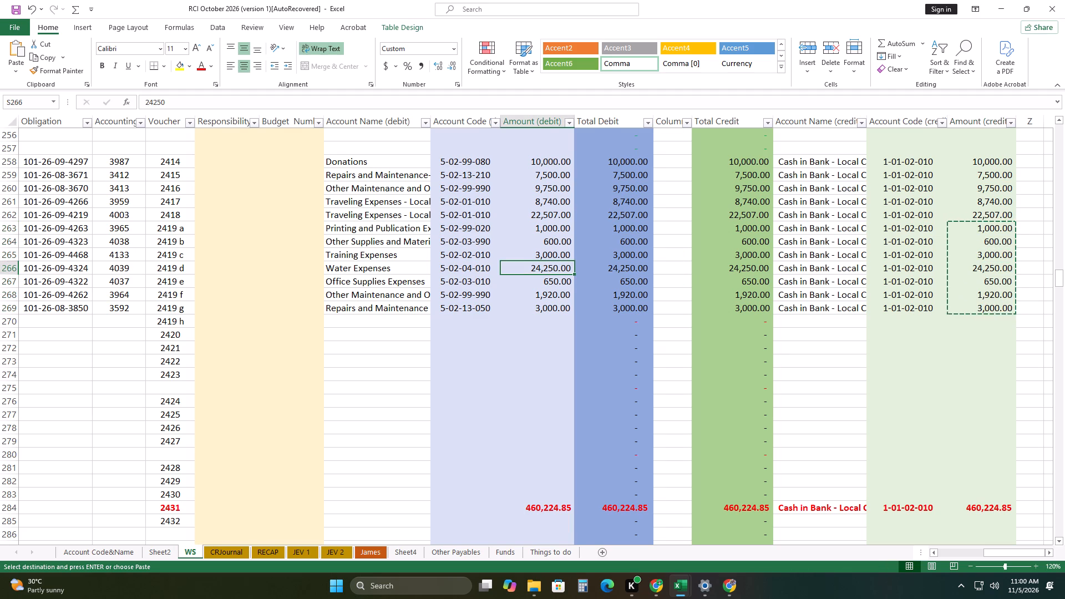
{"action": "left_click", "coordinate": [168, 551]}
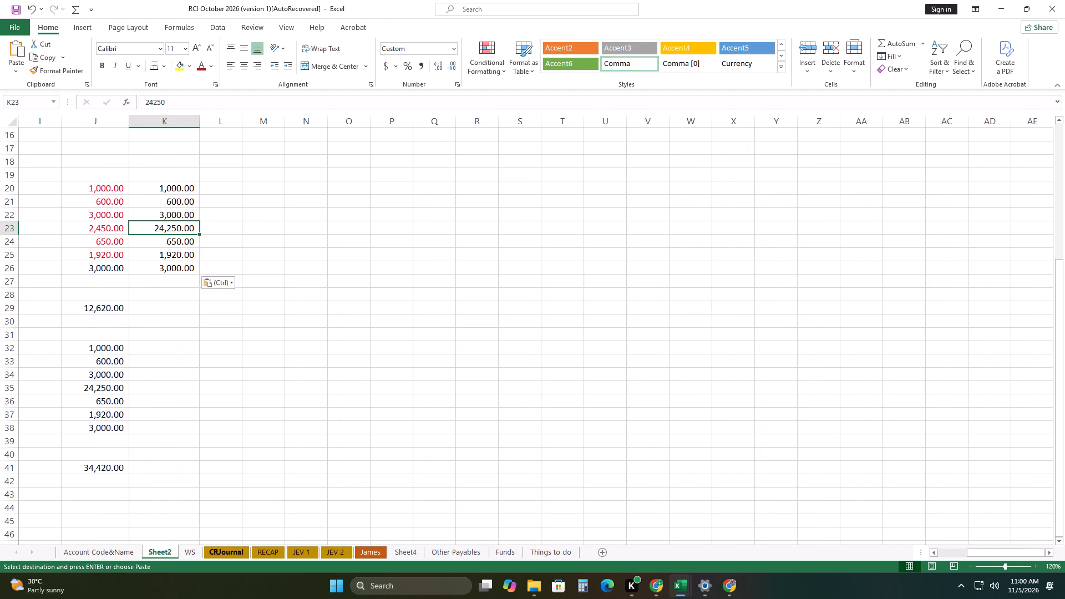
{"action": "left_click", "coordinate": [116, 229]}
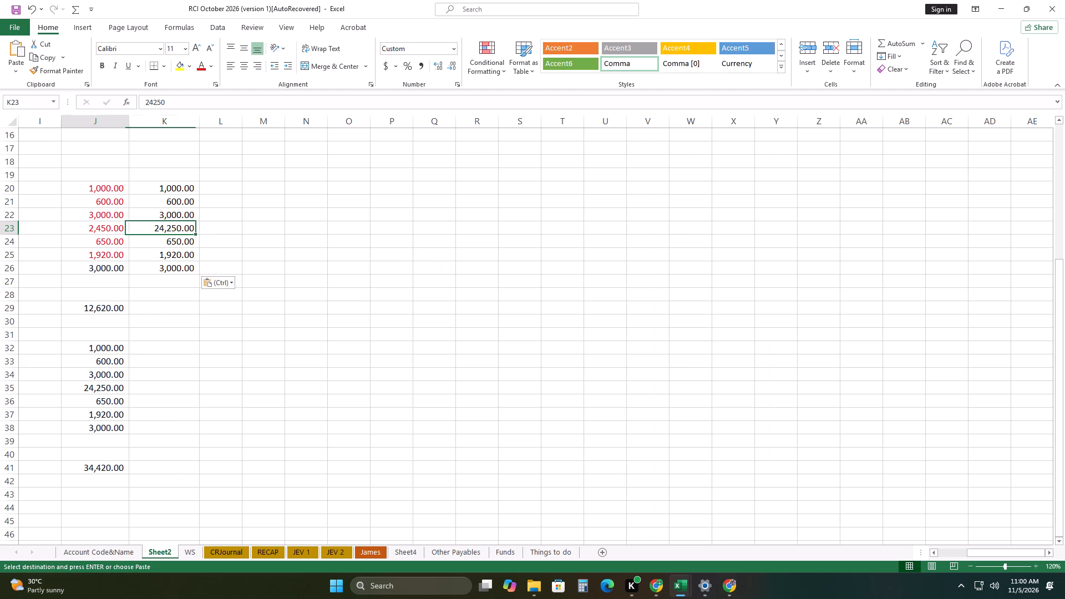
{"action": "right_click", "coordinate": [116, 229]}
{"action": "left_click", "coordinate": [165, 251]}
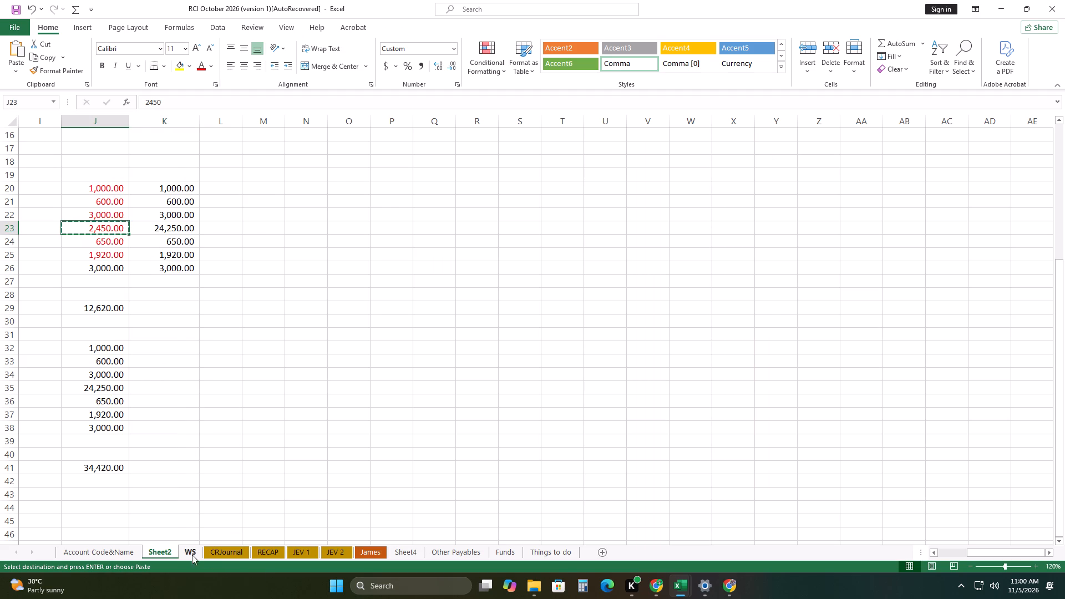
{"action": "left_click", "coordinate": [192, 555]}
{"action": "left_click", "coordinate": [551, 267]}
{"action": "right_click", "coordinate": [551, 267]}
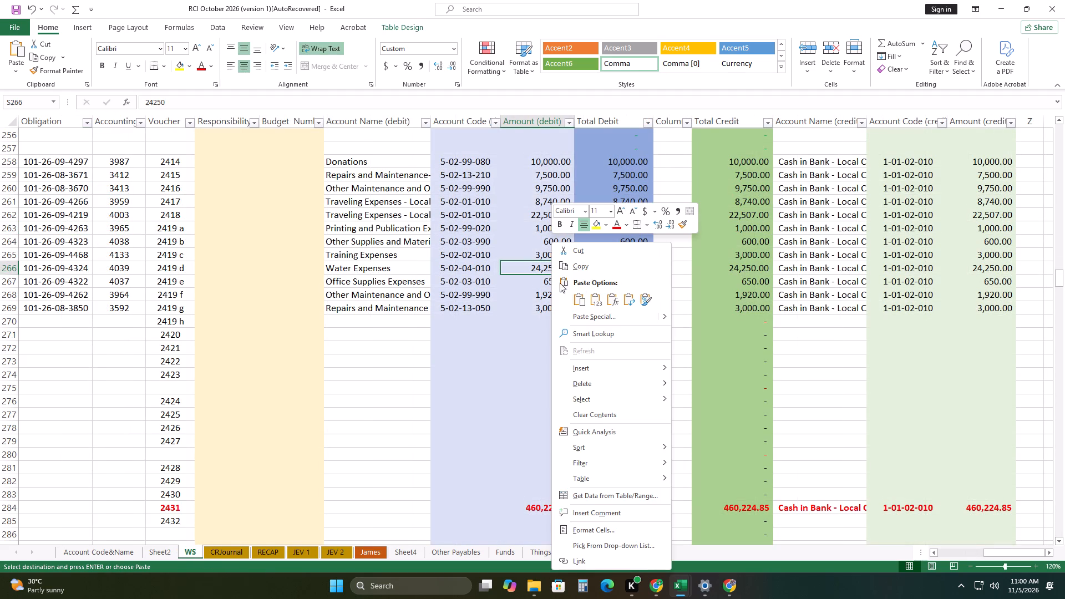
{"action": "left_click", "coordinate": [596, 298]}
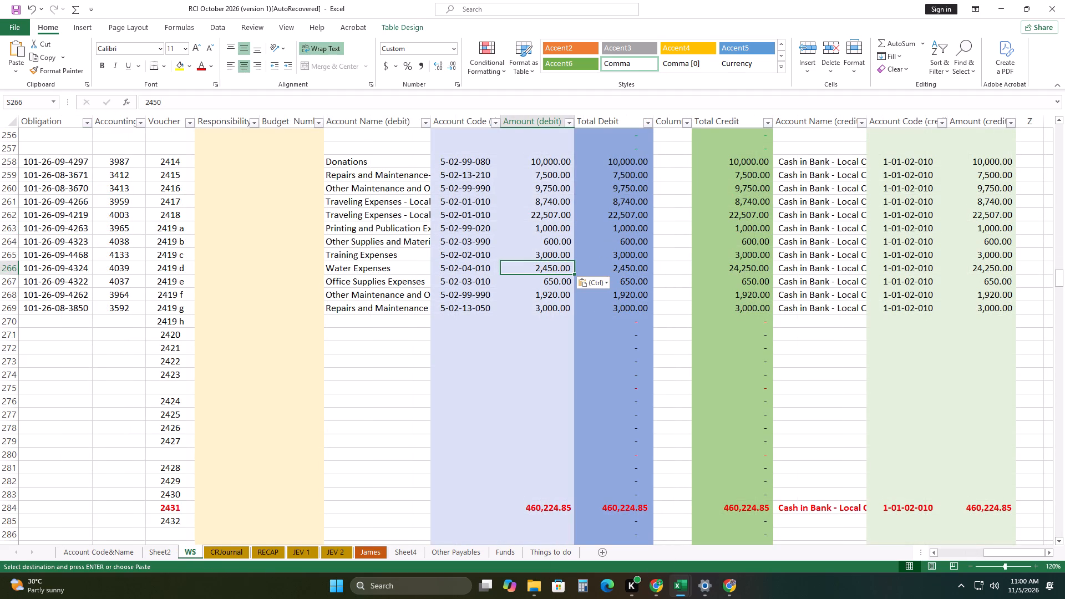
Paste the same 2,450 as a value into row 266's credit amount.
{"action": "left_click", "coordinate": [10, 271]}
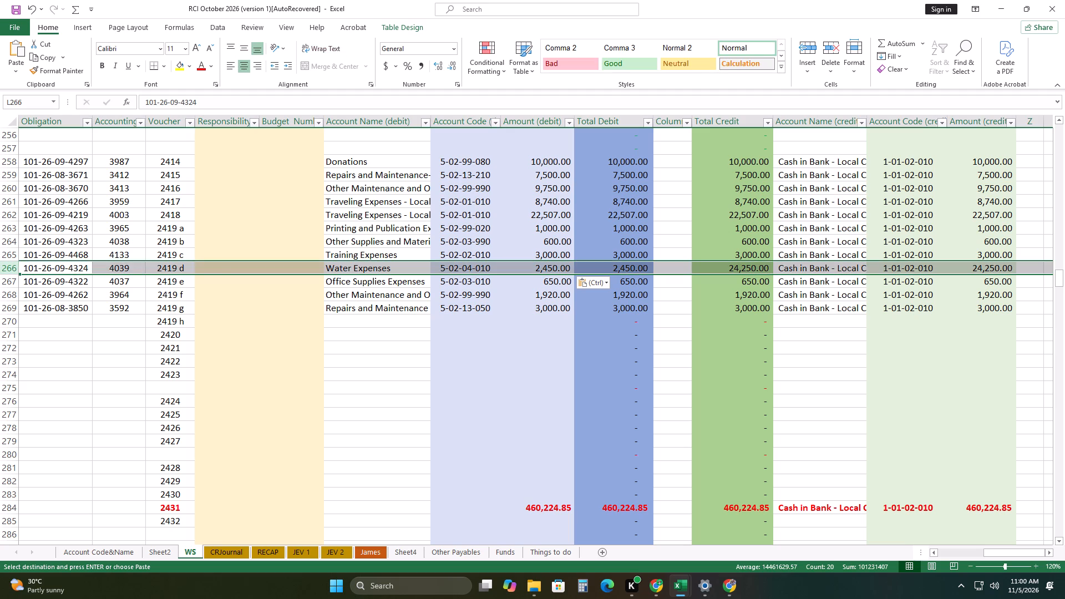
{"action": "left_click", "coordinate": [985, 268]}
{"action": "right_click", "coordinate": [985, 268]}
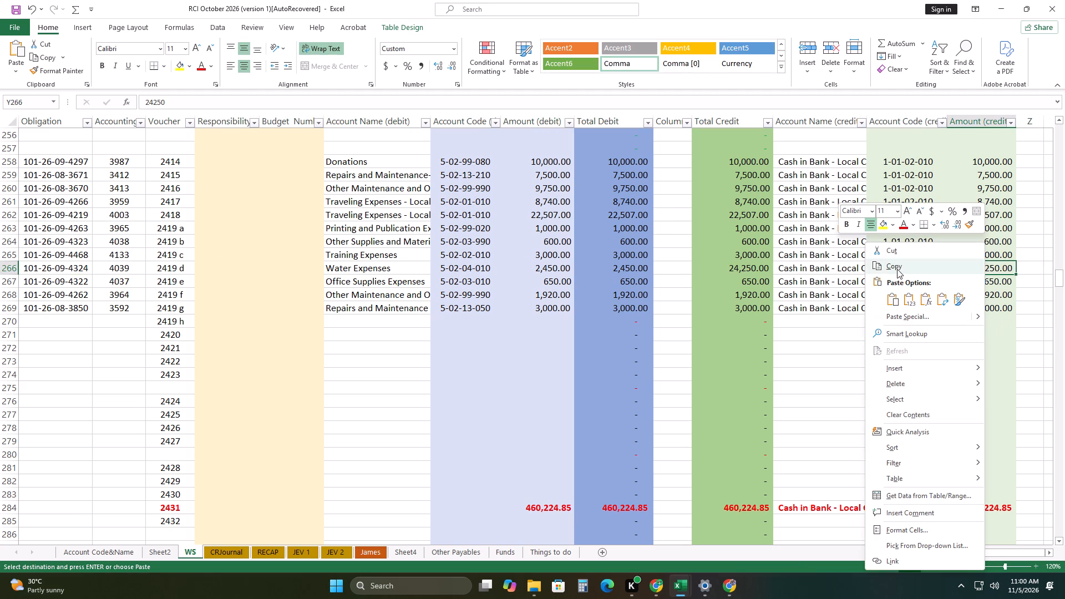
{"action": "left_click", "coordinate": [915, 298]}
{"action": "left_click", "coordinate": [857, 379]}
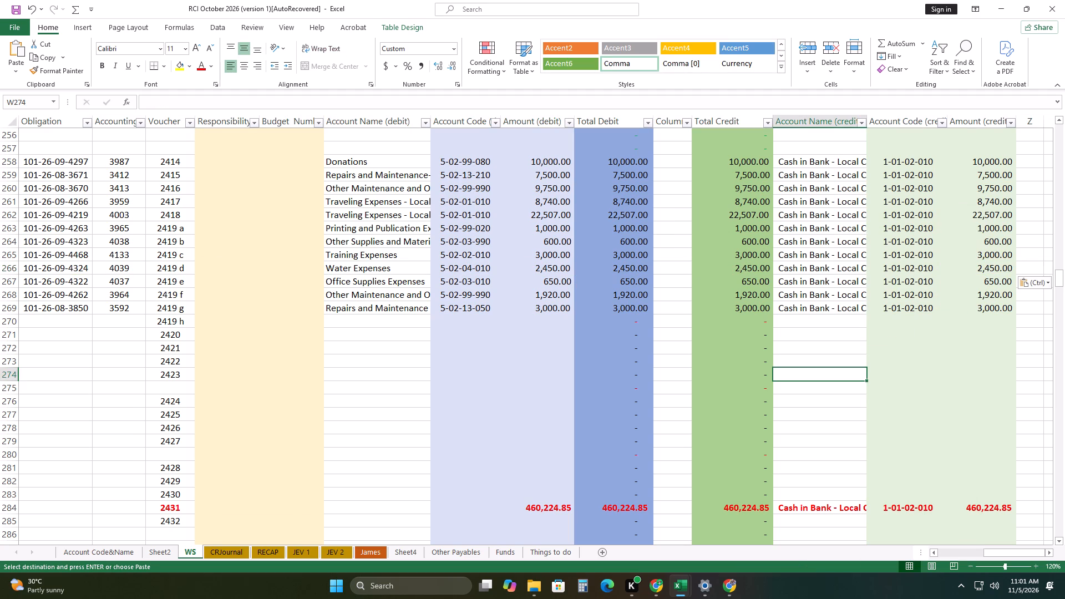
Copy the debit amounts of WS rows 263 to 269 onto Sheet2 as values, starting at cell K32.
{"action": "left_click", "coordinate": [9, 230]}
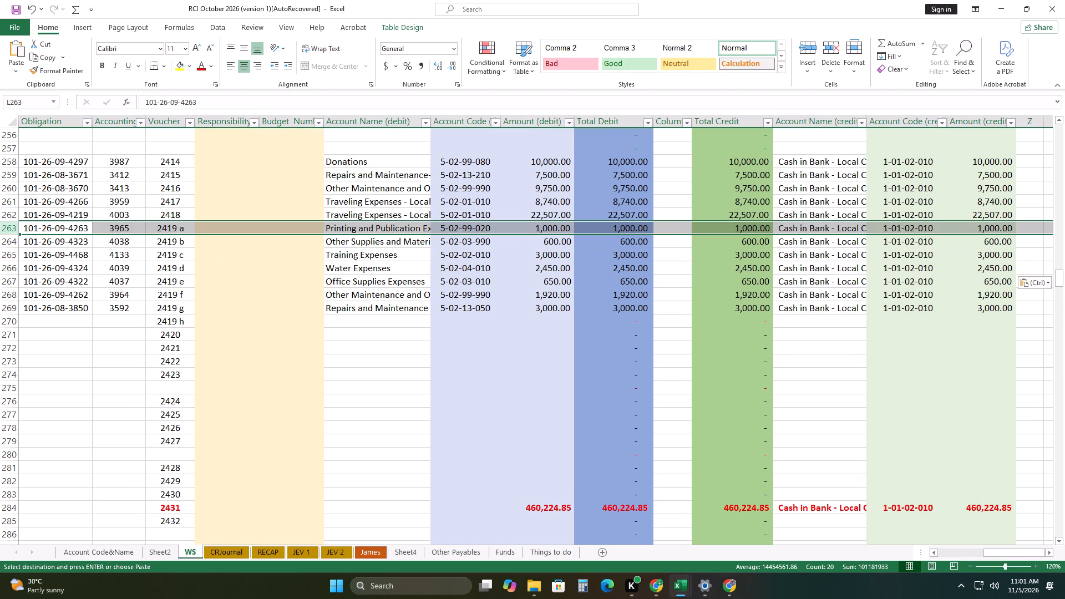
{"action": "left_click_drag", "start_coordinate": [560, 229], "coordinate": [559, 309]}
{"action": "right_click", "coordinate": [539, 267]}
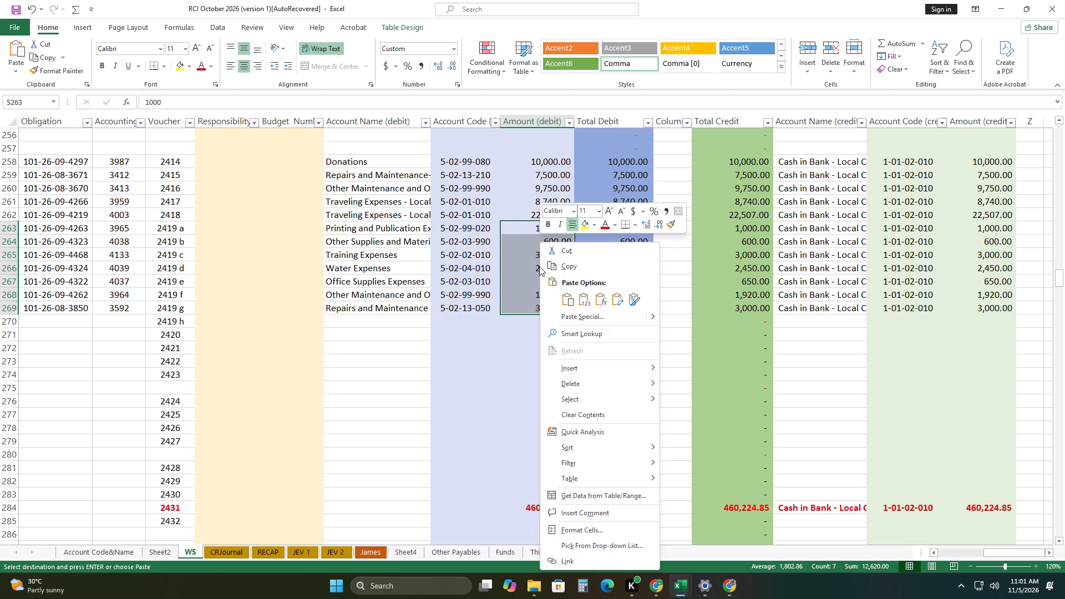
{"action": "left_click", "coordinate": [574, 270]}
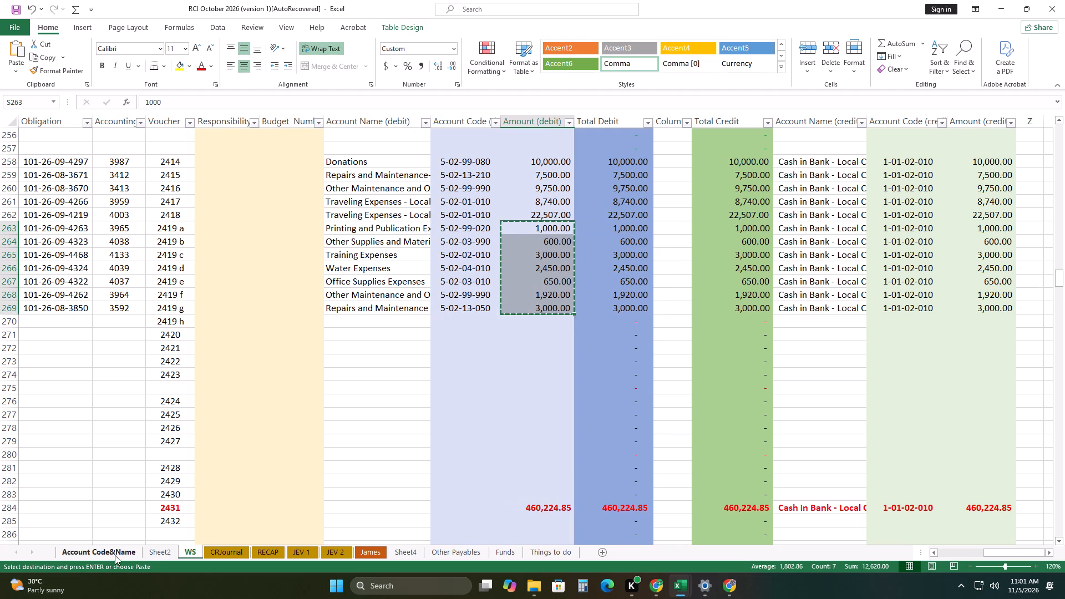
{"action": "left_click", "coordinate": [156, 552]}
{"action": "scroll", "coordinate": [187, 333], "scroll_direction": "down", "scroll_amount": 3}
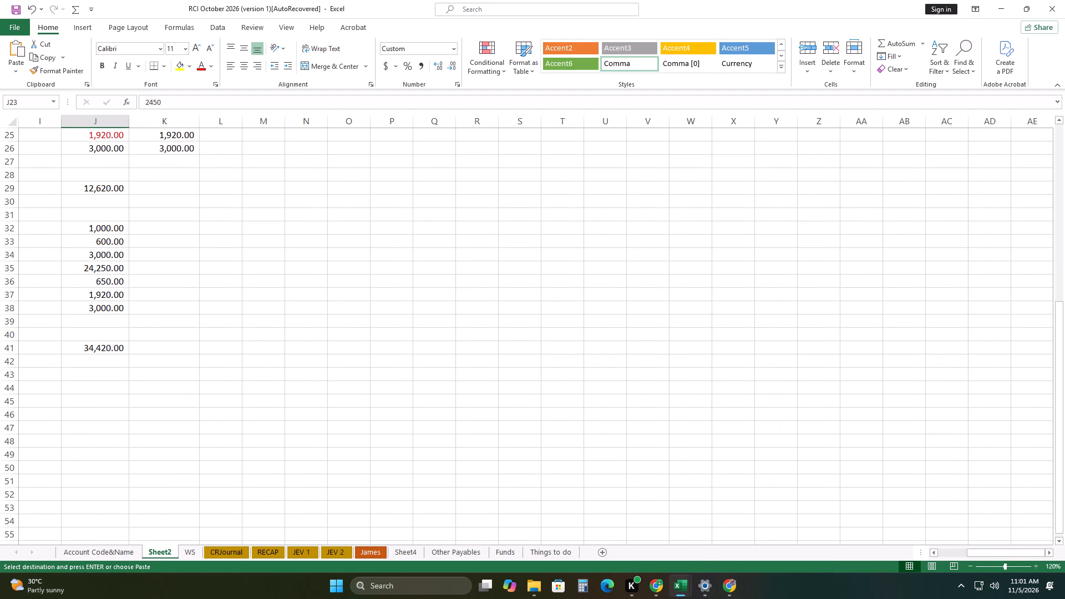
{"action": "left_click", "coordinate": [185, 232]}
{"action": "right_click", "coordinate": [185, 232]}
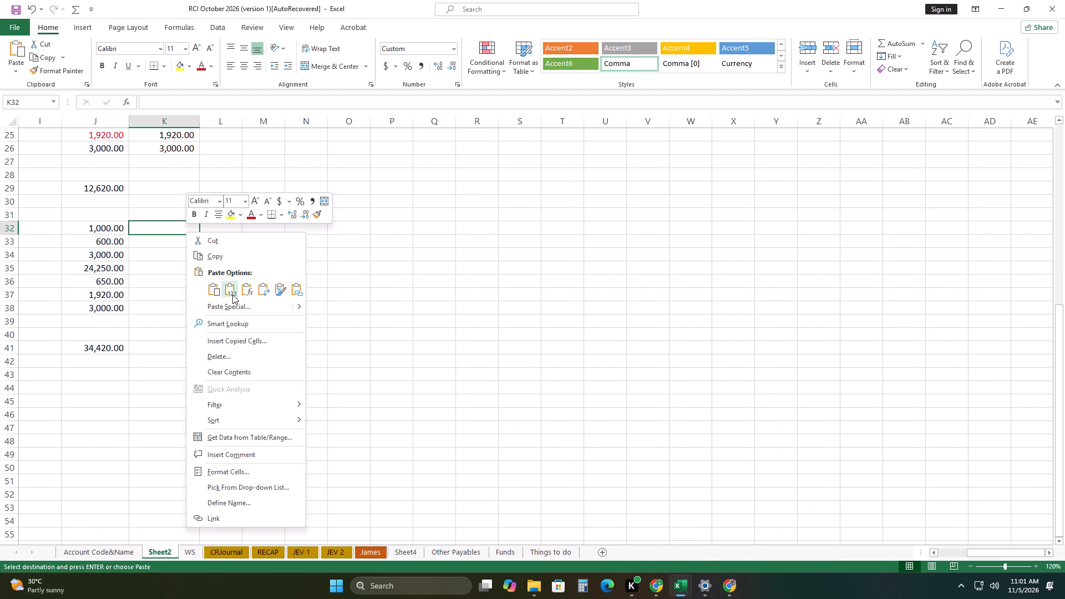
{"action": "left_click", "coordinate": [232, 295]}
Sum the newly pasted debit amounts on Sheet2 with the total in cell K41.
{"action": "left_click", "coordinate": [186, 344]}
{"action": "left_click_drag", "start_coordinate": [184, 233], "coordinate": [194, 347]}
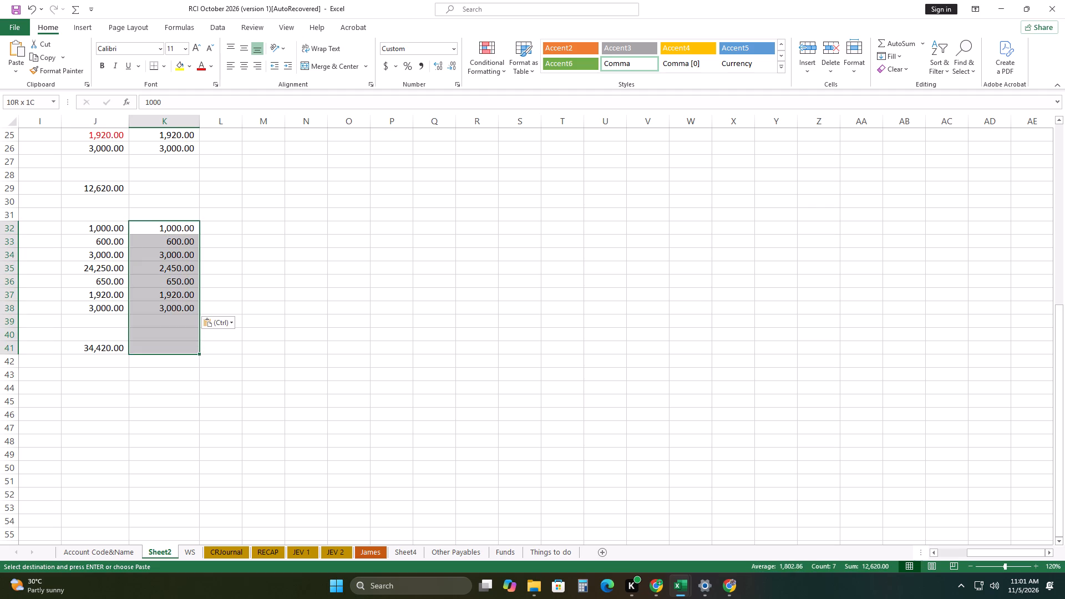
{"action": "left_click_drag", "start_coordinate": [194, 347], "coordinate": [194, 348]}
{"action": "left_click", "coordinate": [76, 12]}
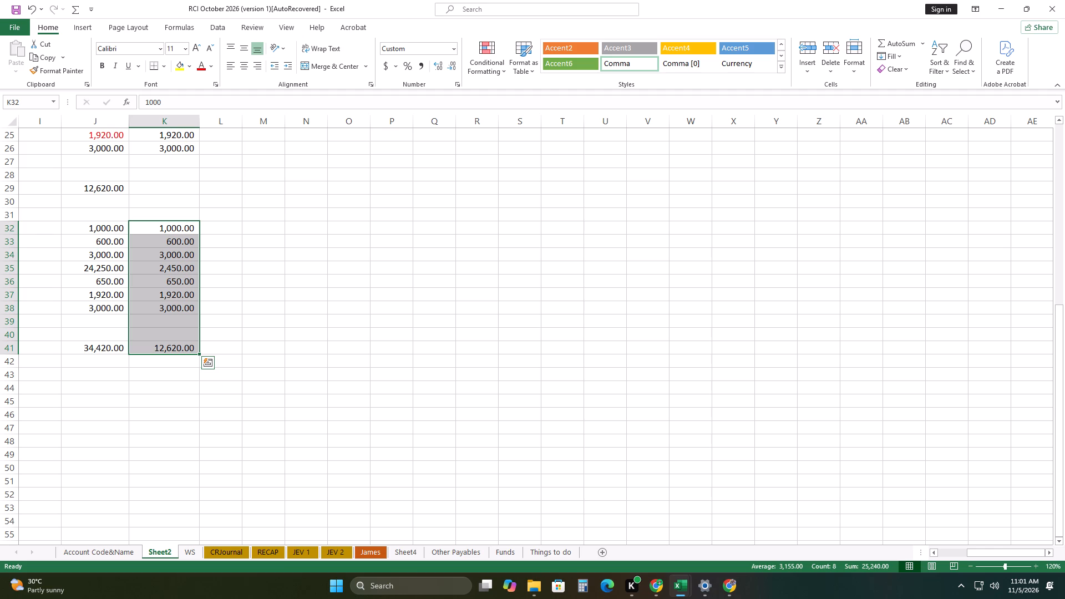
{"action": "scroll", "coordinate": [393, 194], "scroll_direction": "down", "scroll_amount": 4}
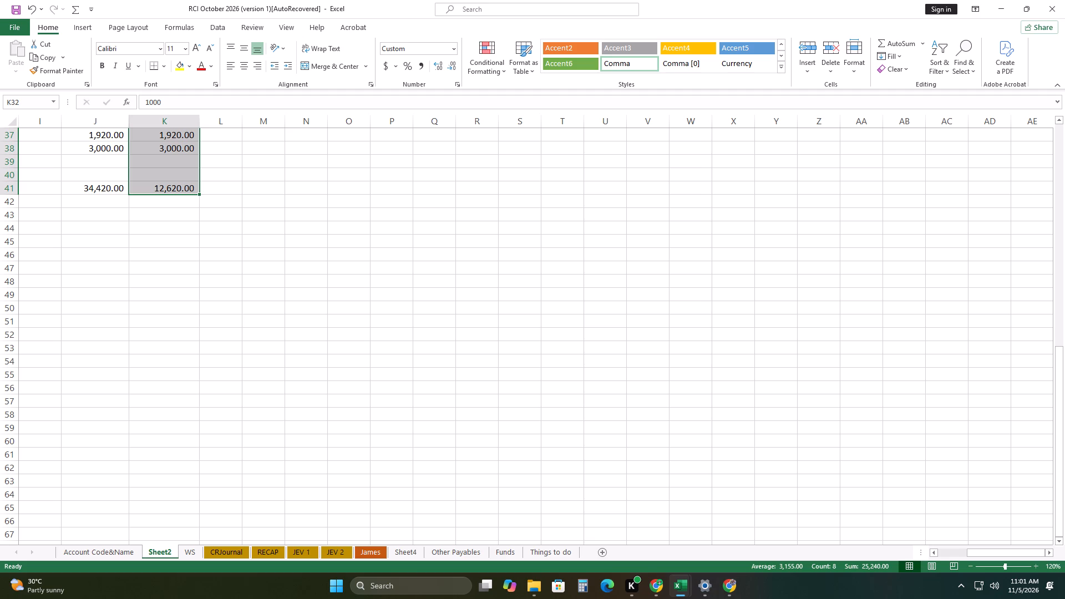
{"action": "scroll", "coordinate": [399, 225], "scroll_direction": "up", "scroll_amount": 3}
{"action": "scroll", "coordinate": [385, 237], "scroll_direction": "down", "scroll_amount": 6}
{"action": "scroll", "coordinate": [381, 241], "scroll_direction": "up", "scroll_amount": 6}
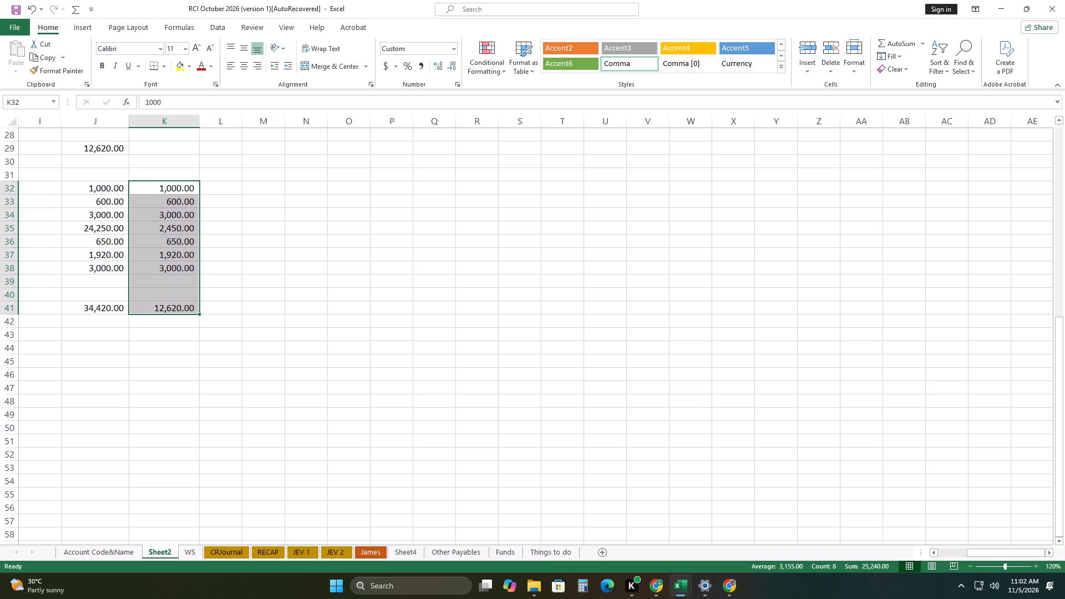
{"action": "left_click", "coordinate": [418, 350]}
Return to the WS sheet and review row 269 across its columns and the payees of the unfilled check entries below it.
{"action": "left_click_drag", "start_coordinate": [196, 551], "coordinate": [199, 545]}
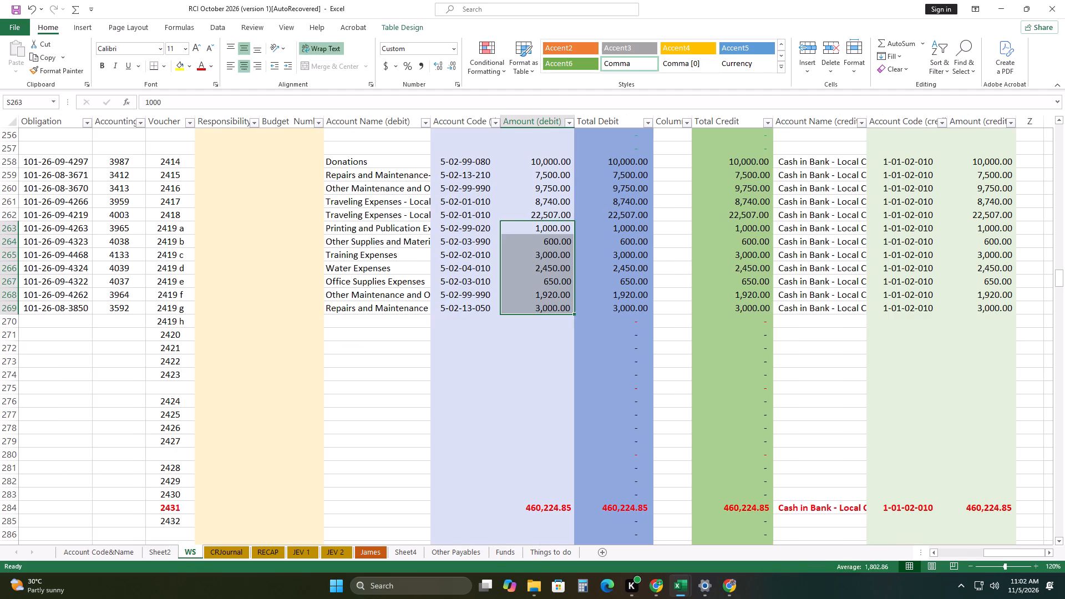
{"action": "left_click", "coordinate": [411, 381]}
{"action": "left_click_drag", "start_coordinate": [1028, 554], "coordinate": [623, 496]}
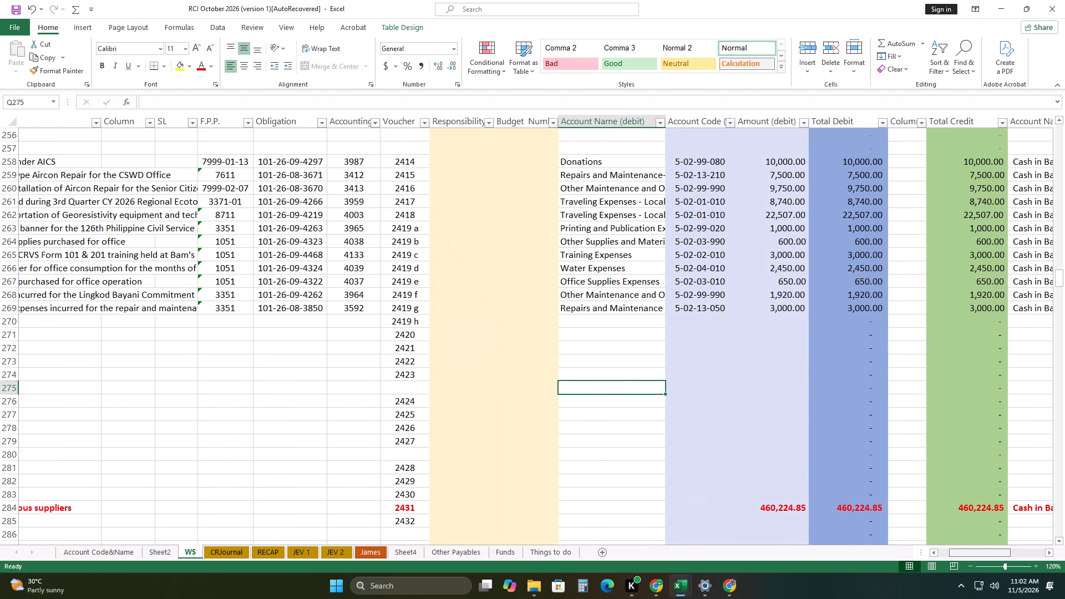
{"action": "scroll", "coordinate": [444, 349], "scroll_direction": "down", "scroll_amount": 2}
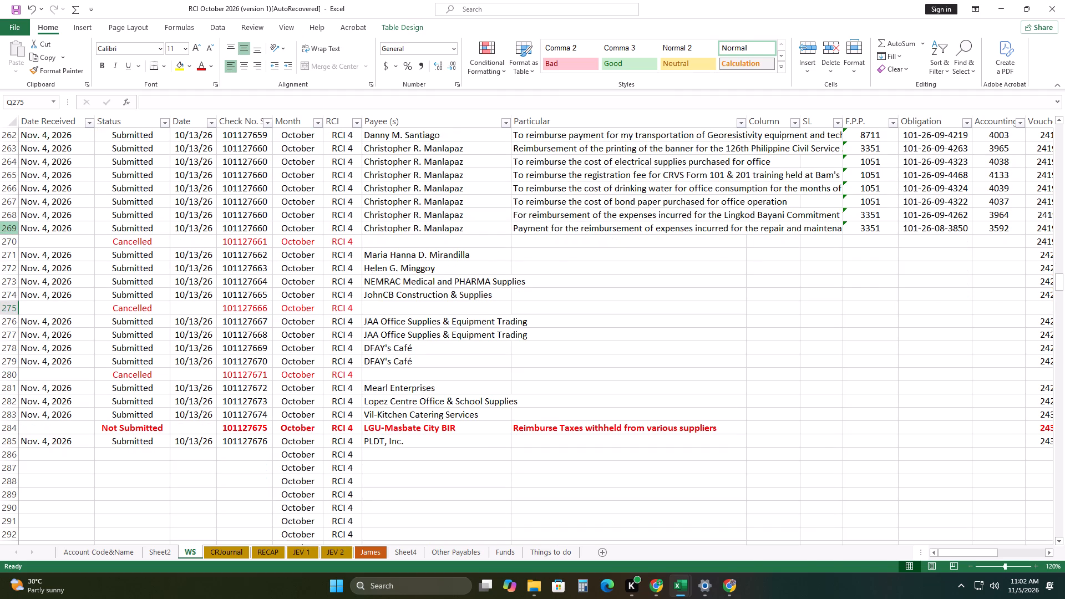
{"action": "left_click", "coordinate": [12, 225]}
{"action": "left_click_drag", "start_coordinate": [980, 553], "coordinate": [1054, 536]}
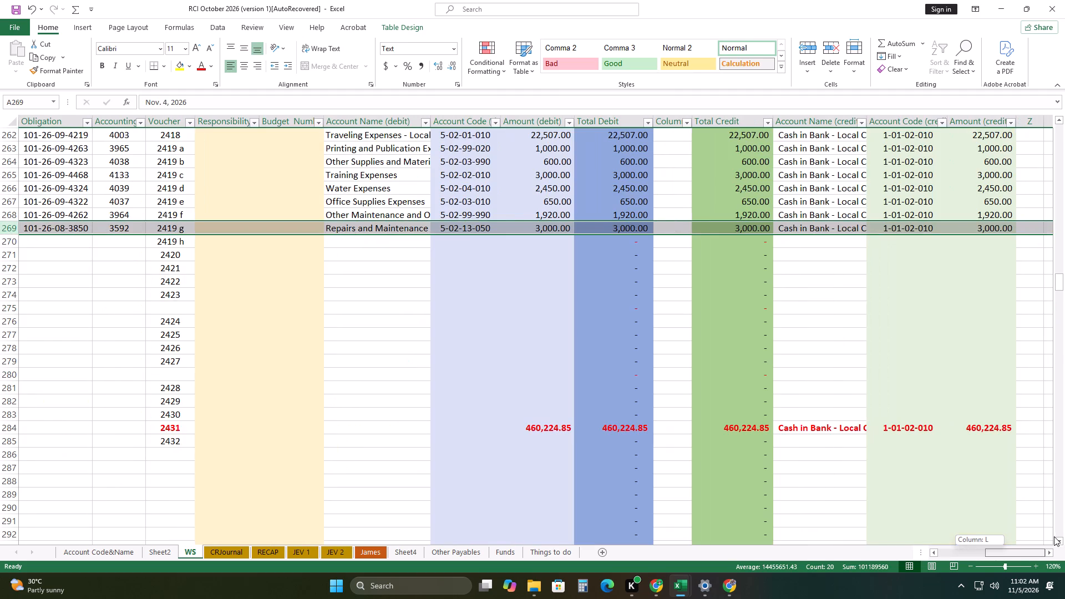
{"action": "left_click_drag", "start_coordinate": [1054, 536], "coordinate": [580, 416]}
{"action": "left_click", "coordinate": [466, 298]}
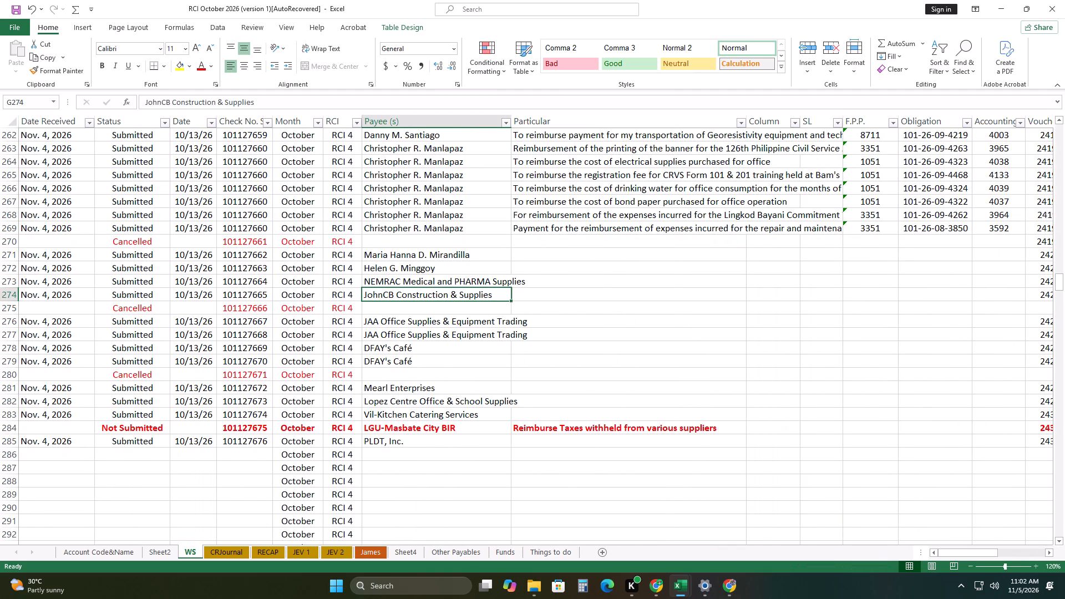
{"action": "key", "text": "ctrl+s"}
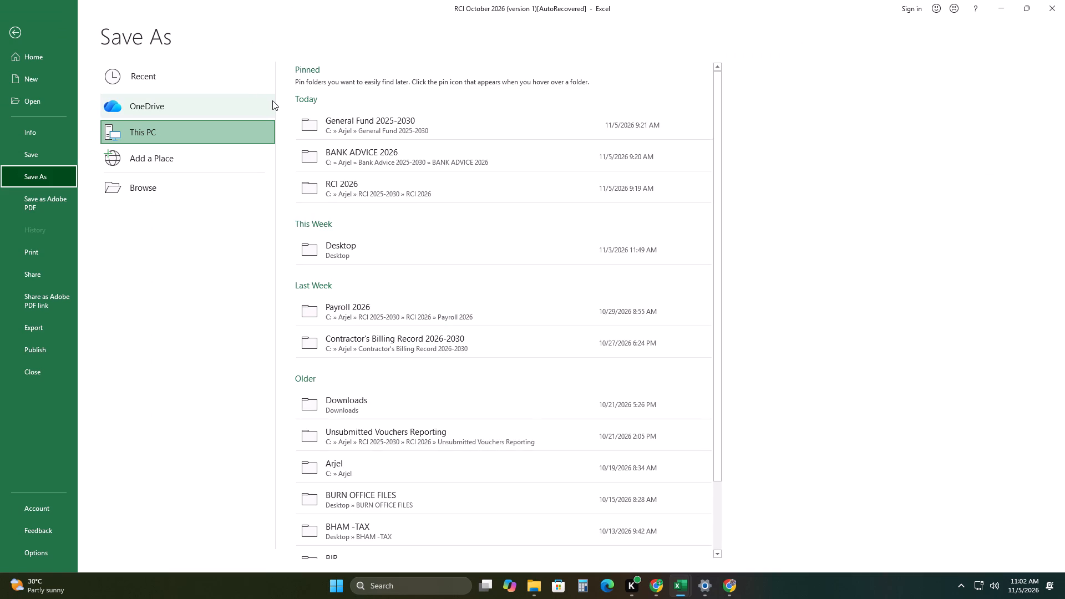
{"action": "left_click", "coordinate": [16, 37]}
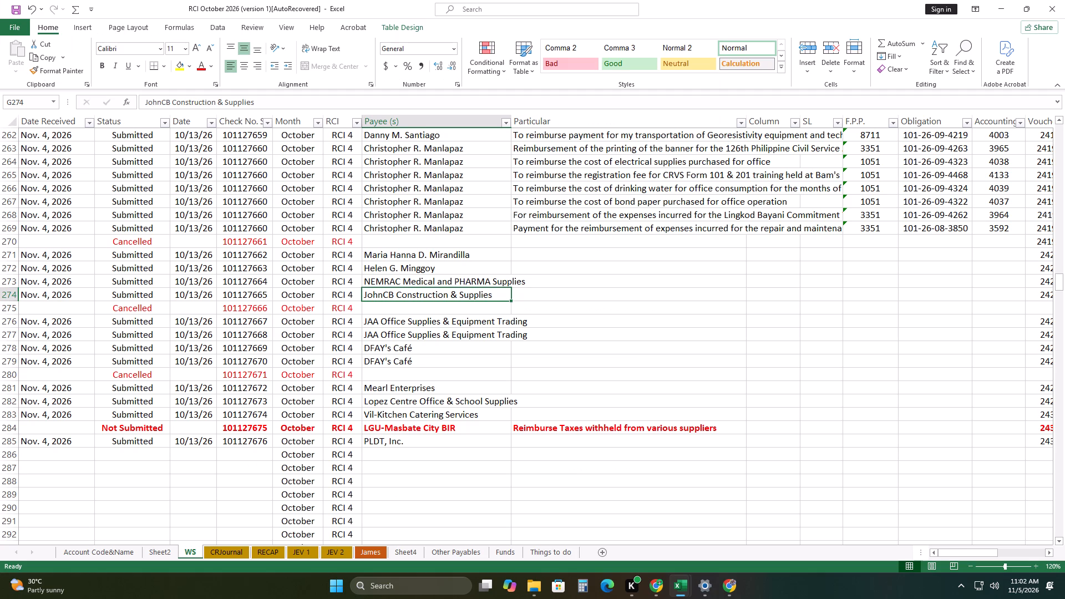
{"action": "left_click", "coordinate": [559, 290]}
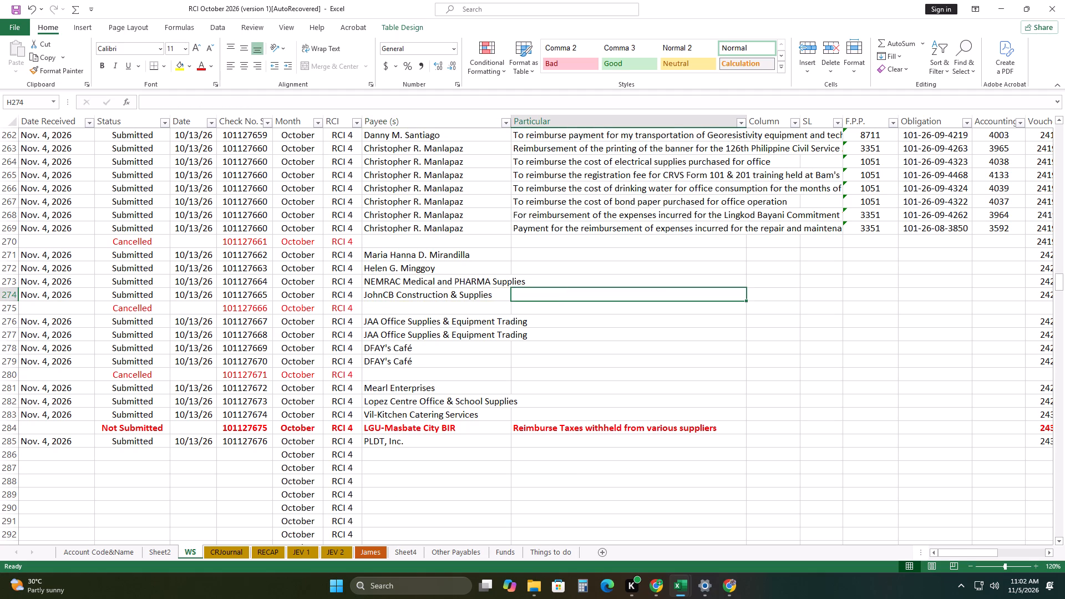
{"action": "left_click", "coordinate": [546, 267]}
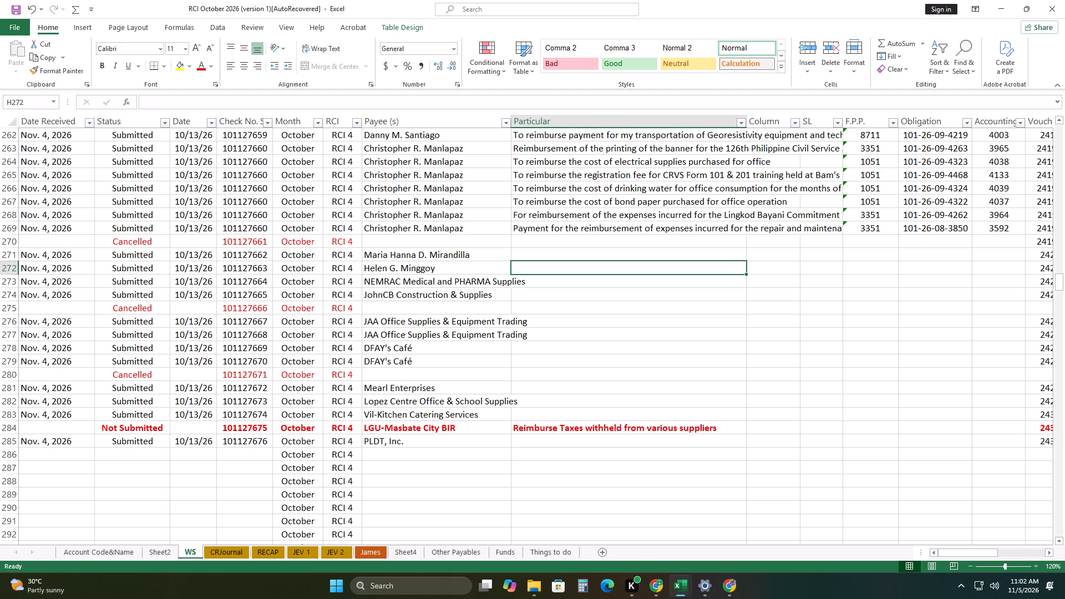
Save the workbook in the RCI 2026 folder as an Excel Workbook named RCI October 2026(AutoRecovered).
{"action": "key", "text": "ctrl+s"}
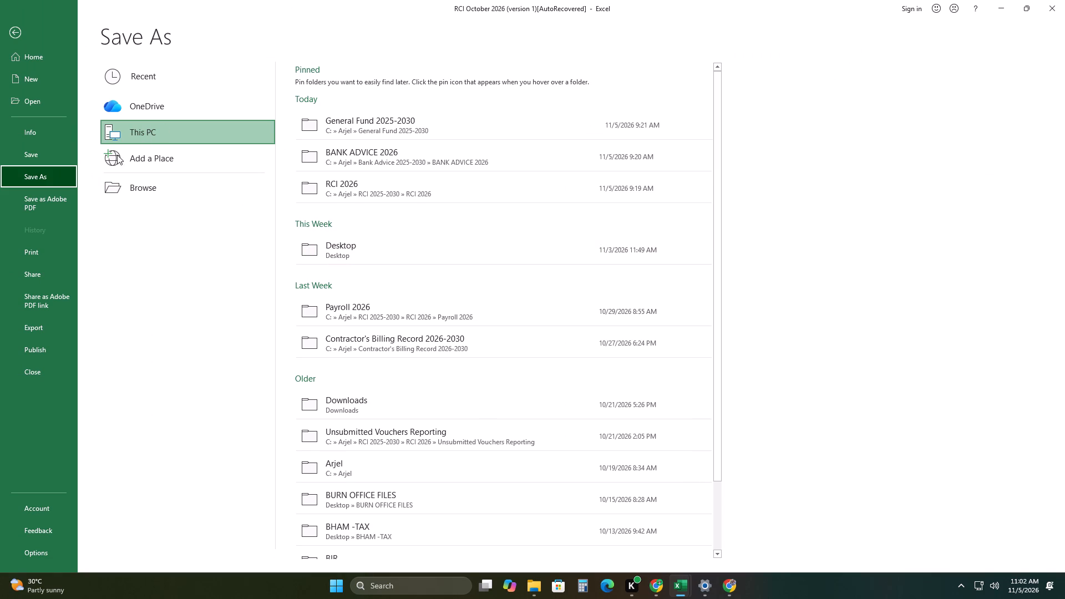
{"action": "left_click", "coordinate": [136, 189]}
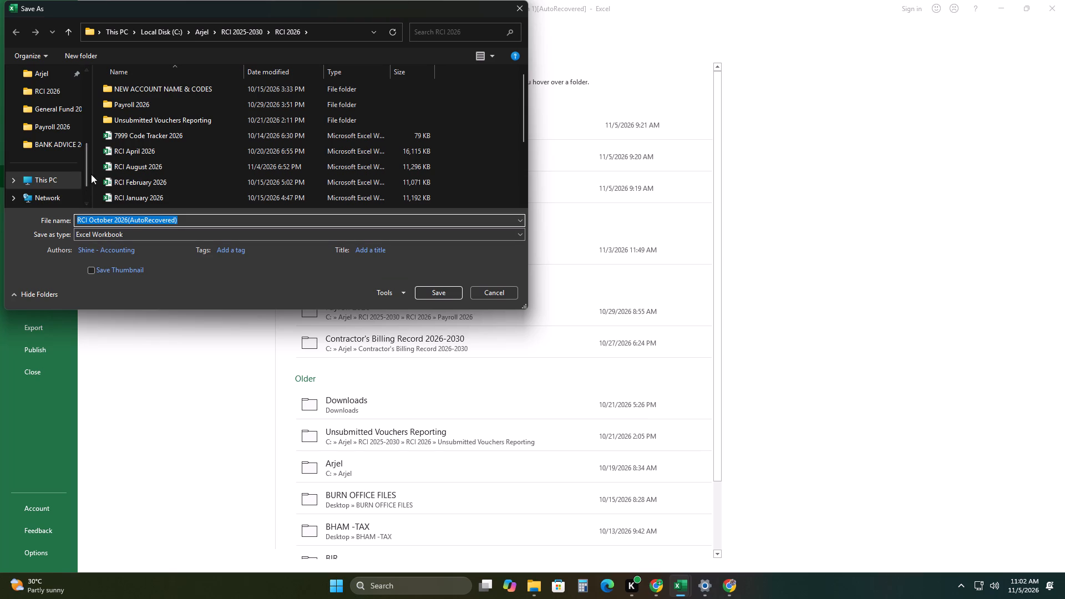
{"action": "left_click_drag", "start_coordinate": [85, 162], "coordinate": [88, 152]}
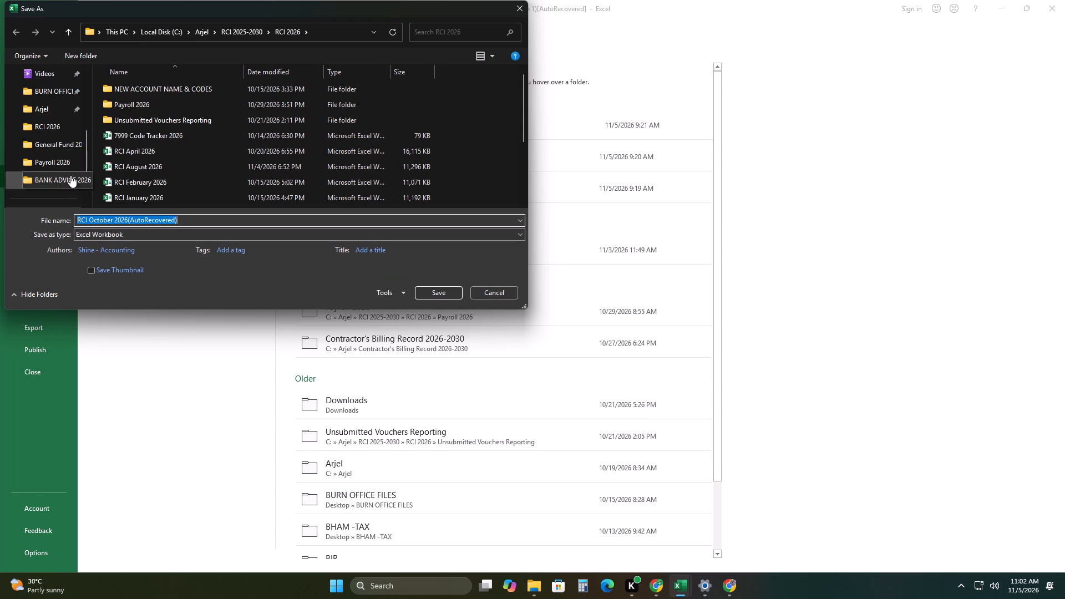
{"action": "left_click", "coordinate": [45, 109]}
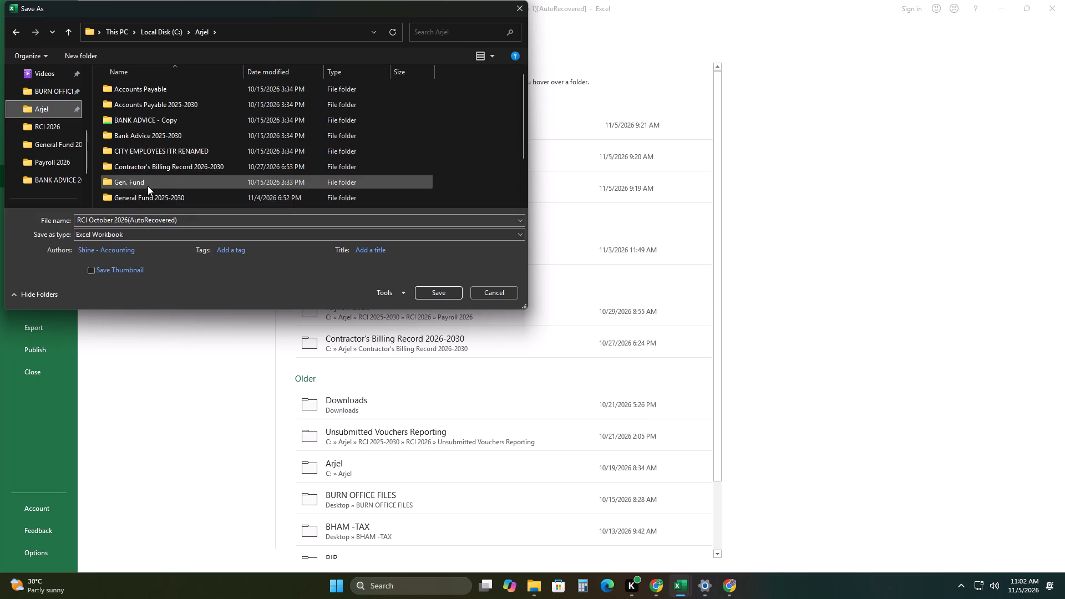
{"action": "scroll", "coordinate": [146, 179], "scroll_direction": "down", "scroll_amount": 2}
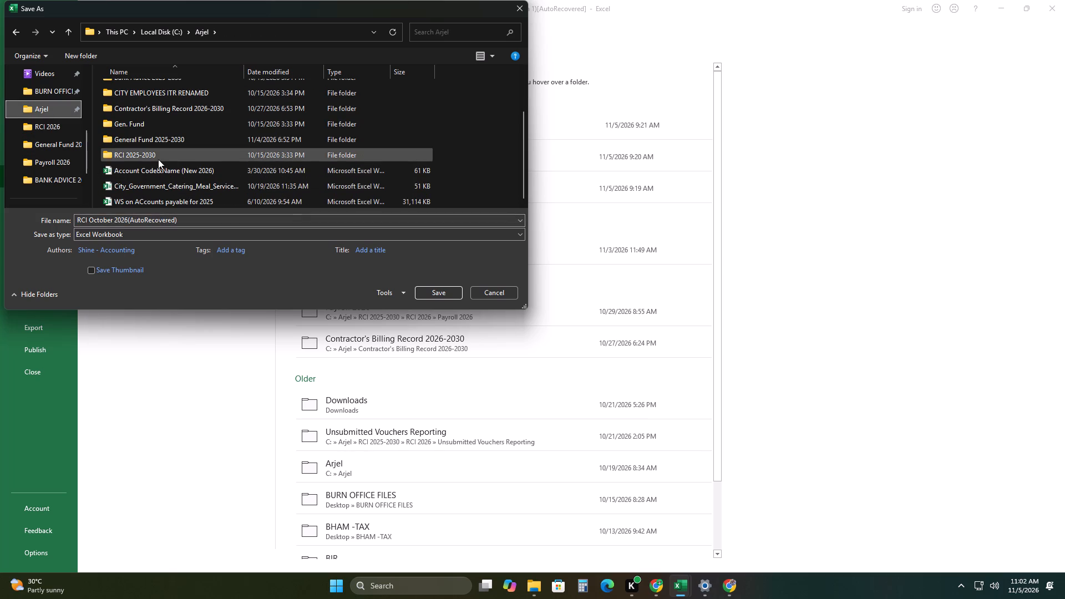
{"action": "double_click", "coordinate": [150, 156]}
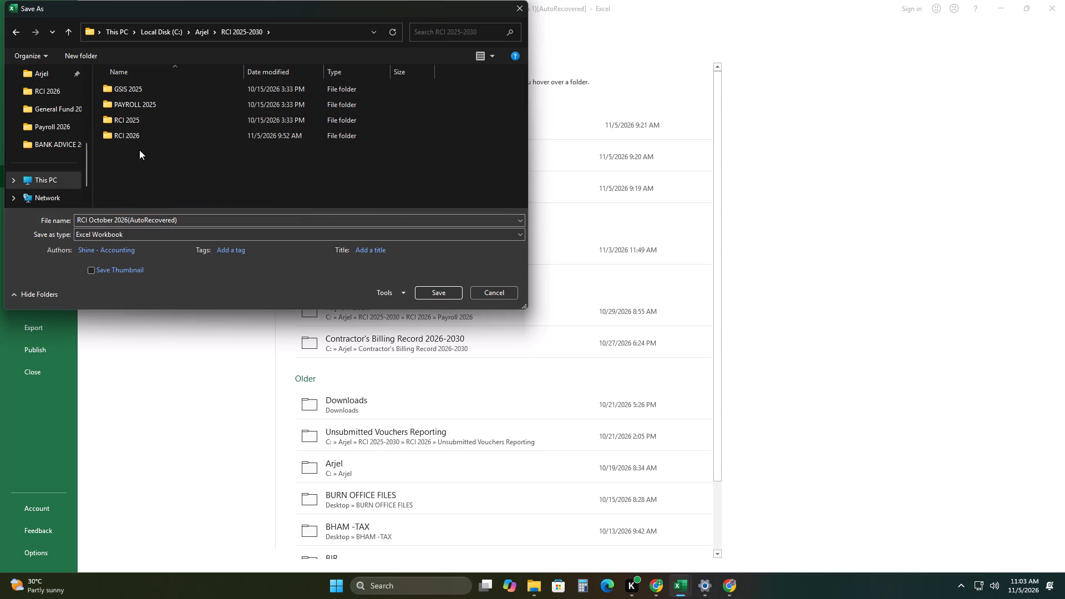
{"action": "double_click", "coordinate": [140, 137]}
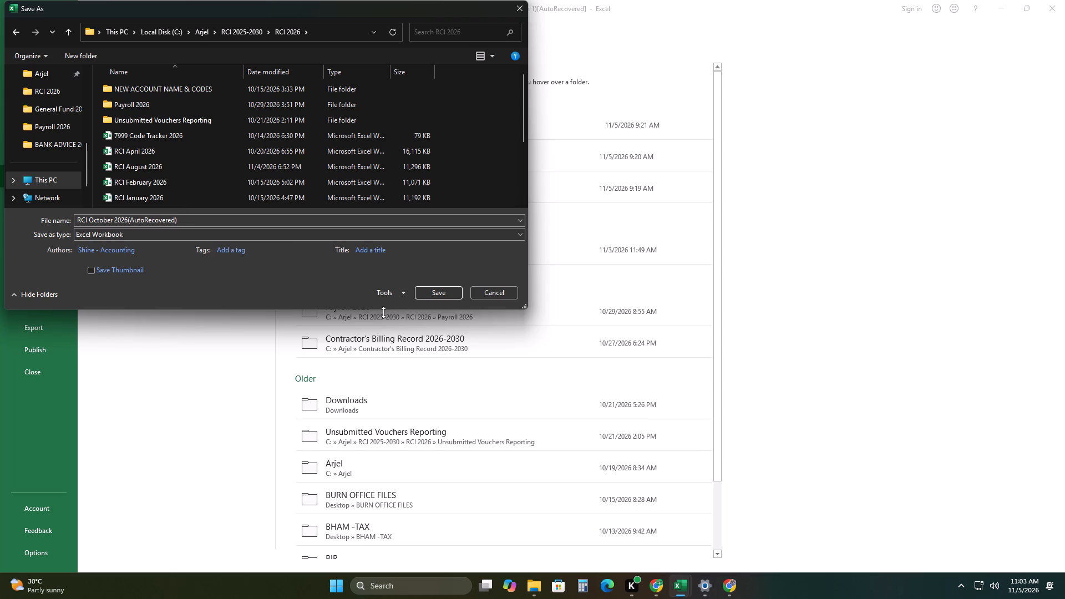
{"action": "left_click", "coordinate": [438, 294]}
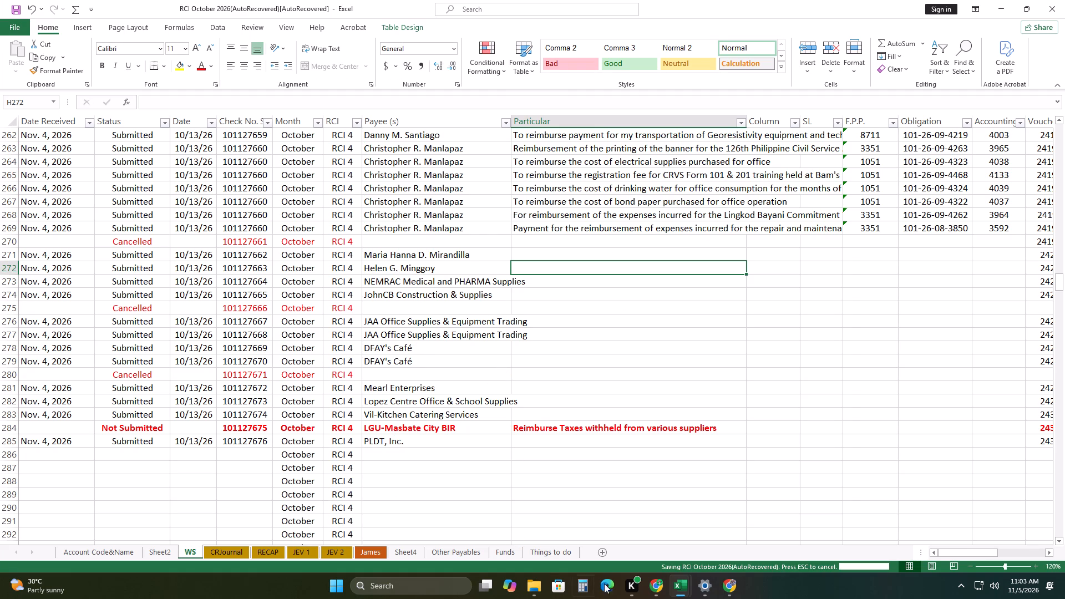
Switch to File Explorer and delete the older RCI October 2026 workbook from the RCI 2026 folder.
{"action": "left_click", "coordinate": [539, 586]}
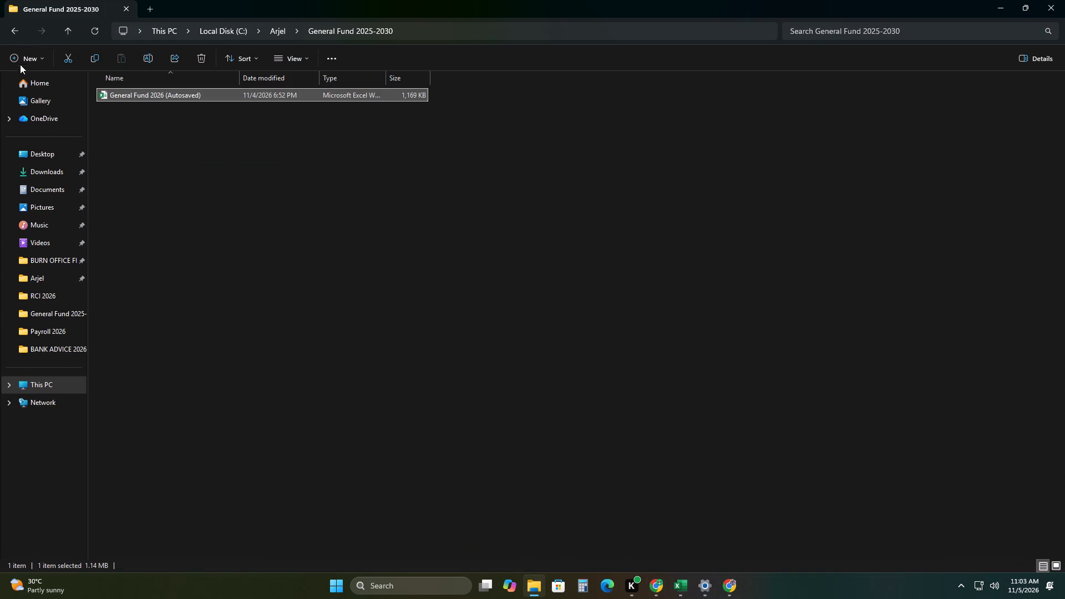
{"action": "left_click", "coordinate": [9, 32]}
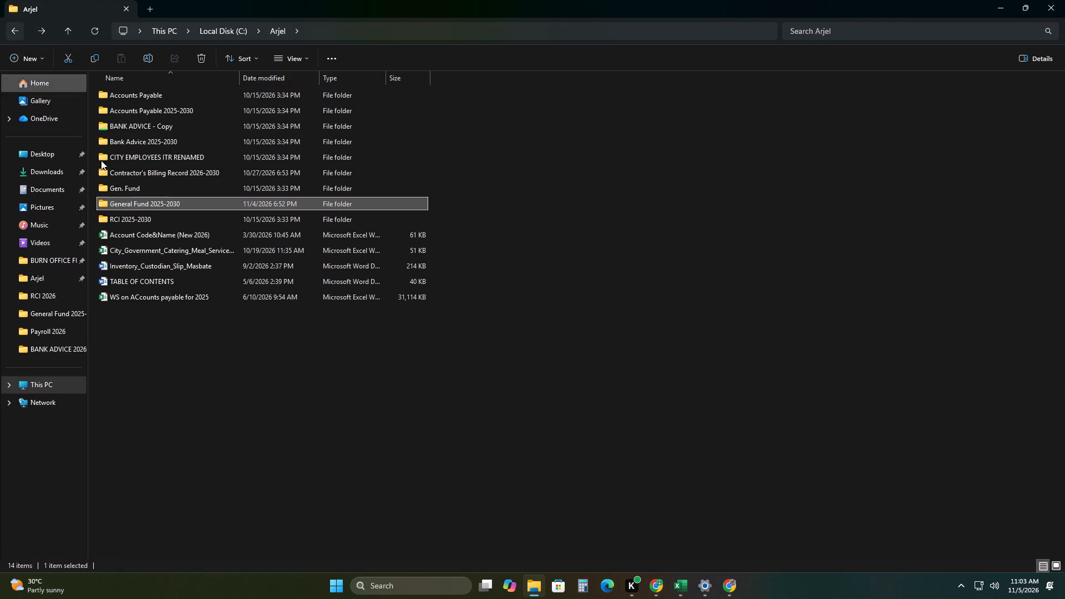
{"action": "double_click", "coordinate": [161, 224]}
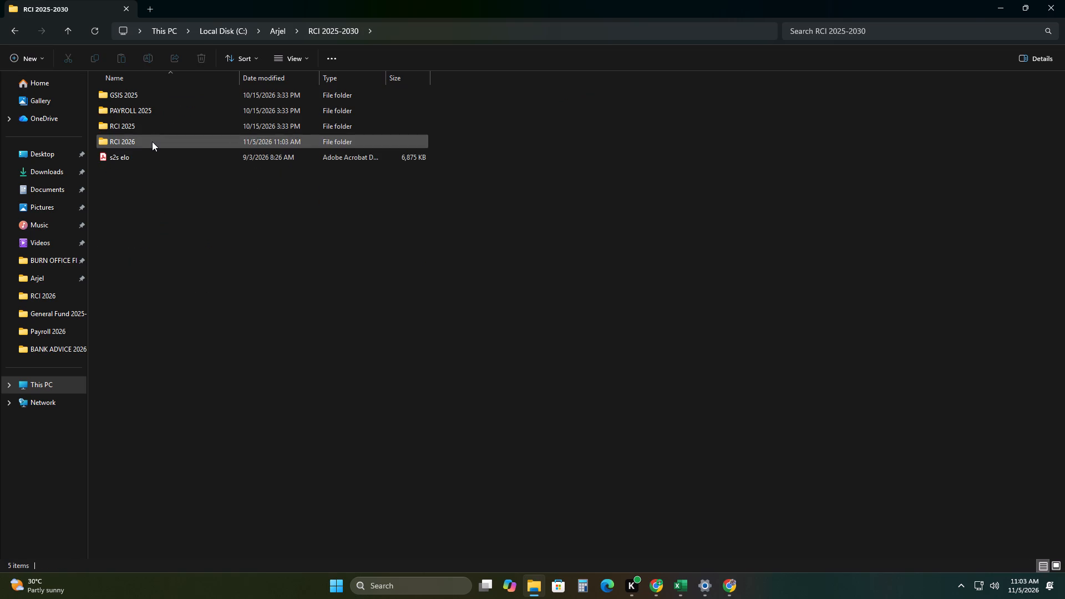
{"action": "double_click", "coordinate": [152, 141]}
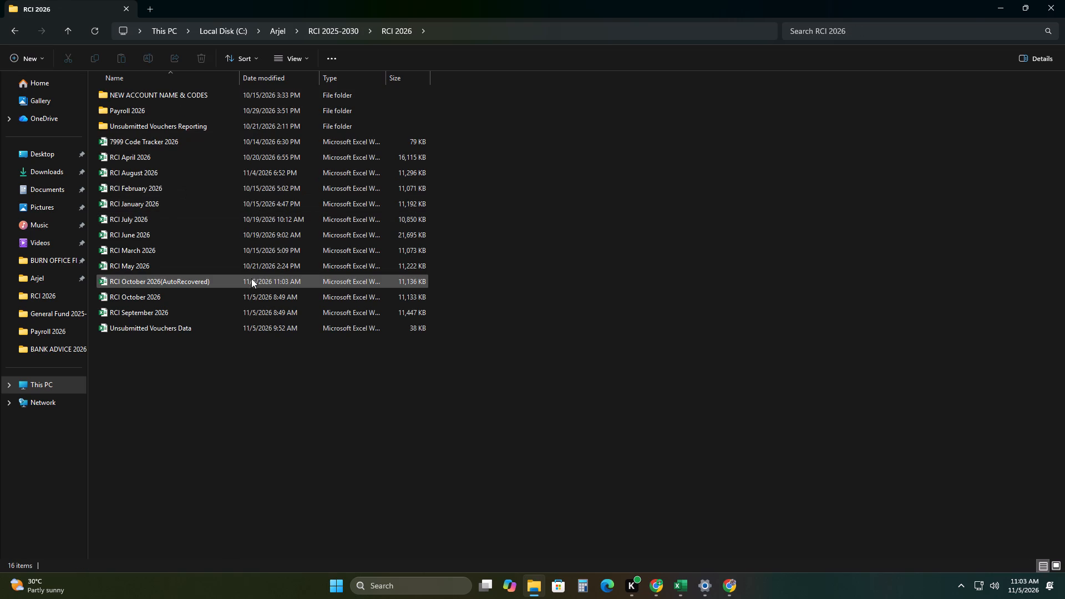
{"action": "left_click", "coordinate": [164, 293]}
{"action": "right_click", "coordinate": [161, 295]}
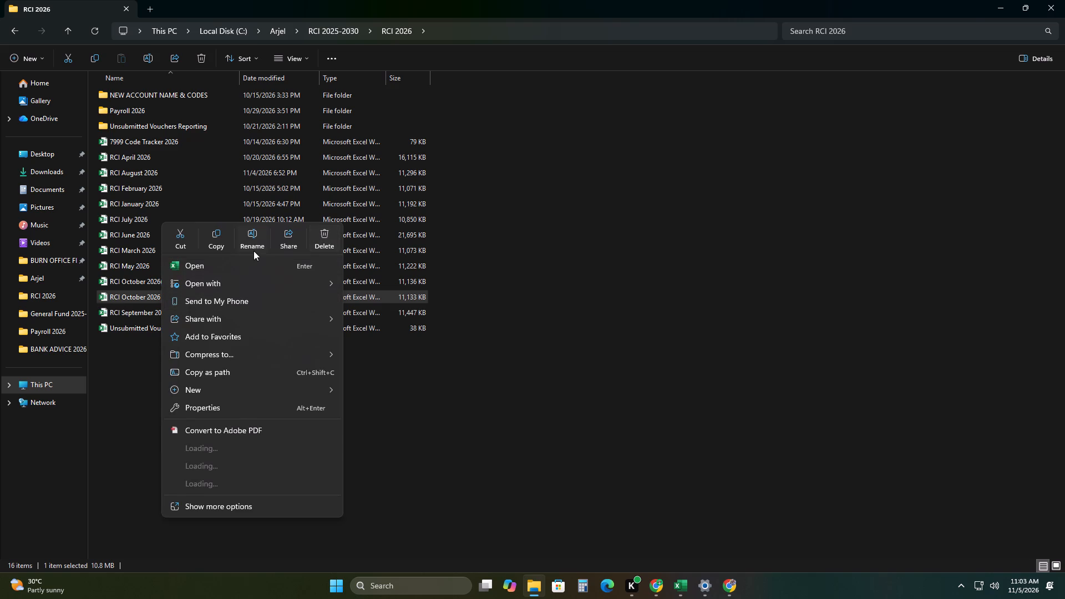
{"action": "left_click", "coordinate": [146, 372]}
{"action": "left_click", "coordinate": [155, 293]}
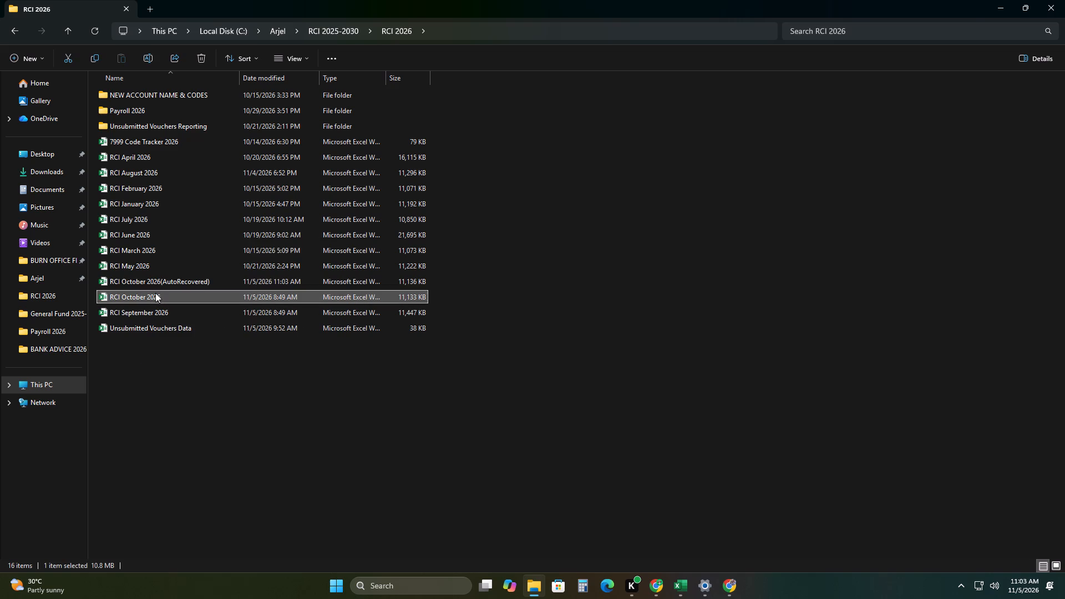
{"action": "right_click", "coordinate": [155, 293]}
{"action": "left_click", "coordinate": [318, 235]}
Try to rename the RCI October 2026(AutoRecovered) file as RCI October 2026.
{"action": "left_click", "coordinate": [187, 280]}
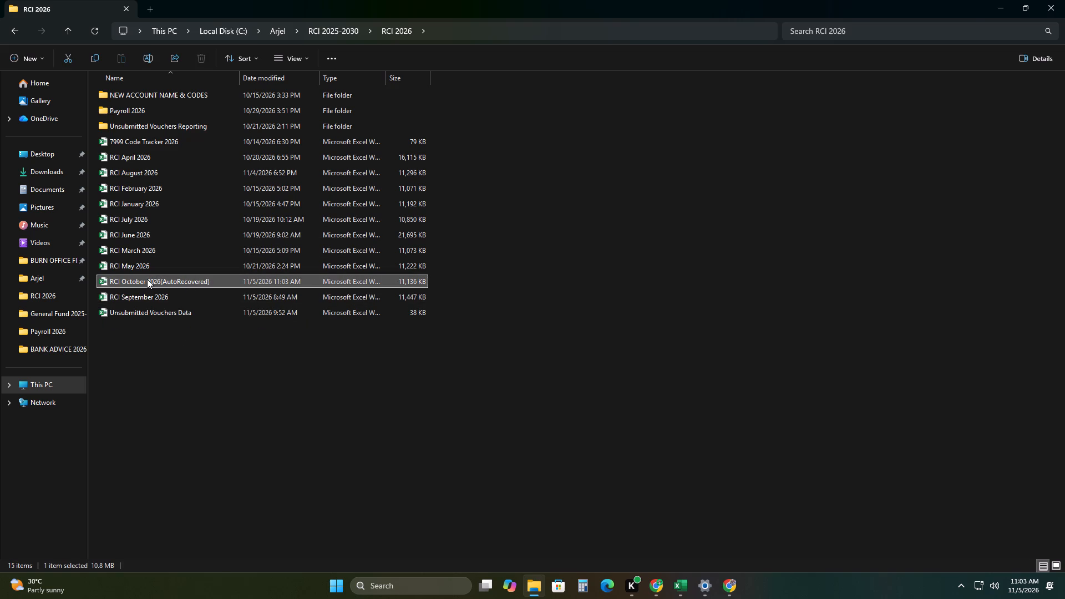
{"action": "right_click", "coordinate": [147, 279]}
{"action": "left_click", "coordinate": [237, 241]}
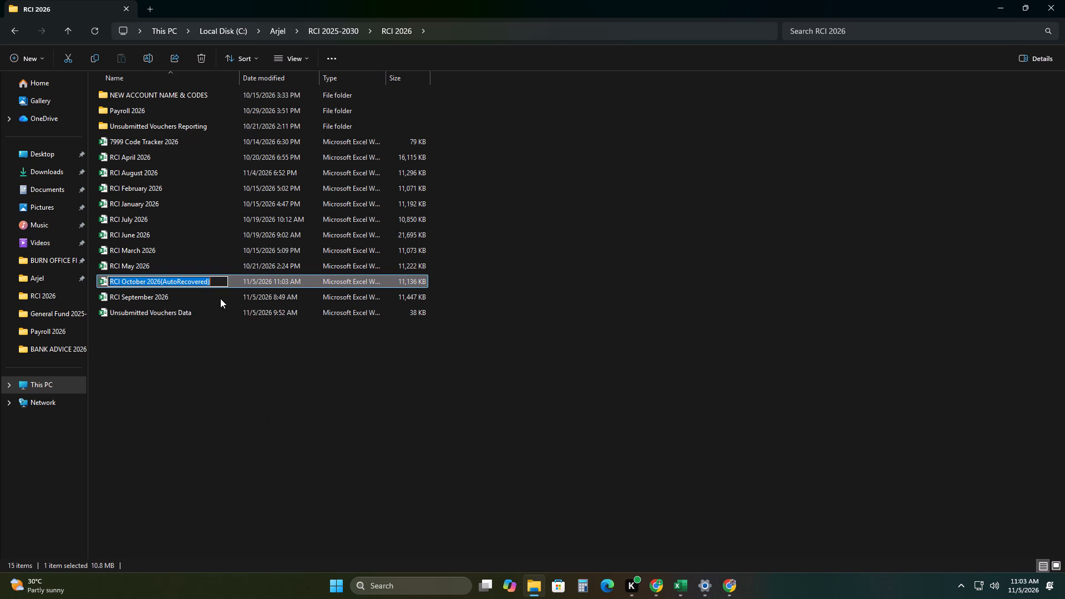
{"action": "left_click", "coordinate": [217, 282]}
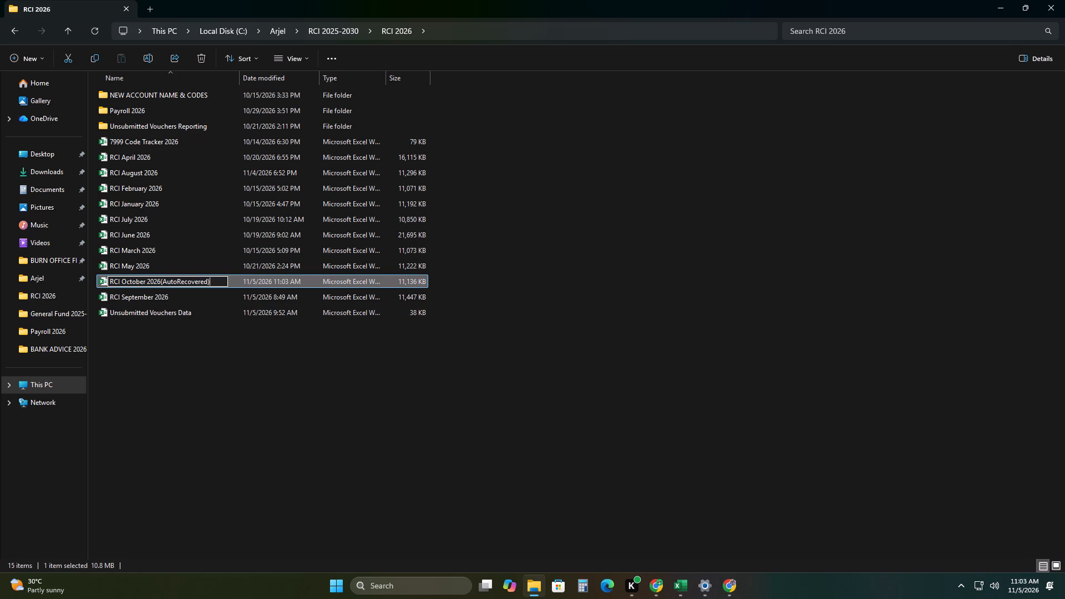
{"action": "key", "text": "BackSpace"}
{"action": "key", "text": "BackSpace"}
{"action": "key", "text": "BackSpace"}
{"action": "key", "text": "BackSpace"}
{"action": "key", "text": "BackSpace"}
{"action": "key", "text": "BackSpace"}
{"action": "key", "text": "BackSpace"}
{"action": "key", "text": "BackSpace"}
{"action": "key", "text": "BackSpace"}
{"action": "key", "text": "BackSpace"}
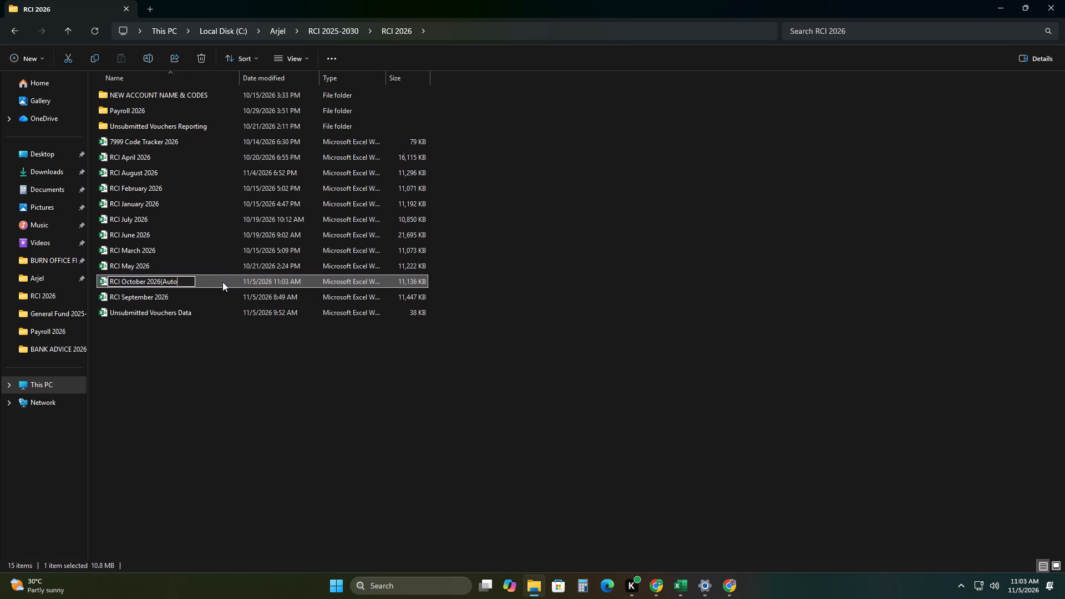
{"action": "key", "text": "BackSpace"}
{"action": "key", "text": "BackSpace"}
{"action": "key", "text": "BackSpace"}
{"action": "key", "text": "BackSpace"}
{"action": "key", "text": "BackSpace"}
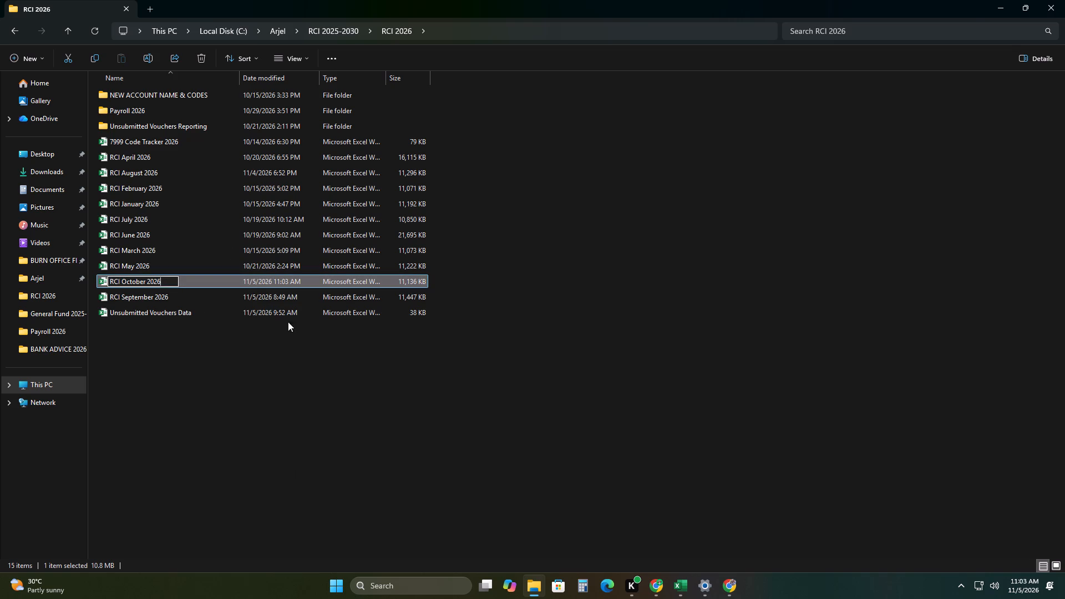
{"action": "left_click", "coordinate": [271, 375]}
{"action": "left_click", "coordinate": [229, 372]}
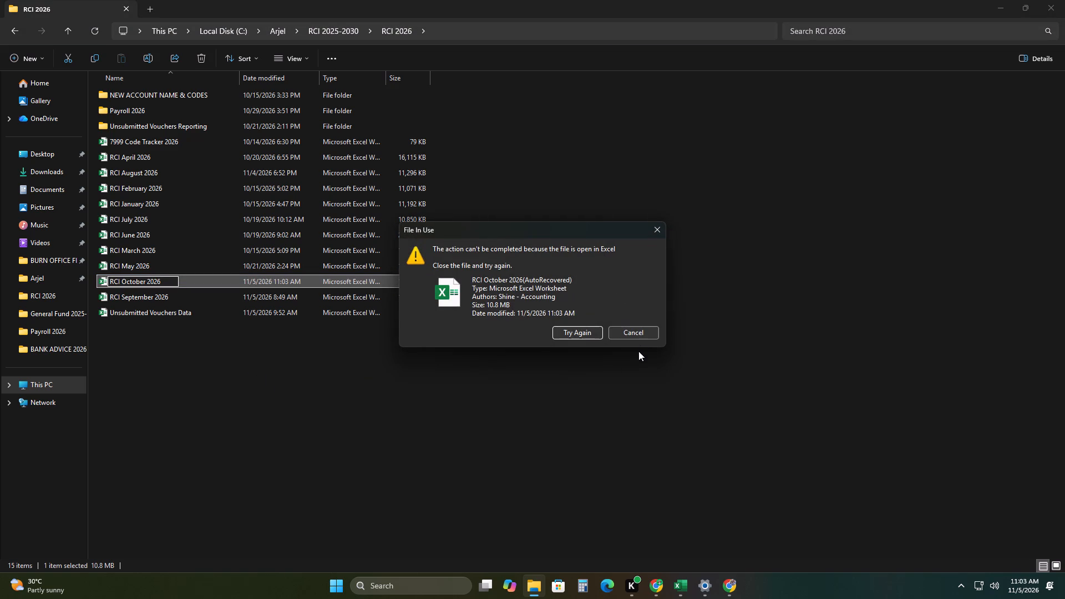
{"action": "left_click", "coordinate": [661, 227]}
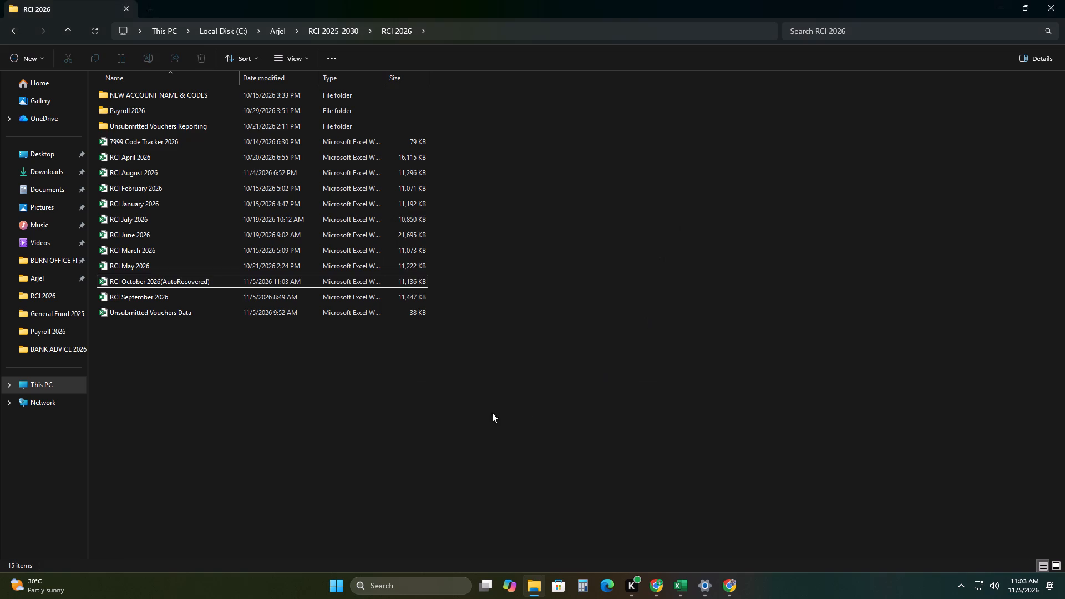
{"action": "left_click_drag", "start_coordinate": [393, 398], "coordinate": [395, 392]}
Switch back to the RCI October workbook in Excel and save it again.
{"action": "left_click", "coordinate": [686, 590]}
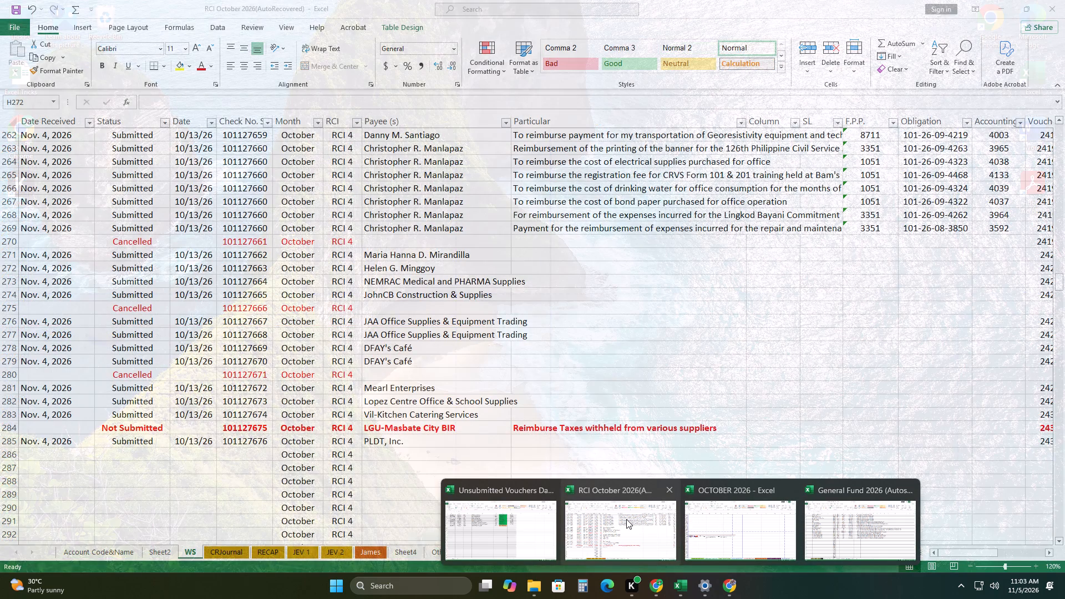
{"action": "left_click", "coordinate": [612, 521]}
{"action": "left_click", "coordinate": [532, 322]}
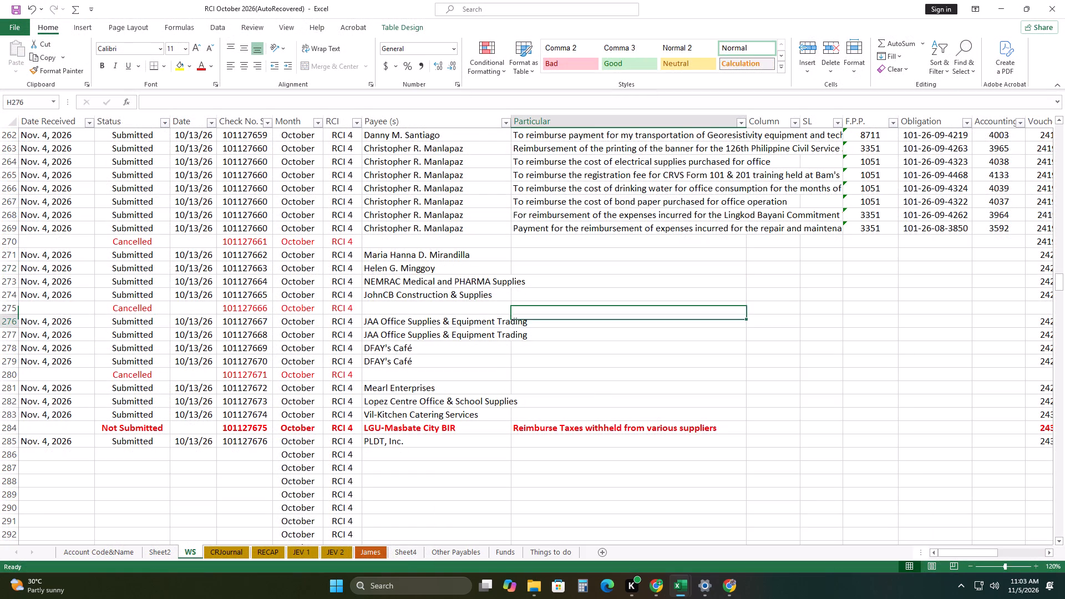
{"action": "key", "text": "ctrl+s"}
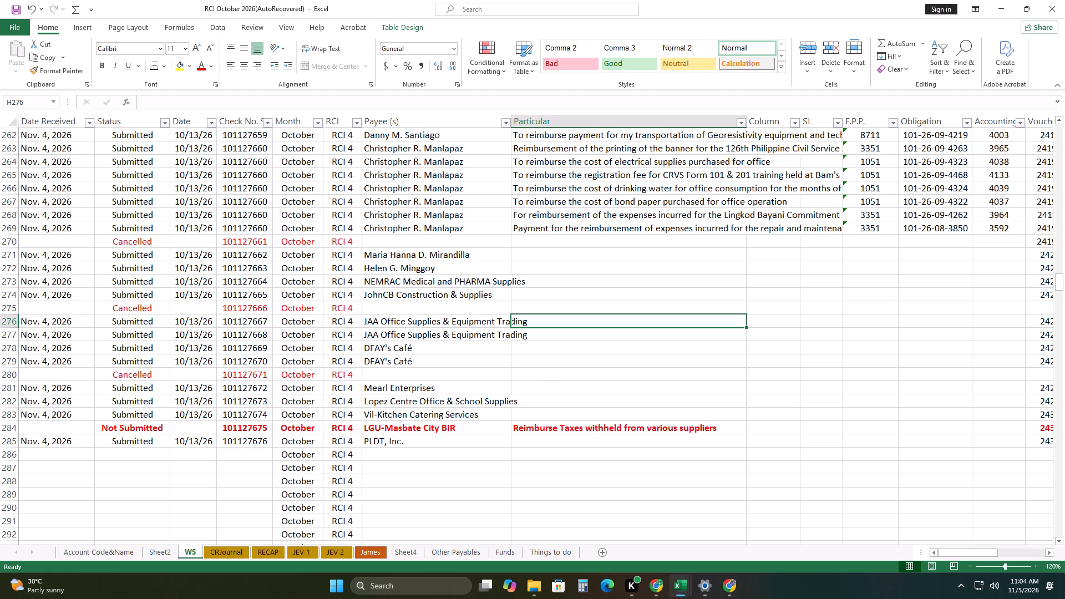
{"action": "key", "text": "ctrl+s"}
Insert a blank row at row 272 of the WS sheet, directly below the check entry in row 271.
{"action": "left_click", "coordinate": [12, 255]}
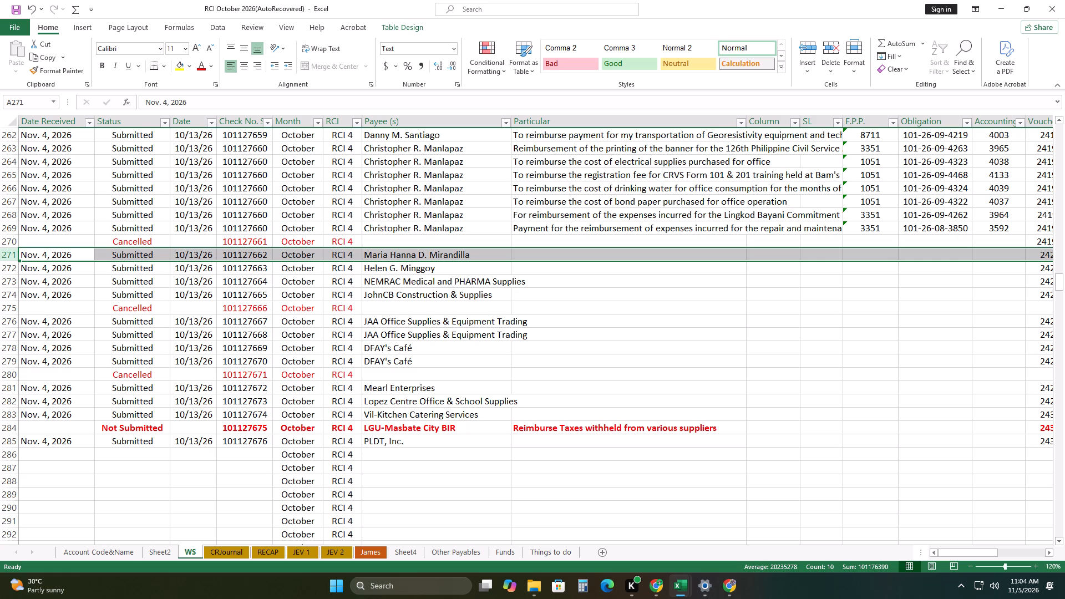
{"action": "scroll", "coordinate": [280, 359], "scroll_direction": "up", "scroll_amount": 1}
{"action": "scroll", "coordinate": [327, 359], "scroll_direction": "down", "scroll_amount": 2}
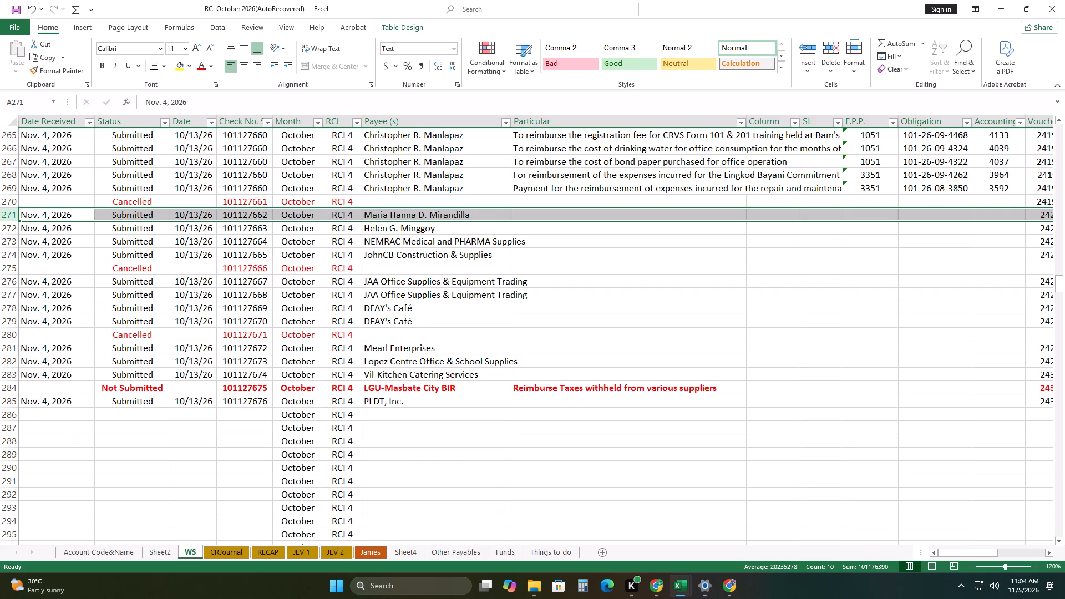
{"action": "scroll", "coordinate": [394, 300], "scroll_direction": "down", "scroll_amount": 2}
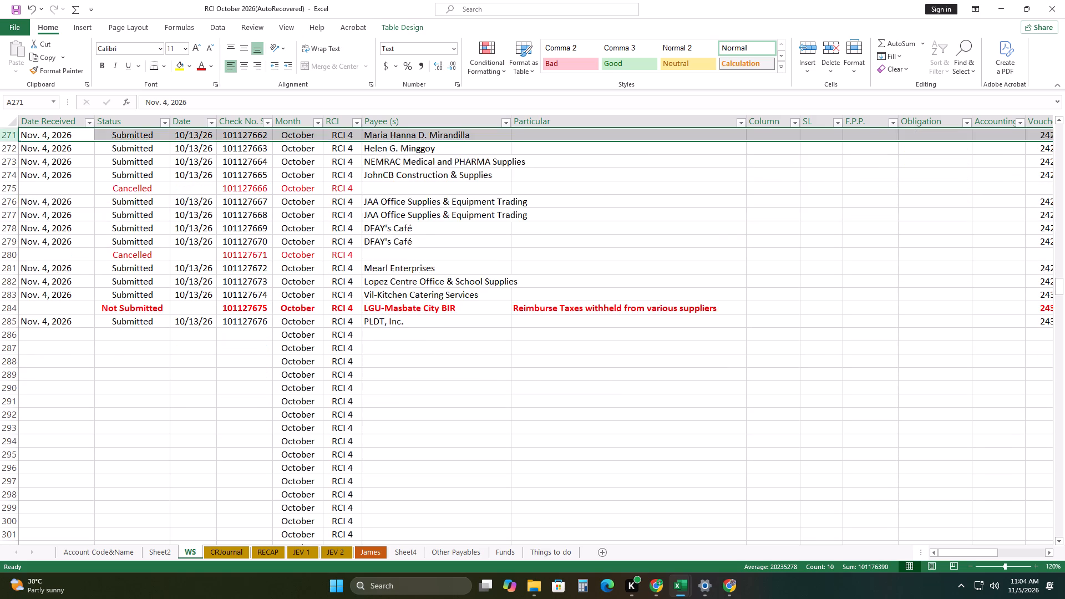
{"action": "scroll", "coordinate": [392, 301], "scroll_direction": "up", "scroll_amount": 2}
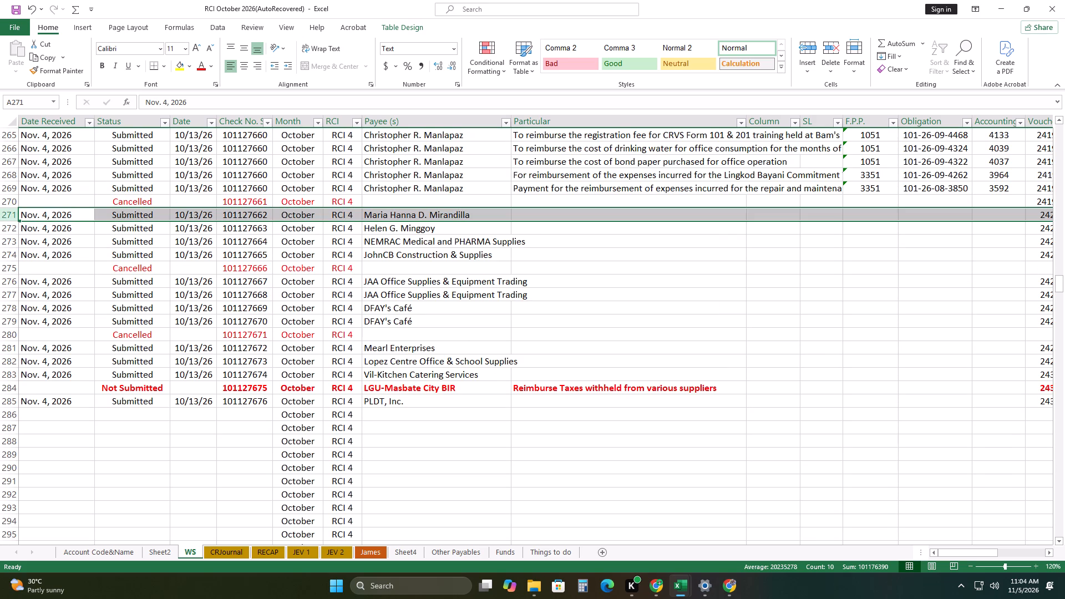
{"action": "left_click", "coordinate": [10, 229]}
{"action": "right_click", "coordinate": [9, 229]}
{"action": "left_click", "coordinate": [48, 324]}
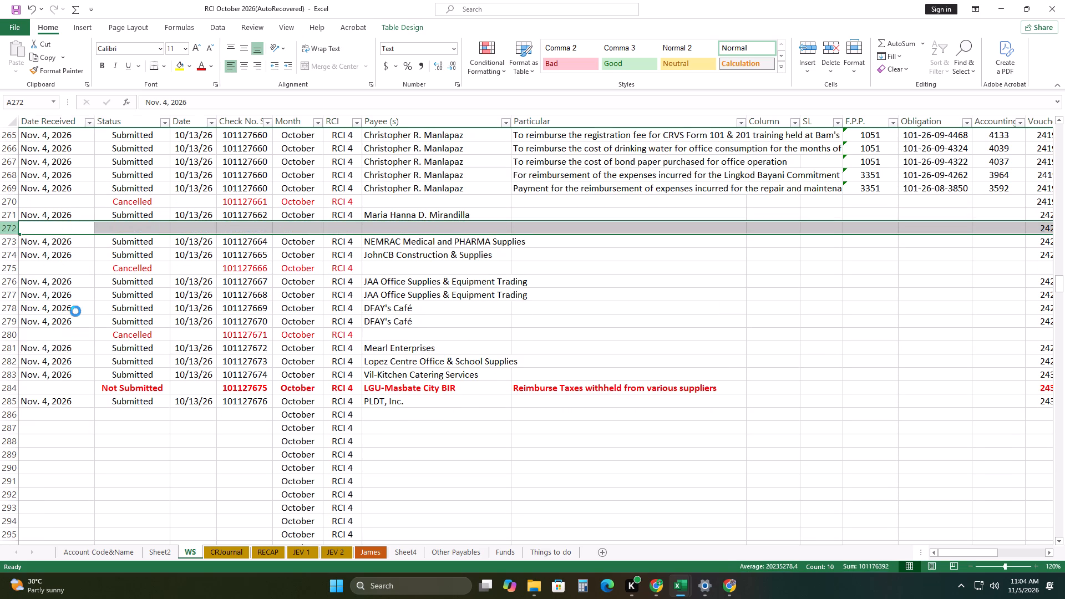
Insert four more blank rows below the check entry in row 271 of the WS sheet, making rows 272 to 276 blank.
{"action": "left_click", "coordinate": [11, 228]}
{"action": "right_click", "coordinate": [9, 228]}
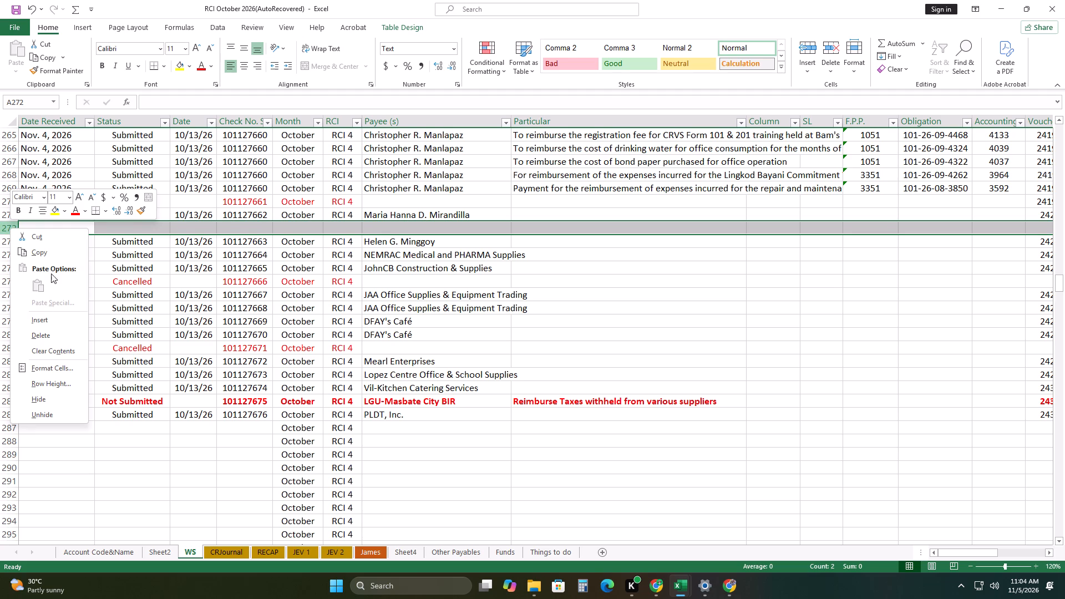
{"action": "left_click", "coordinate": [59, 324]}
{"action": "left_click", "coordinate": [114, 275]}
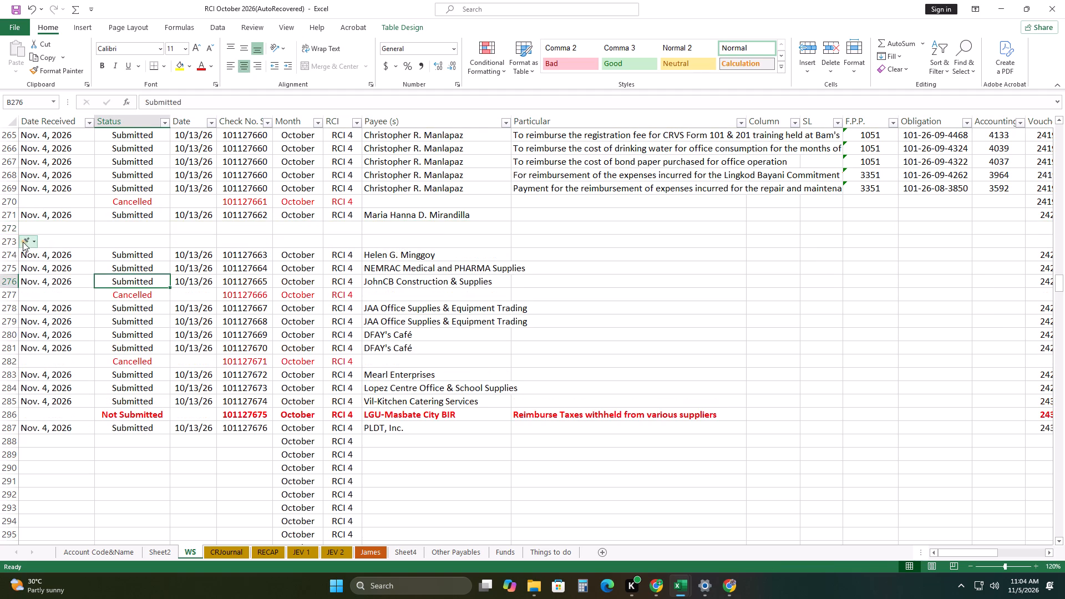
{"action": "left_click_drag", "start_coordinate": [13, 228], "coordinate": [12, 239]}
{"action": "right_click", "coordinate": [11, 240]}
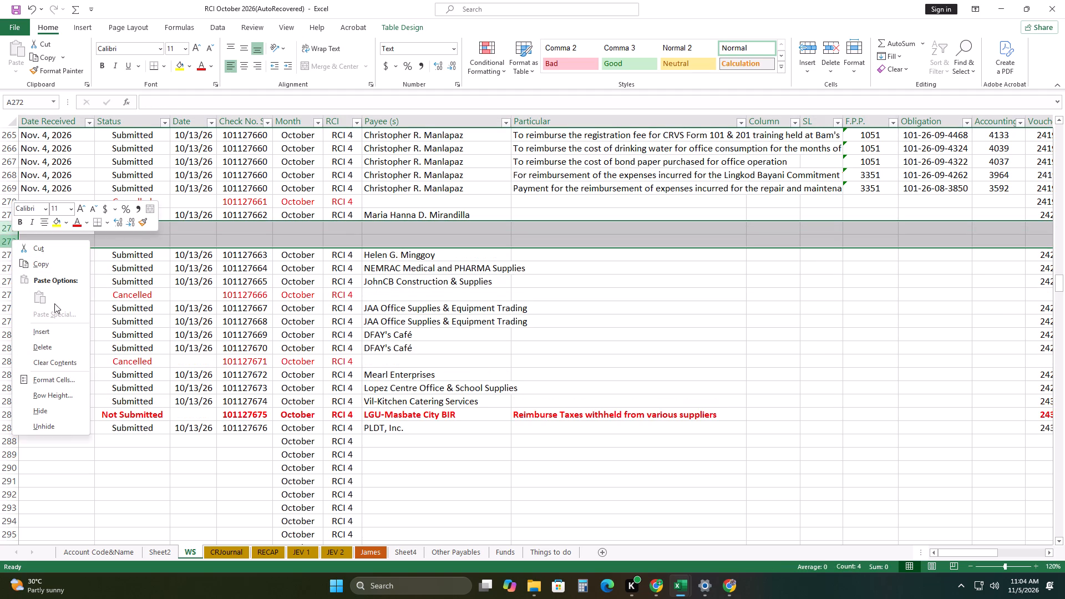
{"action": "left_click", "coordinate": [55, 333]}
{"action": "left_click", "coordinate": [131, 276]}
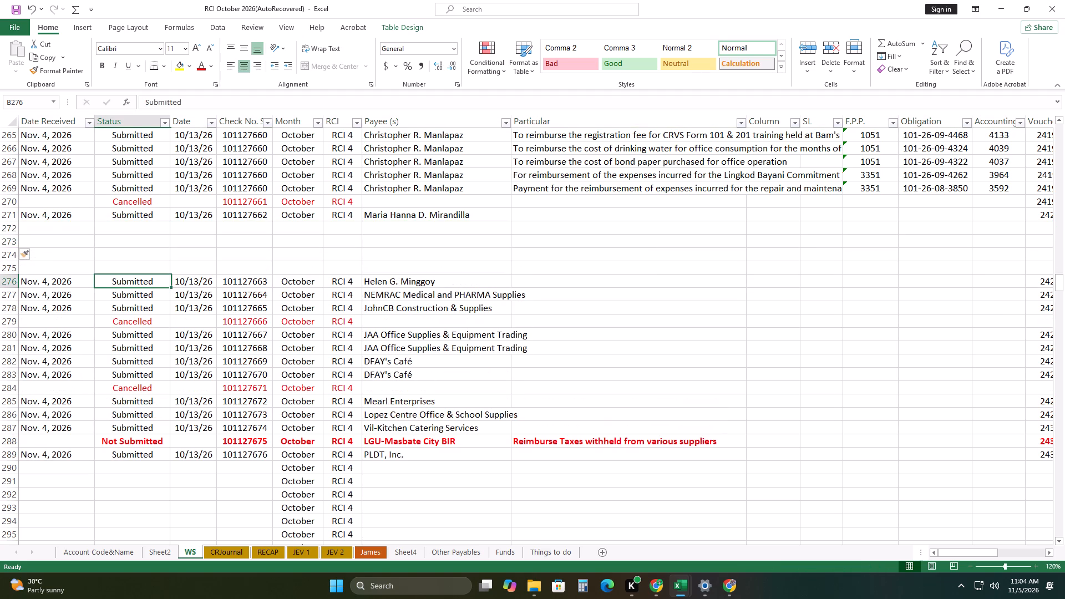
{"action": "left_click", "coordinate": [12, 242]}
{"action": "right_click", "coordinate": [12, 242]}
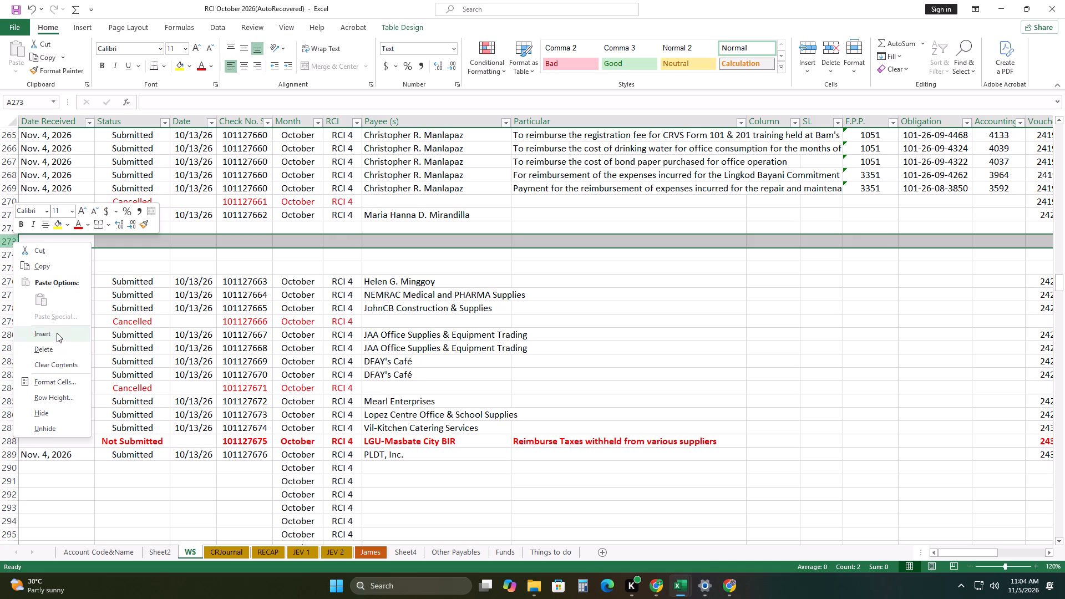
{"action": "left_click", "coordinate": [57, 333]}
{"action": "left_click", "coordinate": [79, 228]}
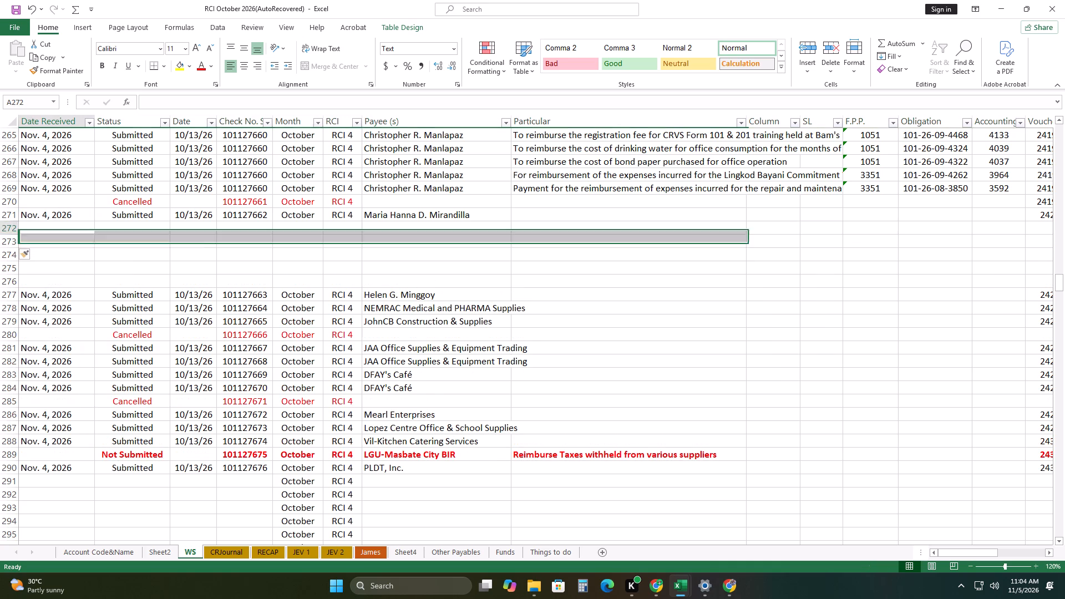
{"action": "left_click", "coordinate": [76, 241]}
{"action": "left_click", "coordinate": [80, 255]}
{"action": "left_click", "coordinate": [83, 270]}
{"action": "left_click", "coordinate": [83, 282]}
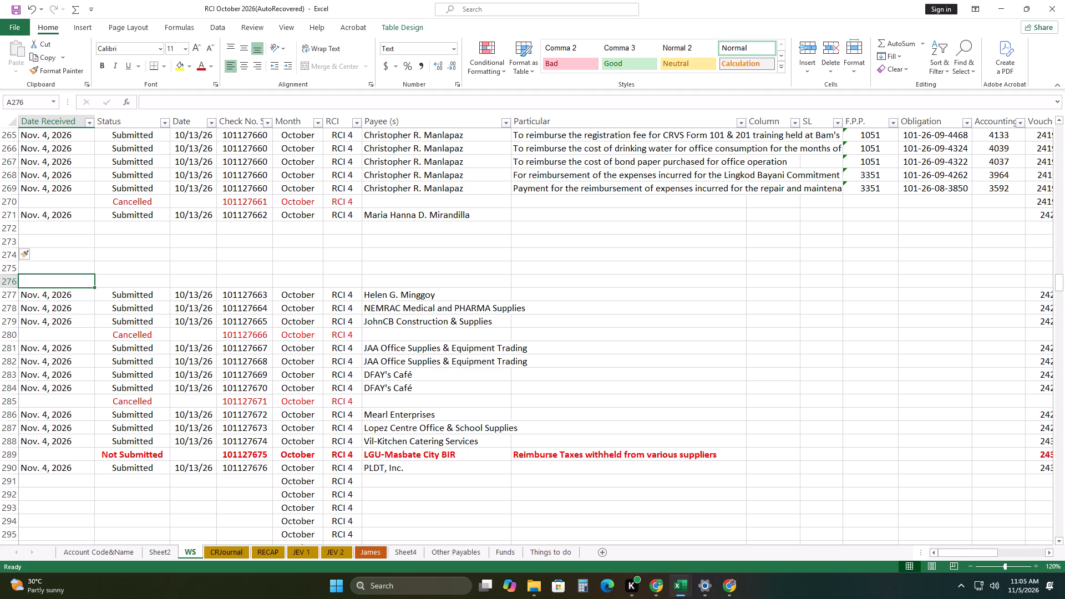
Fill row 271's Date Received through Payee cells down to row 276 as exact copies rather than a series.
{"action": "scroll", "coordinate": [426, 281], "scroll_direction": "down", "scroll_amount": 1}
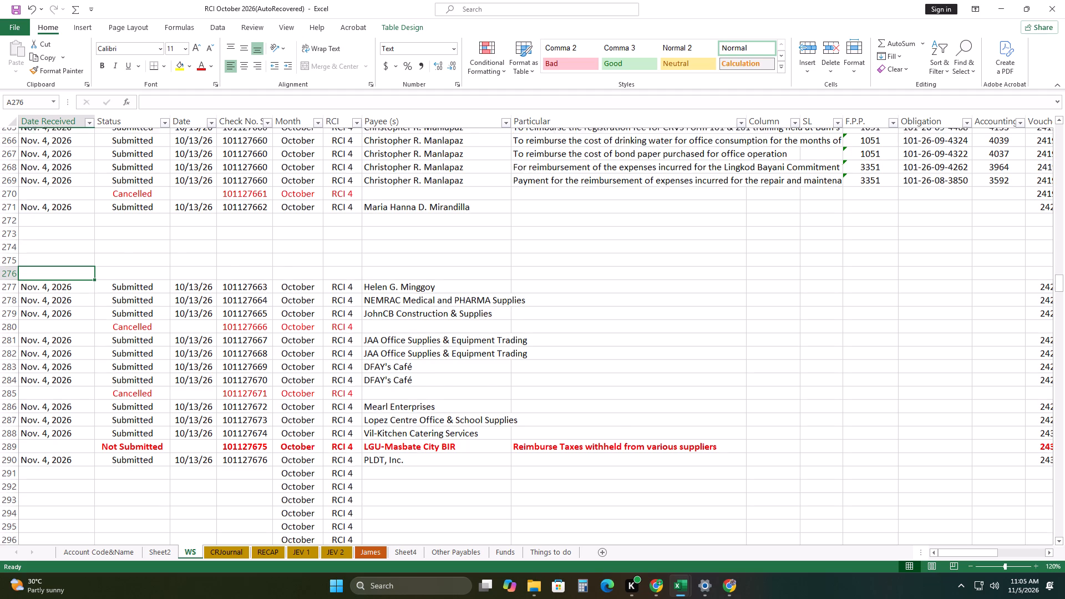
{"action": "scroll", "coordinate": [424, 283], "scroll_direction": "up", "scroll_amount": 1}
{"action": "scroll", "coordinate": [126, 237], "scroll_direction": "down", "scroll_amount": 1}
{"action": "scroll", "coordinate": [123, 240], "scroll_direction": "up", "scroll_amount": 1}
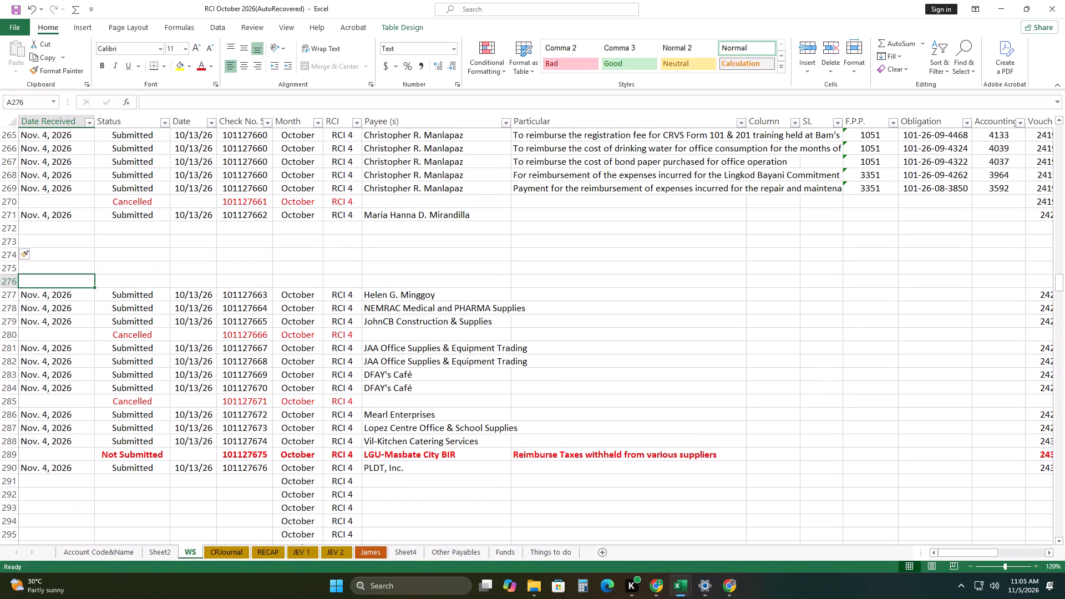
{"action": "left_click_drag", "start_coordinate": [68, 217], "coordinate": [459, 220]}
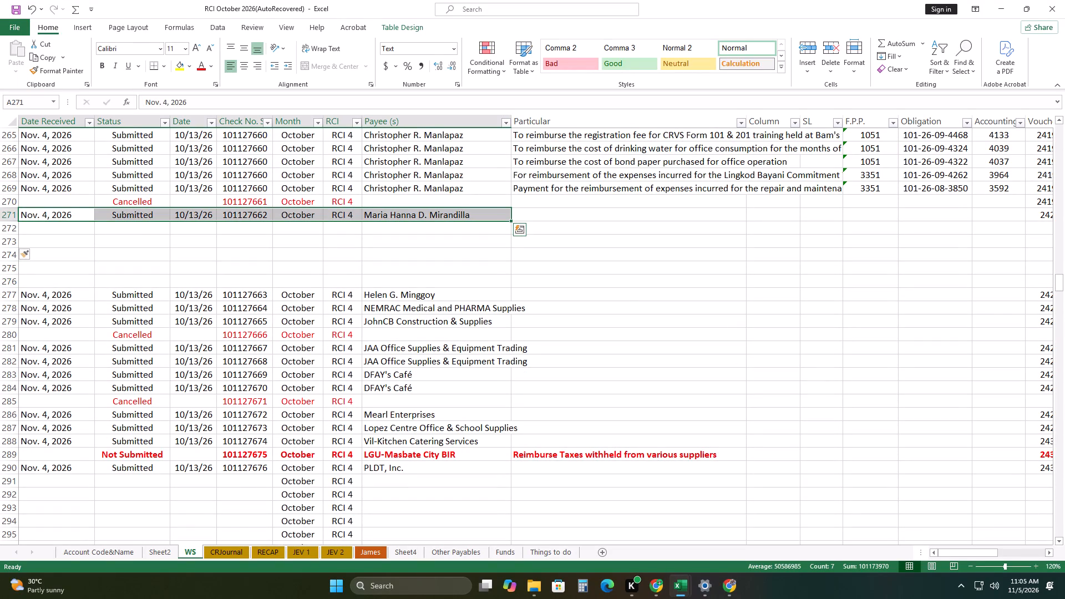
{"action": "left_click_drag", "start_coordinate": [511, 220], "coordinate": [508, 291]}
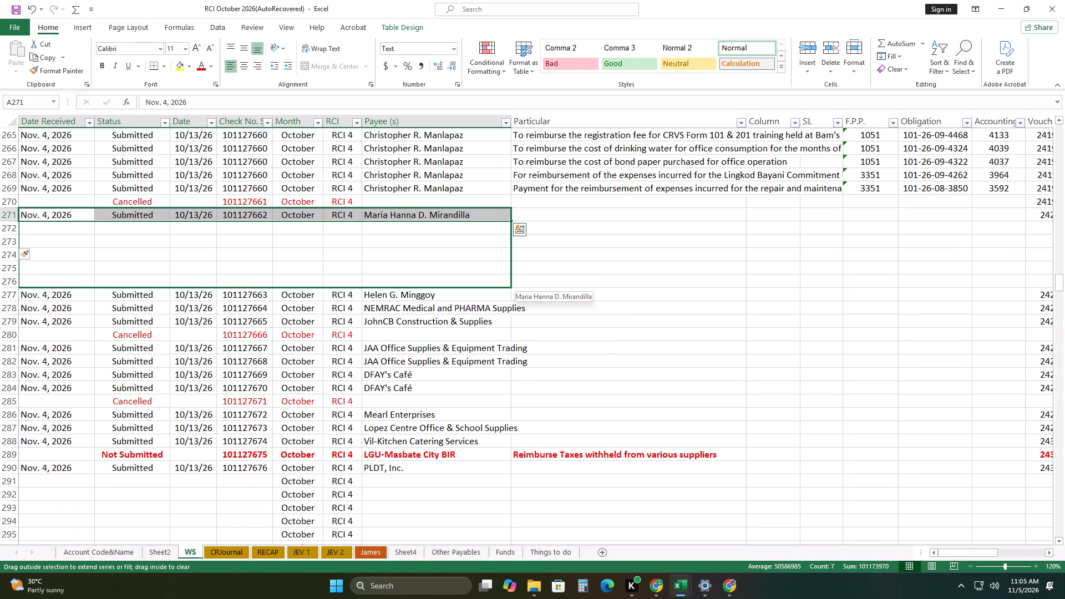
{"action": "left_click_drag", "start_coordinate": [508, 291], "coordinate": [505, 291]}
{"action": "left_click_drag", "start_coordinate": [513, 290], "coordinate": [518, 293]}
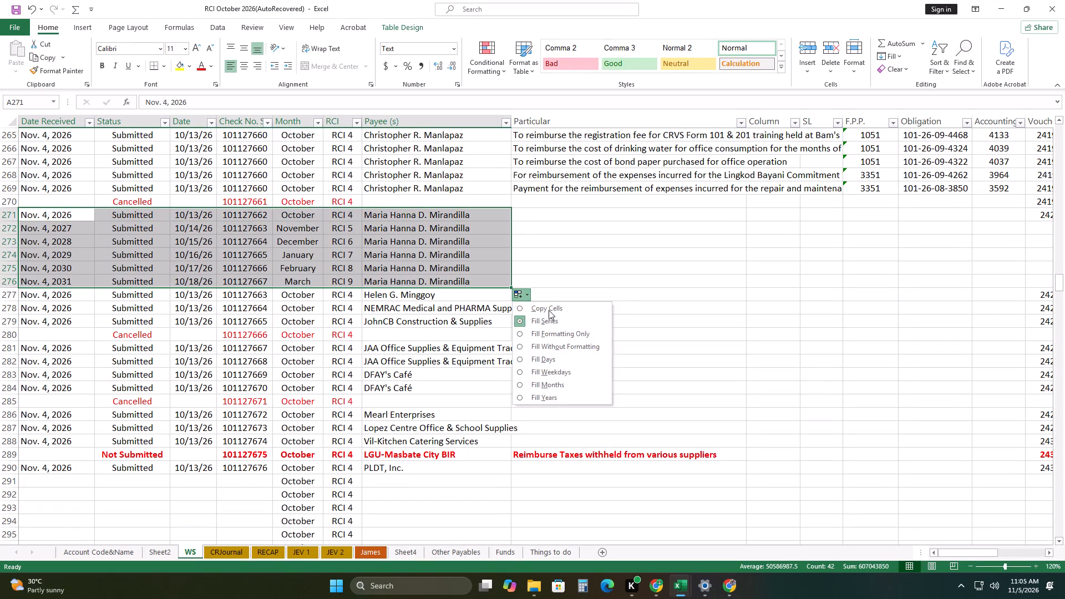
{"action": "left_click", "coordinate": [549, 310]}
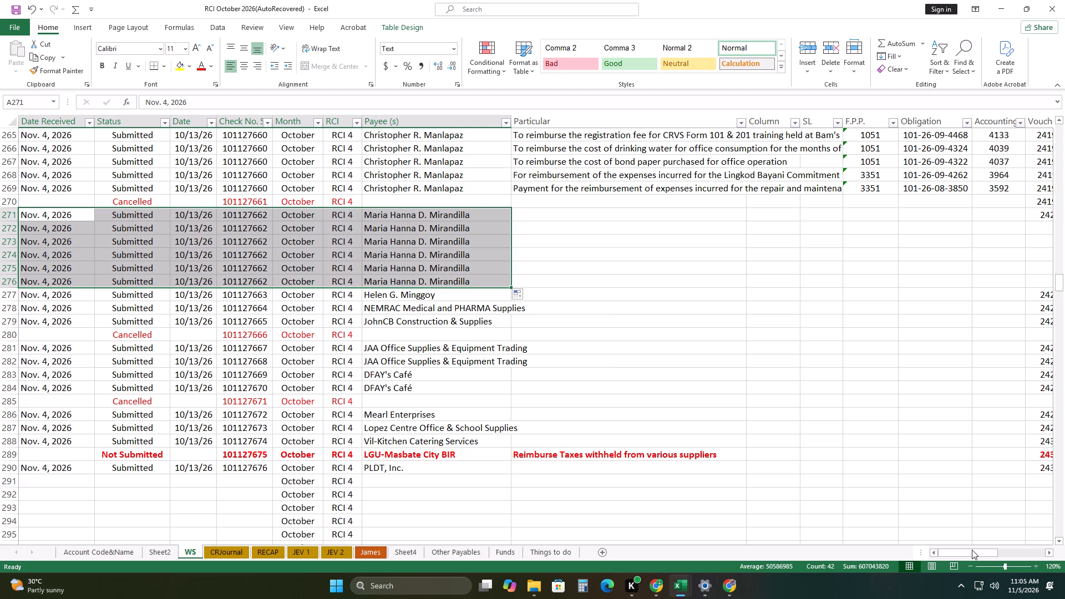
Set row 271's voucher to 2420 a and fill it down to row 276 as identical copies.
{"action": "left_click_drag", "start_coordinate": [972, 550], "coordinate": [1002, 540]}
{"action": "left_click", "coordinate": [557, 217]}
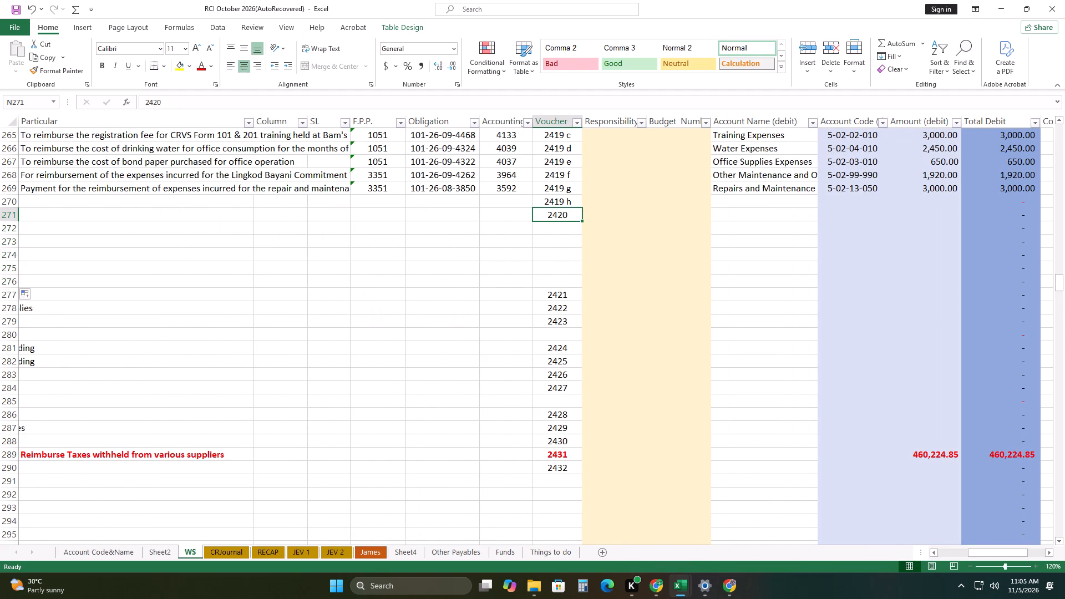
{"action": "double_click", "coordinate": [577, 217]}
{"action": "key", "text": "space"}
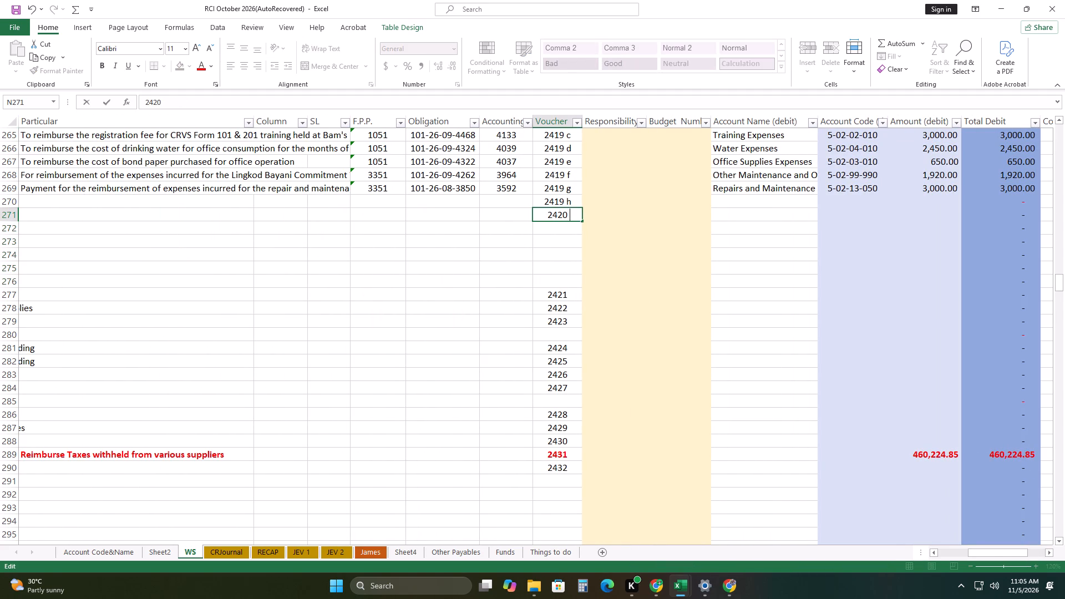
{"action": "key", "text": "a"}
{"action": "left_click_drag", "start_coordinate": [521, 269], "coordinate": [535, 275]}
{"action": "left_click", "coordinate": [572, 212]}
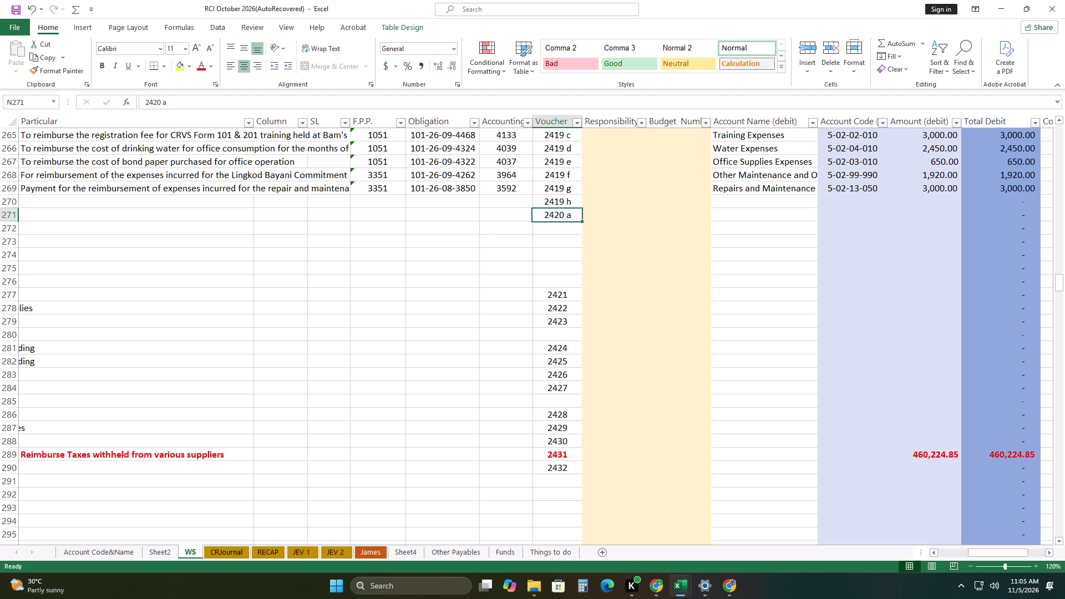
{"action": "left_click_drag", "start_coordinate": [583, 221], "coordinate": [589, 272]}
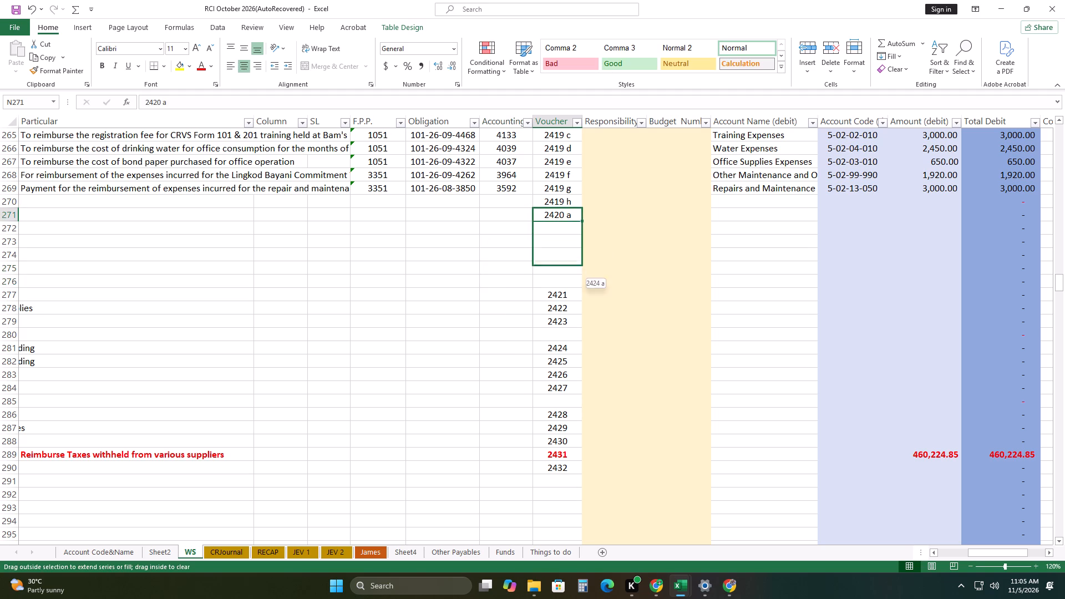
{"action": "left_click_drag", "start_coordinate": [589, 272], "coordinate": [589, 292]}
{"action": "left_click", "coordinate": [591, 293]}
{"action": "left_click", "coordinate": [623, 309]}
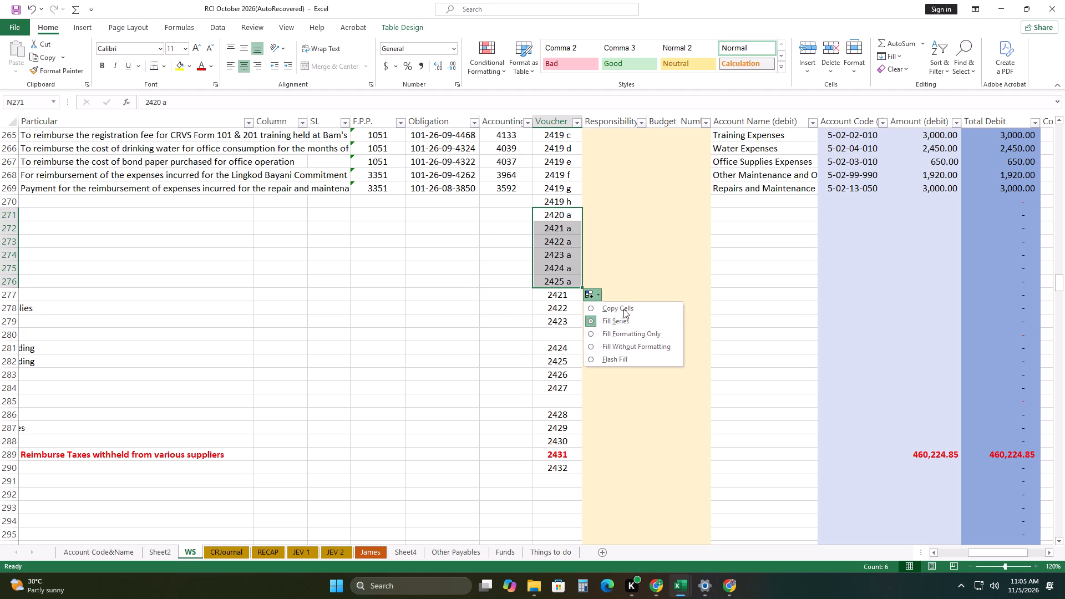
{"action": "left_click", "coordinate": [519, 324]}
Change the voucher suffixes in rows 272 to 276 to 2420 b, 2420 c, 2420 d, 2420 e and 2420 f.
{"action": "double_click", "coordinate": [575, 230]}
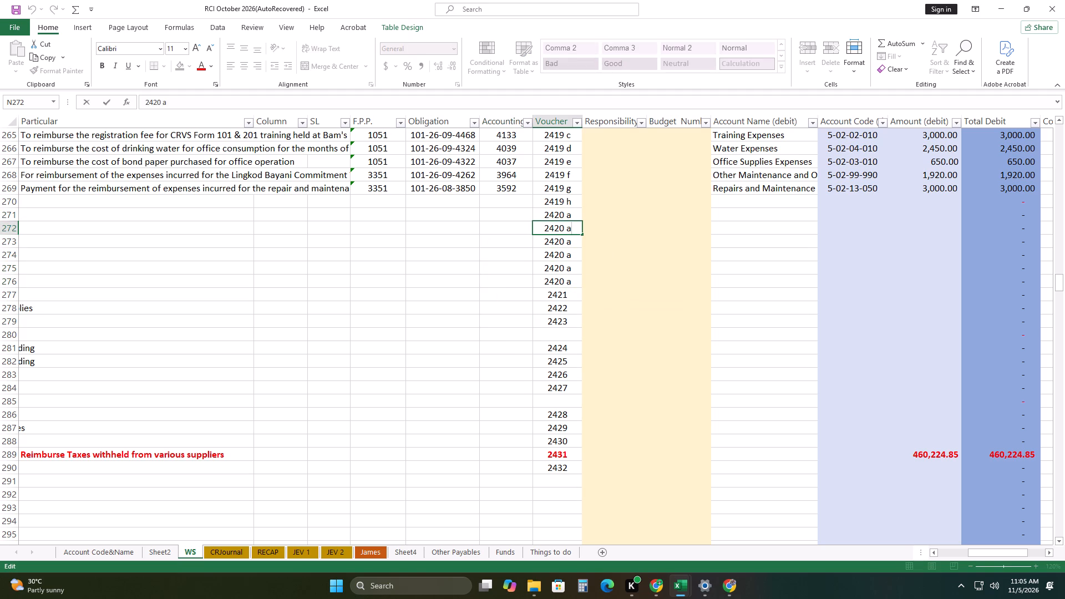
{"action": "key", "text": "BackSpace"}
{"action": "key", "text": "b"}
{"action": "double_click", "coordinate": [575, 241]}
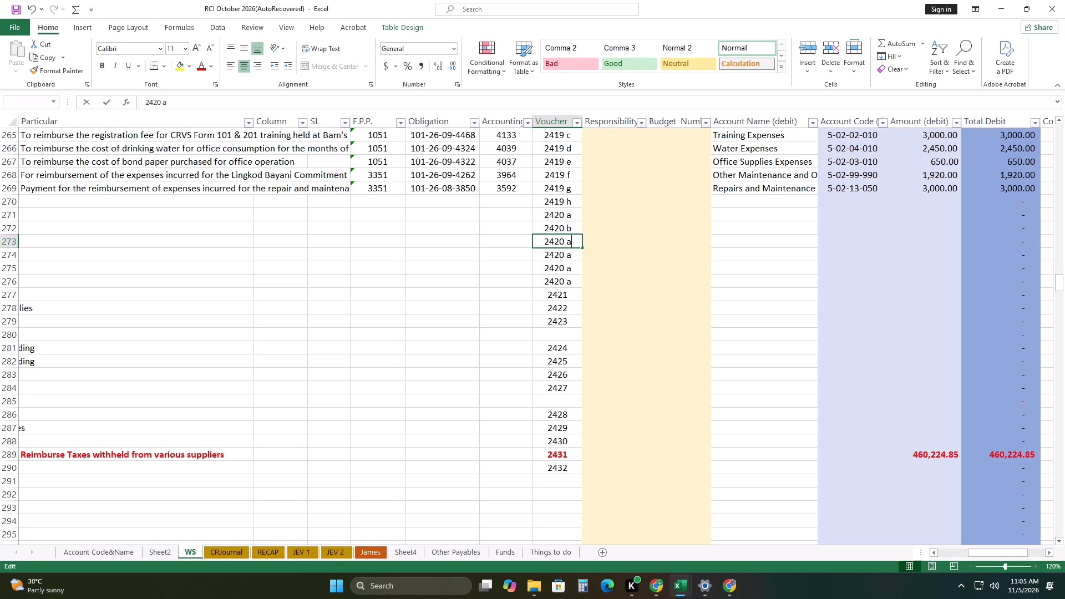
{"action": "key", "text": "BackSpace"}
{"action": "key", "text": "c"}
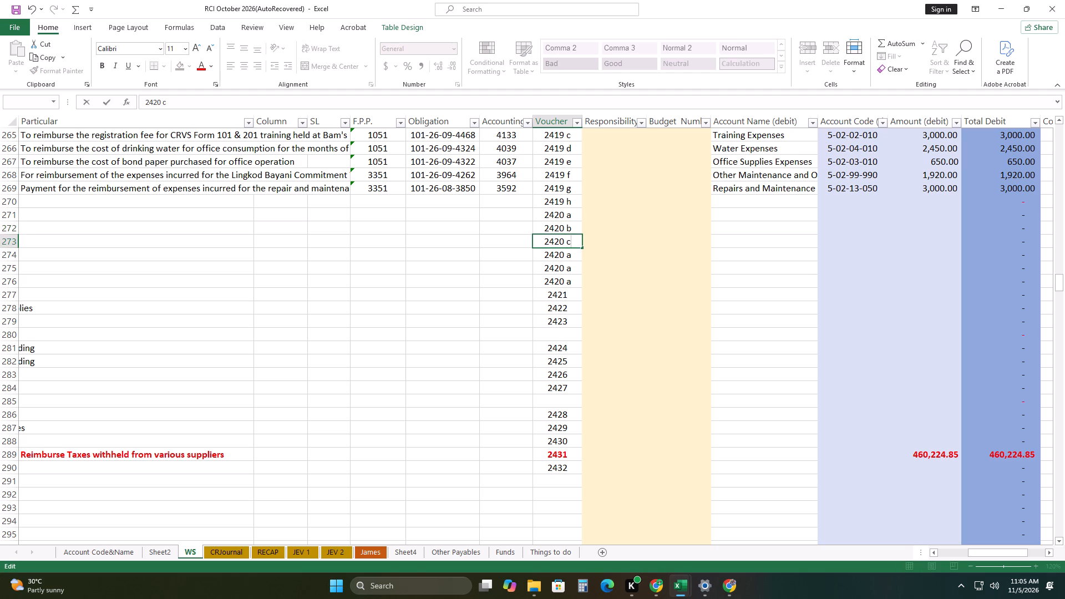
{"action": "double_click", "coordinate": [574, 255]}
{"action": "key", "text": "BackSpace"}
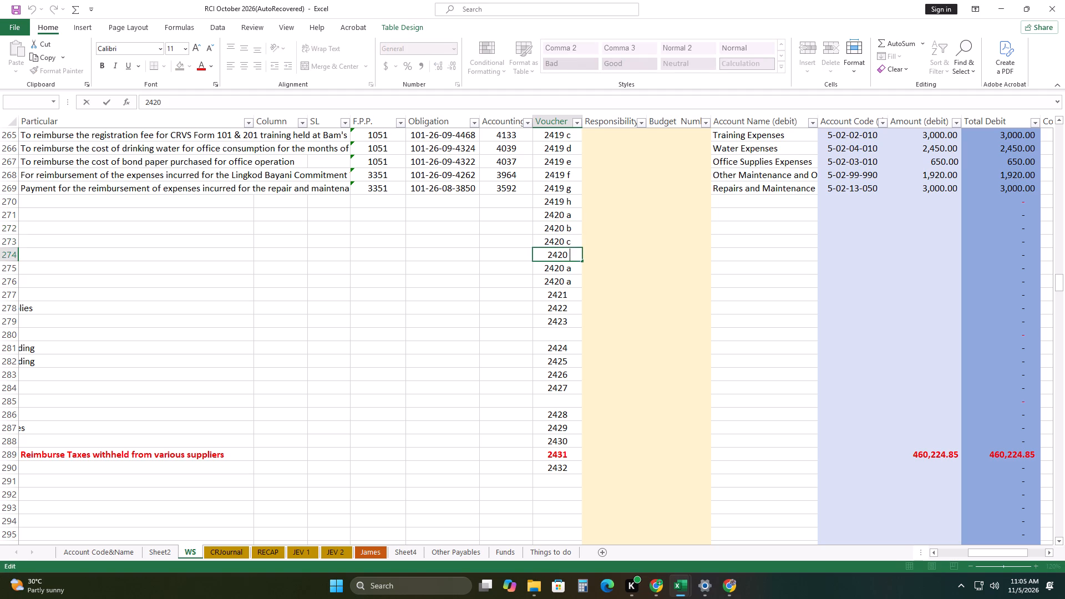
{"action": "key", "text": "d"}
{"action": "double_click", "coordinate": [575, 271]}
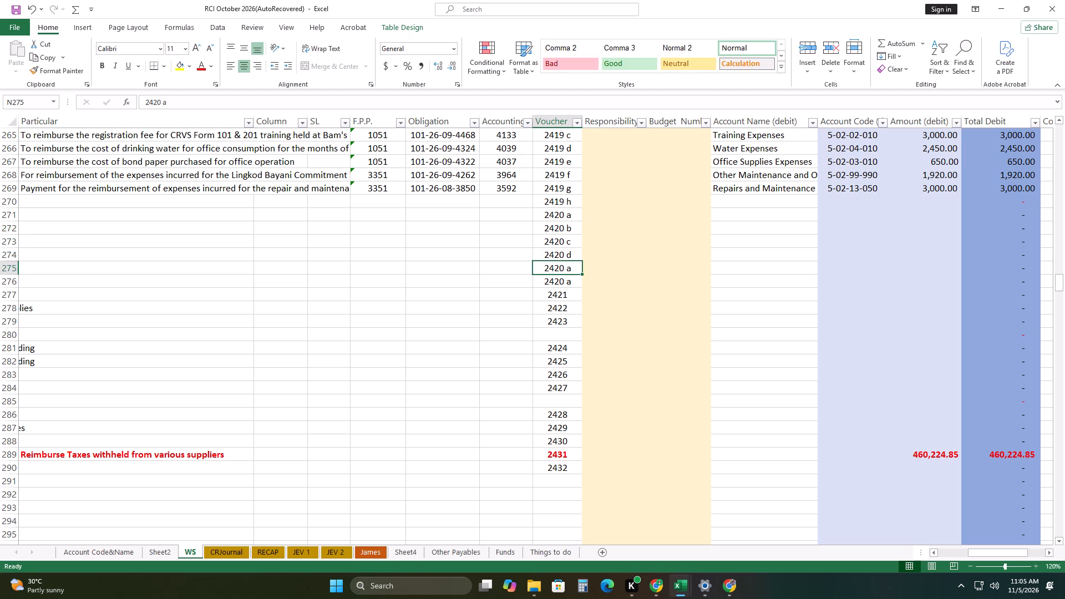
{"action": "double_click", "coordinate": [573, 268]}
{"action": "key", "text": "BackSpace"}
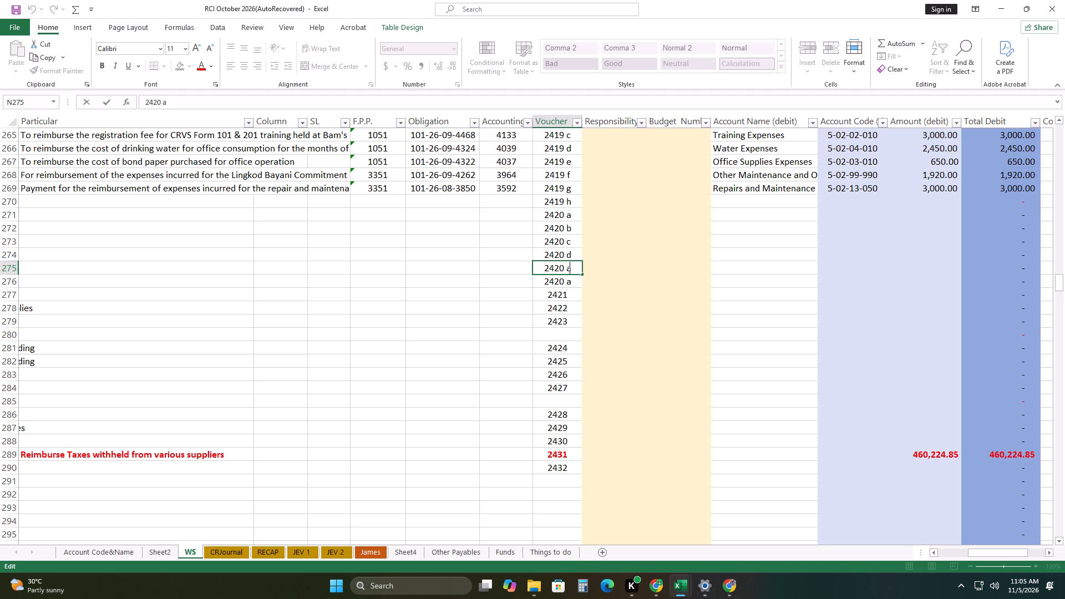
{"action": "key", "text": "e"}
{"action": "double_click", "coordinate": [571, 283]}
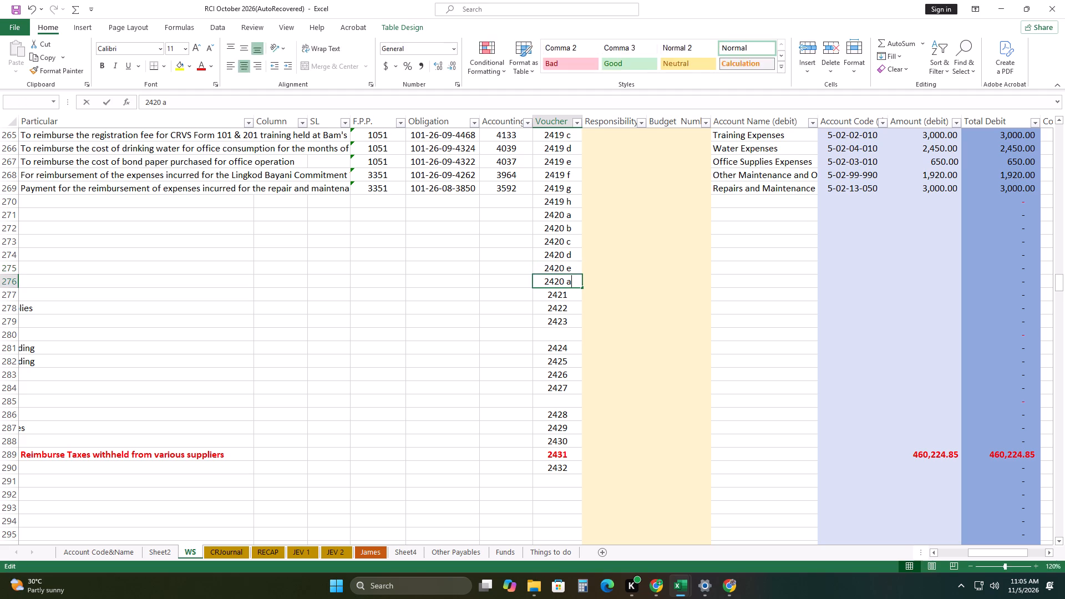
{"action": "key", "text": "BackSpace"}
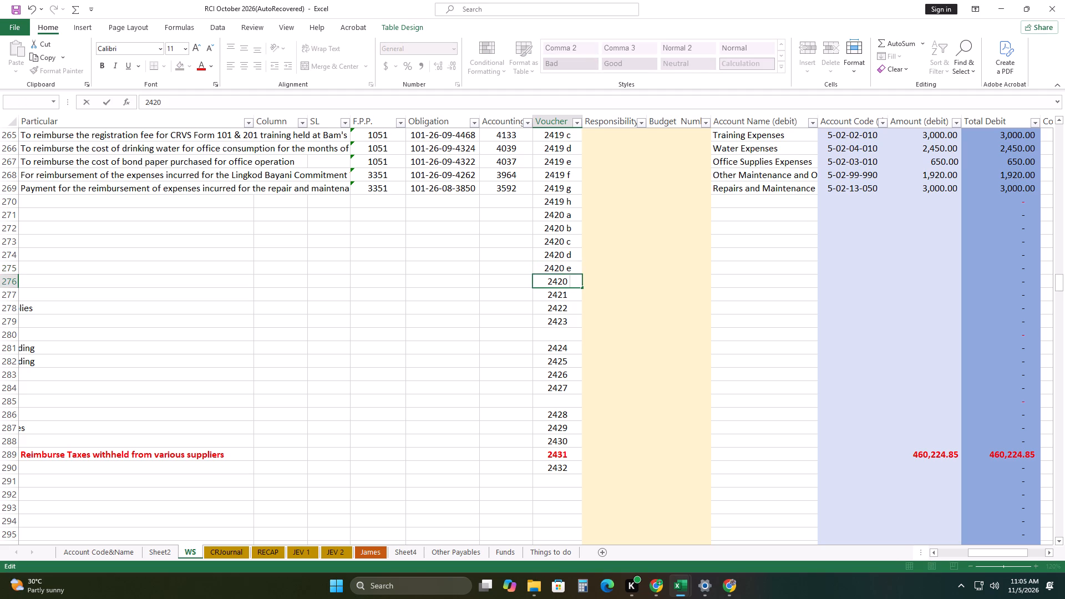
{"action": "key", "text": "f"}
{"action": "left_click_drag", "start_coordinate": [565, 359], "coordinate": [573, 362]}
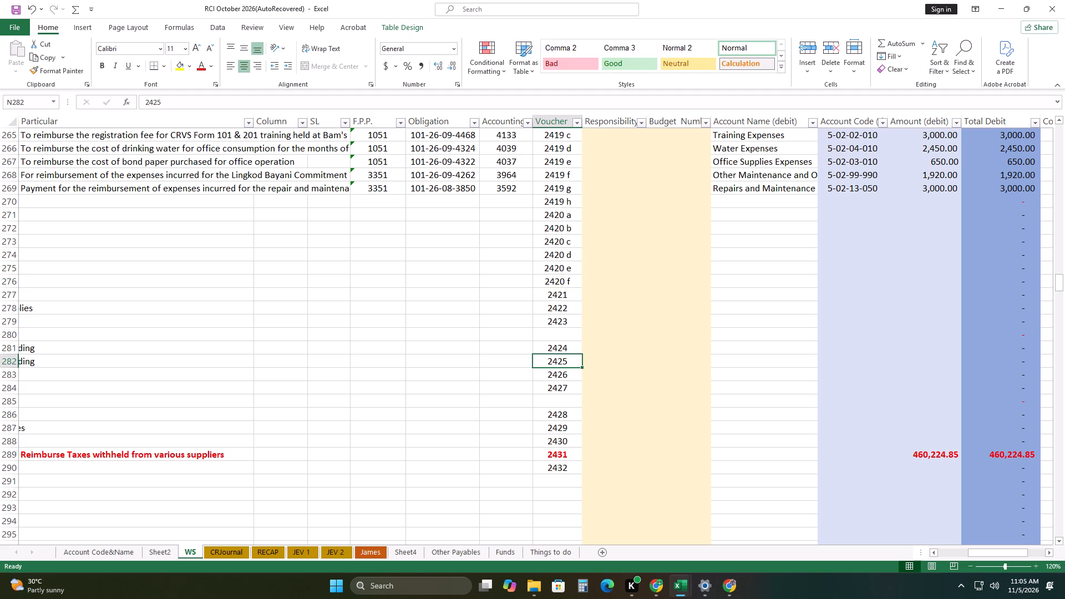
Enter 4332 as the Accounting number for voucher 2420 a in row 271.
{"action": "left_click_drag", "start_coordinate": [1013, 558], "coordinate": [910, 564]}
{"action": "left_click_drag", "start_coordinate": [982, 551], "coordinate": [750, 549]}
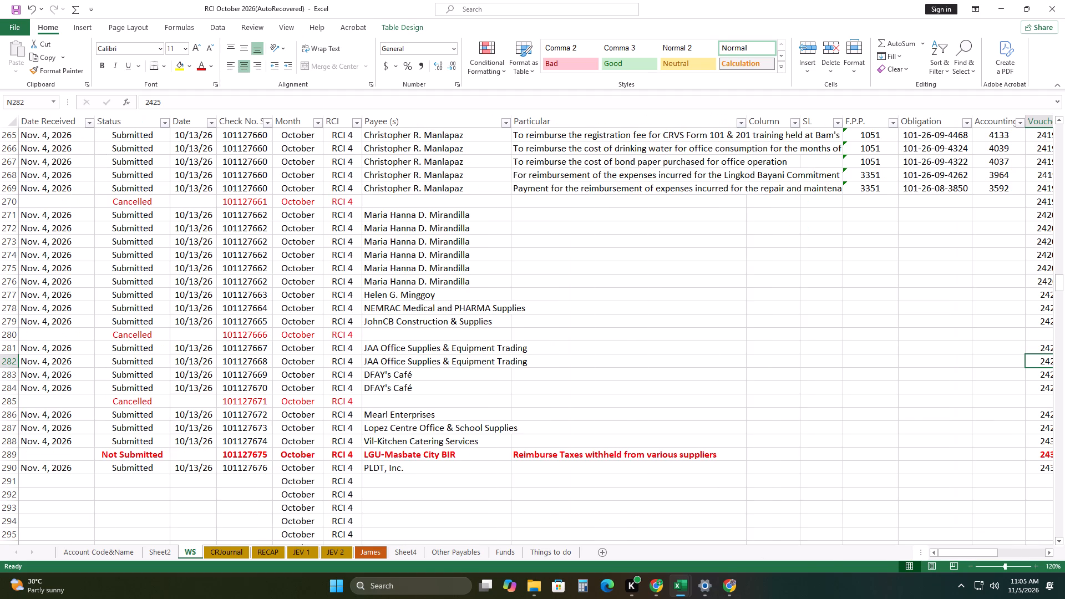
{"action": "left_click", "coordinate": [11, 216]}
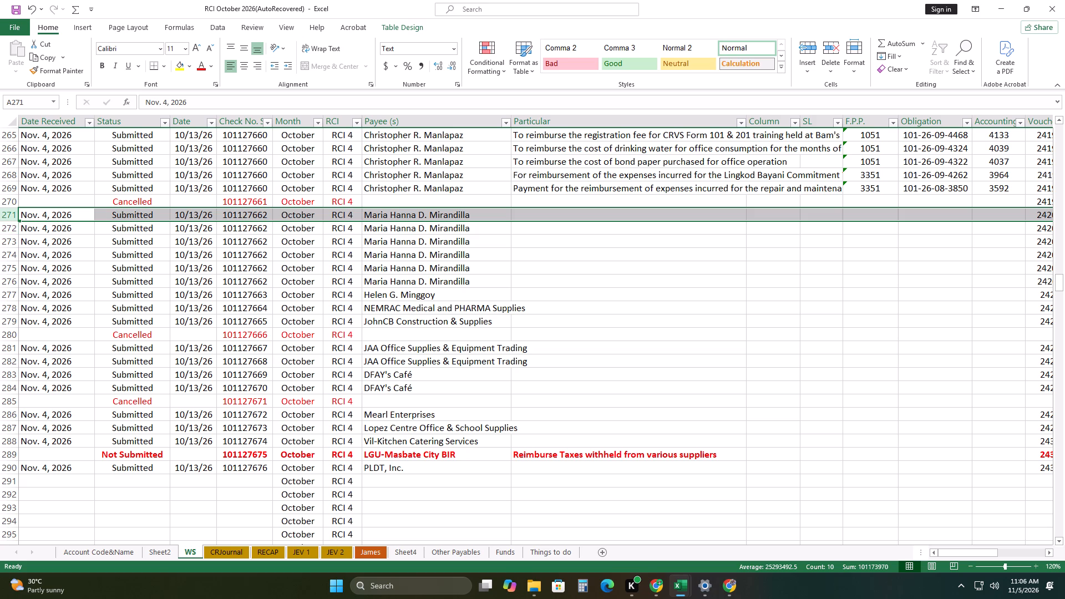
{"action": "left_click", "coordinate": [1002, 216]}
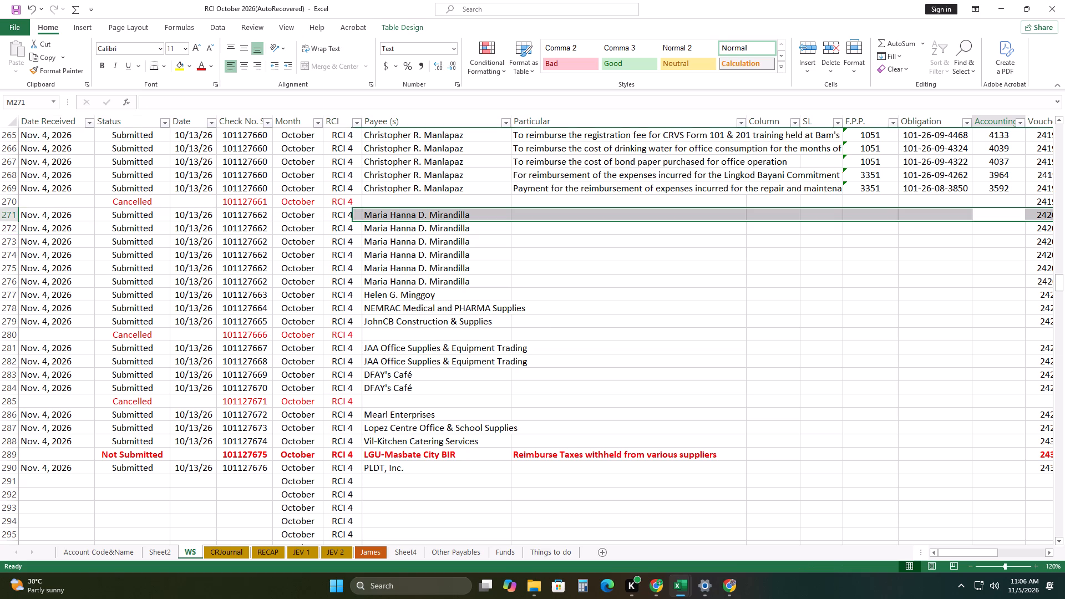
{"action": "type", "text": "43"}
{"action": "type", "text": "32"}
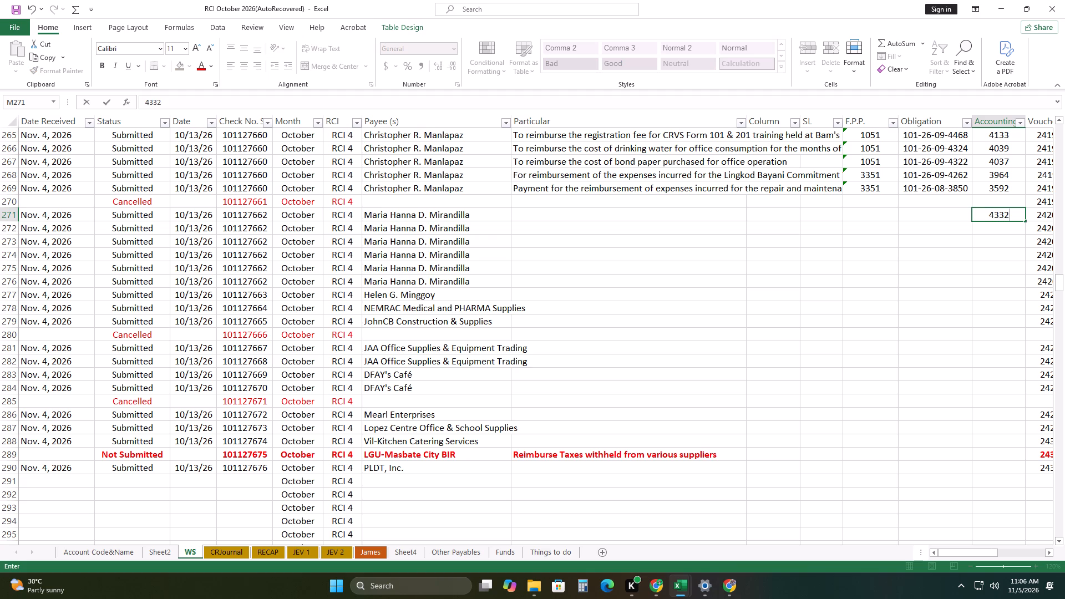
{"action": "left_click_drag", "start_coordinate": [875, 187], "coordinate": [910, 188]}
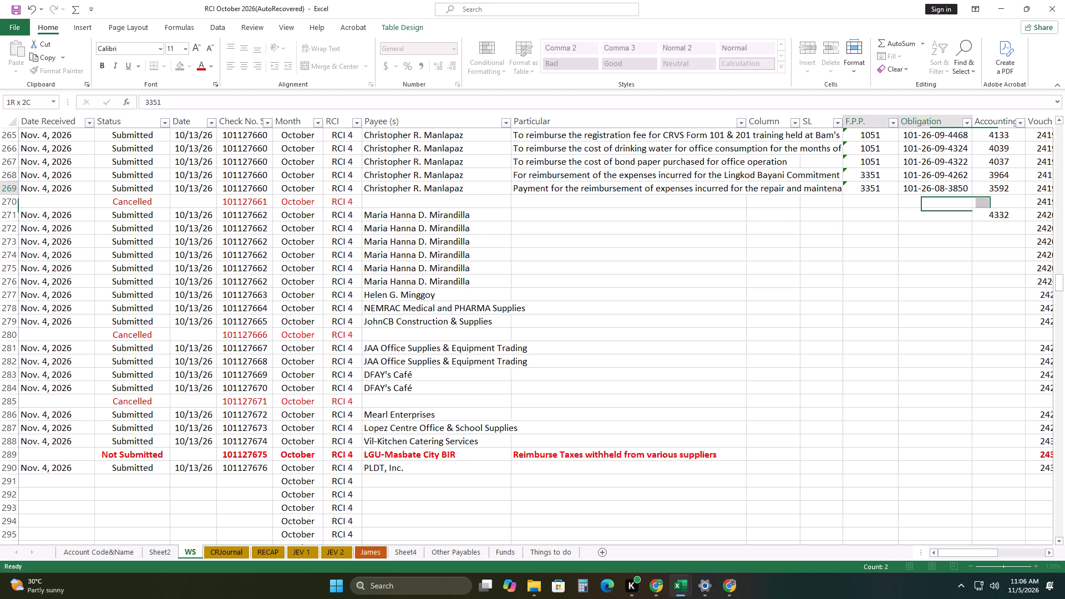
{"action": "left_click_drag", "start_coordinate": [910, 188], "coordinate": [911, 188]}
{"action": "right_click", "coordinate": [911, 188]}
{"action": "left_click", "coordinate": [942, 209]}
{"action": "right_click", "coordinate": [871, 213]}
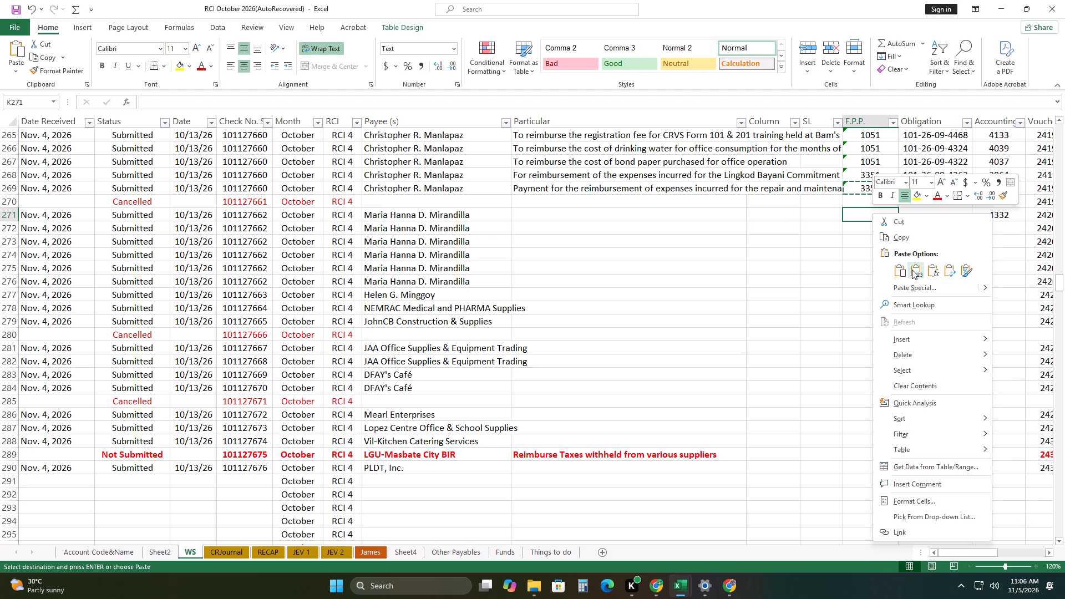
{"action": "left_click", "coordinate": [912, 270]}
{"action": "left_click", "coordinate": [862, 280]}
{"action": "left_click", "coordinate": [879, 218]}
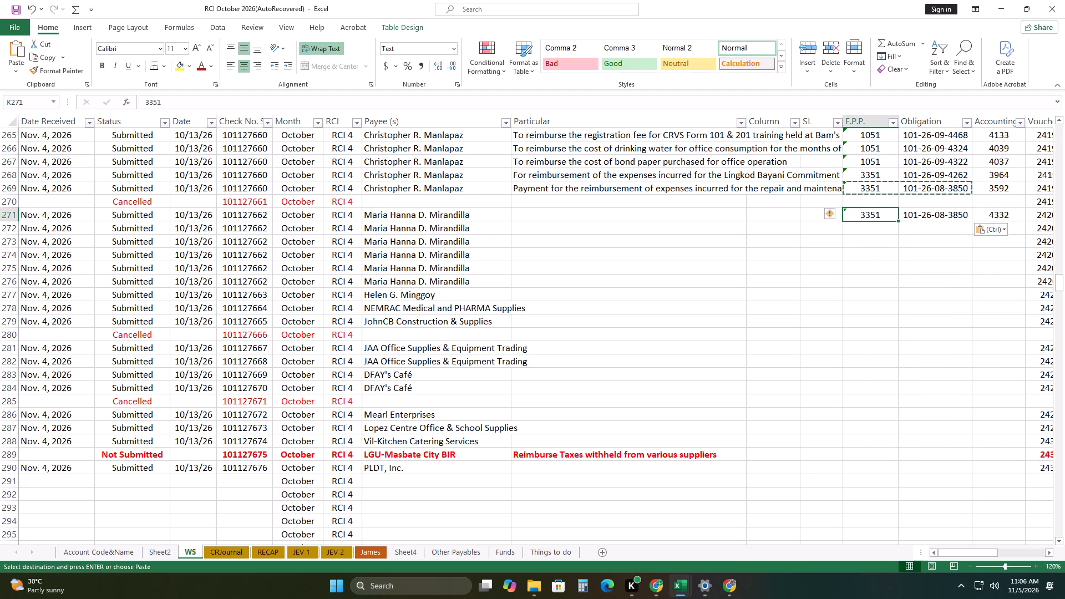
Replace the F.P.P. of voucher 2420 a in row 271 with 7999-01-15.
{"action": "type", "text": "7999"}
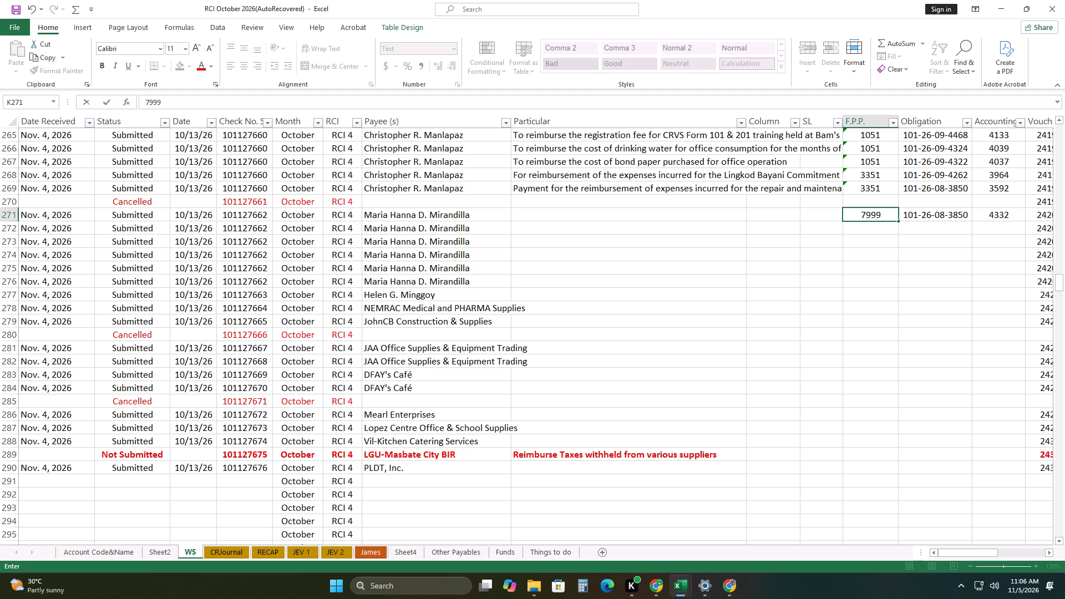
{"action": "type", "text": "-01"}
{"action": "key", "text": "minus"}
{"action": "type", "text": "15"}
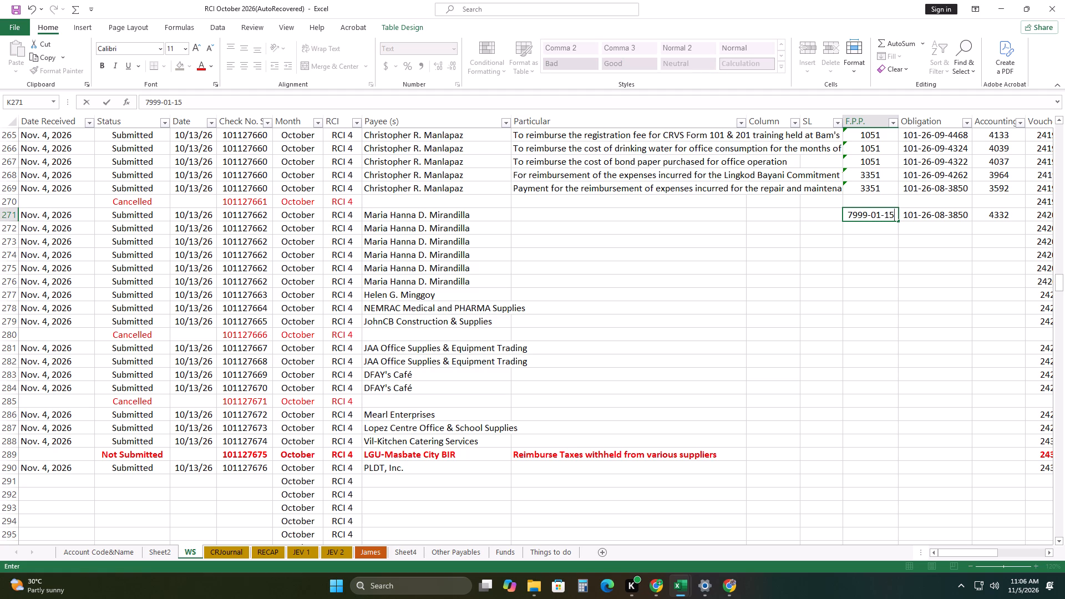
{"action": "double_click", "coordinate": [929, 211]}
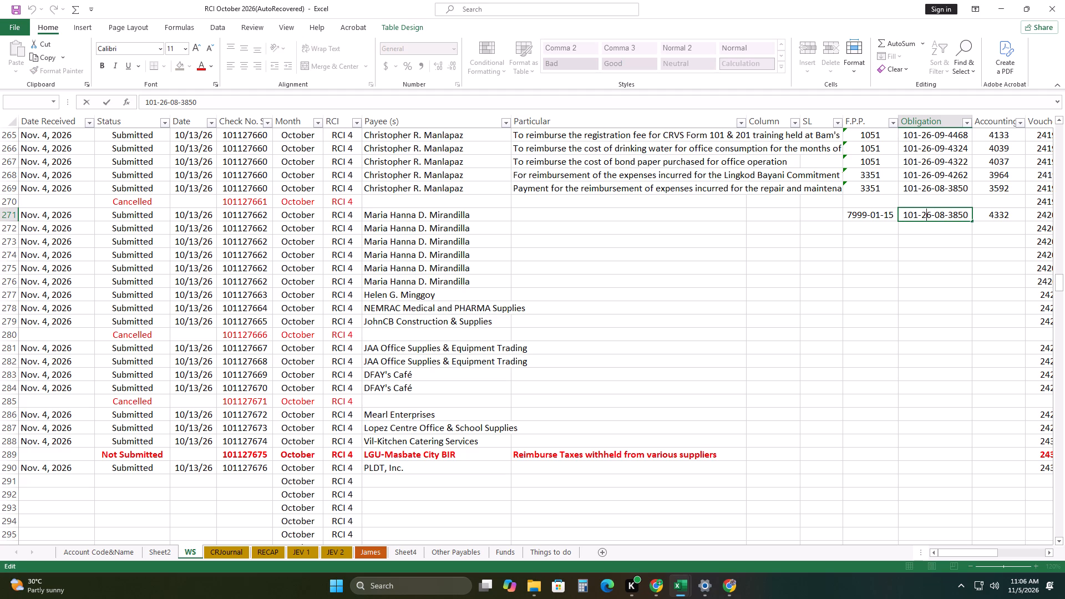
{"action": "left_click", "coordinate": [944, 215]}
{"action": "key", "text": "BackSpace"}
{"action": "key", "text": "BackSpace"}
{"action": "type", "text": "10"}
{"action": "key", "text": "Right"}
{"action": "key", "text": "Right"}
{"action": "key", "text": "Right"}
{"action": "key", "text": "Right"}
{"action": "key", "text": "Right"}
{"action": "key", "text": "BackSpace"}
{"action": "key", "text": "BackSpace"}
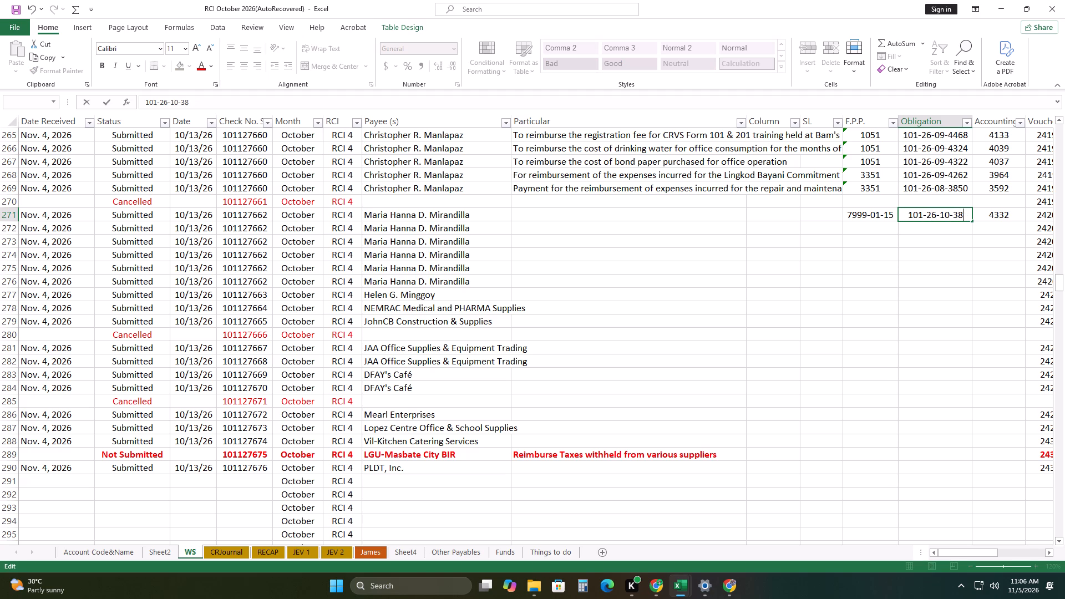
{"action": "key", "text": "BackSpace"}
{"action": "key", "text": "BackSpace"}
{"action": "type", "text": "4610"}
Enter row 271's Particular as "Reimbursement of Various Expenses of Balay Pag-asa Center for the period of August 3-6, 2026 and September 5-26, 2026".
{"action": "left_click", "coordinate": [658, 209]}
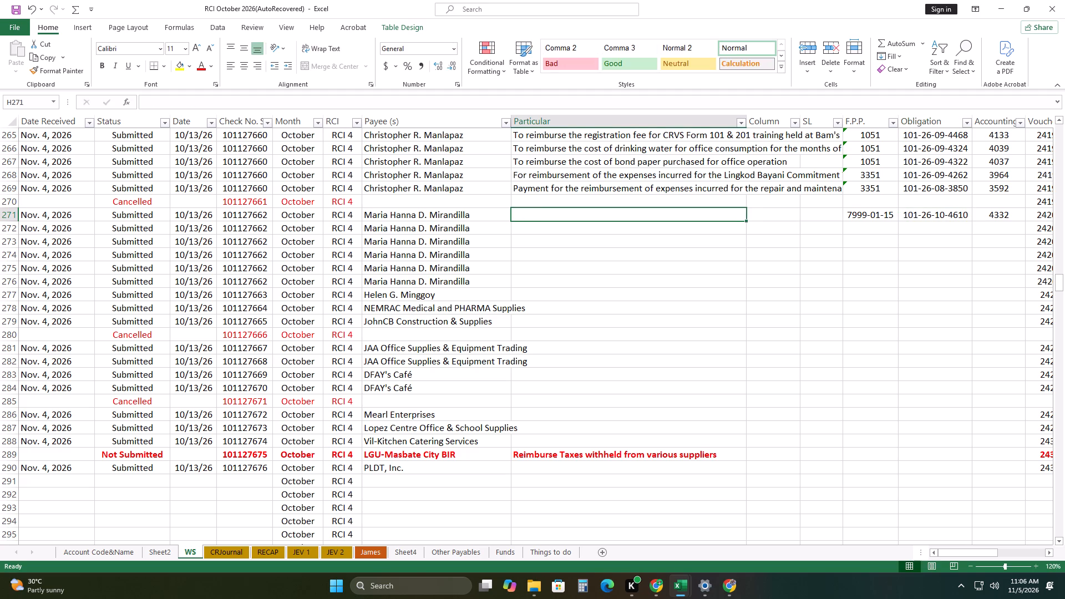
{"action": "type", "text": "Reimbursement"}
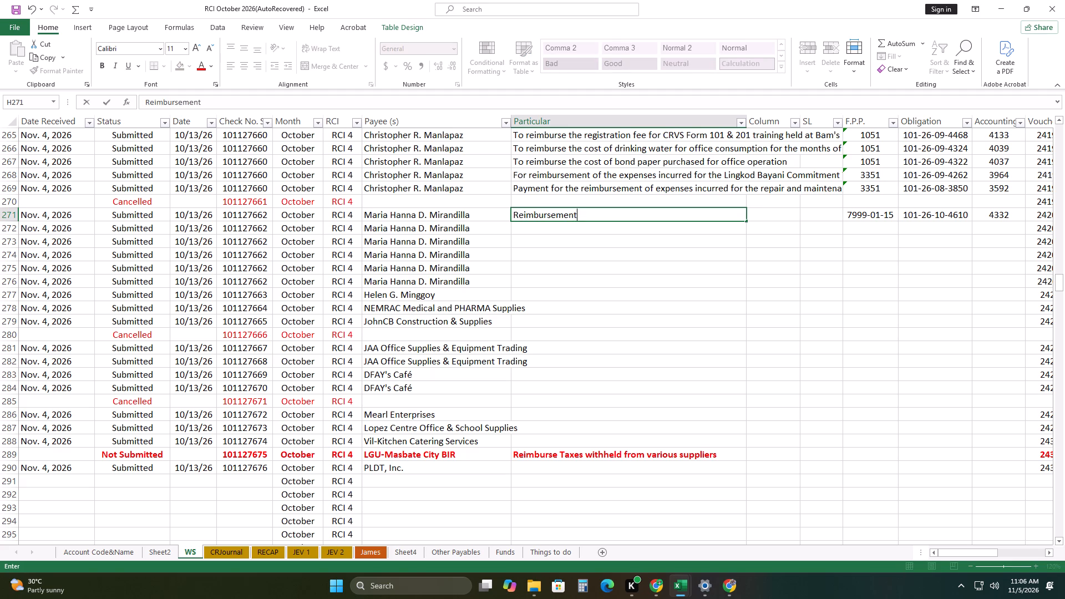
{"action": "key", "text": "space"}
{"action": "type", "text": "of"}
{"action": "key", "text": "space"}
{"action": "type", "text": "Various Expenses"}
{"action": "key", "text": "space"}
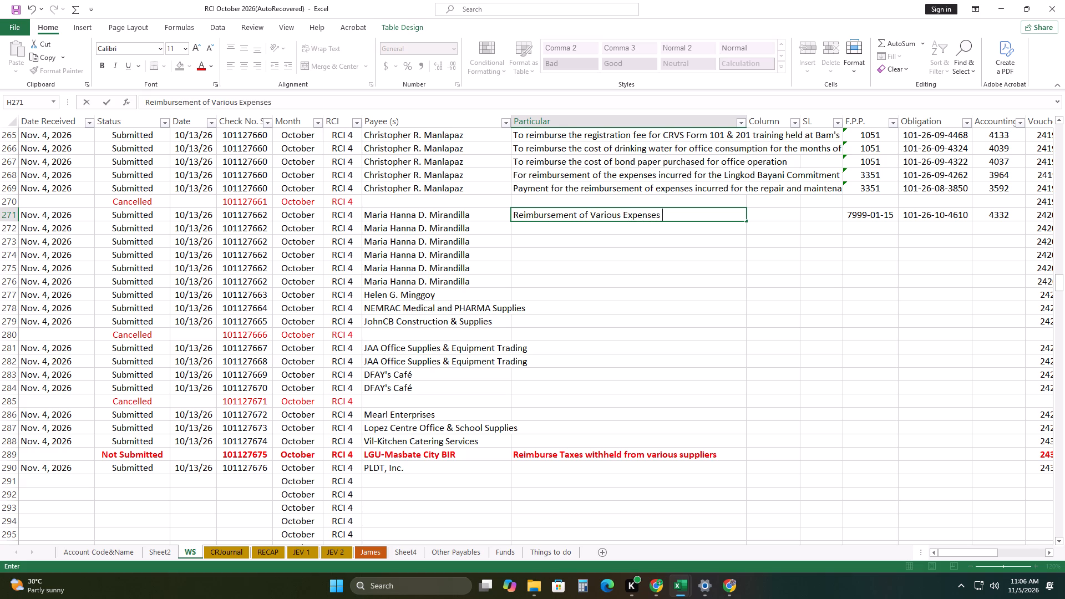
{"action": "type", "text": "of Balay"}
{"action": "key", "text": "space"}
{"action": "type", "text": "Pag"}
{"action": "type", "text": "-asa"}
{"action": "key", "text": "space"}
{"action": "type", "text": "Center"}
{"action": "key", "text": "space"}
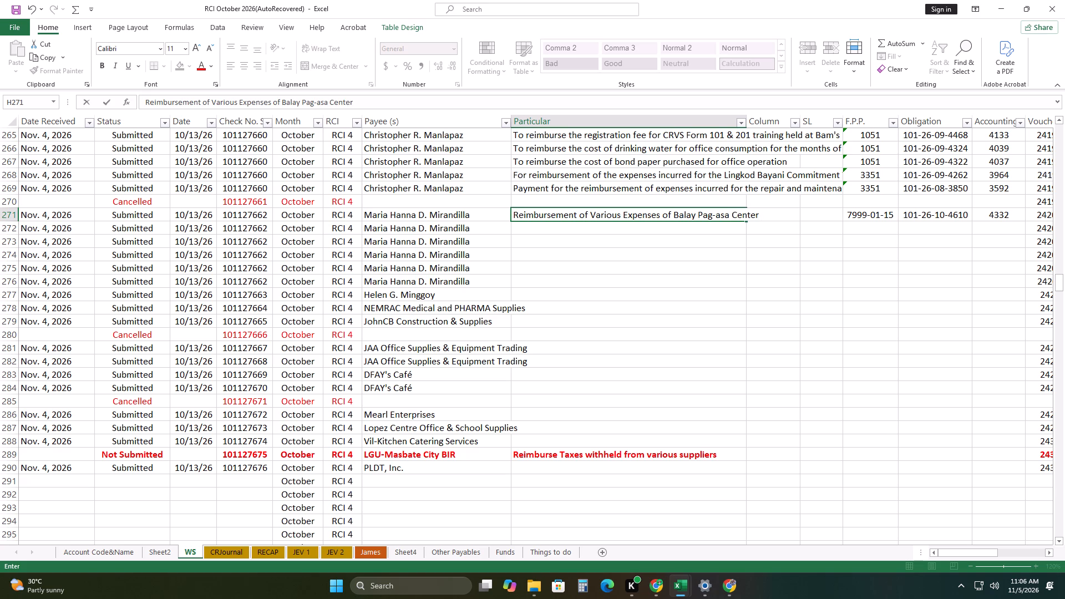
{"action": "type", "text": "for the period"}
{"action": "key", "text": "space"}
{"action": "type", "text": "of August"}
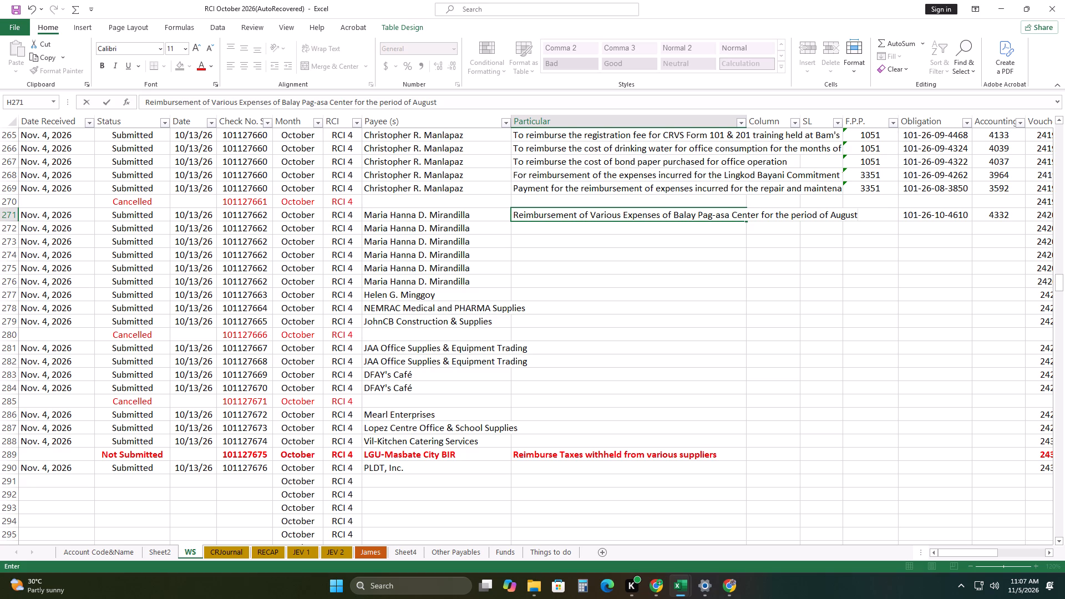
{"action": "key", "text": "space"}
{"action": "type", "text": "3-6"}
{"action": "type", "text": ","}
{"action": "key", "text": "space"}
{"action": "type", "text": "2026"}
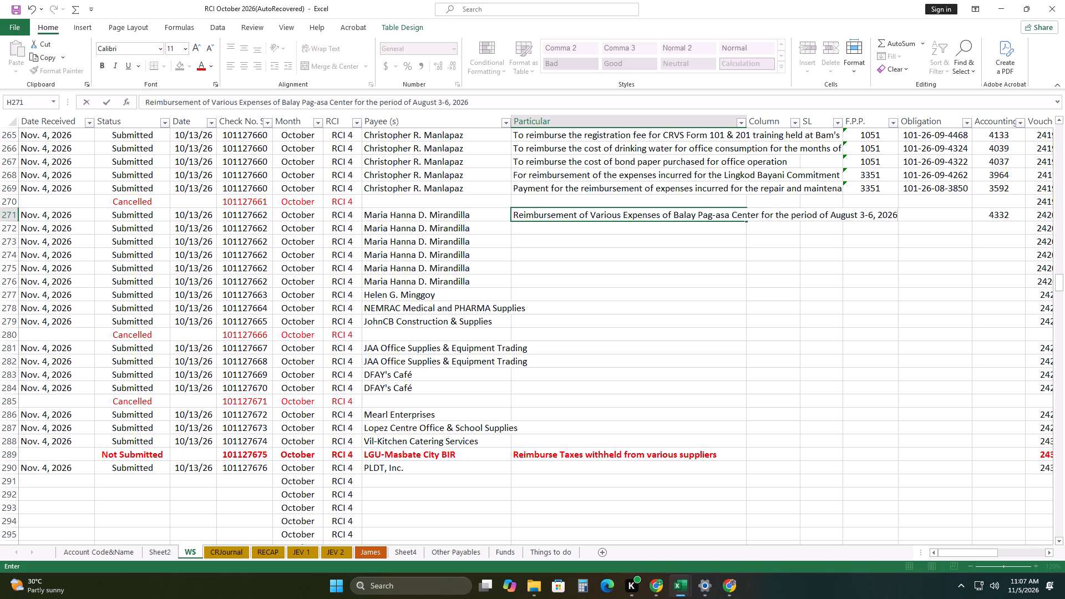
{"action": "key", "text": "space"}
{"action": "type", "text": "and S"}
{"action": "type", "text": "eptember"}
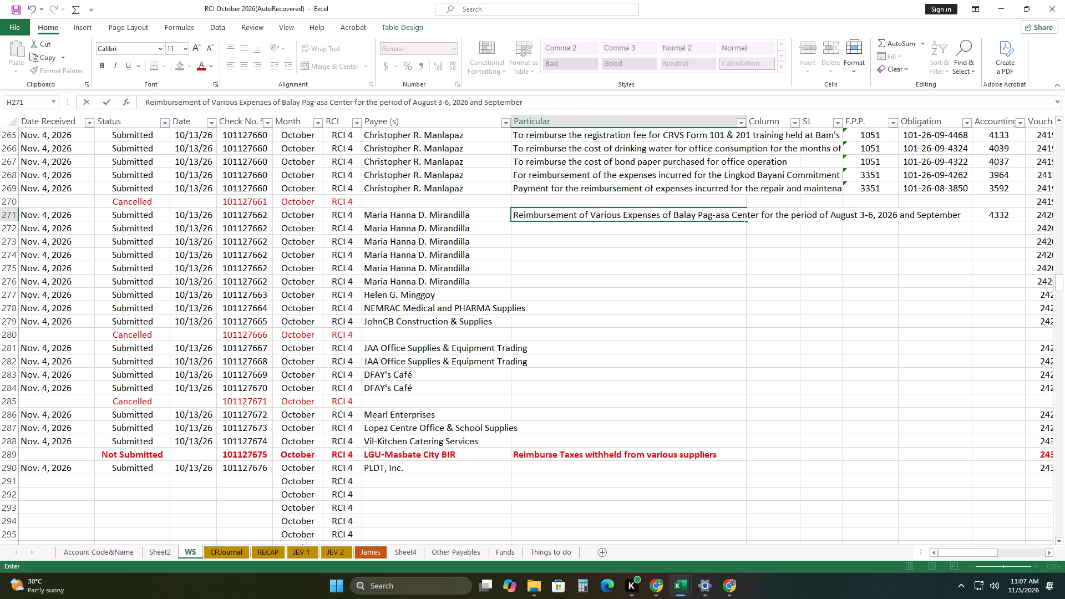
{"action": "key", "text": "space"}
{"action": "type", "text": "5-26"}
{"action": "type", "text": ","}
{"action": "key", "text": "space"}
{"action": "type", "text": "2026"}
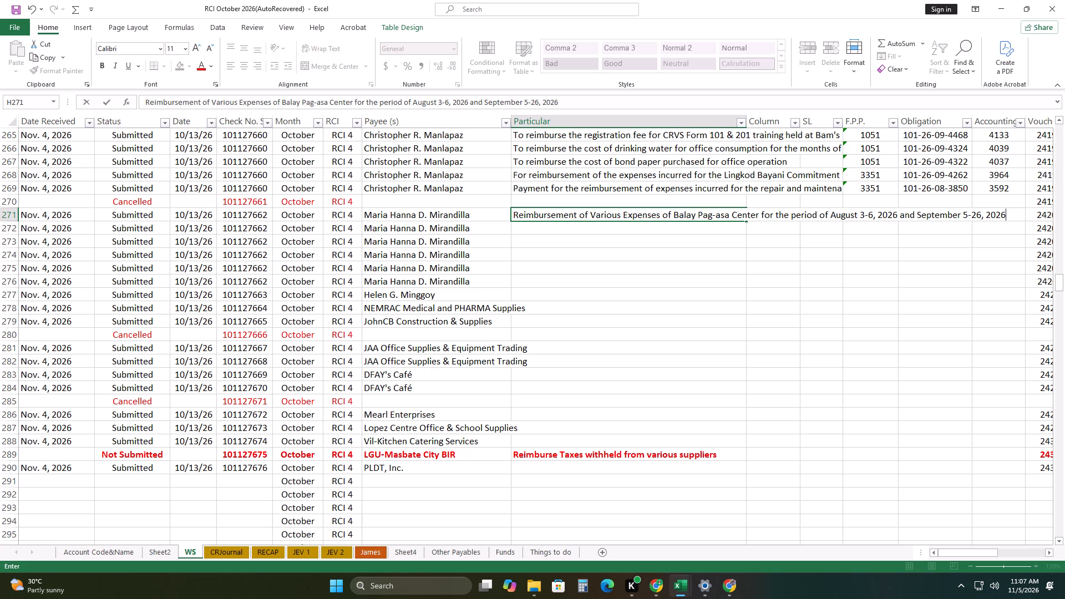
{"action": "left_click", "coordinate": [729, 262]}
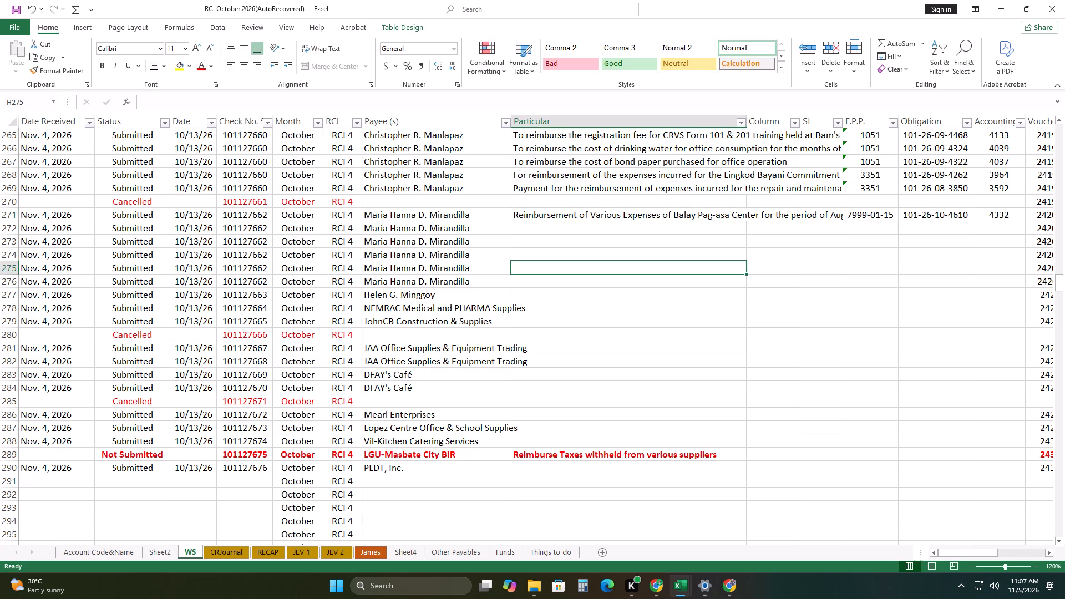
Copy the debit account Other Supplies and Materials Expenses and its code 5-02-03-990 from row 264 and paste them as values into row 271.
{"action": "left_click_drag", "start_coordinate": [958, 550], "coordinate": [1003, 536]}
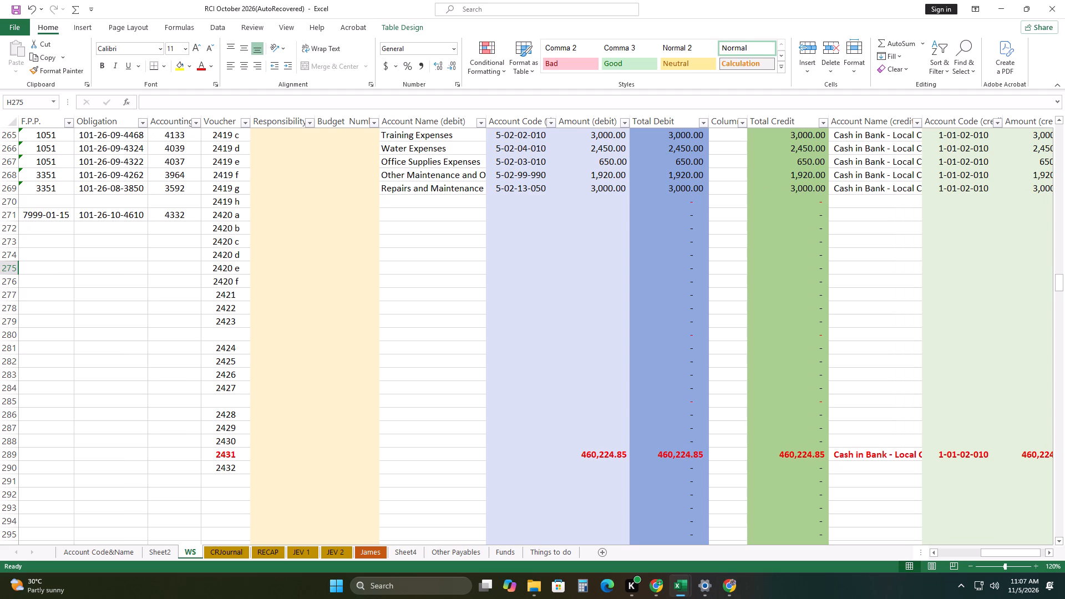
{"action": "scroll", "coordinate": [372, 321], "scroll_direction": "up", "scroll_amount": 3}
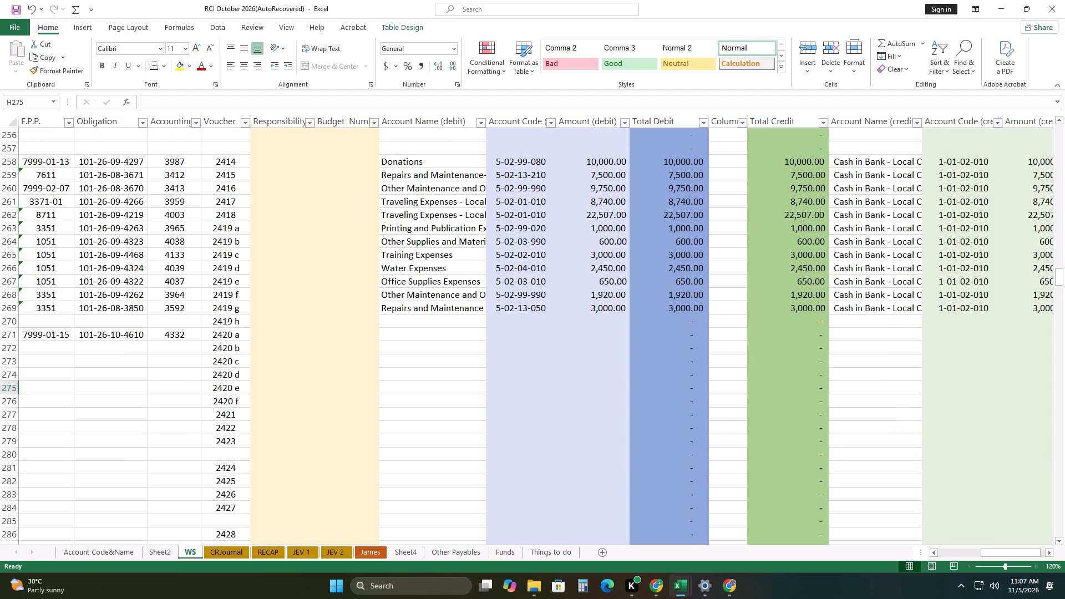
{"action": "left_click_drag", "start_coordinate": [454, 240], "coordinate": [529, 240]}
{"action": "right_click", "coordinate": [529, 240]}
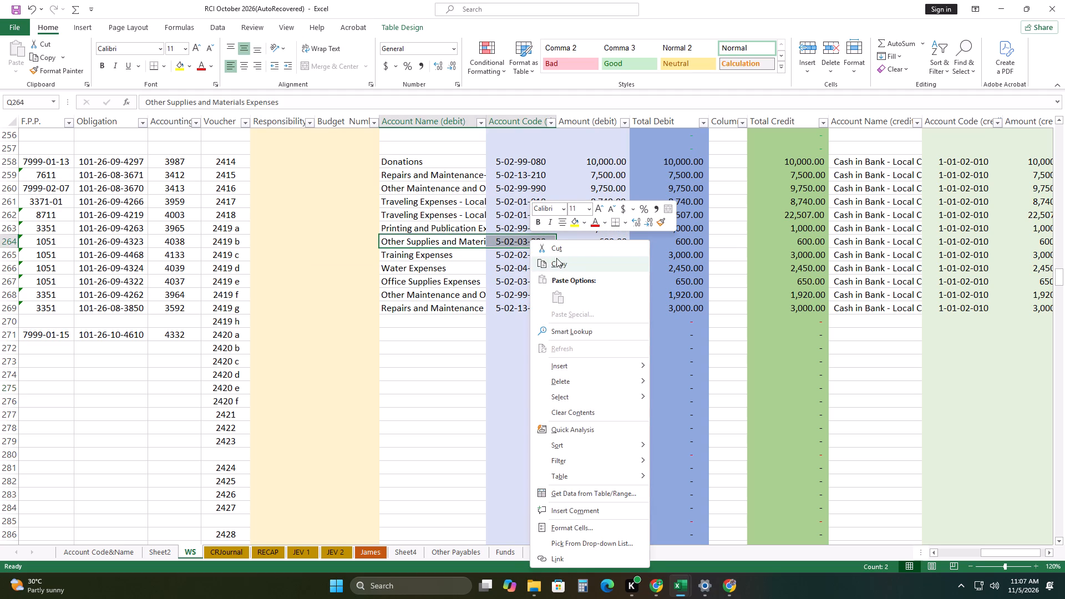
{"action": "left_click", "coordinate": [570, 261]}
{"action": "scroll", "coordinate": [424, 336], "scroll_direction": "down", "scroll_amount": 1}
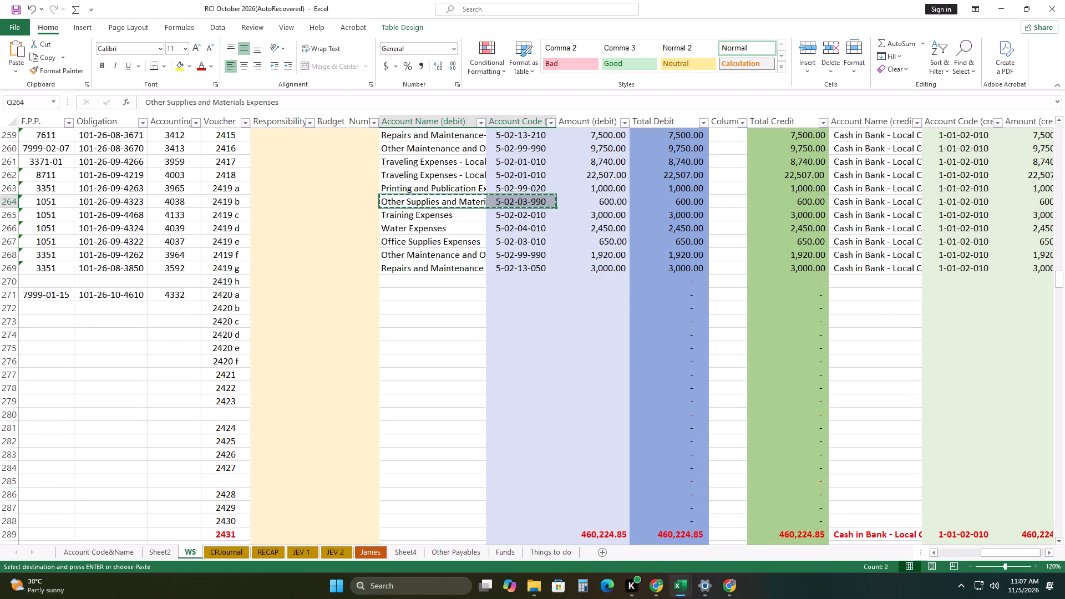
{"action": "left_click", "coordinate": [16, 296]}
{"action": "left_click", "coordinate": [403, 295]}
{"action": "right_click", "coordinate": [403, 294]}
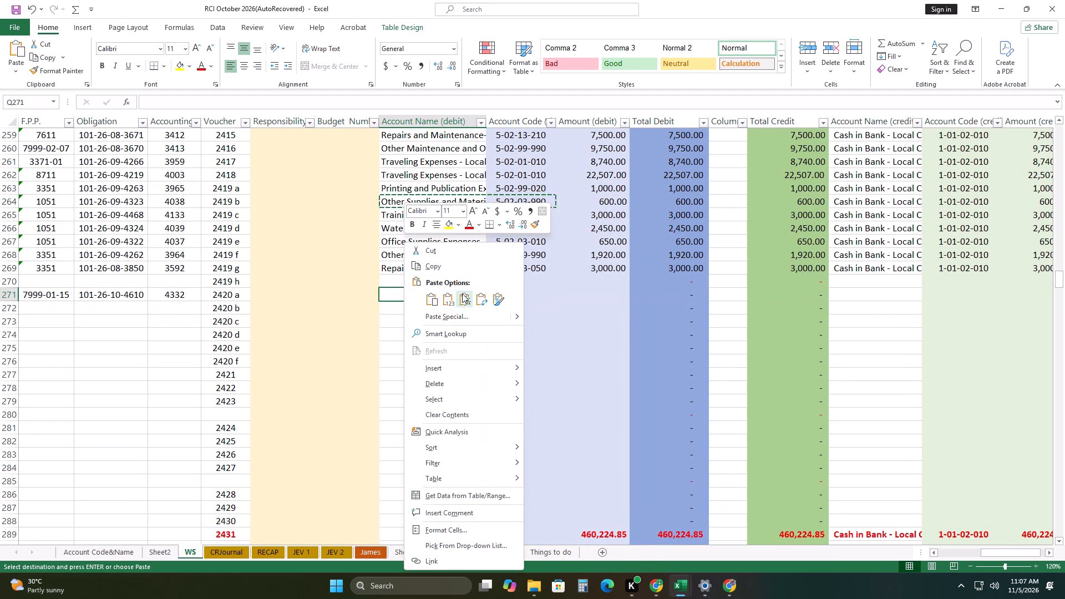
{"action": "left_click", "coordinate": [449, 296]}
{"action": "left_click_drag", "start_coordinate": [402, 335], "coordinate": [424, 333]}
{"action": "left_click", "coordinate": [596, 293]}
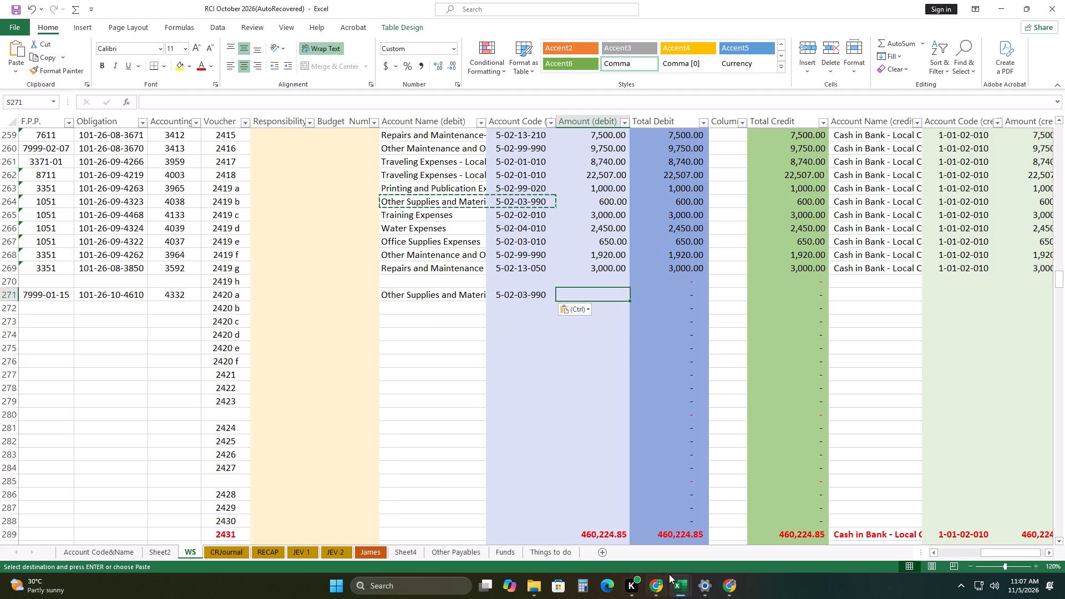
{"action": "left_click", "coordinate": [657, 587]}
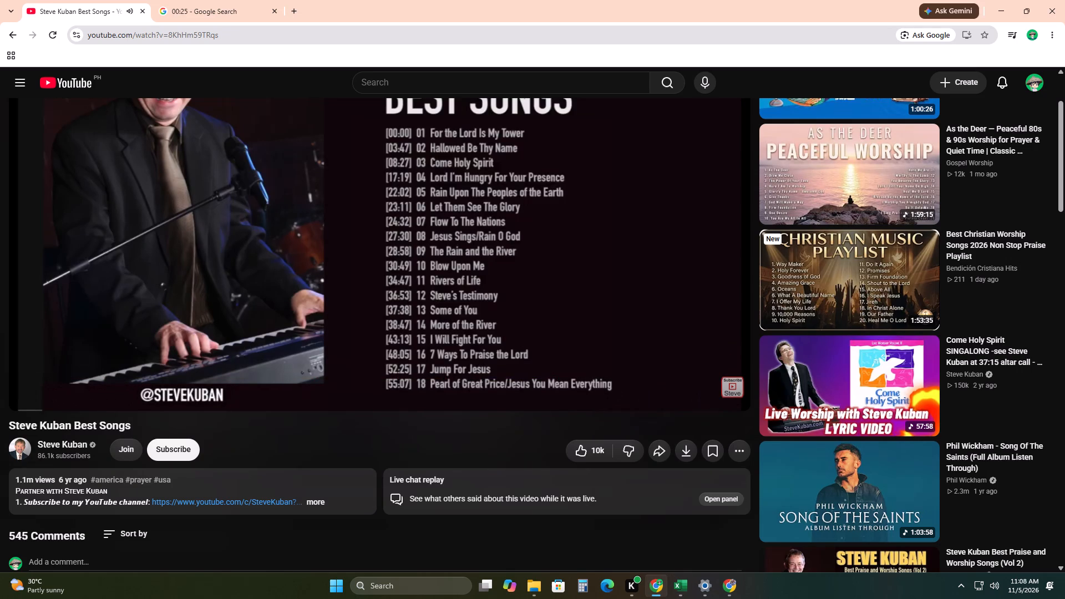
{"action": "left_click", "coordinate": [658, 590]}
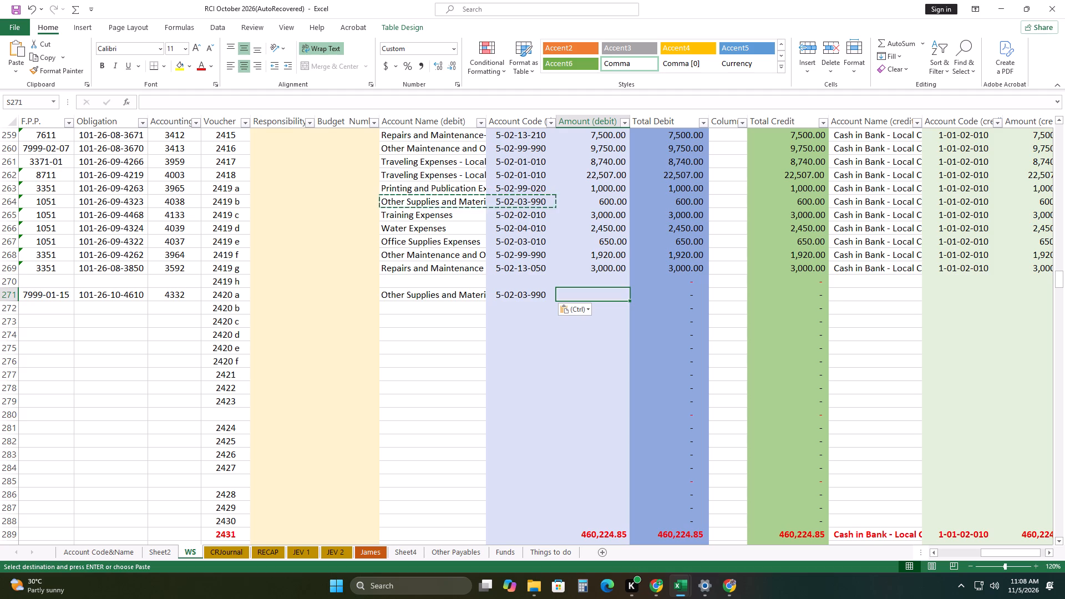
Enter 12723.15 as the debit amount for voucher 2420 a in row 271.
{"action": "type", "text": "12"}
{"action": "type", "text": "723"}
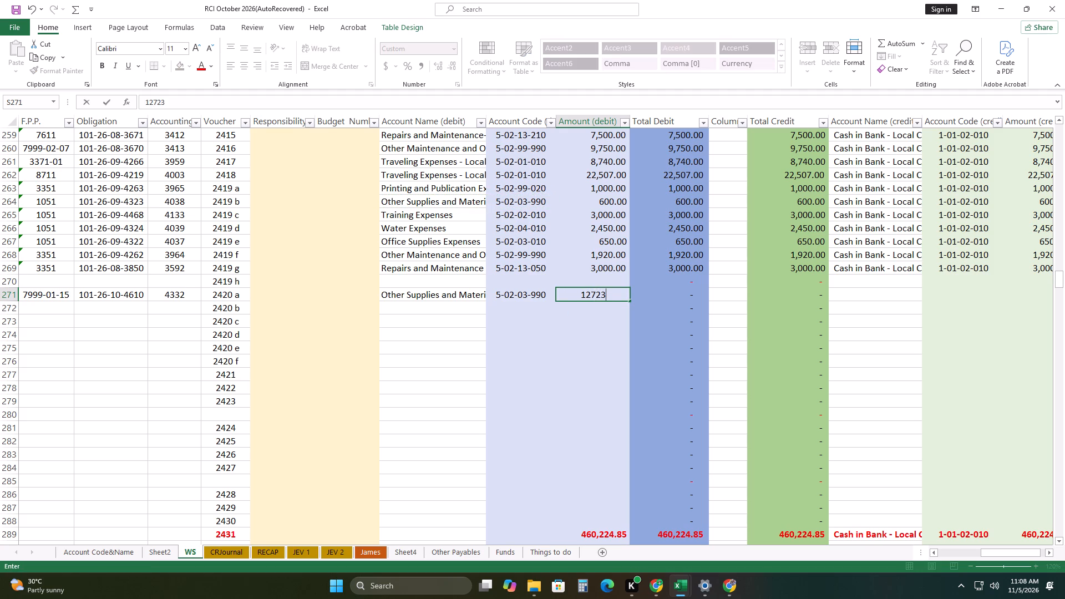
{"action": "type", "text": ".15"}
{"action": "left_click", "coordinate": [640, 398]}
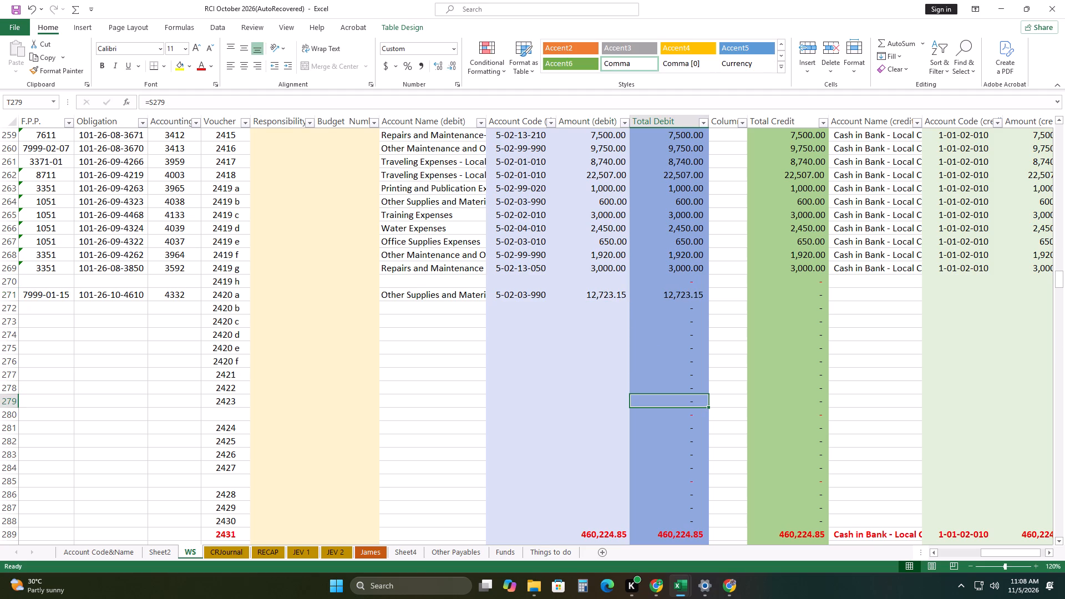
Copy the credit account Cash in Bank - Local Currency, Current Account and code 1-01-02-010 from row 269 and paste them as values into row 271.
{"action": "left_click_drag", "start_coordinate": [1006, 552], "coordinate": [1064, 543]}
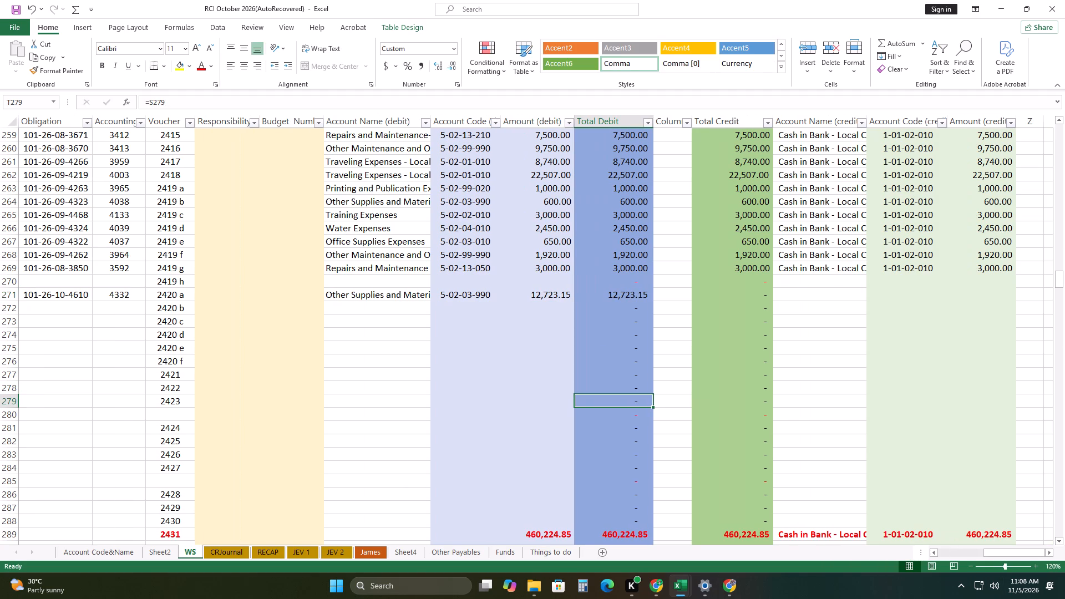
{"action": "left_click_drag", "start_coordinate": [807, 271], "coordinate": [871, 267]}
{"action": "right_click", "coordinate": [869, 267]}
{"action": "left_click", "coordinate": [911, 268]}
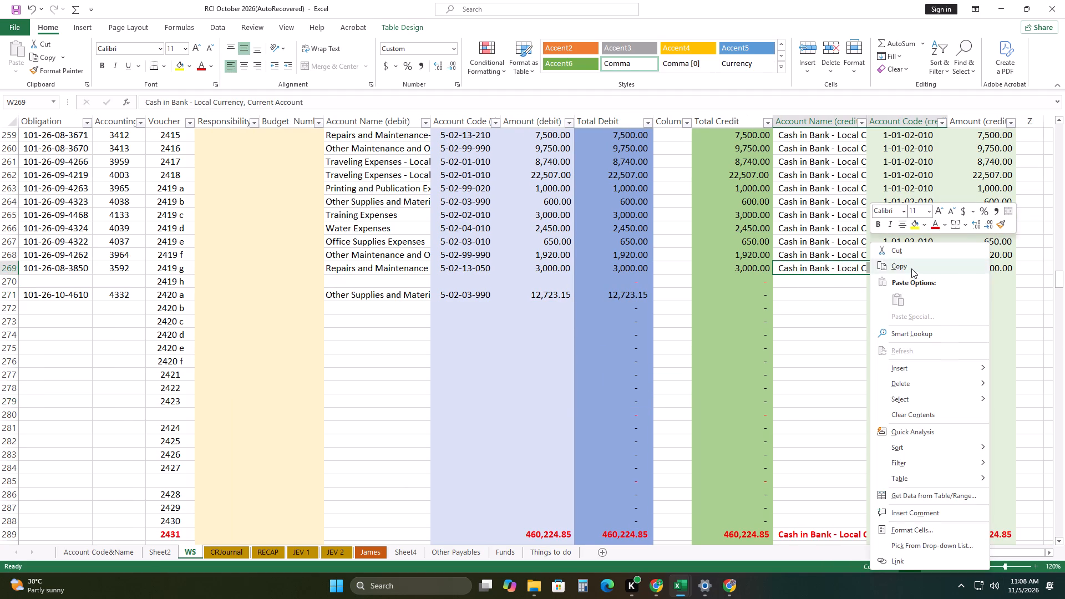
{"action": "right_click", "coordinate": [792, 293]}
{"action": "left_click", "coordinate": [836, 301]}
{"action": "left_click", "coordinate": [809, 347]}
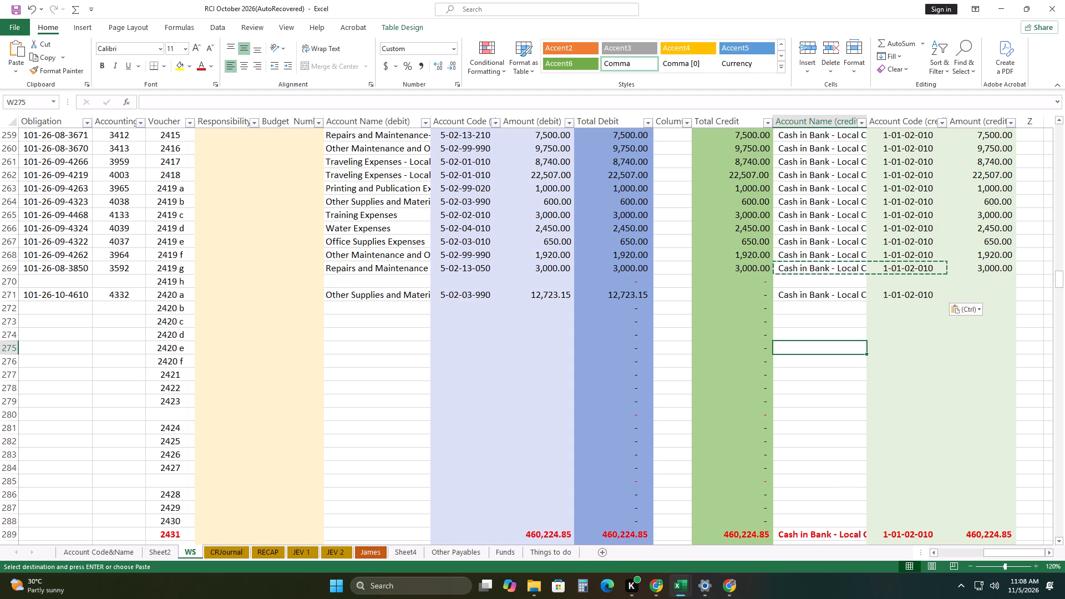
Copy row 271's debit amount 12,723.15 and paste it as a value into the same row's credit amount.
{"action": "right_click", "coordinate": [547, 297]}
{"action": "left_click", "coordinate": [613, 270]}
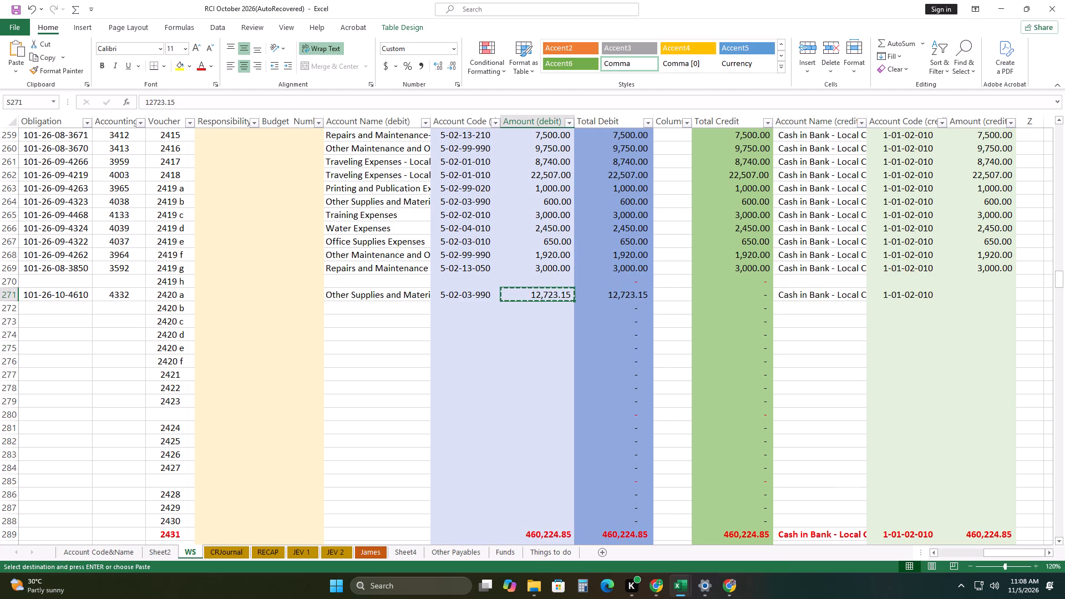
{"action": "right_click", "coordinate": [968, 294]}
{"action": "left_click", "coordinate": [896, 303]}
{"action": "left_click", "coordinate": [831, 377]}
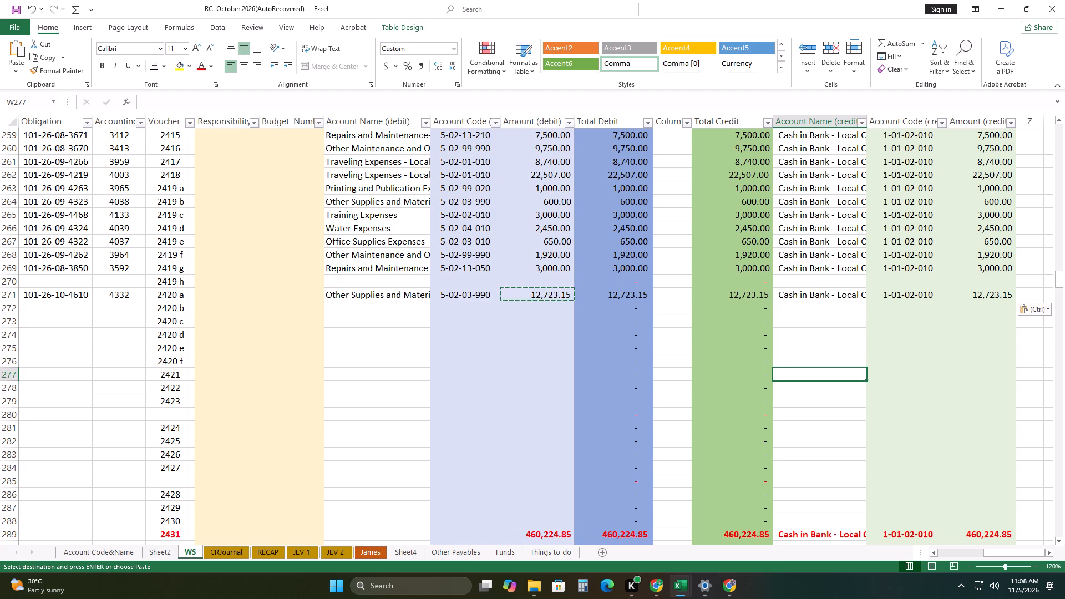
Enter accounting number 4330 for voucher 2420 b in row 272.
{"action": "left_click", "coordinate": [559, 416]}
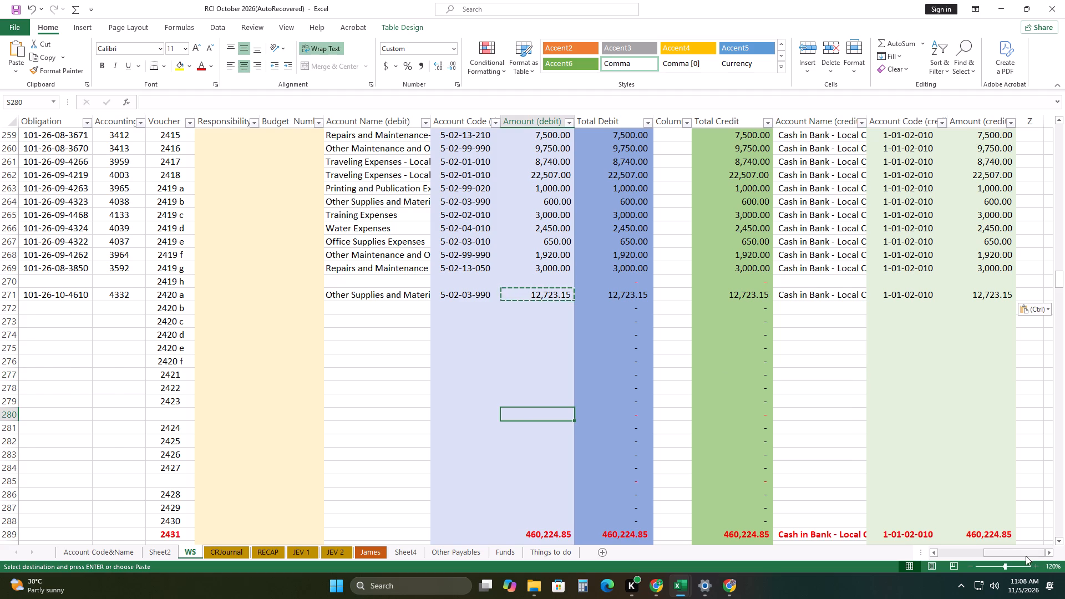
{"action": "left_click_drag", "start_coordinate": [1025, 556], "coordinate": [616, 530]}
{"action": "left_click", "coordinate": [1002, 309]}
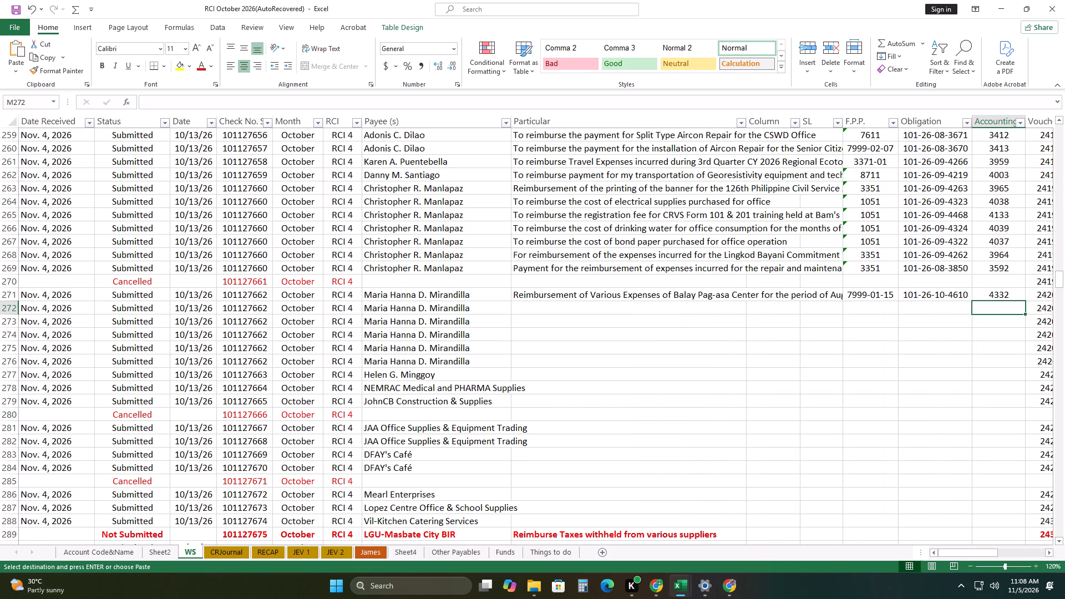
{"action": "type", "text": "4330"}
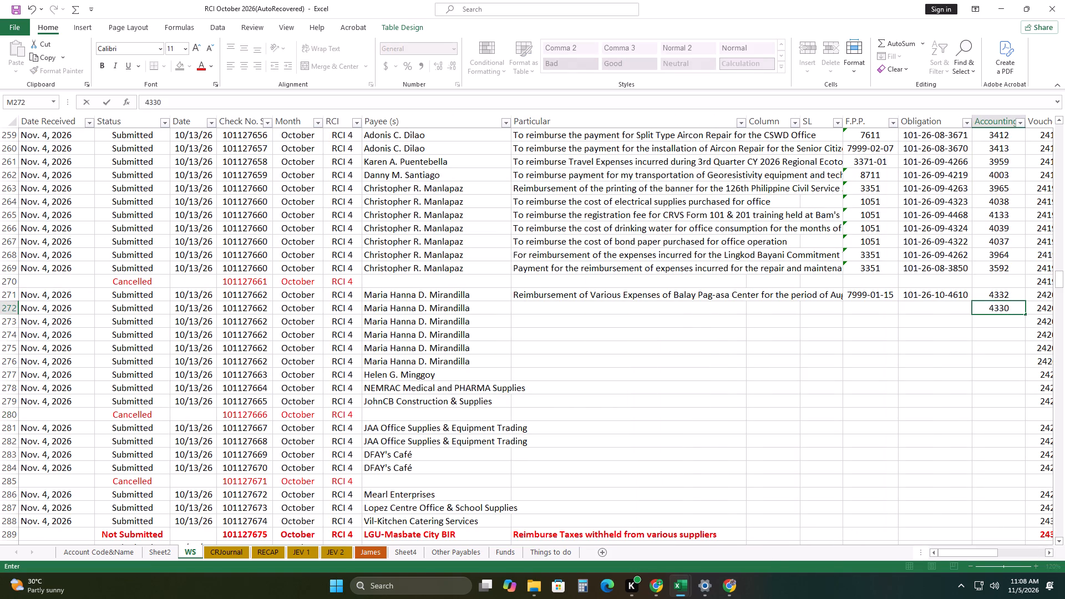
{"action": "left_click_drag", "start_coordinate": [868, 296], "coordinate": [928, 295]}
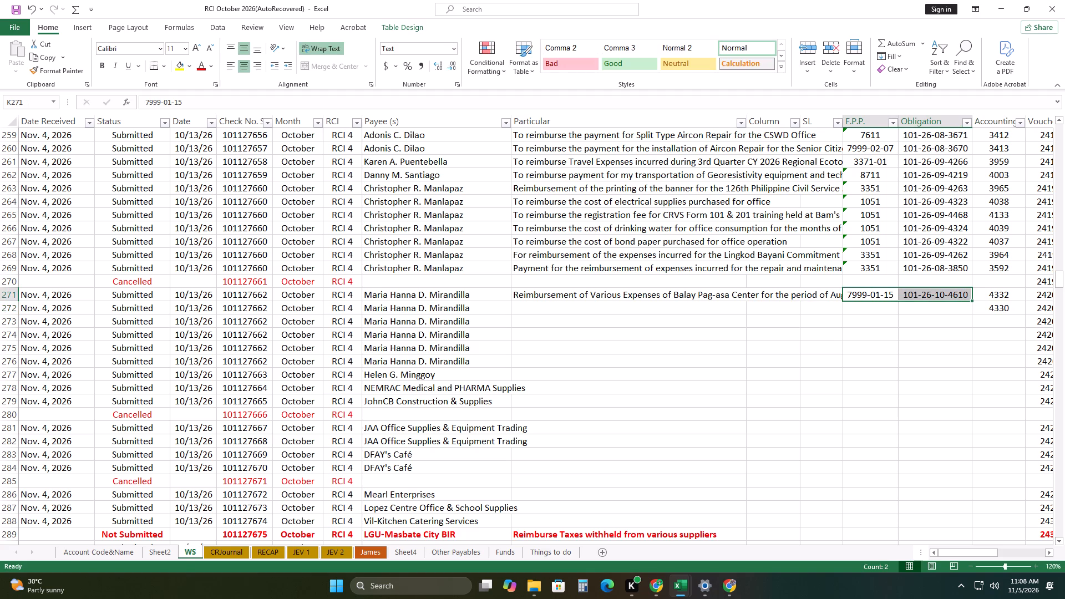
{"action": "left_click_drag", "start_coordinate": [972, 303], "coordinate": [973, 312]}
{"action": "double_click", "coordinate": [890, 307]}
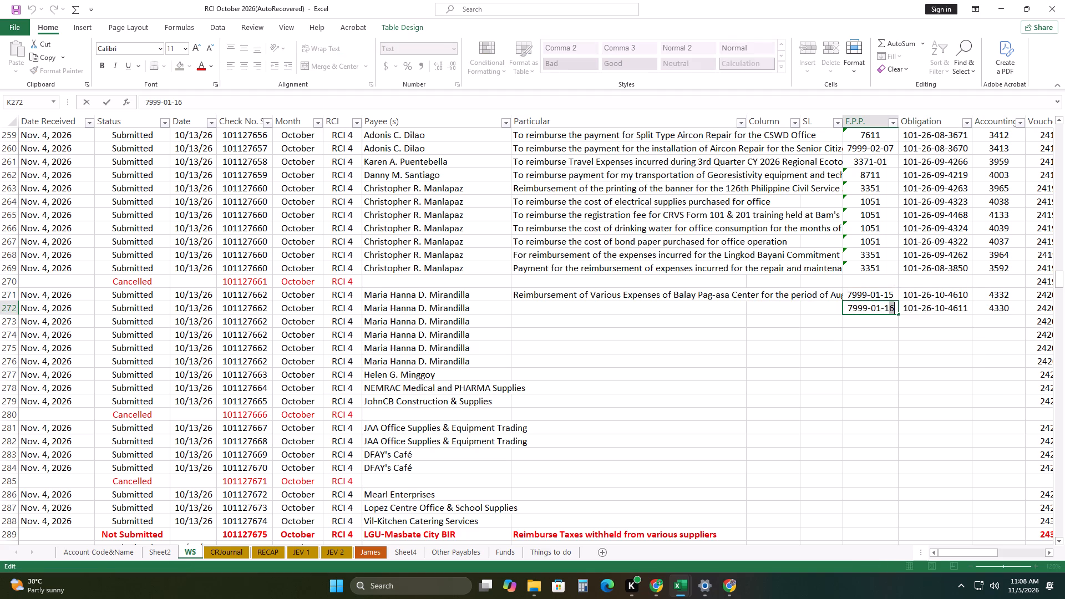
{"action": "key", "text": "4"}
{"action": "double_click", "coordinate": [952, 307]}
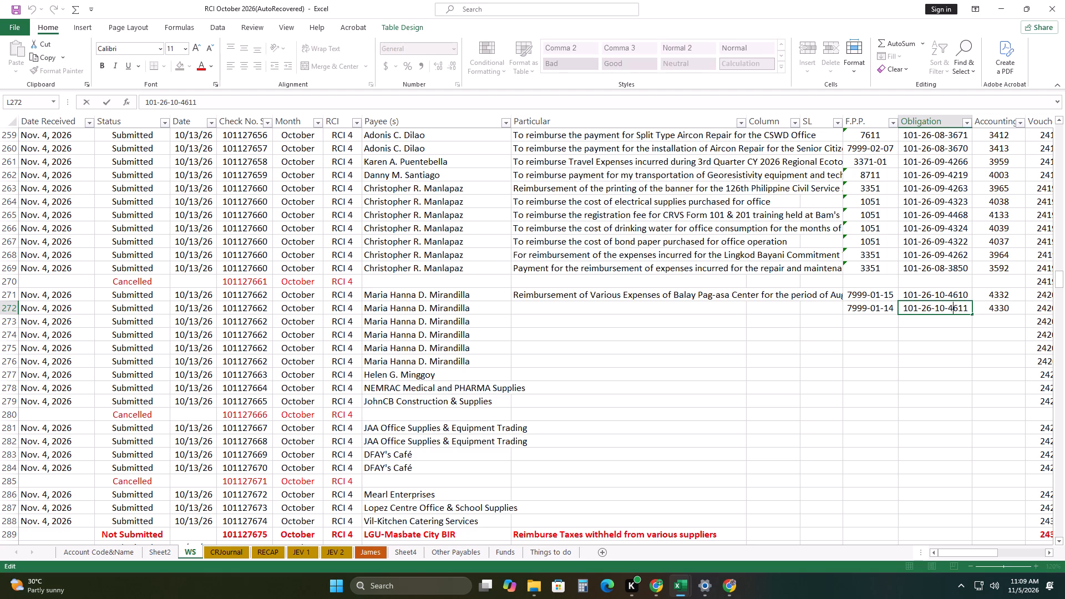
{"action": "left_click", "coordinate": [968, 308]}
{"action": "key", "text": "BackSpace"}
{"action": "key", "text": "4"}
Begin the particular in row 272 with "To reimburse payment".
{"action": "left_click", "coordinate": [593, 312]}
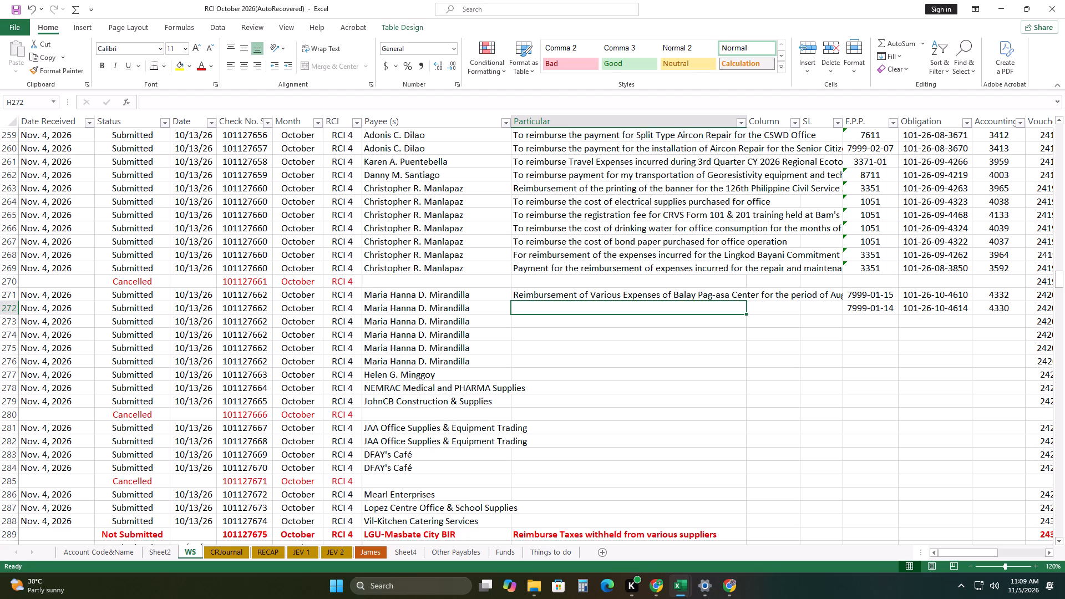
{"action": "type", "text": "To reimbursement"}
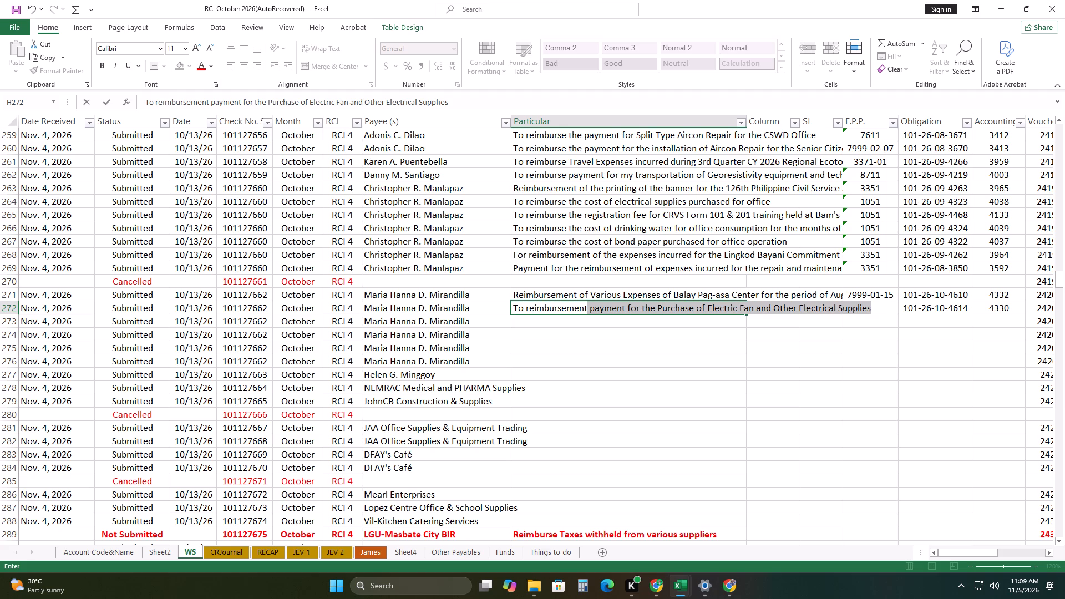
{"action": "key", "text": "BackSpace"}
{"action": "key", "text": "BackSpace"}
{"action": "key", "text": "BackSpace"}
{"action": "key", "text": "BackSpace"}
{"action": "key", "text": "BackSpace"}
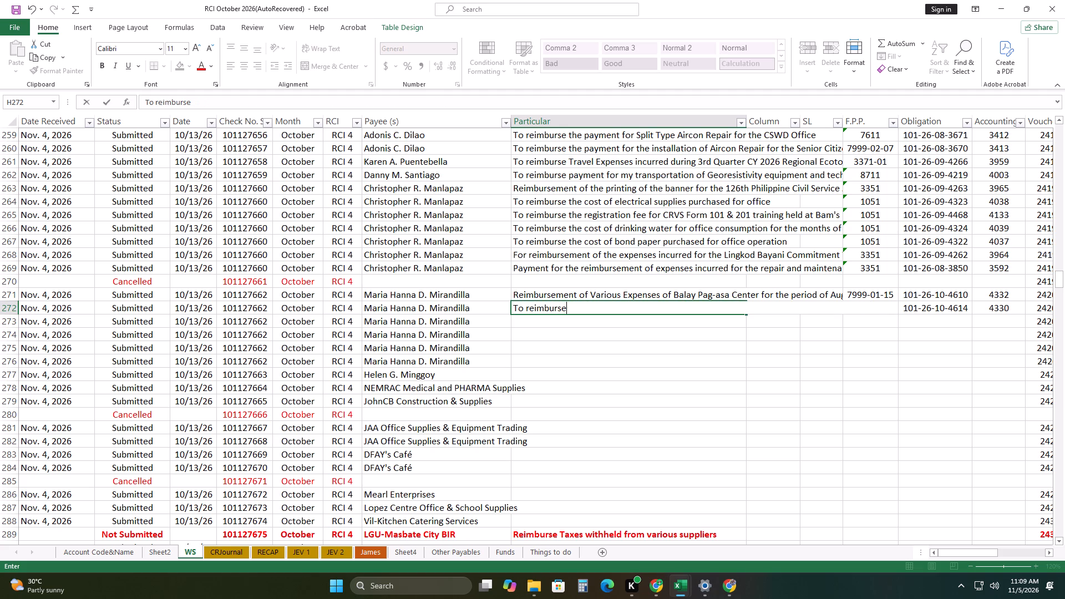
{"action": "key", "text": "space"}
{"action": "type", "text": "payment"}
Switch to Chrome, pause the playing YouTube video, and return to the Excel workbook.
{"action": "left_click", "coordinate": [660, 586]}
{"action": "left_click", "coordinate": [545, 363]}
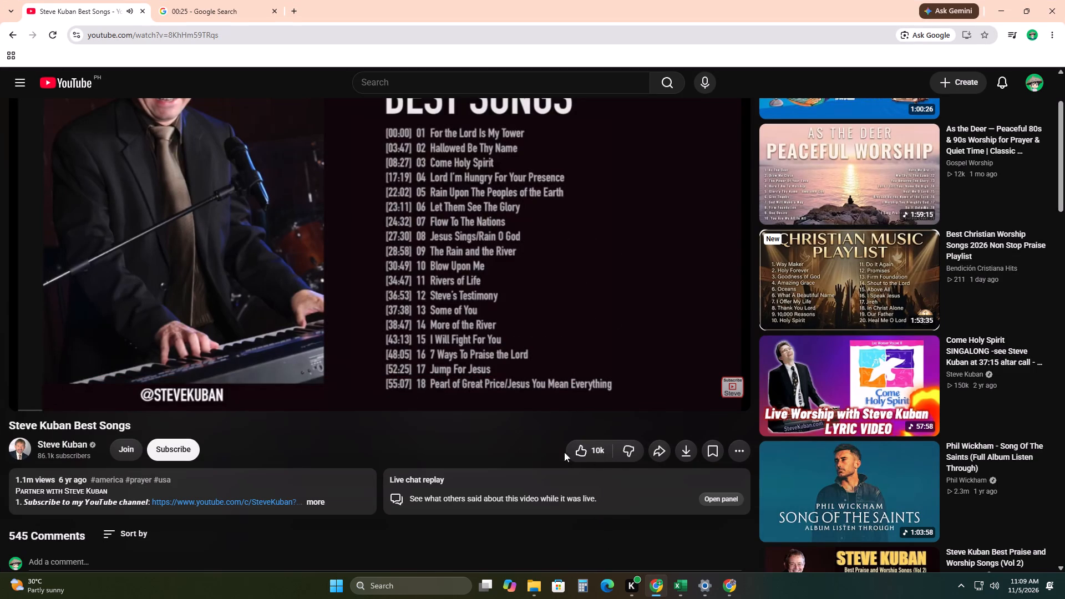
{"action": "left_click", "coordinate": [571, 232]}
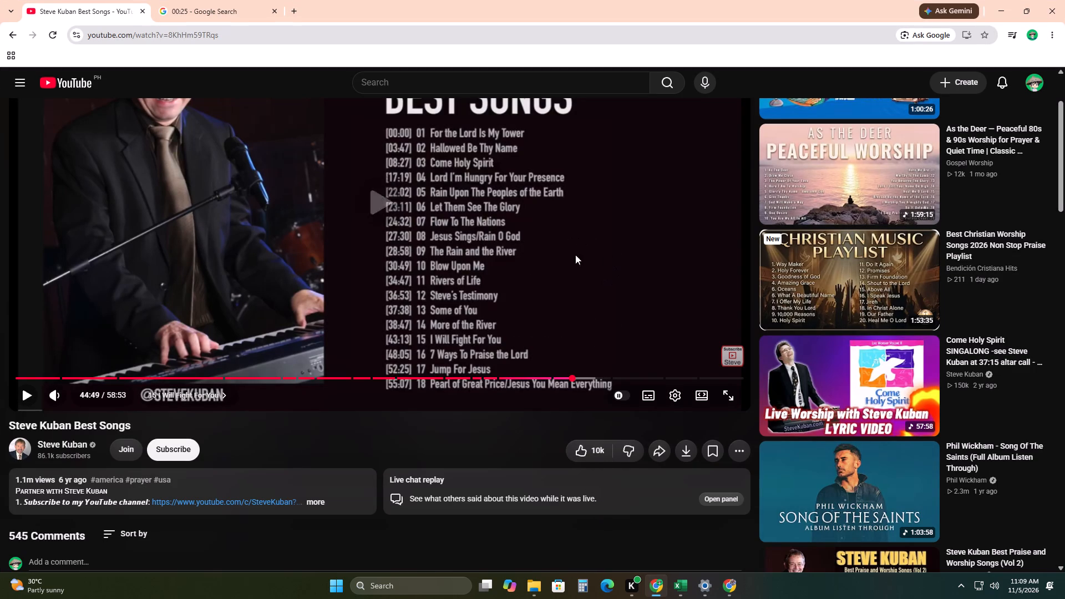
{"action": "left_click", "coordinate": [656, 590]}
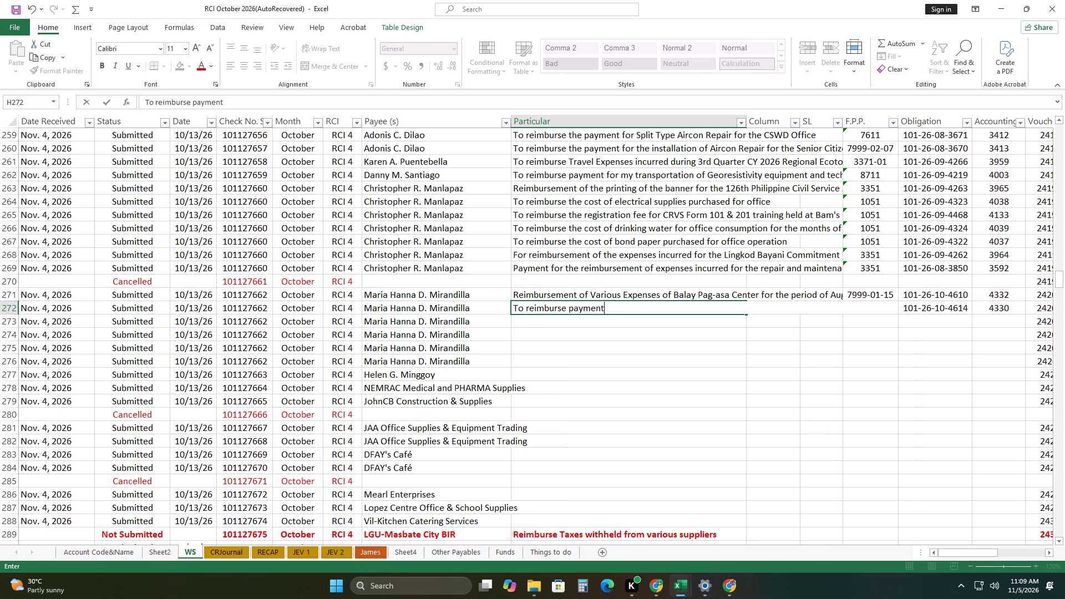
Complete row 272's particular with "for LPG refill of Pasirungan Center for the month of September 2026".
{"action": "key", "text": "space"}
{"action": "type", "text": "for LPG"}
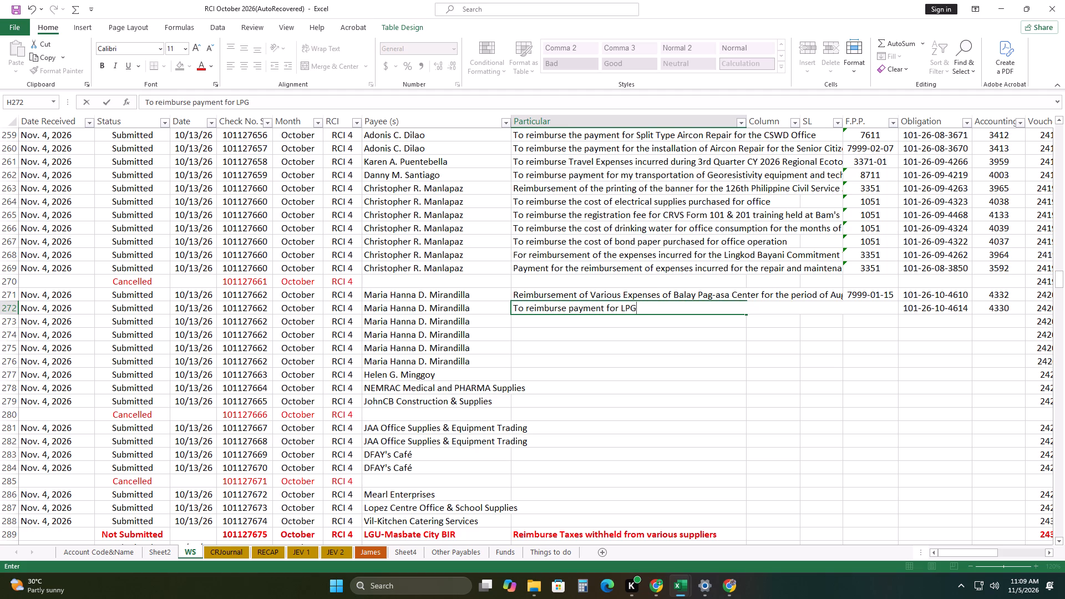
{"action": "key", "text": "space"}
{"action": "type", "text": "refill"}
{"action": "key", "text": "space"}
{"action": "type", "text": "of Pasirungan"}
{"action": "key", "text": "space"}
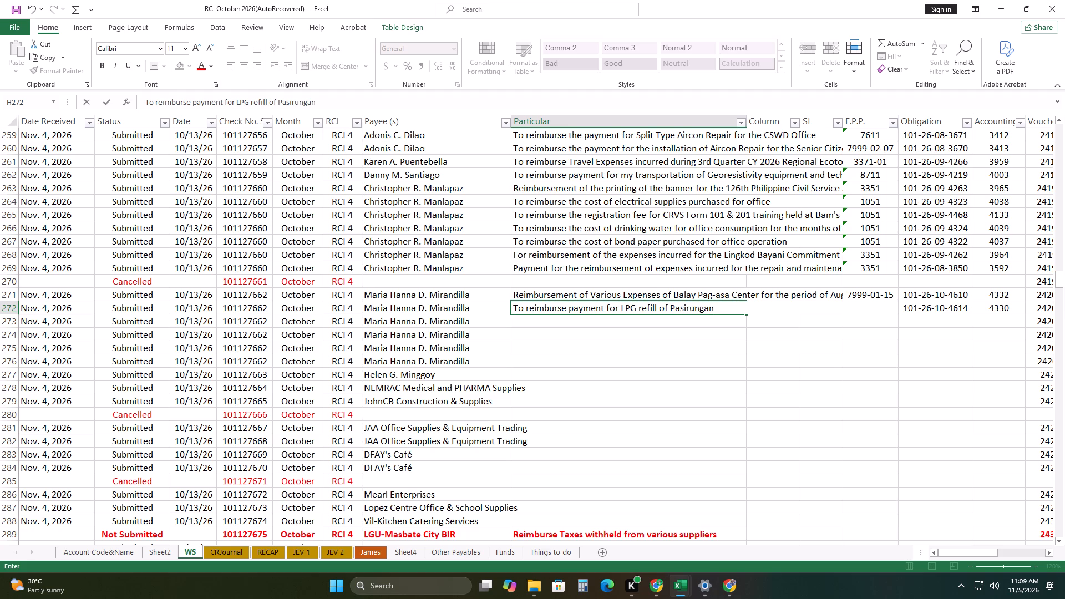
{"action": "type", "text": "Cnet"}
{"action": "key", "text": "BackSpace"}
{"action": "key", "text": "BackSpace"}
{"action": "key", "text": "BackSpace"}
{"action": "type", "text": "entr"}
{"action": "key", "text": "BackSpace"}
{"action": "type", "text": "er"}
{"action": "key", "text": "space"}
{"action": "type", "text": "for the month"}
{"action": "key", "text": "space"}
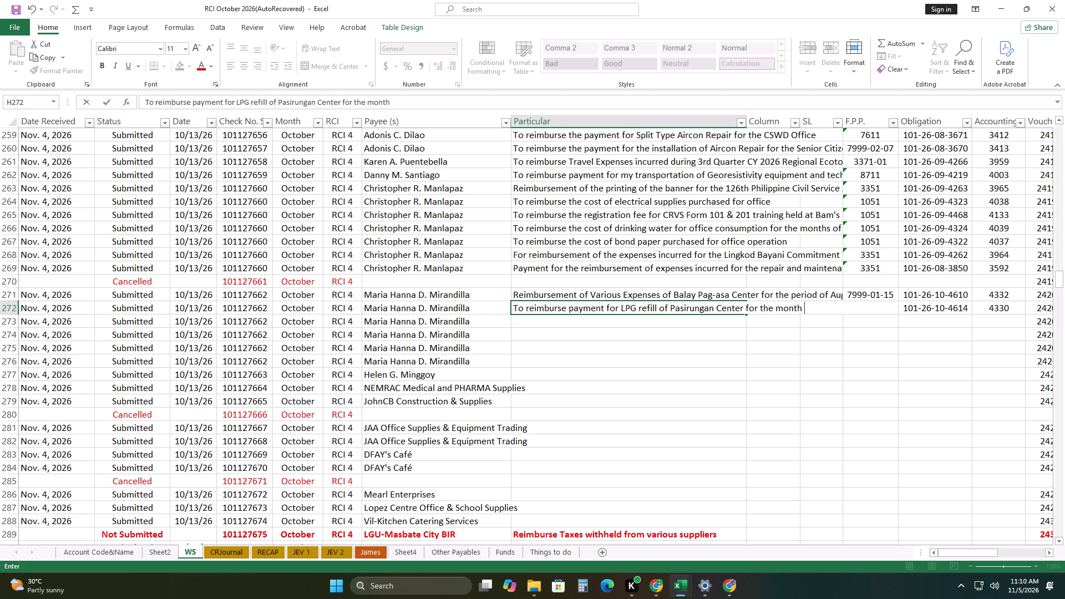
{"action": "type", "text": "of September"}
{"action": "key", "text": "space"}
{"action": "type", "text": "2026"}
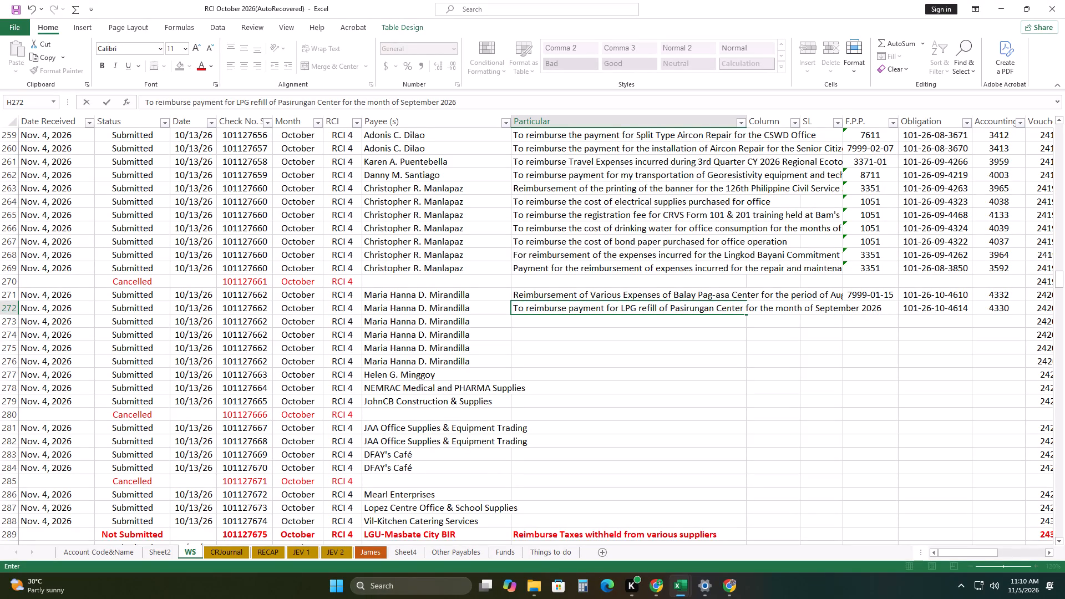
{"action": "left_click", "coordinate": [861, 419]}
Fill the debit account Other Supplies and Materials Expenses and code 5-02-03-990 from row 271 into row 272 as an exact copy.
{"action": "left_click_drag", "start_coordinate": [969, 551], "coordinate": [1057, 532]}
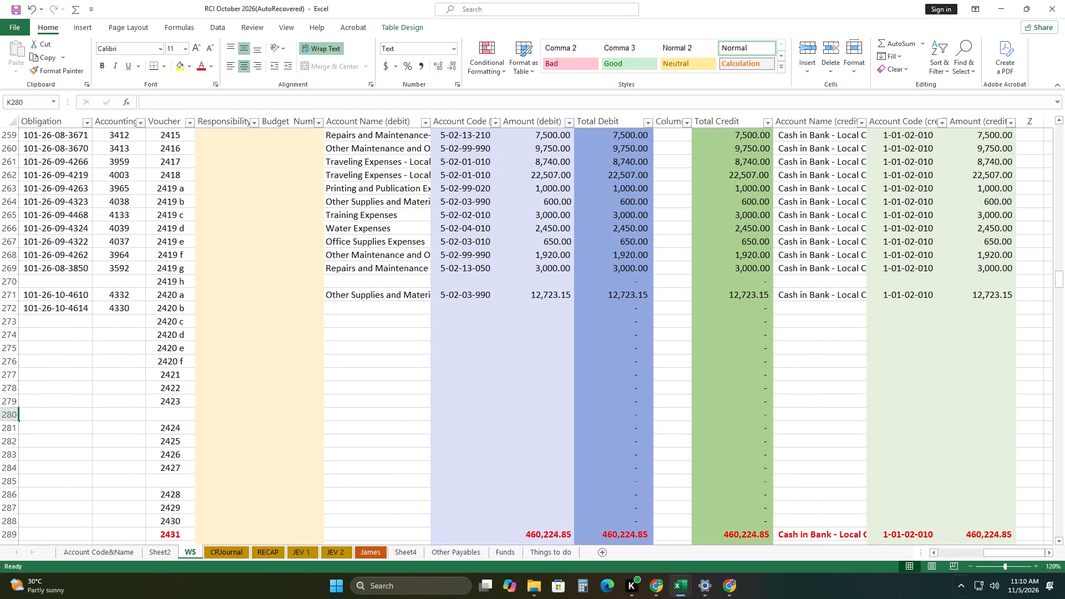
{"action": "left_click_drag", "start_coordinate": [348, 297], "coordinate": [445, 295]}
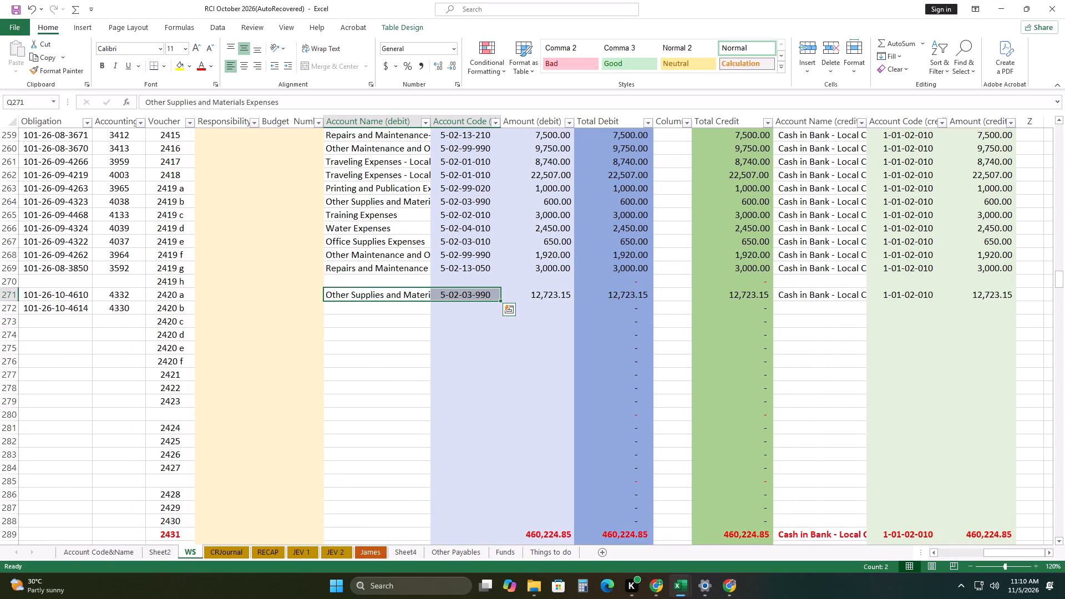
{"action": "left_click_drag", "start_coordinate": [500, 301], "coordinate": [503, 308]}
{"action": "left_click_drag", "start_coordinate": [506, 317], "coordinate": [511, 320]}
{"action": "left_click", "coordinate": [528, 329]}
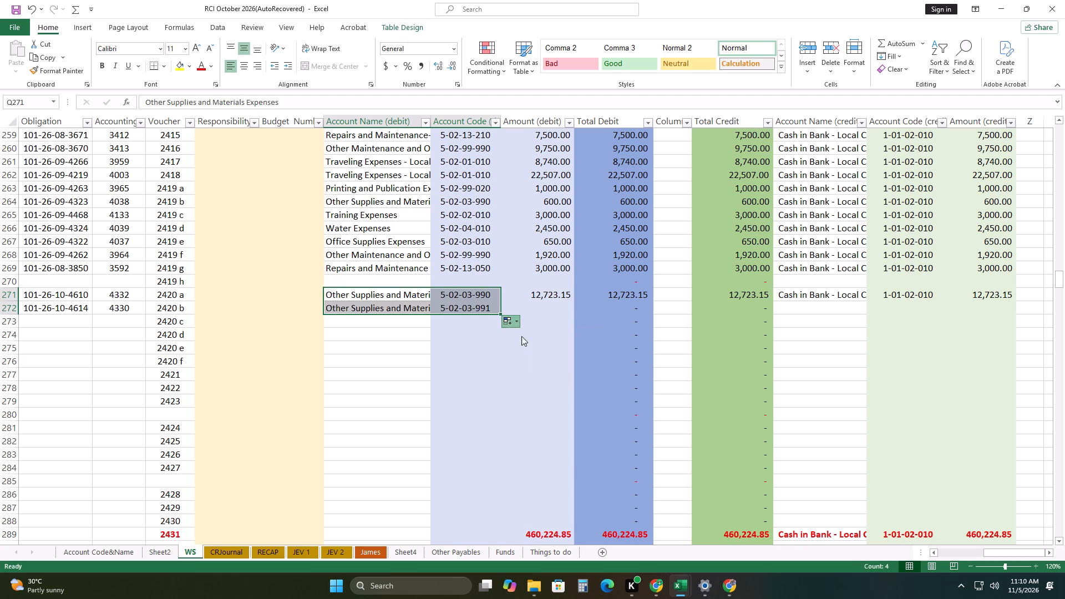
{"action": "left_click", "coordinate": [483, 353]}
Enter 1404 as the debit amount for voucher 2420 b in row 272.
{"action": "left_click", "coordinate": [544, 307]}
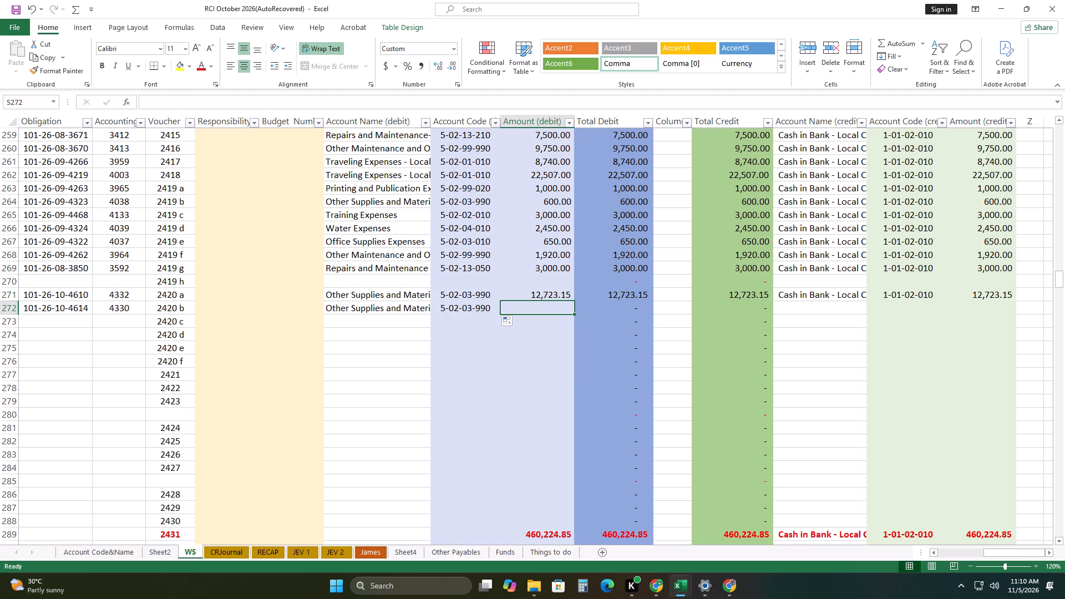
{"action": "type", "text": "14"}
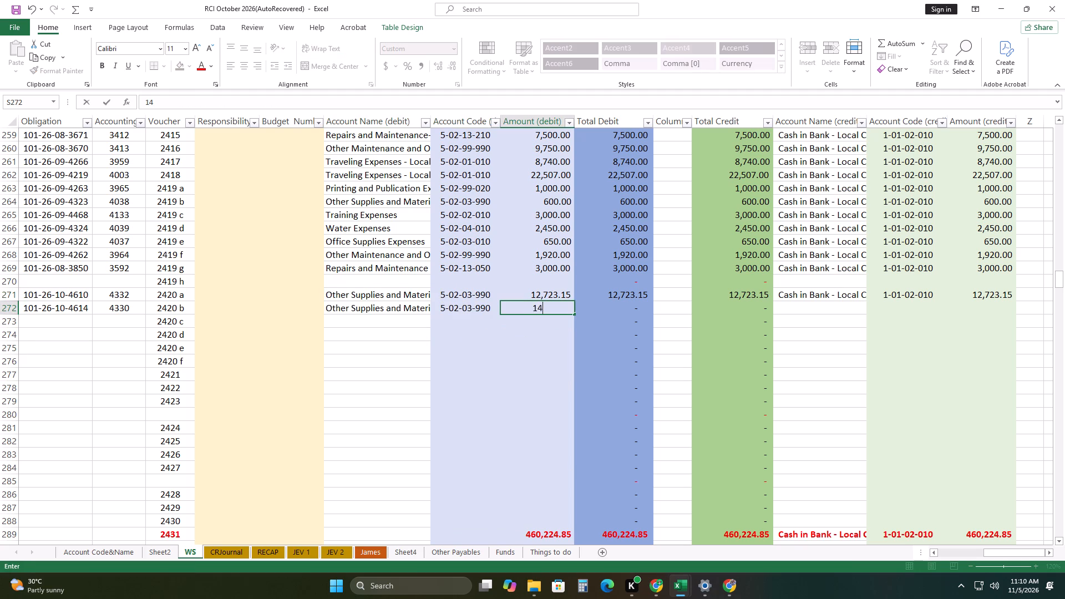
{"action": "type", "text": "04"}
{"action": "left_click_drag", "start_coordinate": [609, 353], "coordinate": [621, 353]}
Fill the credit account Cash in Bank - Local Currency, Current Account and code 1-01-02-010 from row 271 into row 272 as an exact copy.
{"action": "left_click_drag", "start_coordinate": [817, 298], "coordinate": [875, 298]}
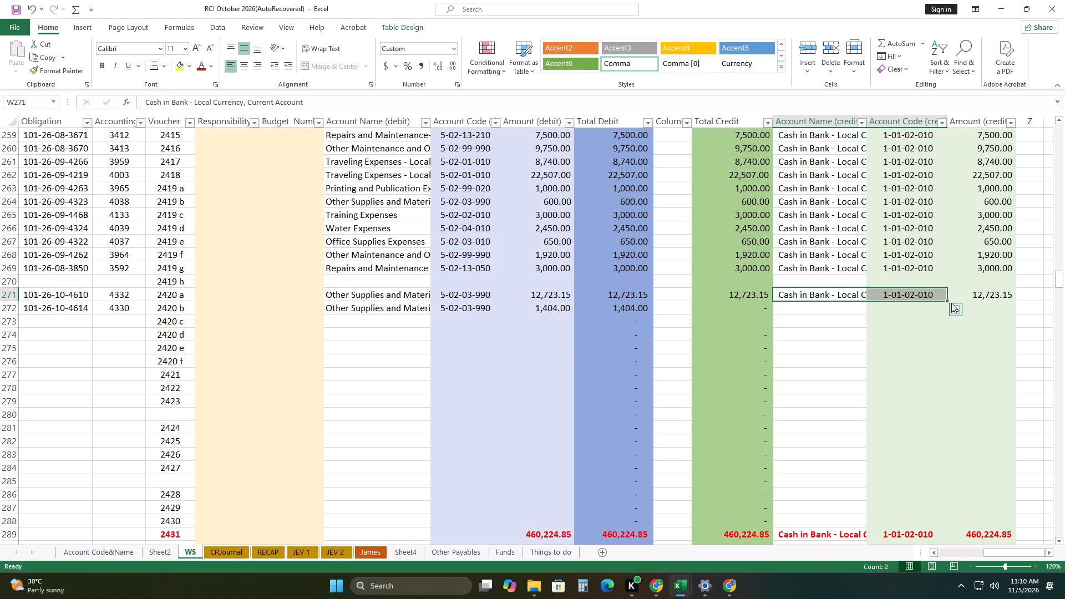
{"action": "left_click_drag", "start_coordinate": [947, 301], "coordinate": [947, 309]}
{"action": "left_click", "coordinate": [957, 324]}
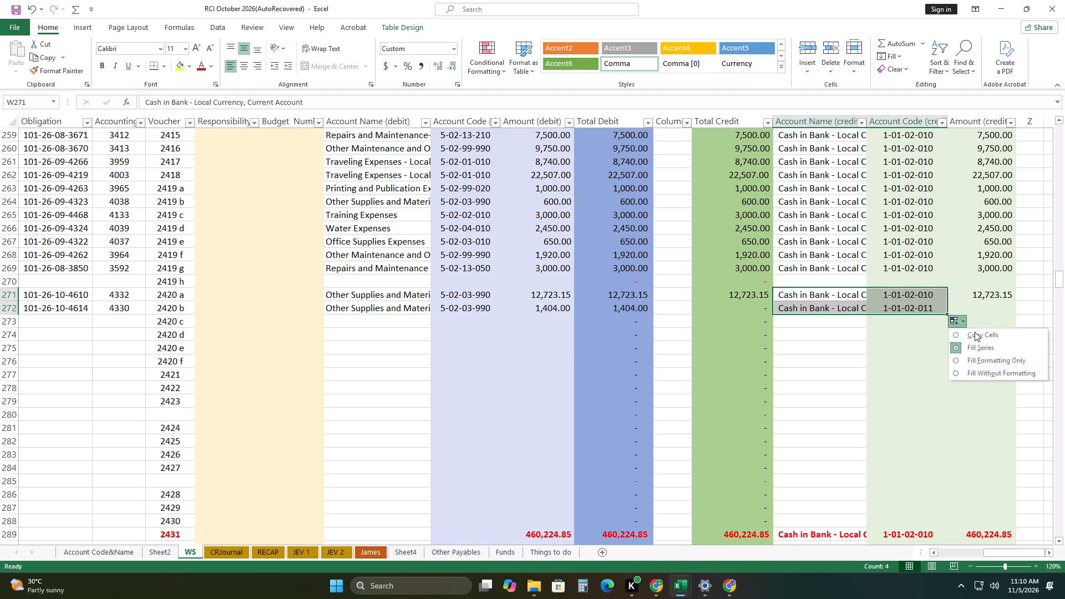
{"action": "left_click", "coordinate": [975, 332]}
{"action": "left_click", "coordinate": [922, 350]}
Copy row 272's debit amount 1,404.00 and paste it as a value into the same row's credit amount.
{"action": "right_click", "coordinate": [555, 305]}
{"action": "left_click", "coordinate": [607, 268]}
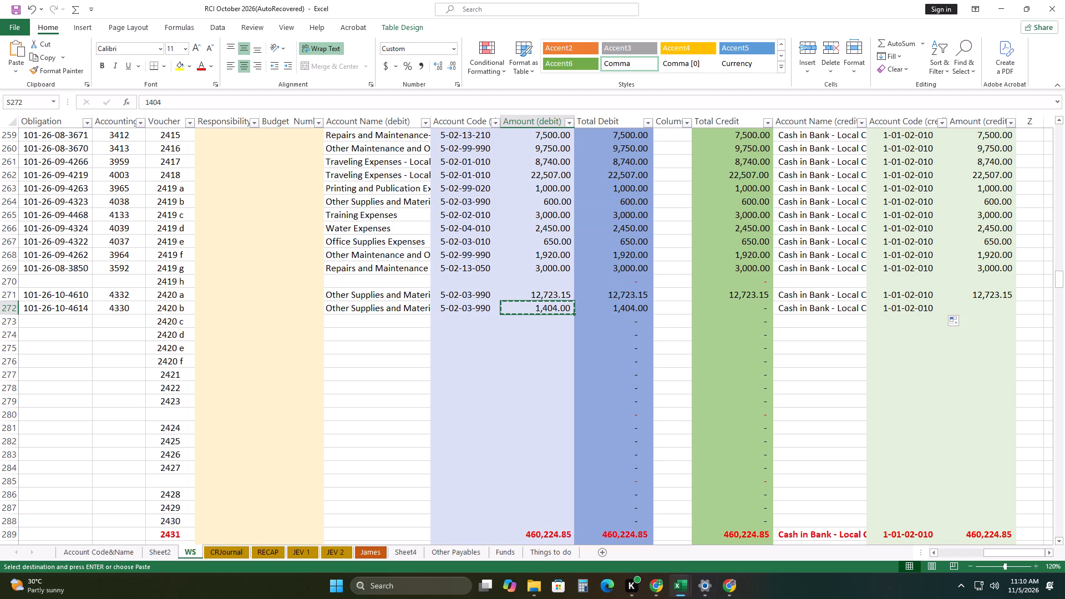
{"action": "right_click", "coordinate": [989, 305]}
{"action": "left_click", "coordinate": [918, 302]}
{"action": "left_click", "coordinate": [842, 369]}
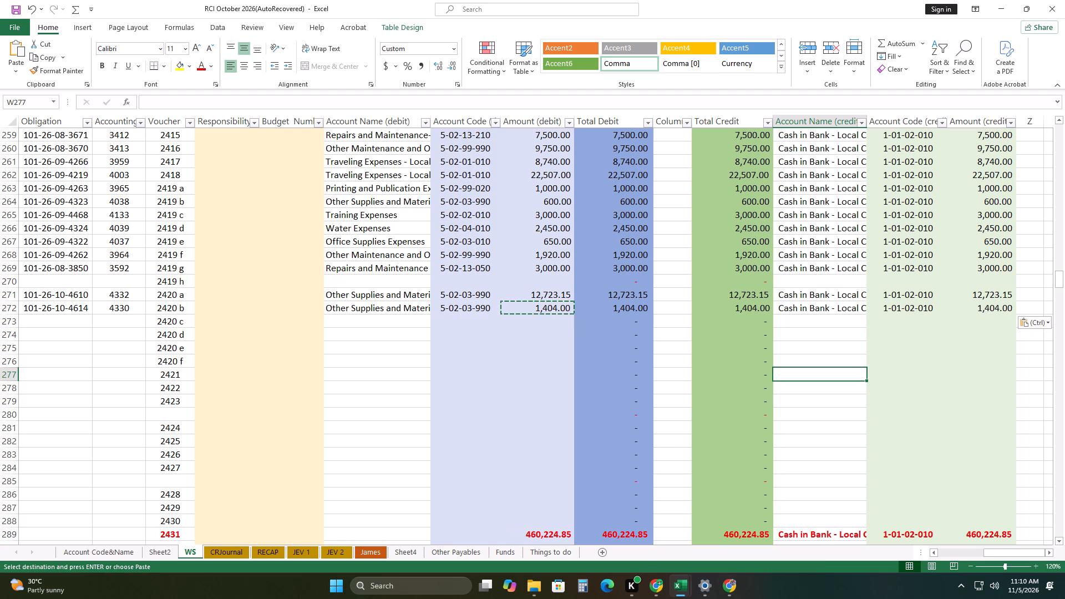
Enter 4333 as the accounting number for voucher 2420 c in row 273.
{"action": "left_click_drag", "start_coordinate": [646, 427], "coordinate": [653, 420]}
{"action": "left_click_drag", "start_coordinate": [997, 553], "coordinate": [523, 491]}
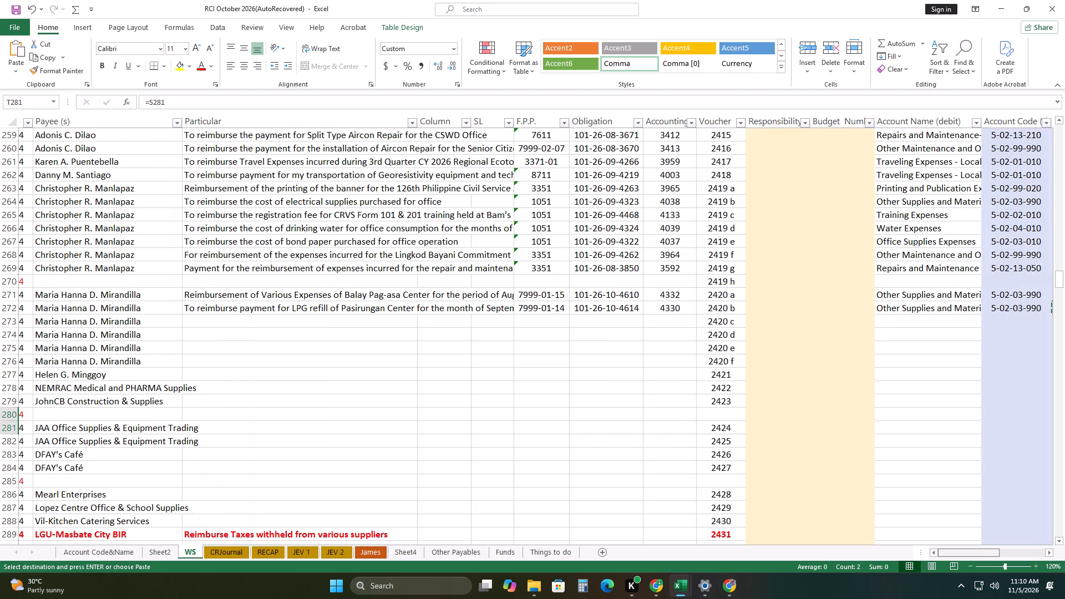
{"action": "left_click", "coordinate": [8, 321]}
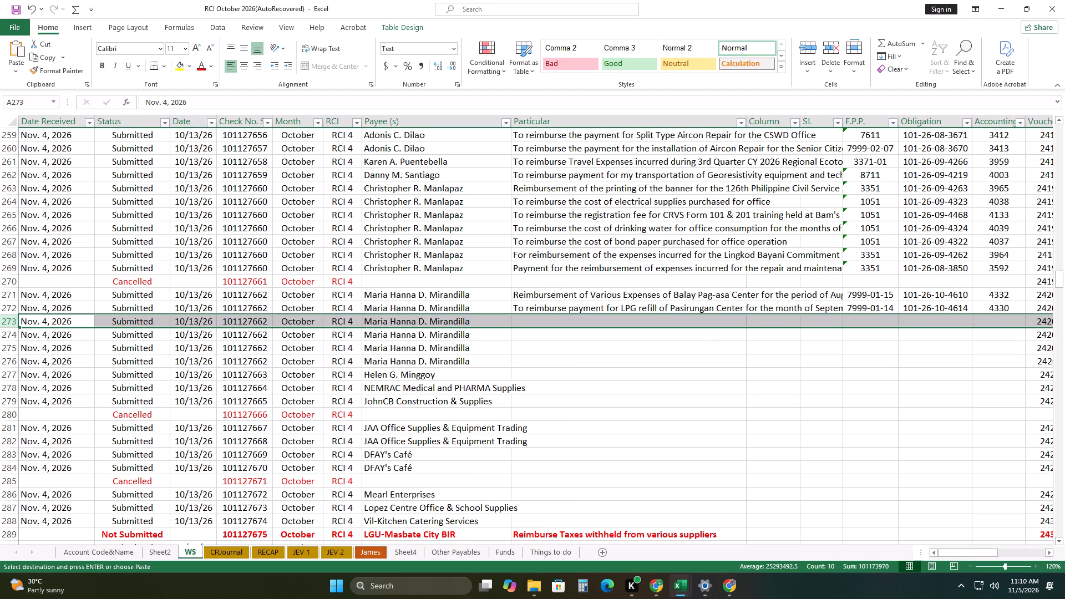
{"action": "left_click", "coordinate": [998, 321]}
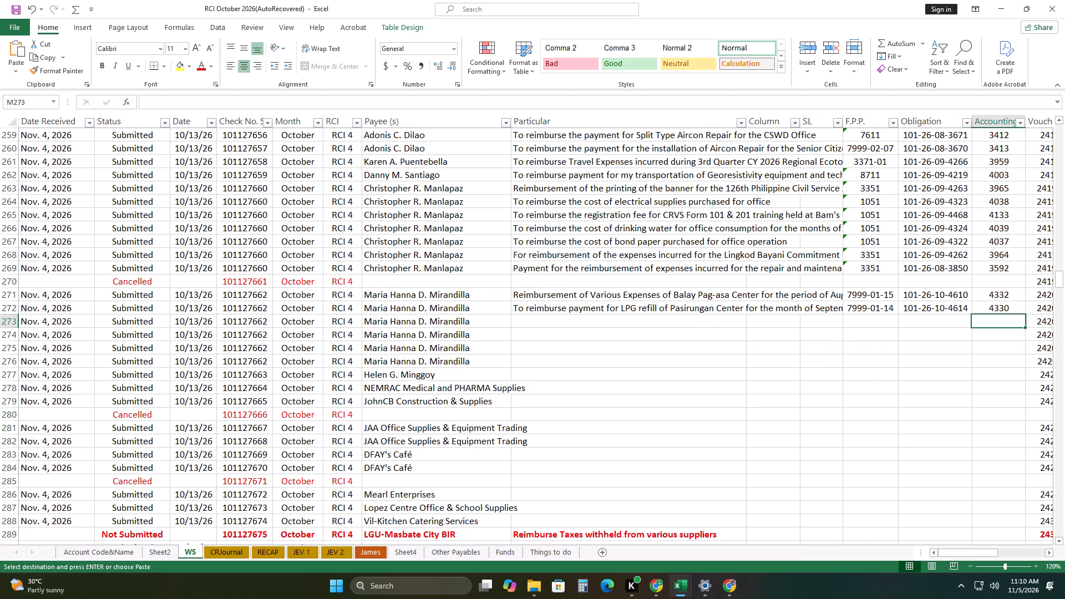
{"action": "type", "text": "4333"}
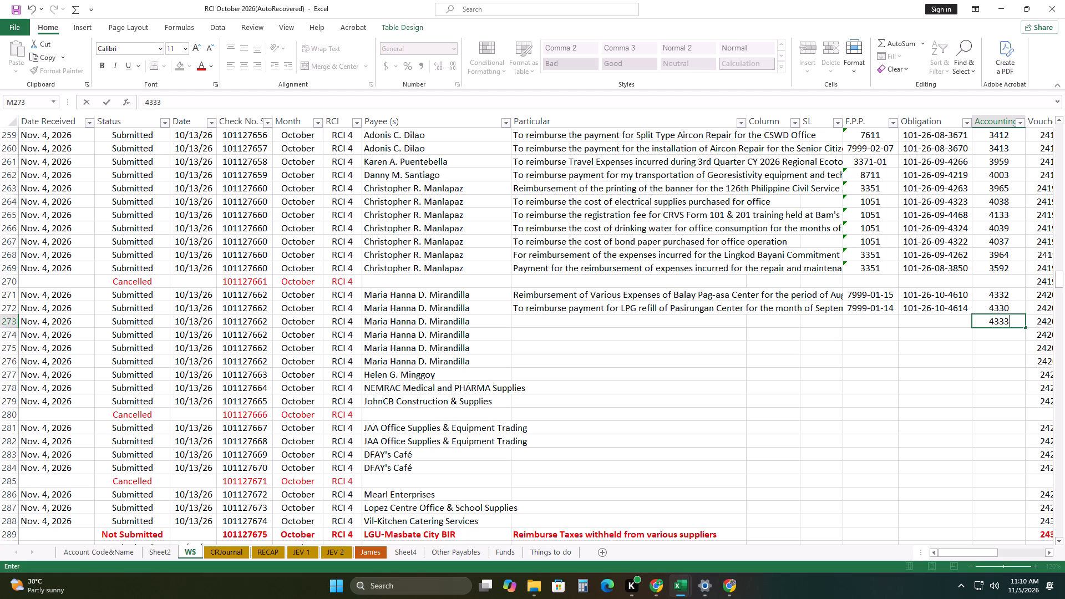
{"action": "left_click_drag", "start_coordinate": [880, 310], "coordinate": [960, 309]}
{"action": "left_click_drag", "start_coordinate": [973, 316], "coordinate": [976, 323]}
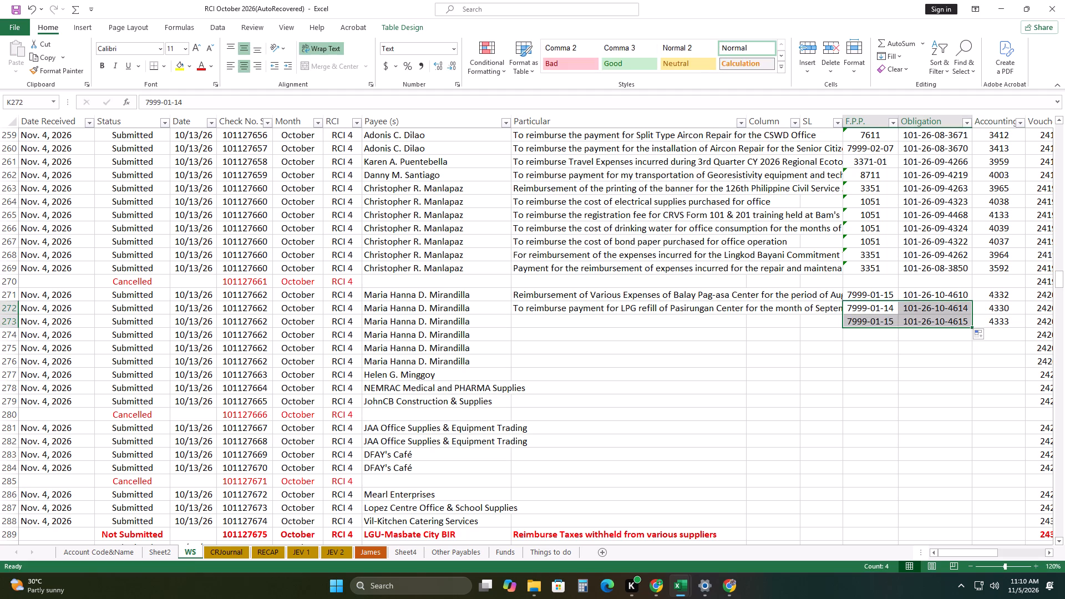
{"action": "double_click", "coordinate": [931, 323]}
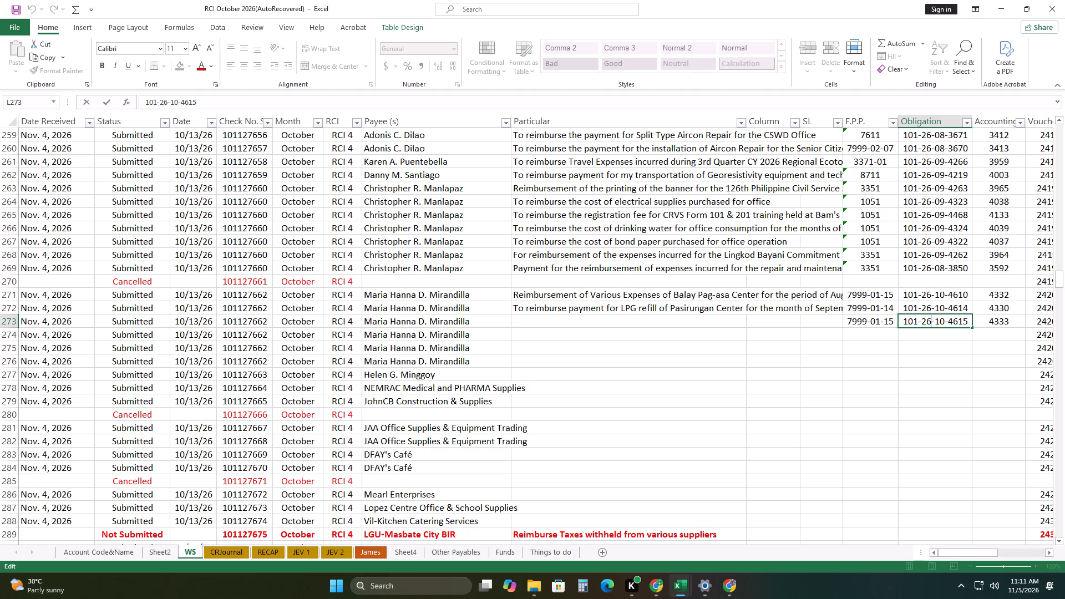
{"action": "left_click", "coordinate": [968, 321]}
{"action": "key", "text": "BackSpace"}
{"action": "key", "text": "7"}
Enter row 273's particular as "To reimburse payment for Internet Subscription of Balay Pag-asa Center for the month of September 2026".
{"action": "left_click_drag", "start_coordinate": [532, 321], "coordinate": [537, 321]}
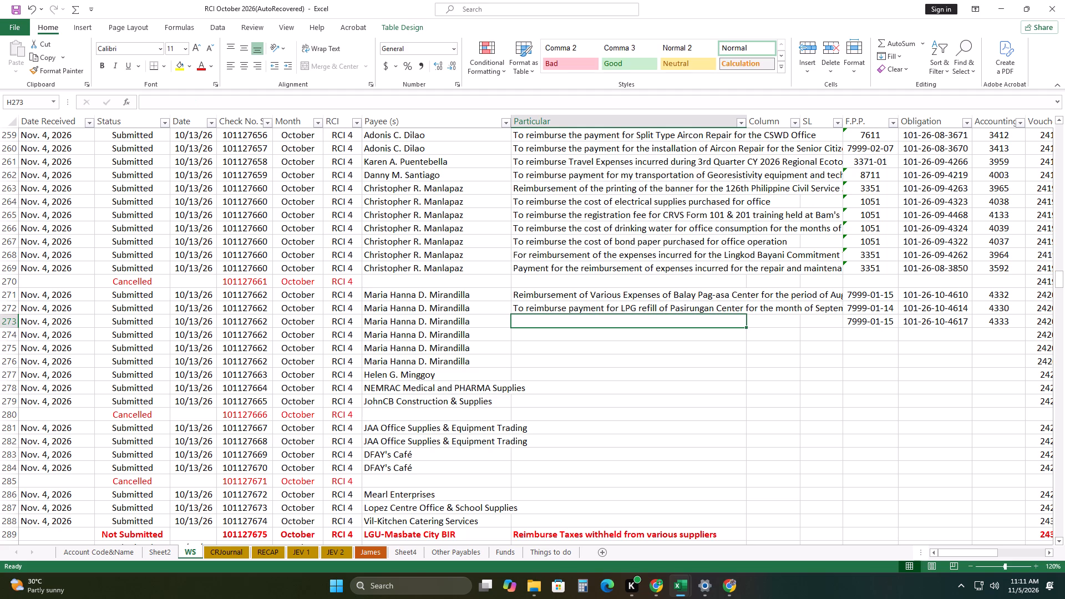
{"action": "type", "text": "To reimburse payment"}
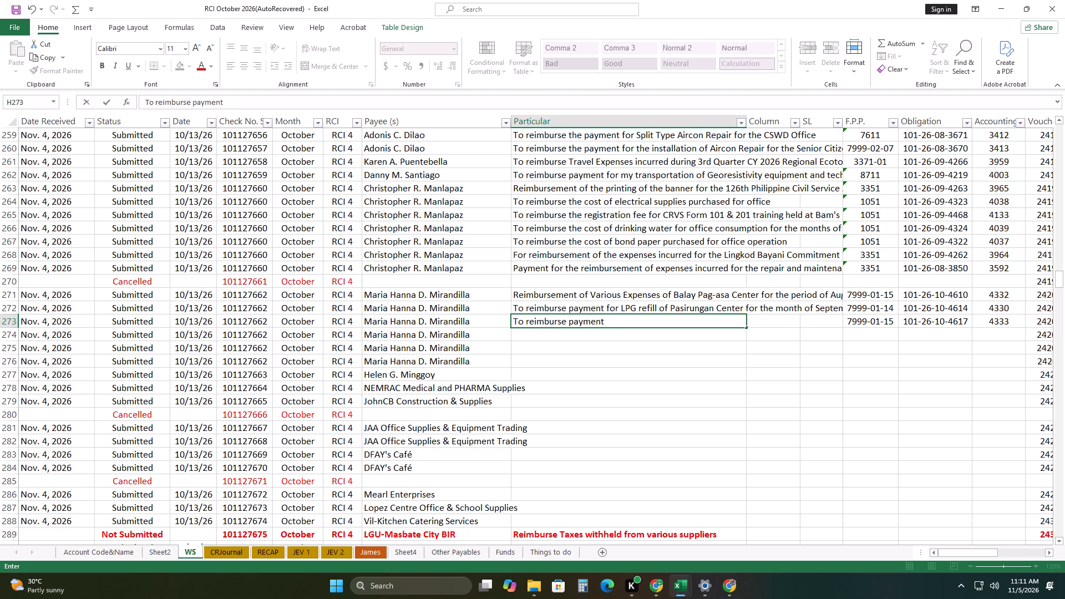
{"action": "key", "text": "space"}
{"action": "type", "text": "for"}
{"action": "key", "text": "space"}
{"action": "type", "text": "Internet"}
{"action": "key", "text": "space"}
{"action": "type", "text": "Subscription"}
{"action": "key", "text": "space"}
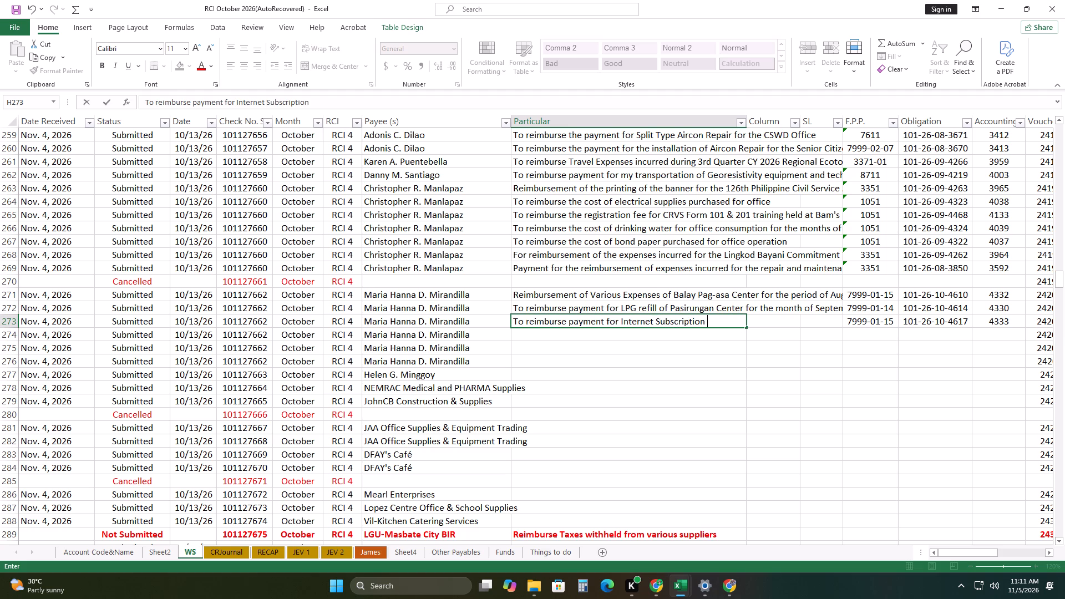
{"action": "type", "text": "of BAla"}
{"action": "key", "text": "BackSpace"}
{"action": "key", "text": "BackSpace"}
{"action": "key", "text": "BackSpace"}
{"action": "type", "text": "alay Pag"}
{"action": "type", "text": "-asa"}
{"action": "key", "text": "space"}
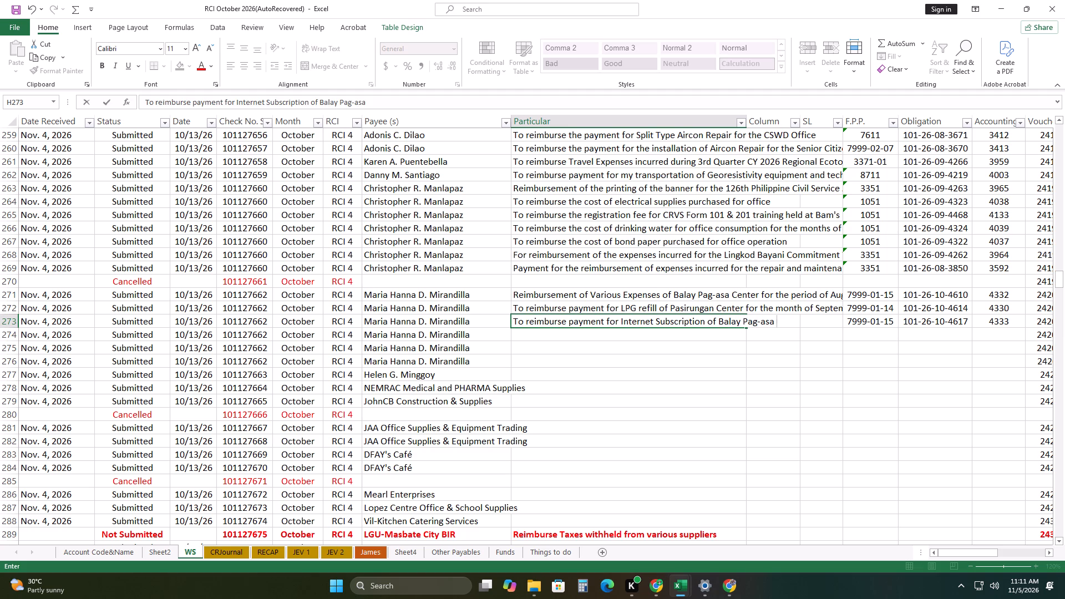
{"action": "type", "text": "Center for the month"}
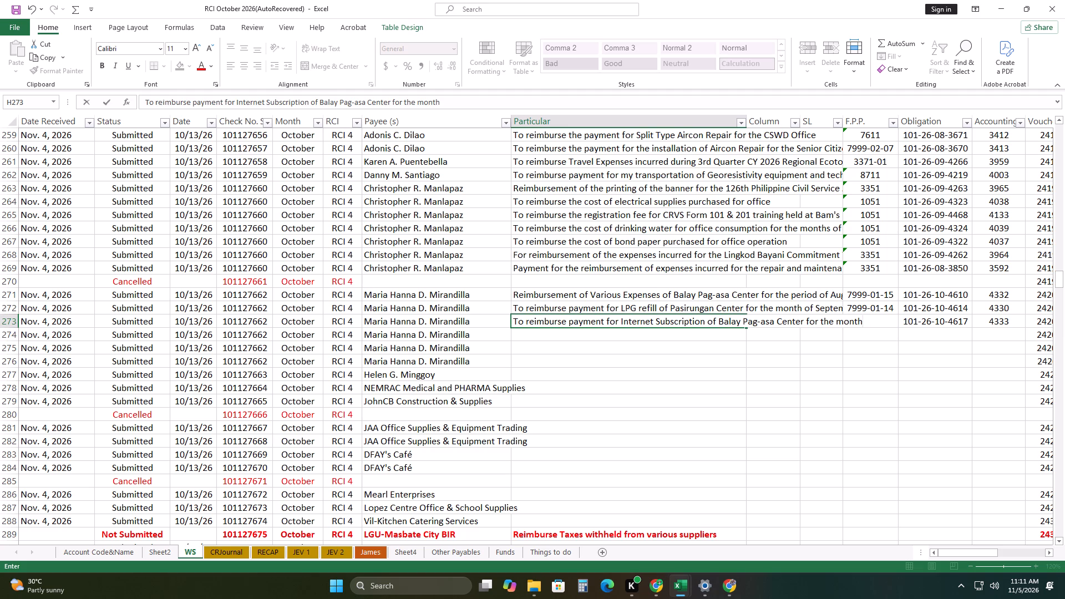
{"action": "key", "text": "space"}
{"action": "type", "text": "of September"}
{"action": "key", "text": "space"}
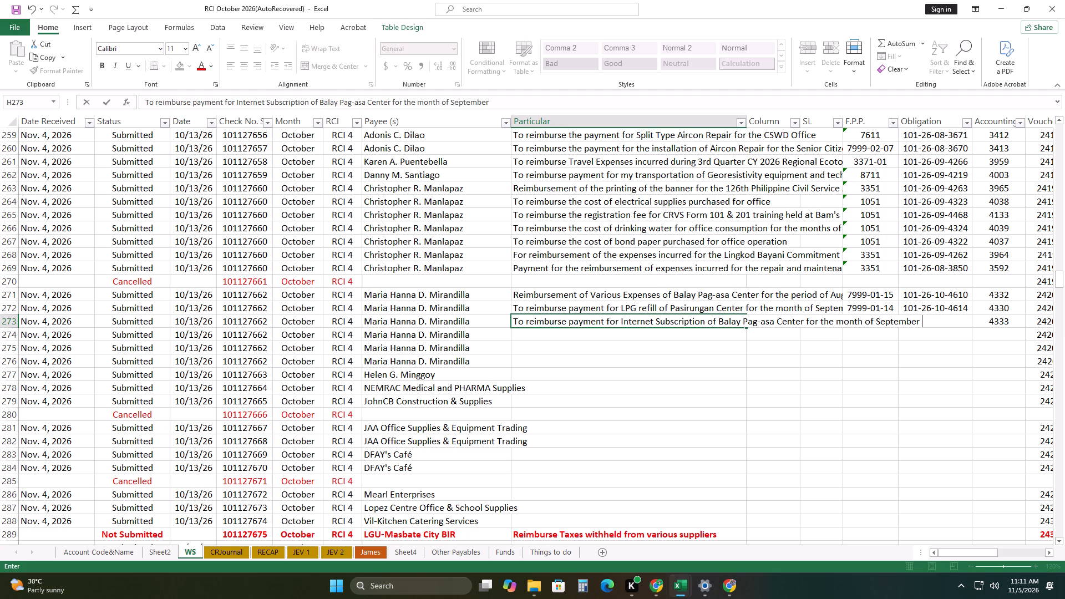
{"action": "type", "text": "206"}
{"action": "key", "text": "BackSpace"}
{"action": "type", "text": "26"}
{"action": "left_click", "coordinate": [707, 374]}
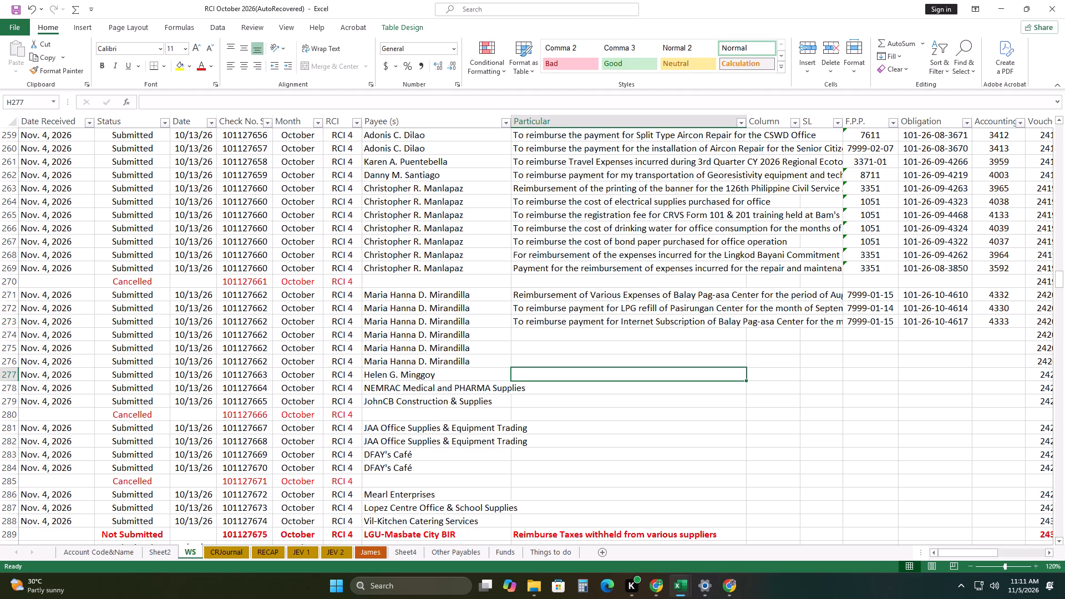
Copy the debit account Internet Subscription Expenses and code 5-02-05-030 from row 240 and paste them as values into row 273.
{"action": "left_click_drag", "start_coordinate": [984, 552], "coordinate": [1029, 539]}
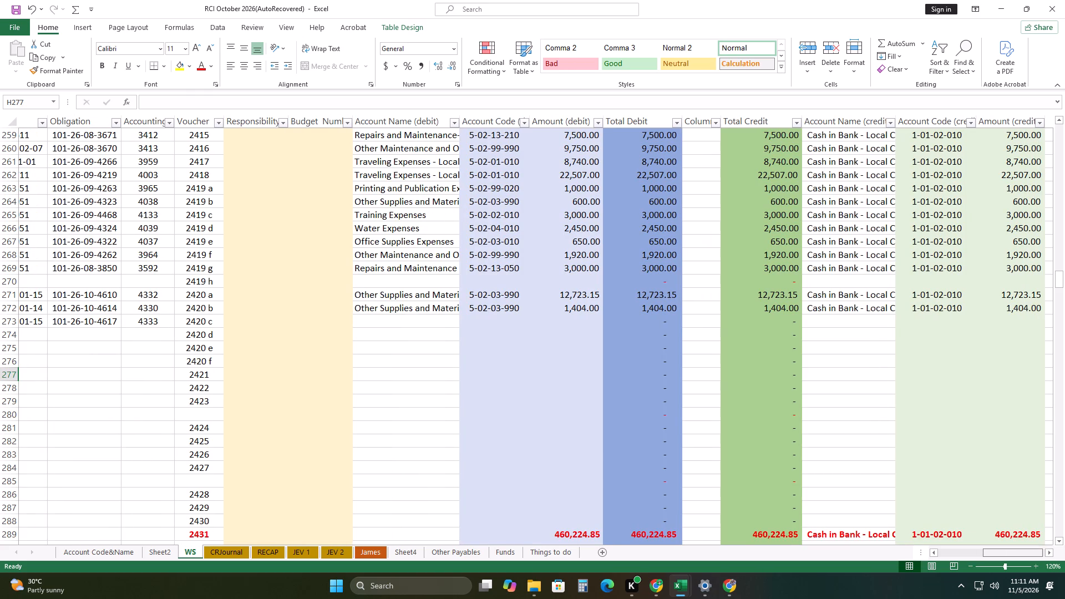
{"action": "scroll", "coordinate": [545, 363], "scroll_direction": "up", "scroll_amount": 9}
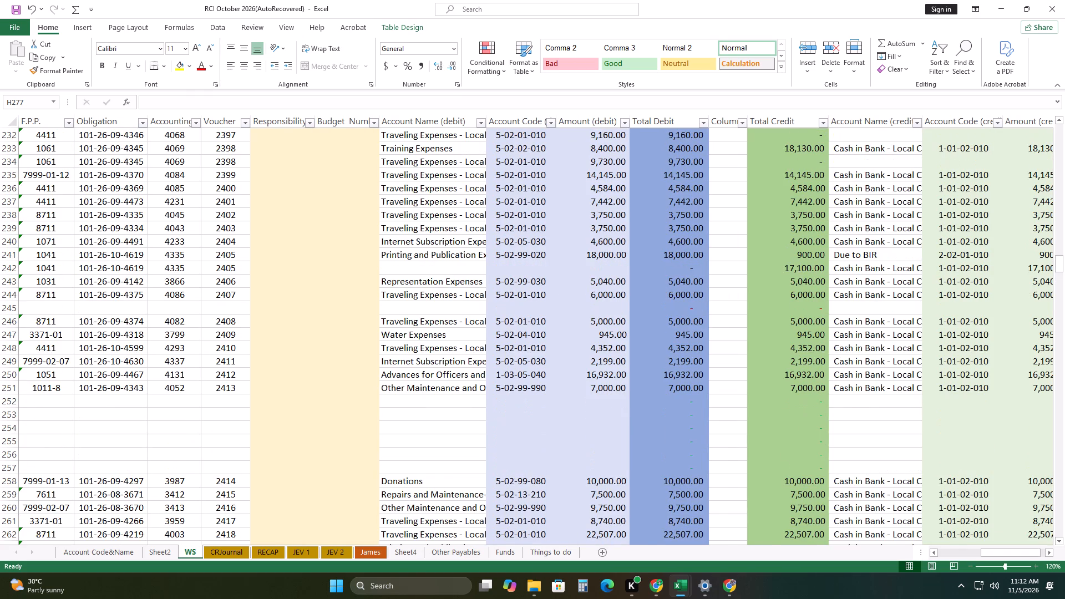
{"action": "scroll", "coordinate": [545, 374], "scroll_direction": "up", "scroll_amount": 4}
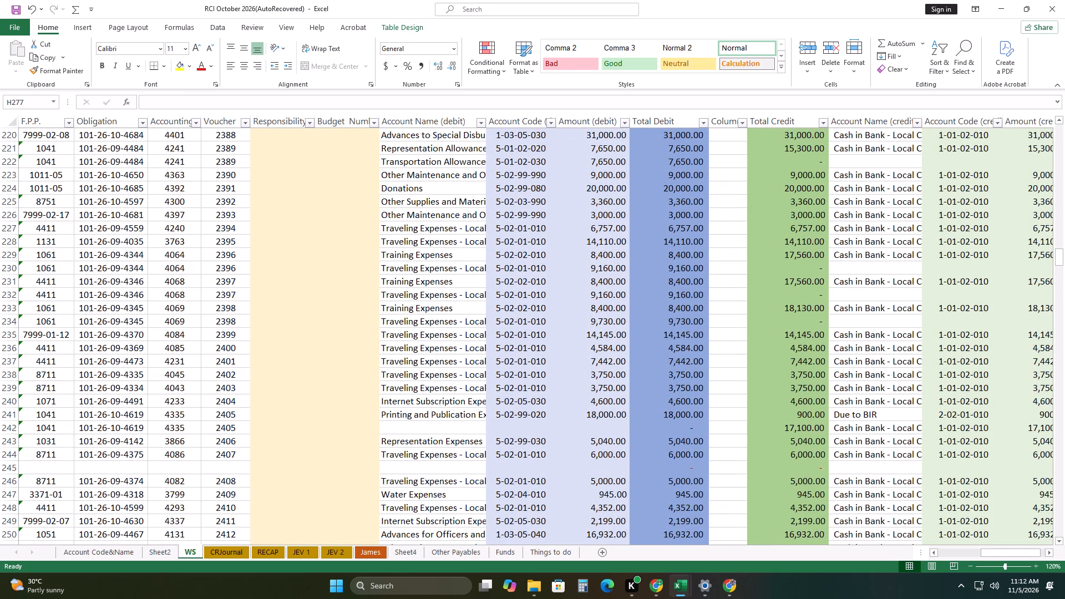
{"action": "left_click_drag", "start_coordinate": [463, 400], "coordinate": [511, 400]}
{"action": "right_click", "coordinate": [511, 400]}
{"action": "left_click", "coordinate": [552, 98]}
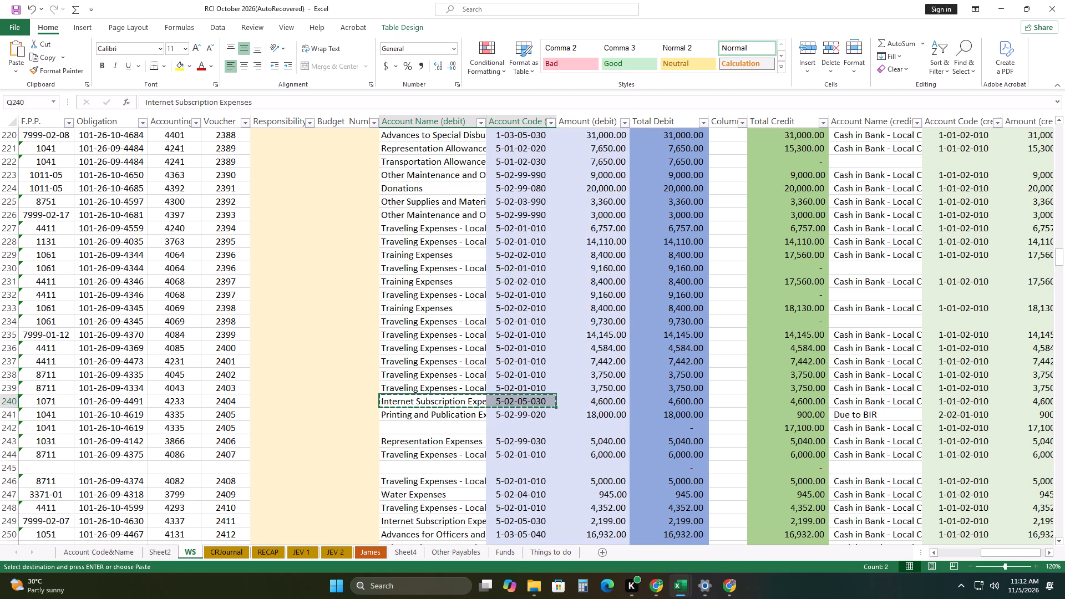
{"action": "scroll", "coordinate": [596, 346], "scroll_direction": "down", "scroll_amount": 14}
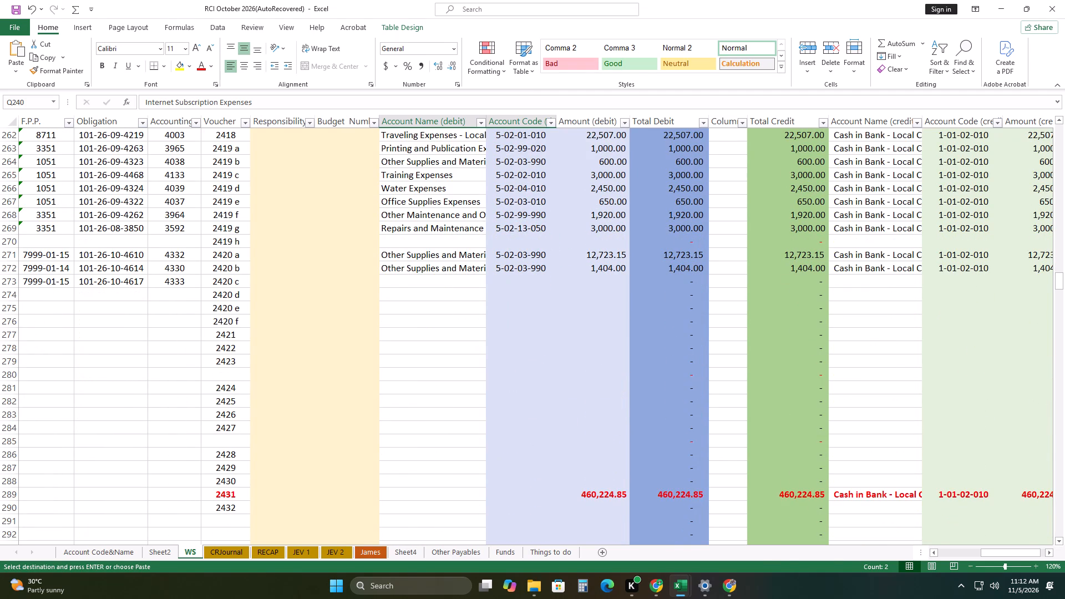
{"action": "left_click", "coordinate": [12, 283]}
{"action": "left_click", "coordinate": [413, 280]}
{"action": "right_click", "coordinate": [413, 280]}
{"action": "left_click", "coordinate": [459, 302]}
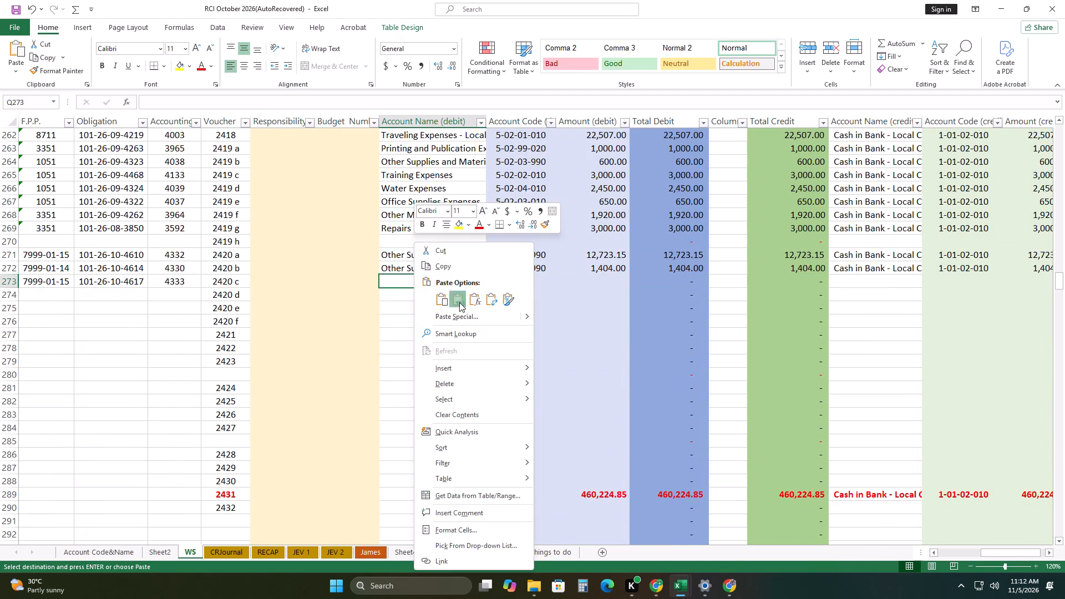
{"action": "left_click", "coordinate": [427, 329]}
Enter 2098.55 as the debit amount for voucher 2420 c in row 273.
{"action": "left_click", "coordinate": [614, 281]}
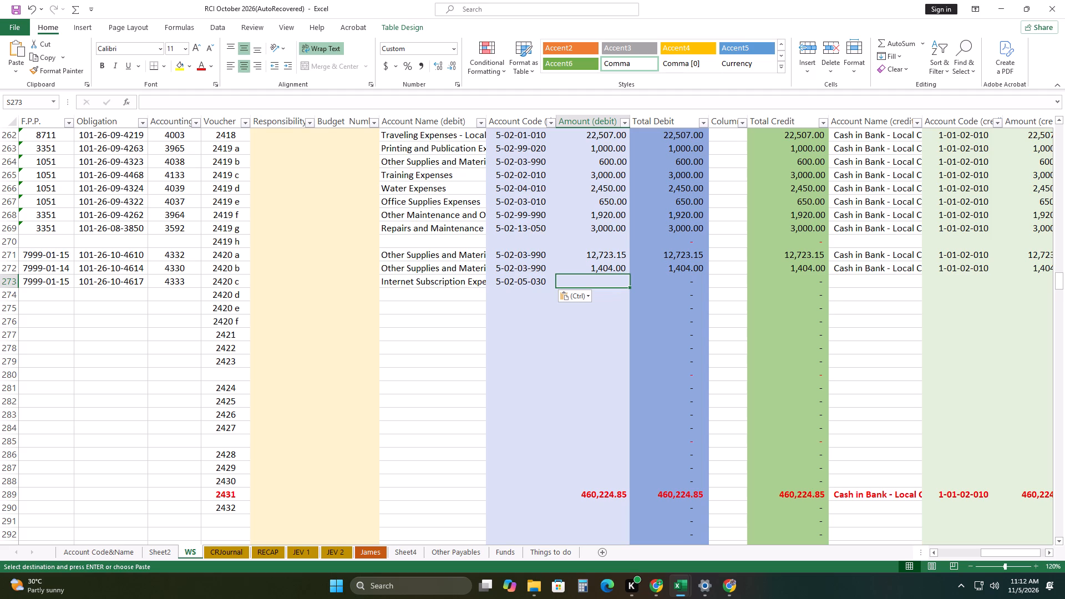
{"action": "key", "text": "2"}
{"action": "type", "text": "098"}
{"action": "key", "text": "period"}
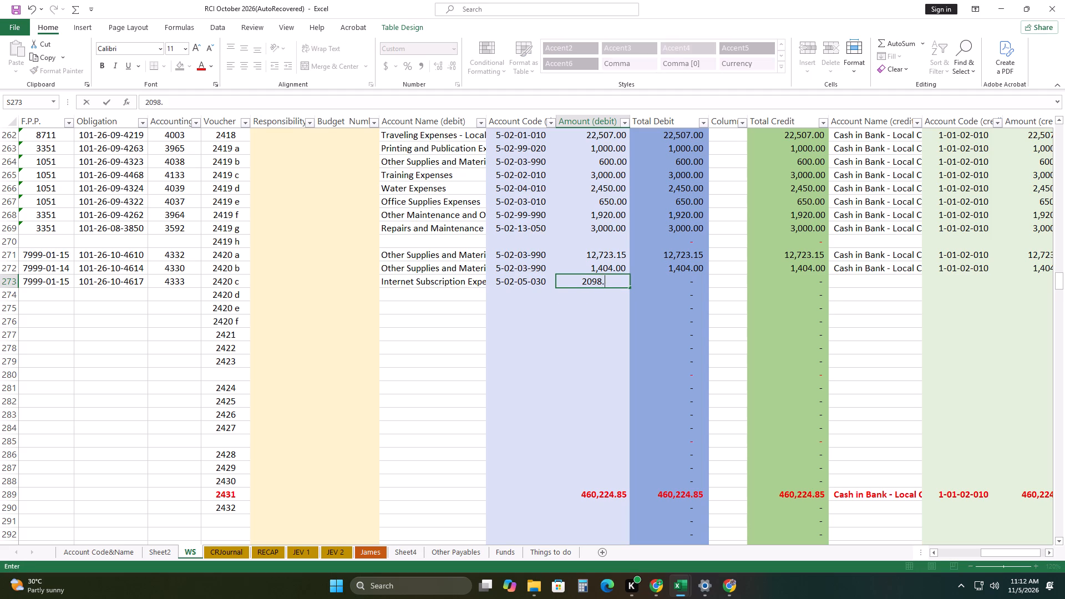
{"action": "type", "text": "55"}
{"action": "left_click", "coordinate": [608, 363]}
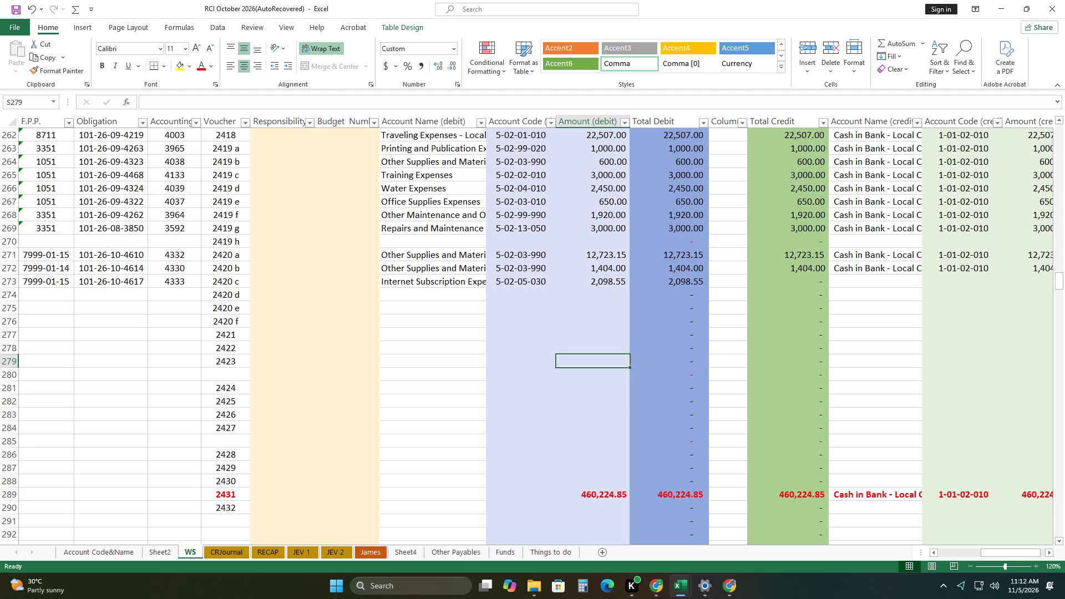
Fill the credit account Cash in Bank - Local Currency, Current Account and code 1-01-02-010 from row 272 into row 273 as an exact copy.
{"action": "left_click_drag", "start_coordinate": [1017, 554], "coordinate": [1064, 535]}
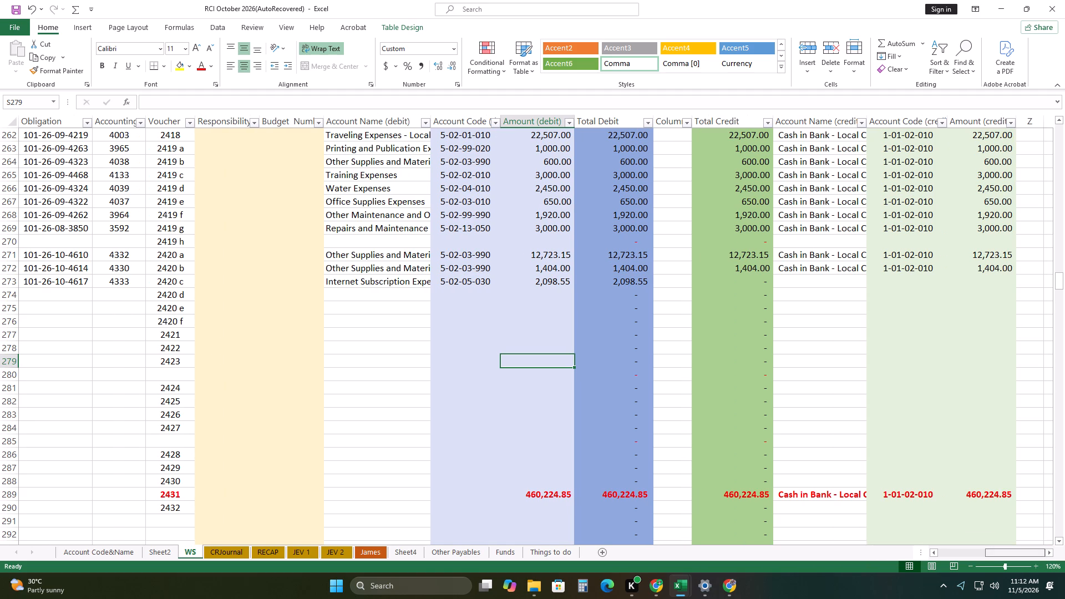
{"action": "left_click_drag", "start_coordinate": [816, 270], "coordinate": [908, 263]}
{"action": "left_click_drag", "start_coordinate": [947, 275], "coordinate": [947, 281]}
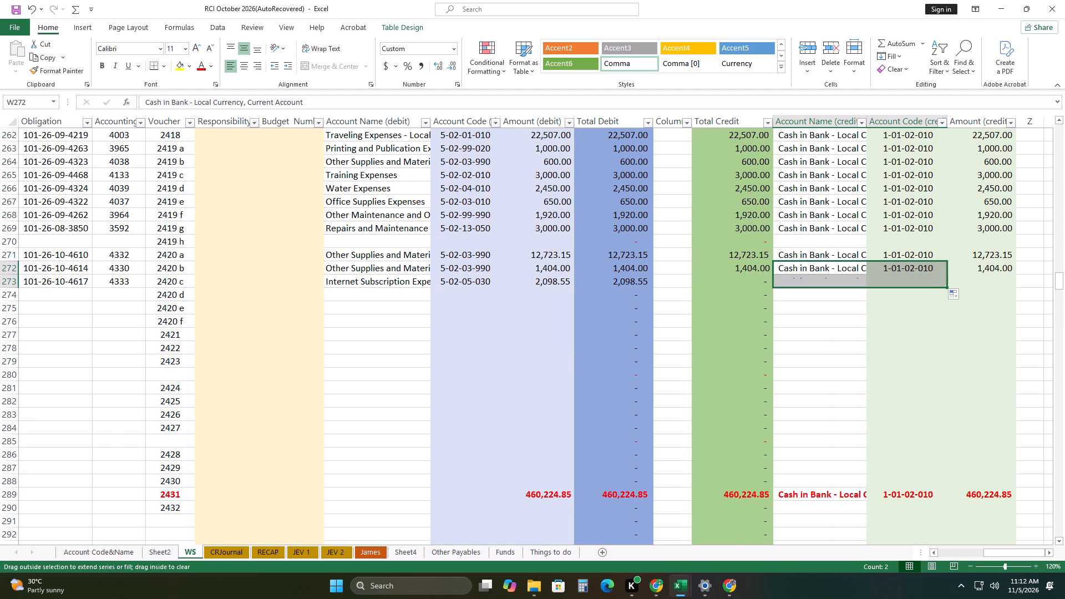
{"action": "left_click", "coordinate": [952, 290]}
{"action": "left_click", "coordinate": [976, 307]}
{"action": "left_click", "coordinate": [887, 340]}
Copy row 273's debit amount 2,098.55 and paste it as a value into the same row's credit amount.
{"action": "right_click", "coordinate": [547, 284]}
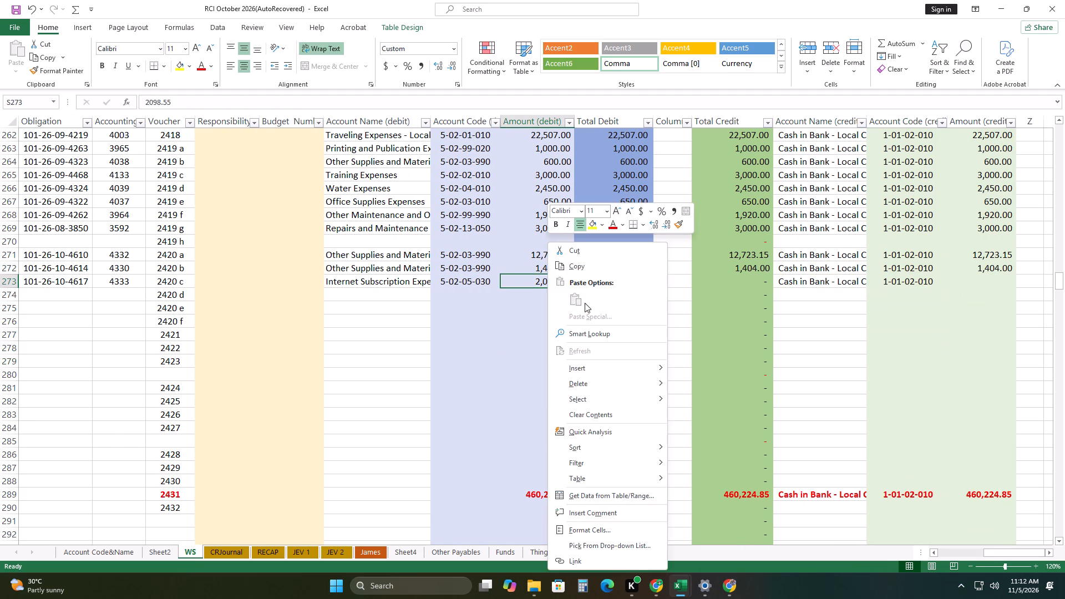
{"action": "left_click", "coordinate": [593, 265]}
{"action": "right_click", "coordinate": [986, 277]}
{"action": "left_click", "coordinate": [915, 299]}
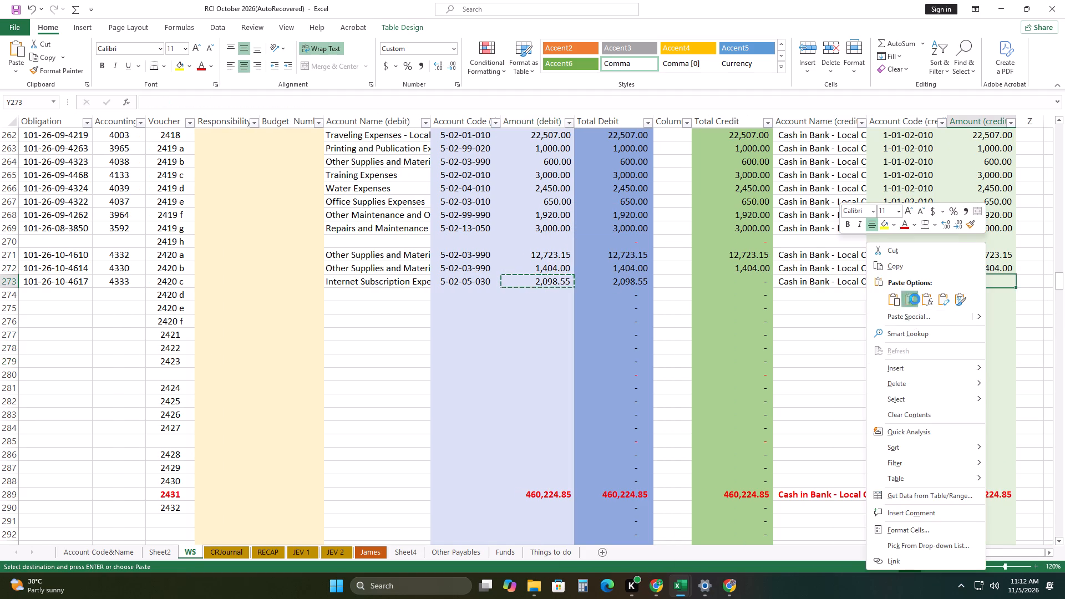
{"action": "left_click_drag", "start_coordinate": [858, 337], "coordinate": [857, 342]}
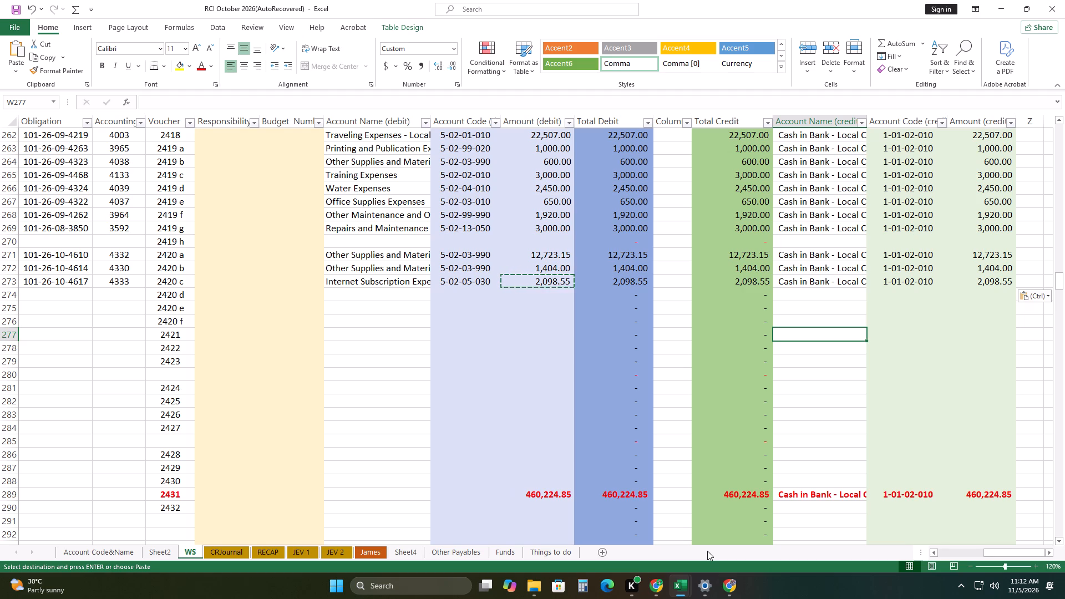
{"action": "left_click", "coordinate": [530, 386]}
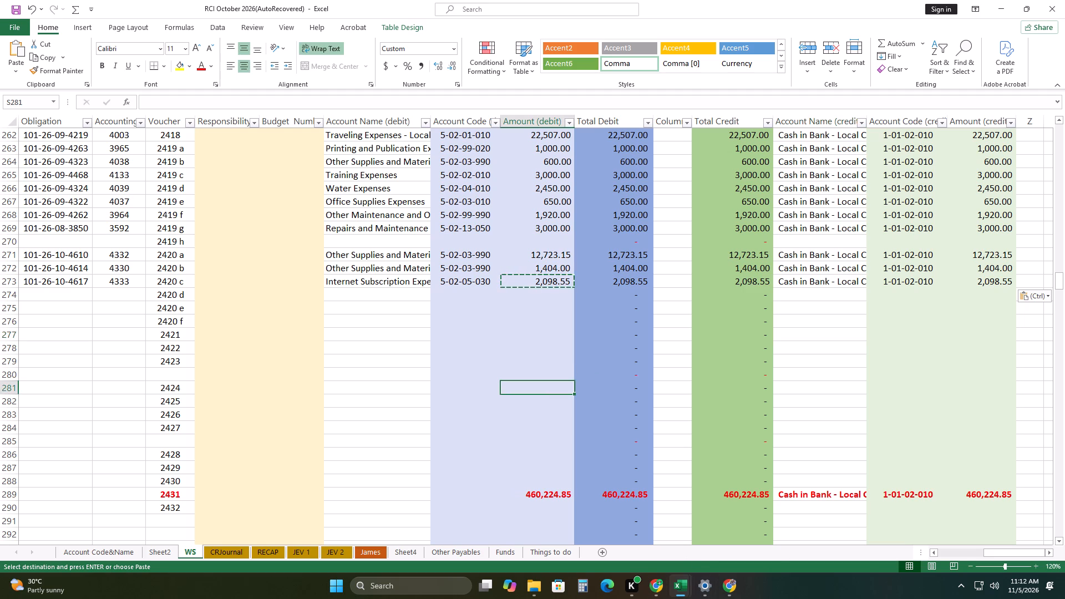
Enter accounting number 4331 for voucher 2420 d in row 274.
{"action": "left_click_drag", "start_coordinate": [993, 552], "coordinate": [853, 554]}
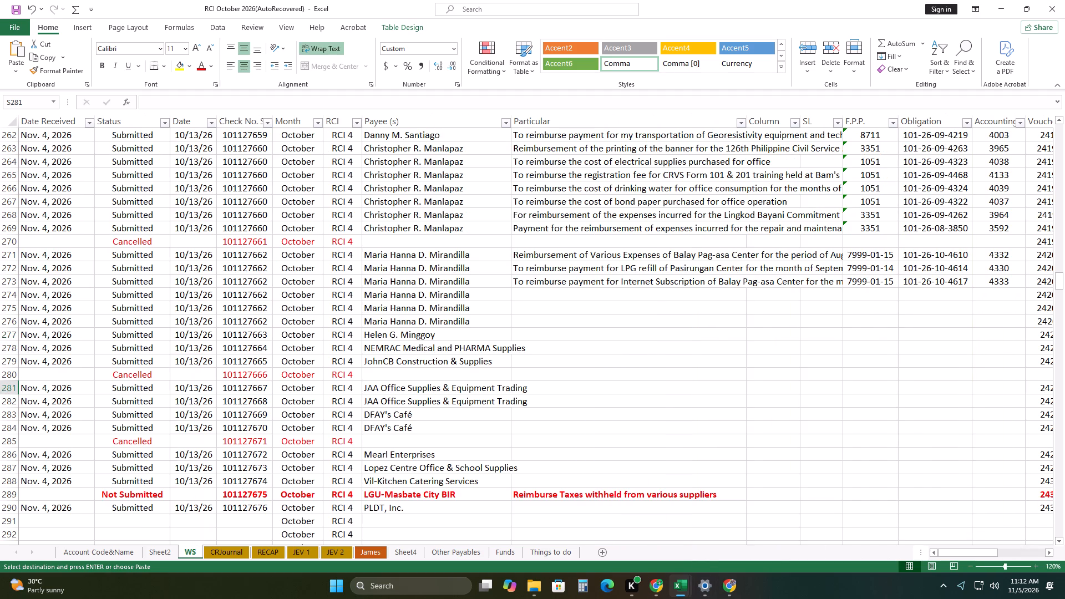
{"action": "left_click", "coordinate": [12, 296]}
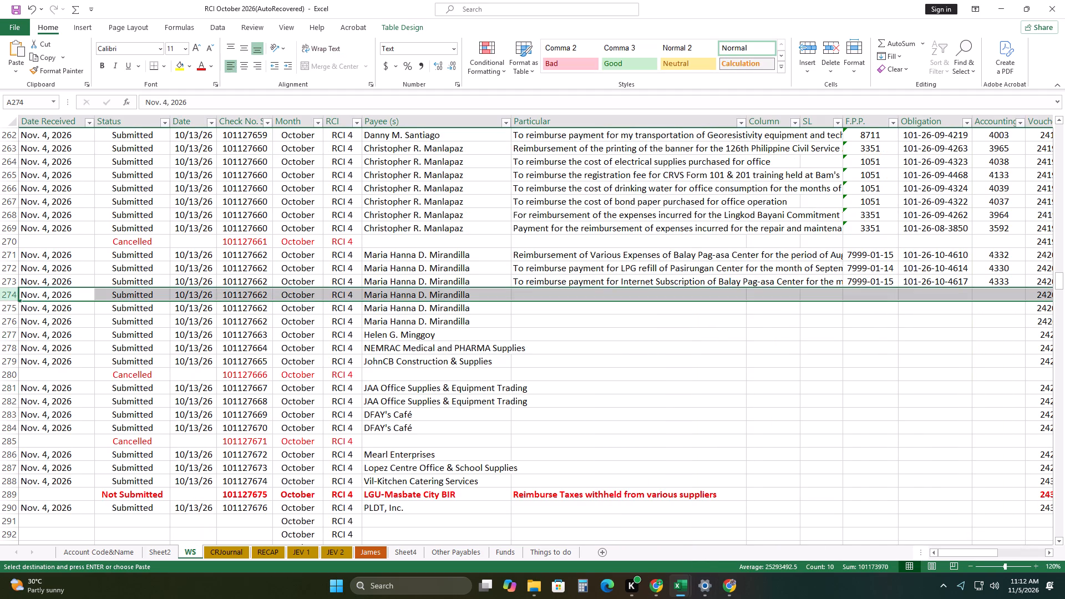
{"action": "left_click", "coordinate": [1001, 293]}
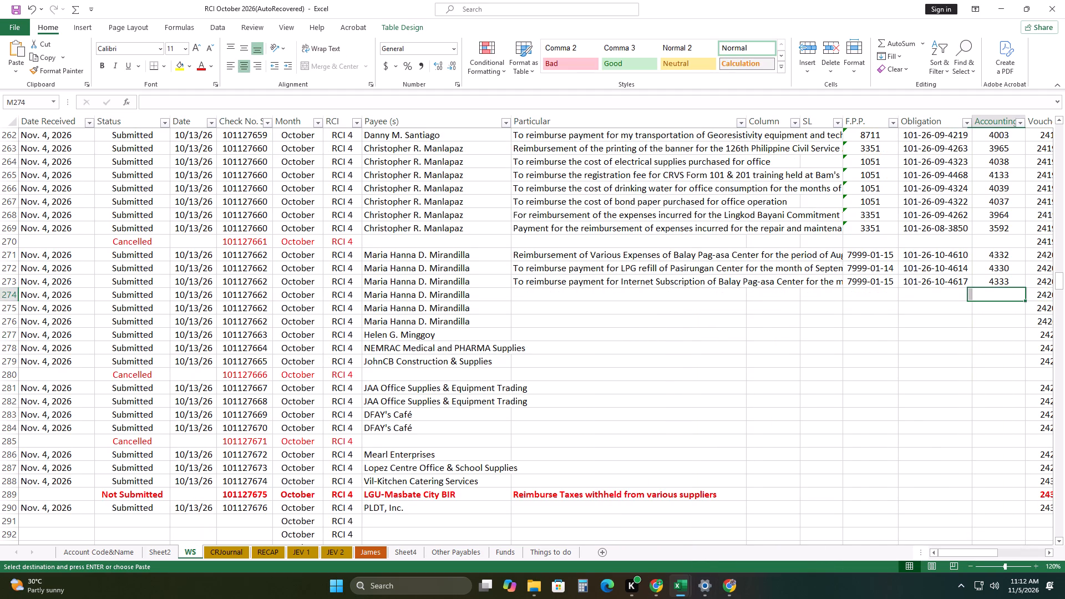
{"action": "type", "text": "4331"}
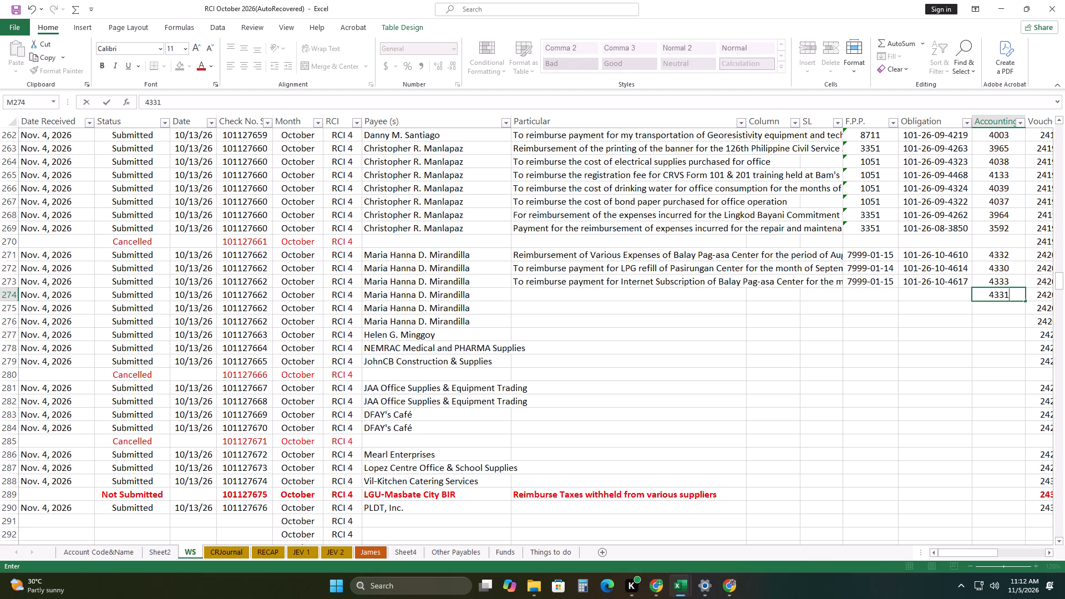
{"action": "left_click_drag", "start_coordinate": [876, 282], "coordinate": [943, 282]}
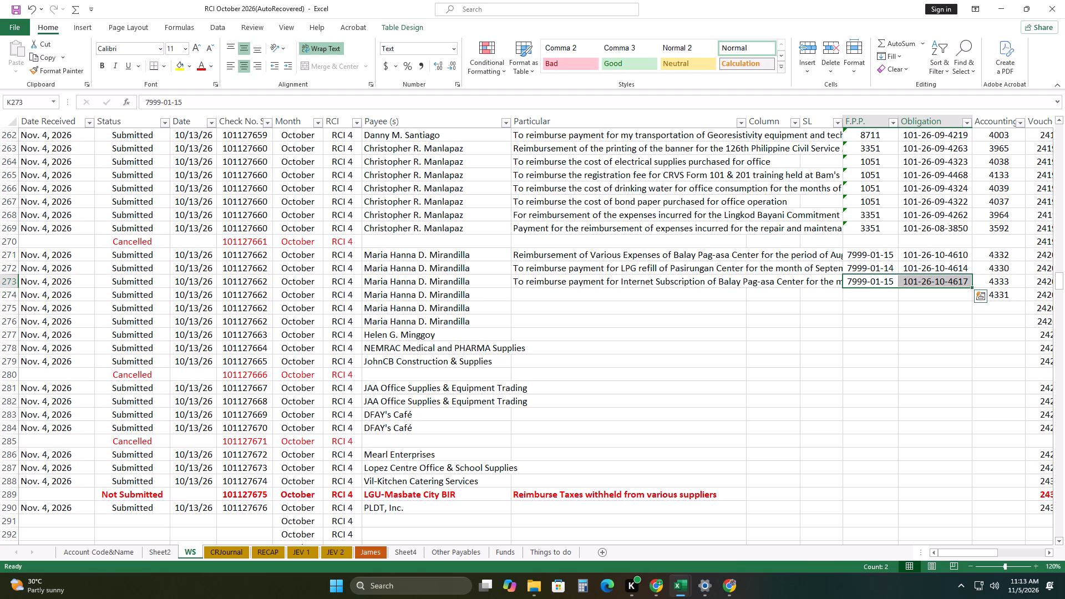
{"action": "left_click_drag", "start_coordinate": [971, 289], "coordinate": [973, 296]}
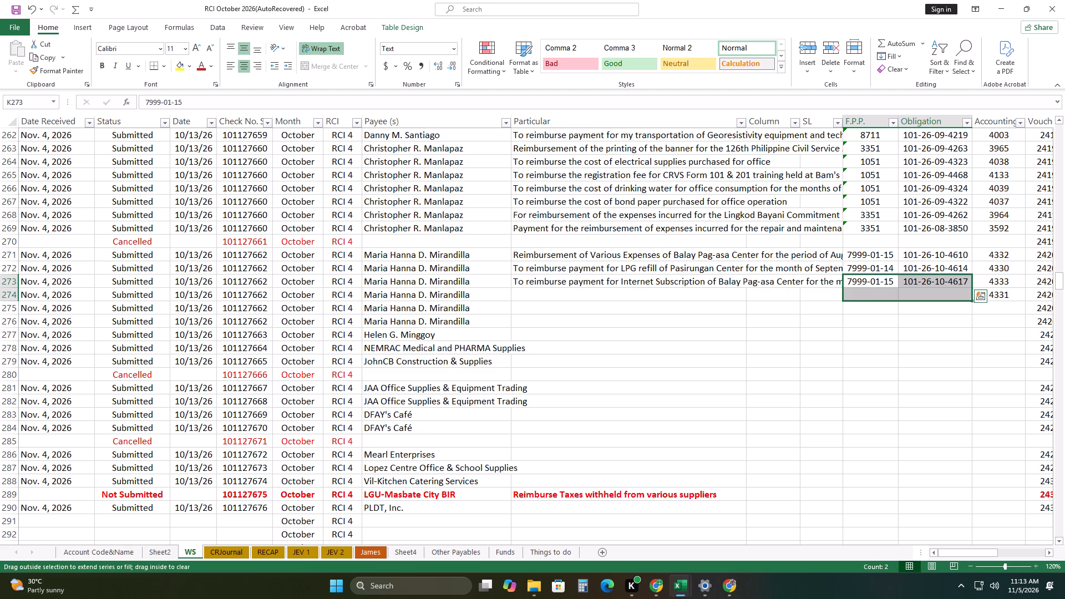
{"action": "left_click", "coordinate": [981, 309]}
{"action": "left_click", "coordinate": [998, 321]}
{"action": "left_click", "coordinate": [941, 342]}
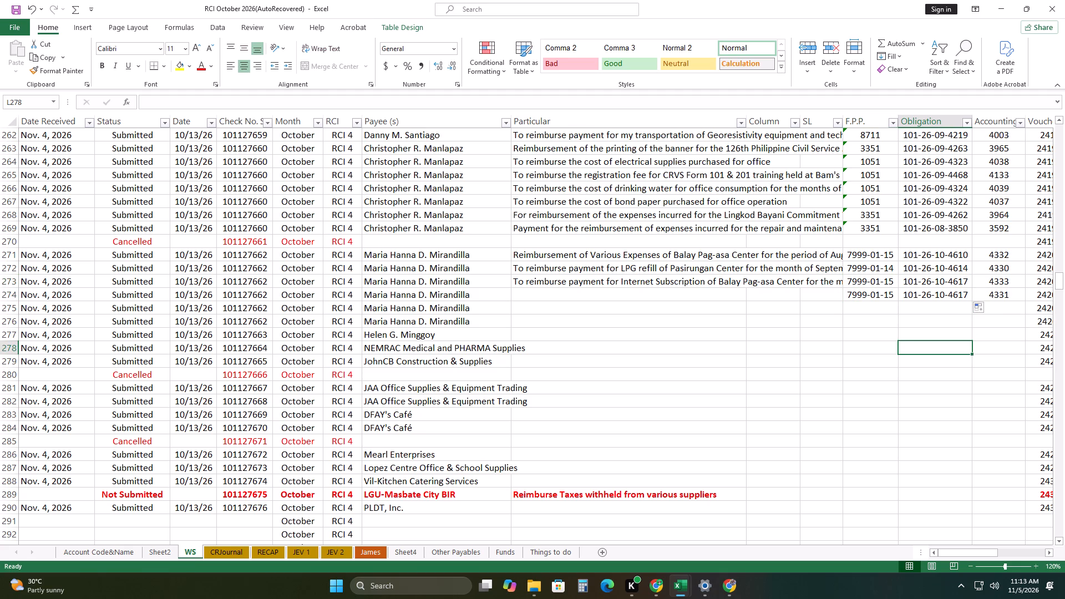
{"action": "double_click", "coordinate": [940, 292]}
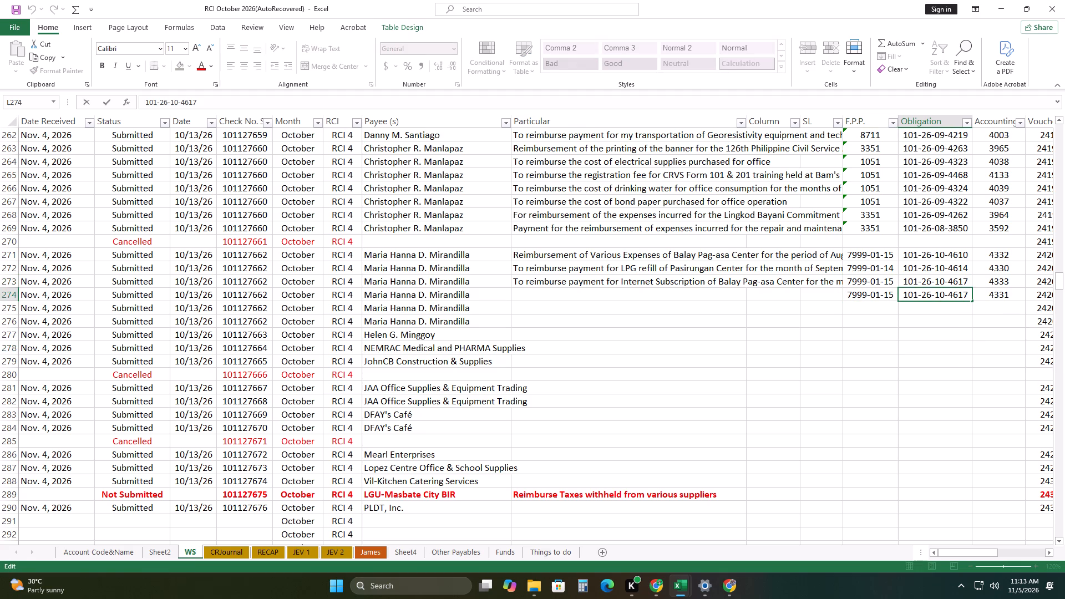
{"action": "left_click", "coordinate": [966, 292]}
{"action": "key", "text": "BackSpace"}
{"action": "key", "text": "5"}
Enter the particular "To reimburse payment of Water Expenses of Balay Pag-asa Center for the month of September 2026" in row 274.
{"action": "left_click", "coordinate": [683, 295]}
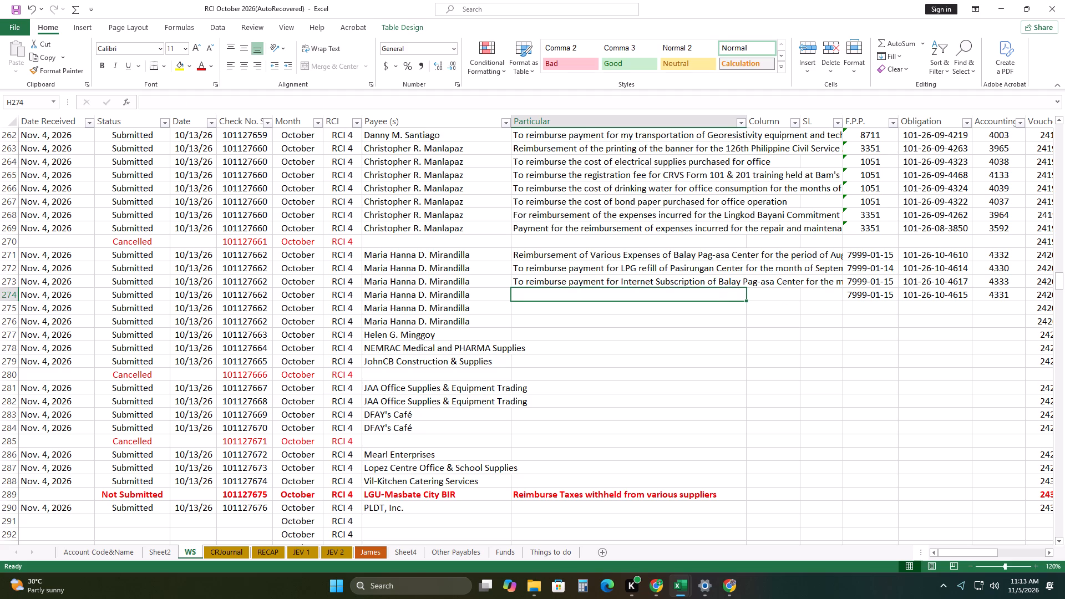
{"action": "type", "text": "T r"}
{"action": "key", "text": "BackSpace"}
{"action": "key", "text": "BackSpace"}
{"action": "type", "text": "o re"}
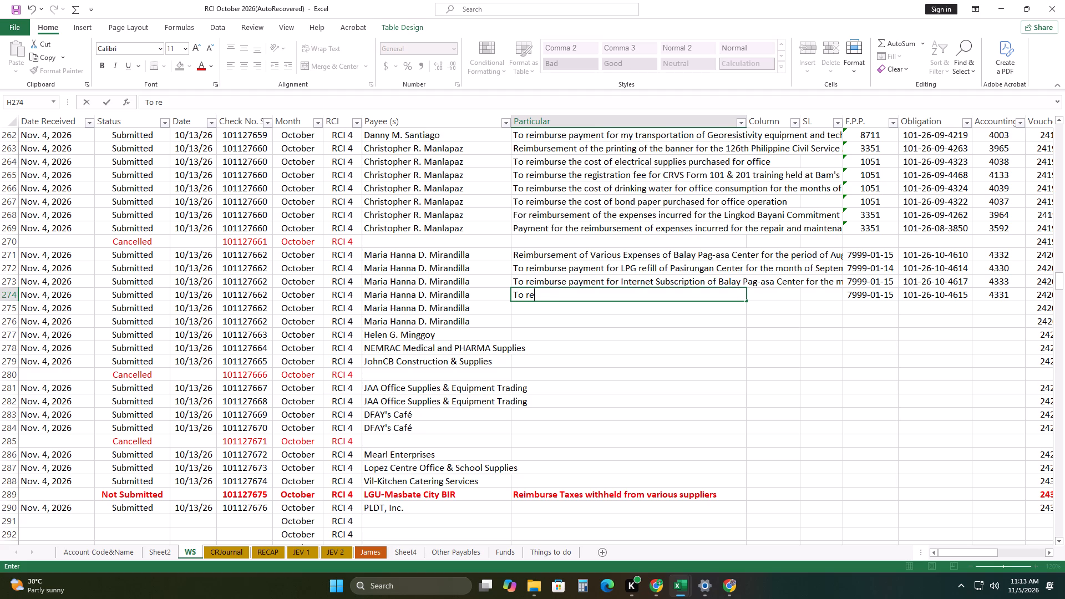
{"action": "type", "text": "imburse payment"}
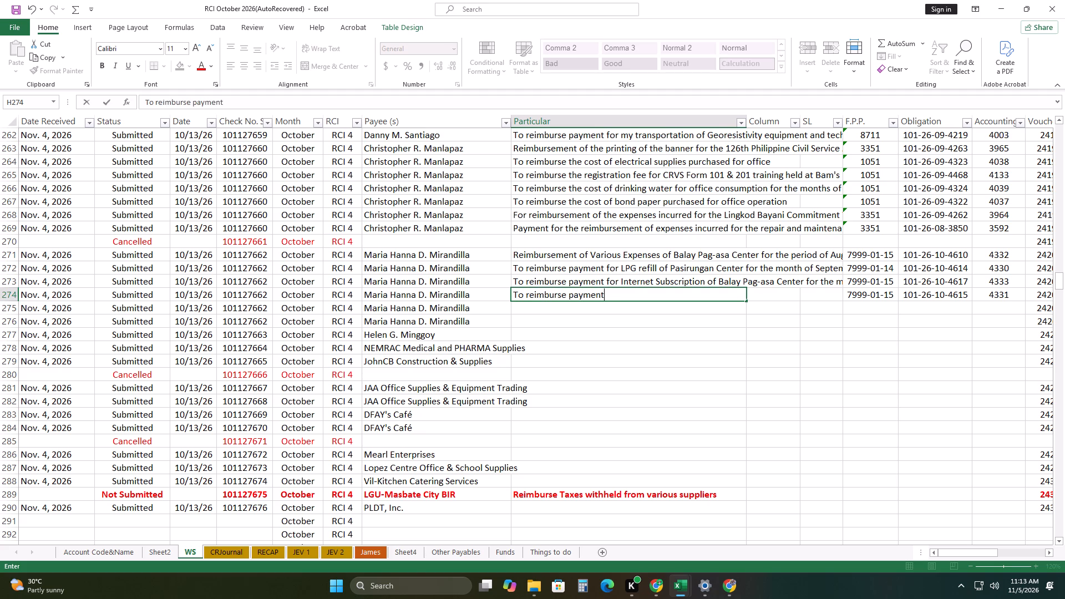
{"action": "key", "text": "space"}
{"action": "type", "text": "of Water Expenes"}
{"action": "key", "text": "BackSpace"}
{"action": "key", "text": "BackSpace"}
{"action": "type", "text": "ses"}
{"action": "key", "text": "space"}
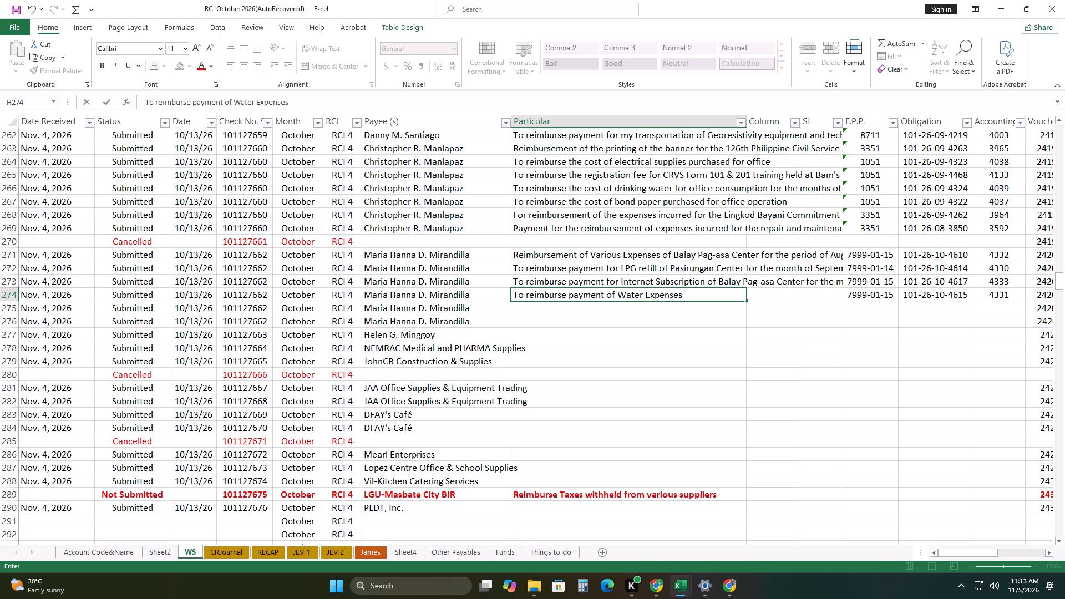
{"action": "type", "text": "of Balay Pag"}
{"action": "type", "text": "-asa"}
{"action": "key", "text": "space"}
{"action": "type", "text": "Center"}
{"action": "key", "text": "space"}
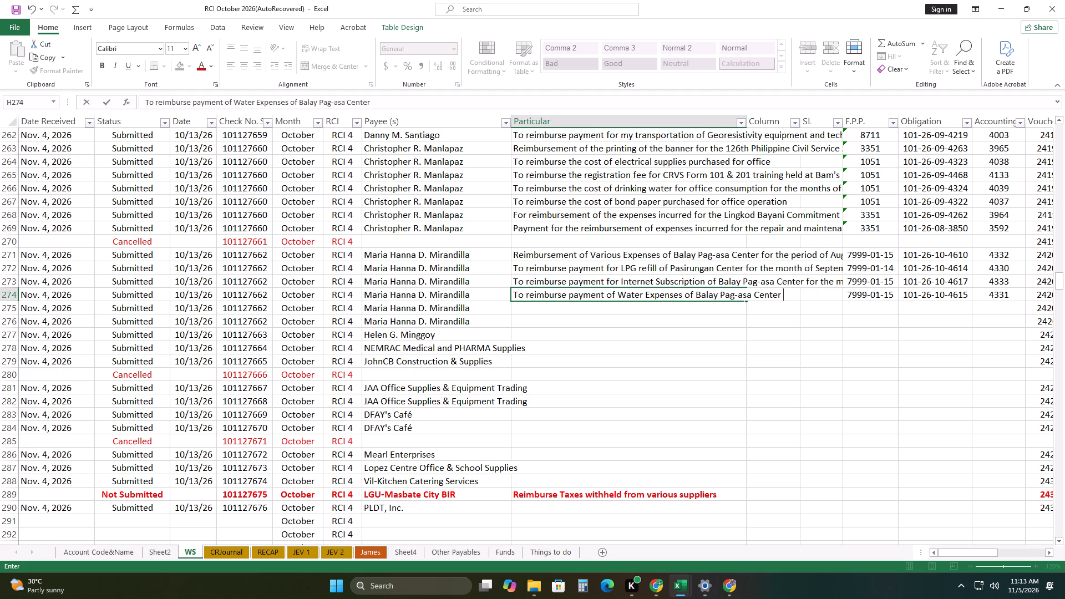
{"action": "type", "text": "for the month of Septme"}
{"action": "key", "text": "BackSpace"}
{"action": "key", "text": "BackSpace"}
{"action": "type", "text": "ember"}
{"action": "key", "text": "space"}
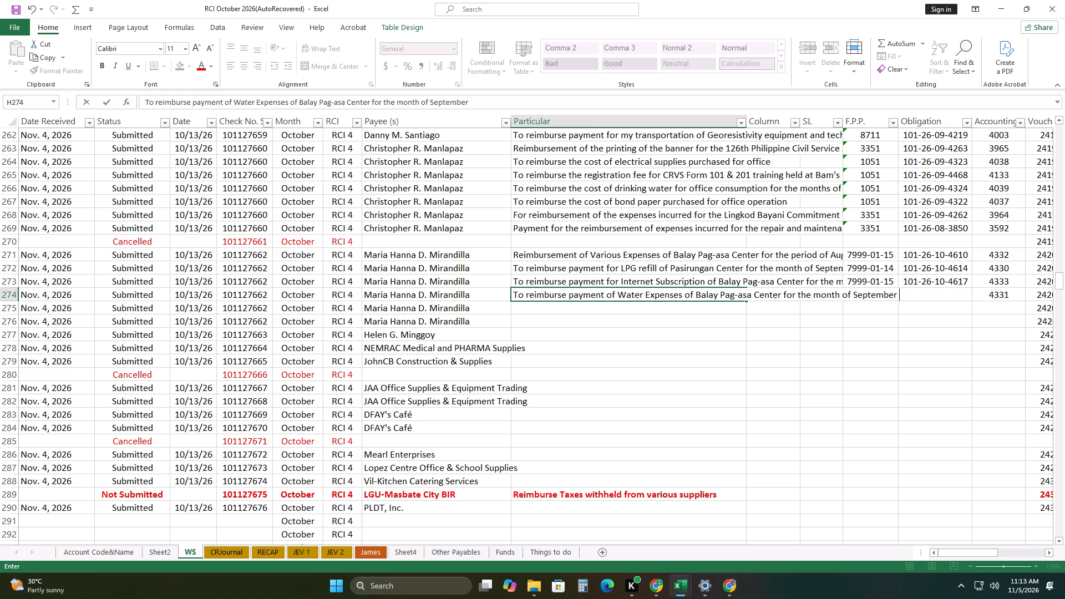
{"action": "type", "text": "2026"}
{"action": "left_click_drag", "start_coordinate": [884, 348], "coordinate": [892, 352]}
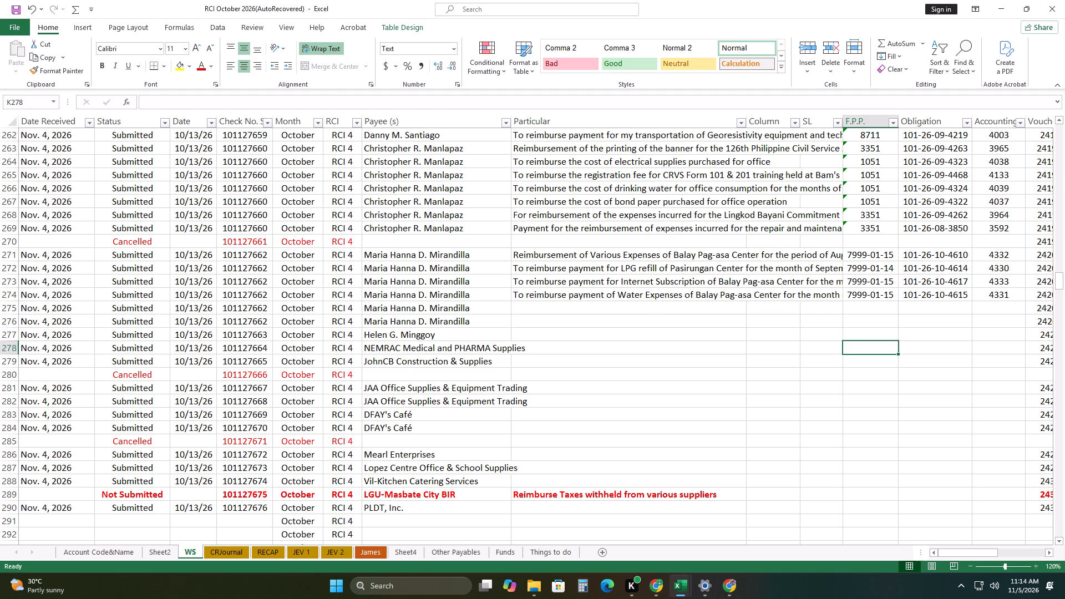
Copy the debit account Water Expenses and code 5-02-04-010 from row 266 and paste them as values into row 274.
{"action": "left_click_drag", "start_coordinate": [973, 555], "coordinate": [974, 553]}
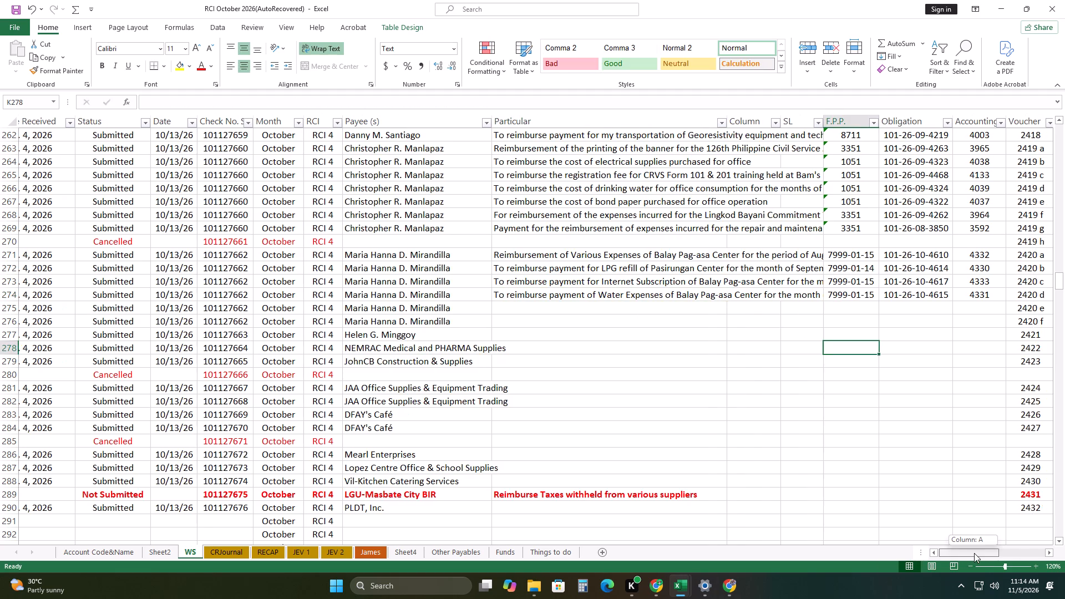
{"action": "left_click_drag", "start_coordinate": [974, 553], "coordinate": [1063, 522]}
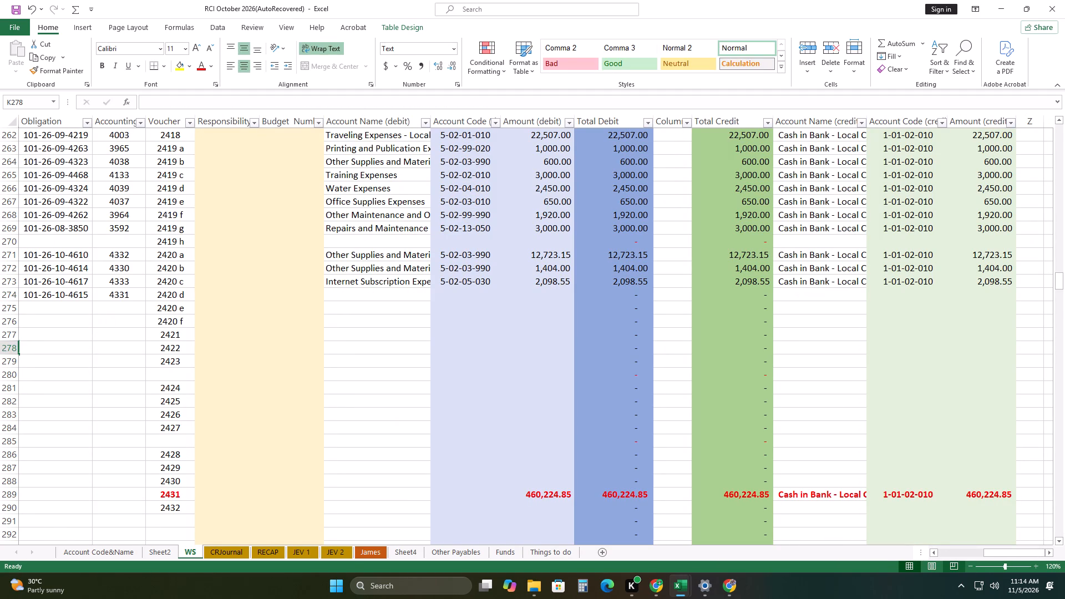
{"action": "left_click_drag", "start_coordinate": [408, 187], "coordinate": [455, 187]}
{"action": "right_click", "coordinate": [455, 187]}
{"action": "left_click", "coordinate": [510, 213]}
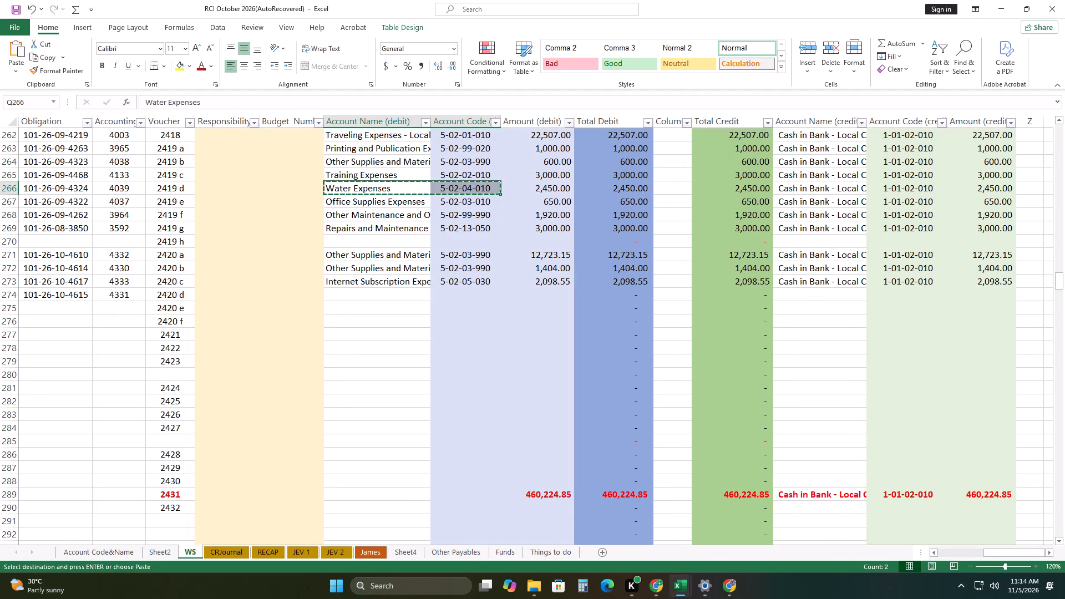
{"action": "right_click", "coordinate": [359, 297]}
{"action": "left_click", "coordinate": [407, 304]}
{"action": "left_click_drag", "start_coordinate": [371, 343], "coordinate": [390, 343]}
Enter 2590 as the debit amount for voucher 2420 d in row 274.
{"action": "left_click", "coordinate": [541, 296]}
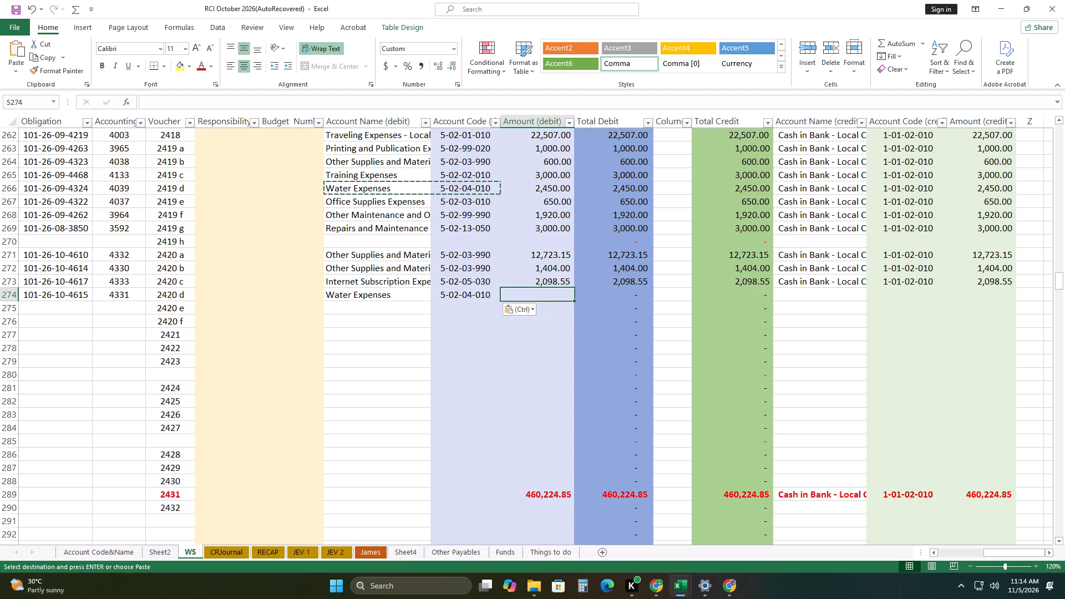
{"action": "key", "text": "2"}
{"action": "type", "text": "590"}
{"action": "key", "text": "Right"}
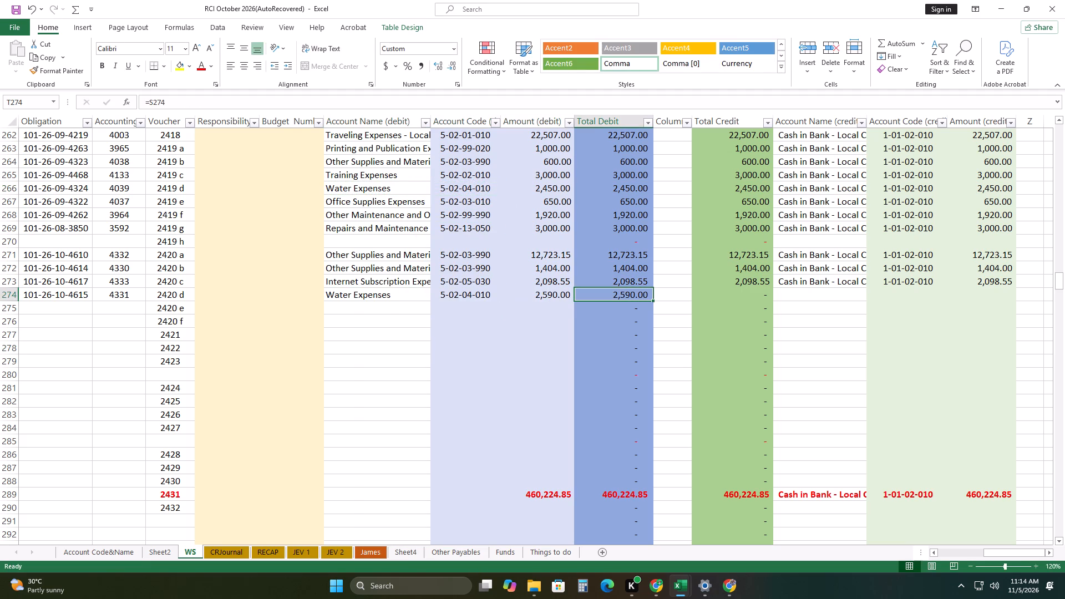
Fill the credit account Cash in Bank - Local Currency, Current Account and code 1-01-02-010 from row 273 into row 274 as an exact copy.
{"action": "left_click_drag", "start_coordinate": [818, 282], "coordinate": [912, 281]}
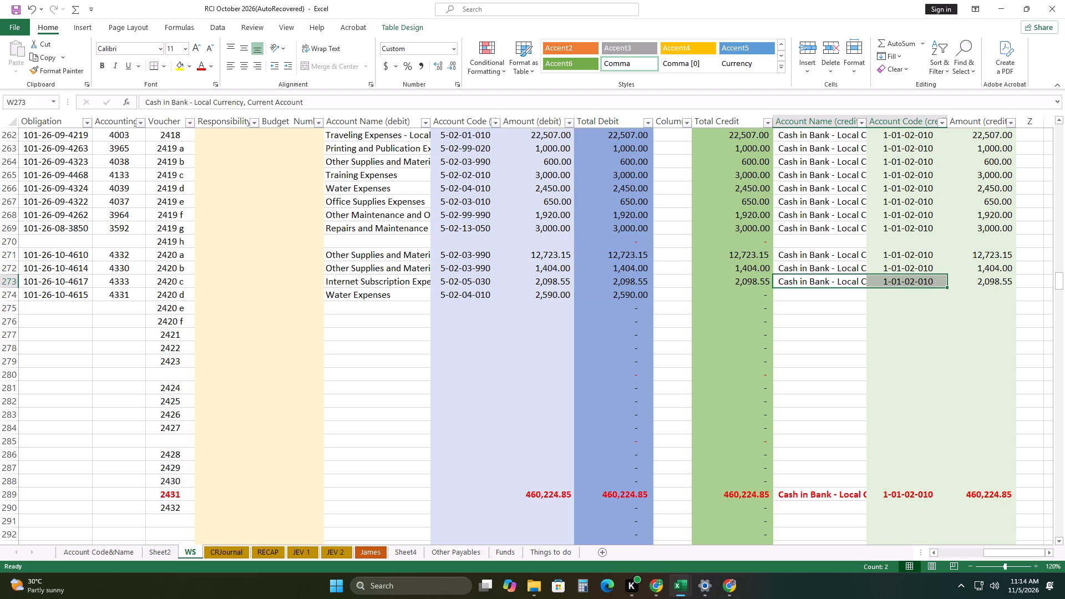
{"action": "left_click_drag", "start_coordinate": [947, 289], "coordinate": [950, 299]}
{"action": "left_click", "coordinate": [954, 307]}
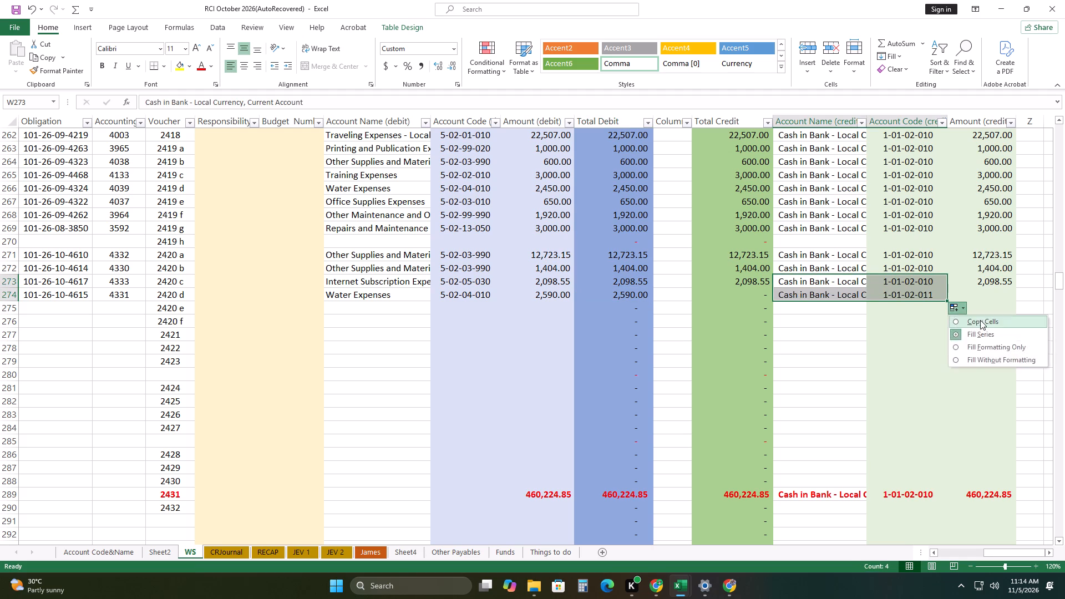
{"action": "left_click", "coordinate": [980, 320]}
{"action": "left_click_drag", "start_coordinate": [886, 348], "coordinate": [890, 354]}
Copy row 274's debit amount 2,590.00 and paste it as a value into the same row's credit amount.
{"action": "right_click", "coordinate": [562, 298]}
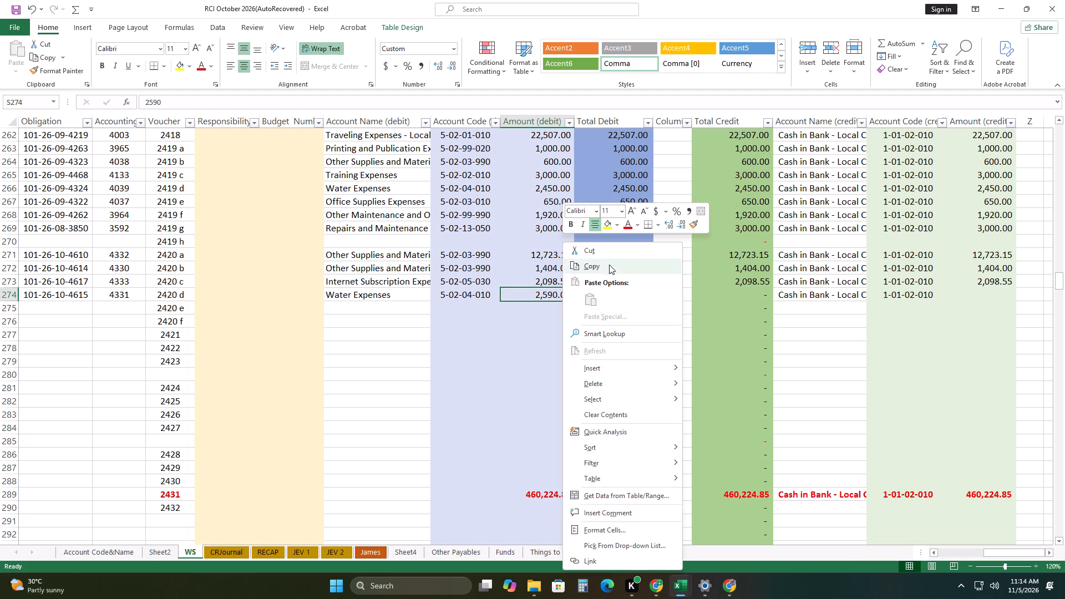
{"action": "left_click", "coordinate": [609, 265]}
{"action": "right_click", "coordinate": [984, 293]}
{"action": "left_click", "coordinate": [906, 302]}
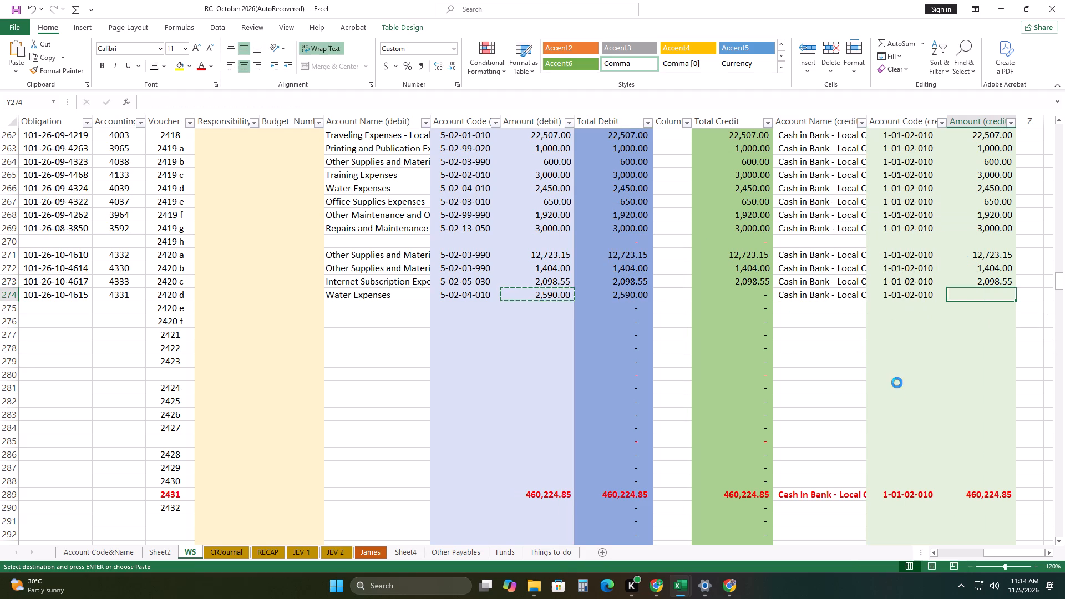
{"action": "left_click_drag", "start_coordinate": [898, 392], "coordinate": [899, 397]}
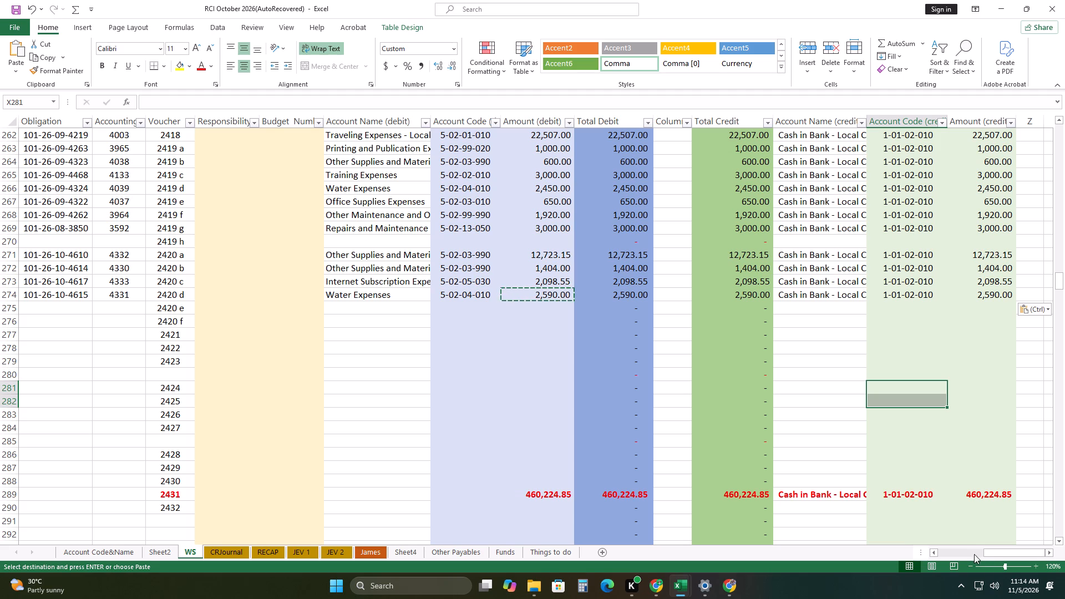
Enter accounting number 4370 for voucher 2420 e in row 275.
{"action": "left_click_drag", "start_coordinate": [995, 556], "coordinate": [682, 536]}
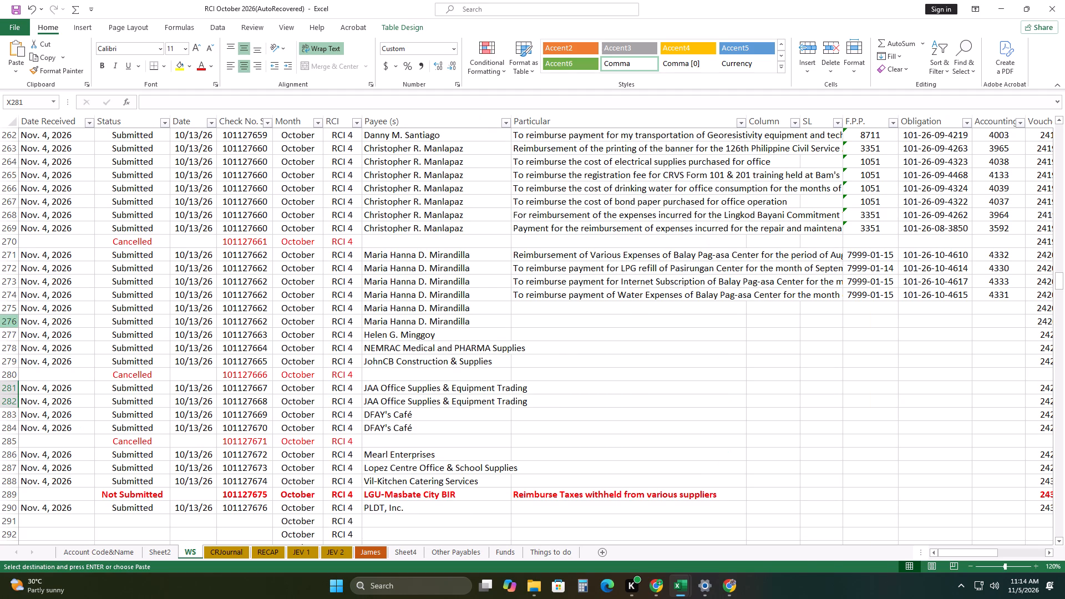
{"action": "left_click", "coordinate": [9, 307]}
{"action": "left_click", "coordinate": [1007, 306]}
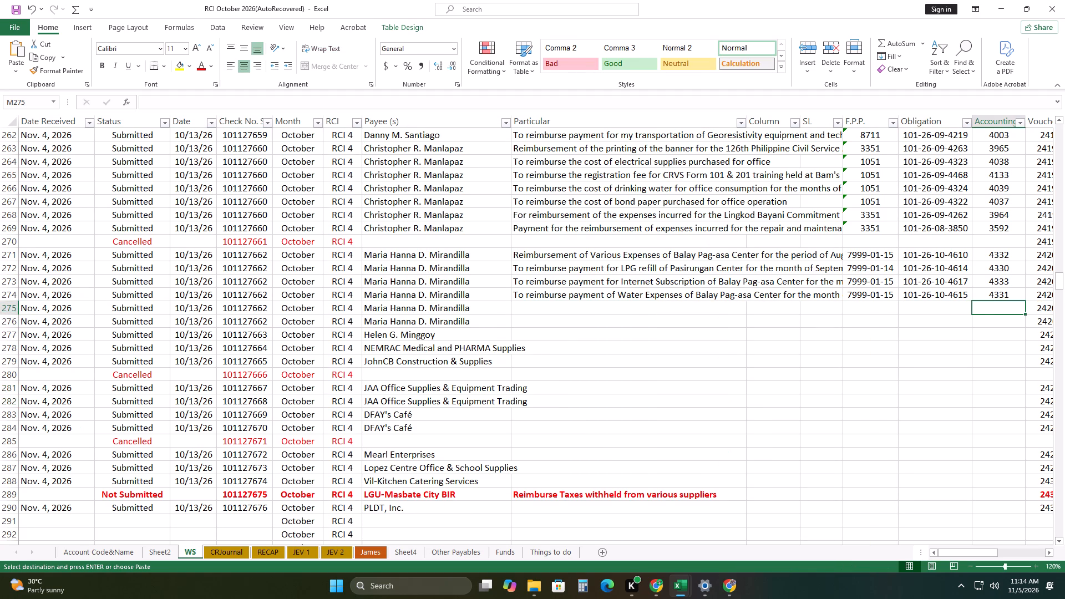
{"action": "key", "text": "7"}
{"action": "key", "text": "BackSpace"}
{"action": "key", "text": "4"}
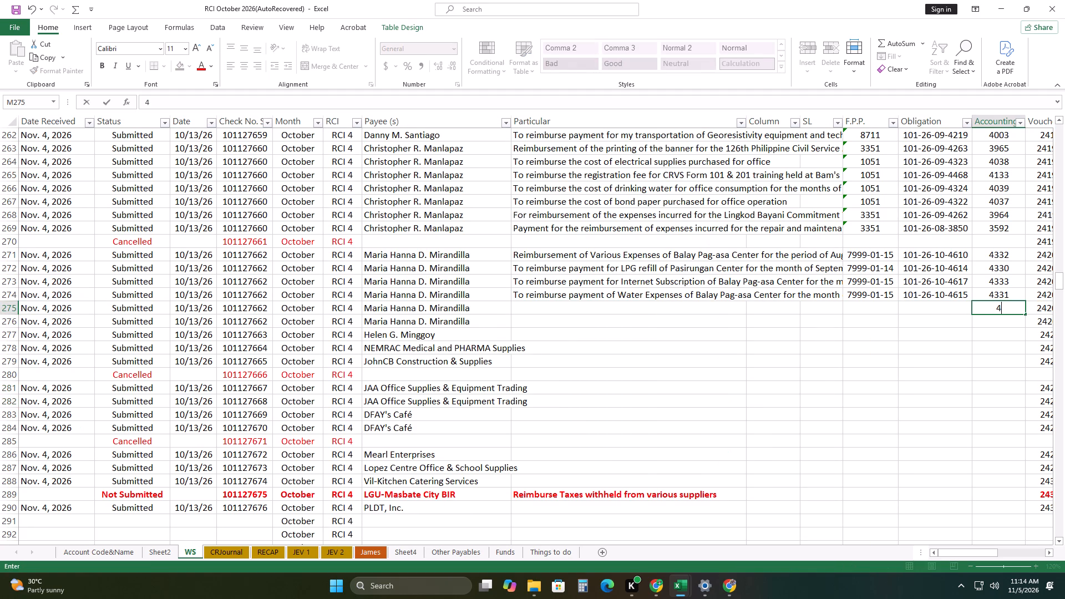
{"action": "type", "text": "370"}
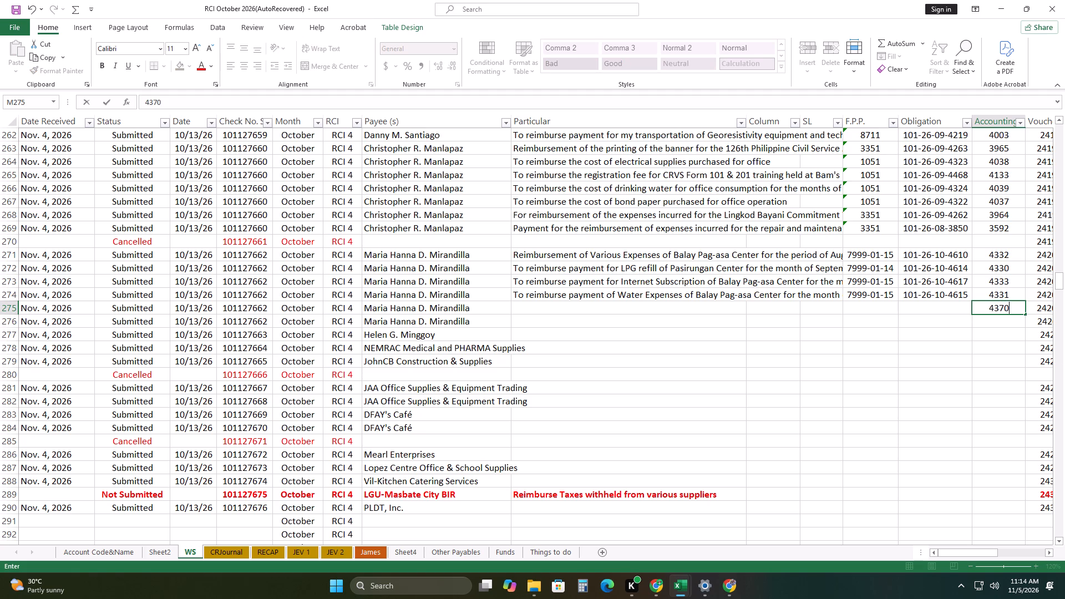
{"action": "left_click_drag", "start_coordinate": [866, 295], "coordinate": [946, 291]}
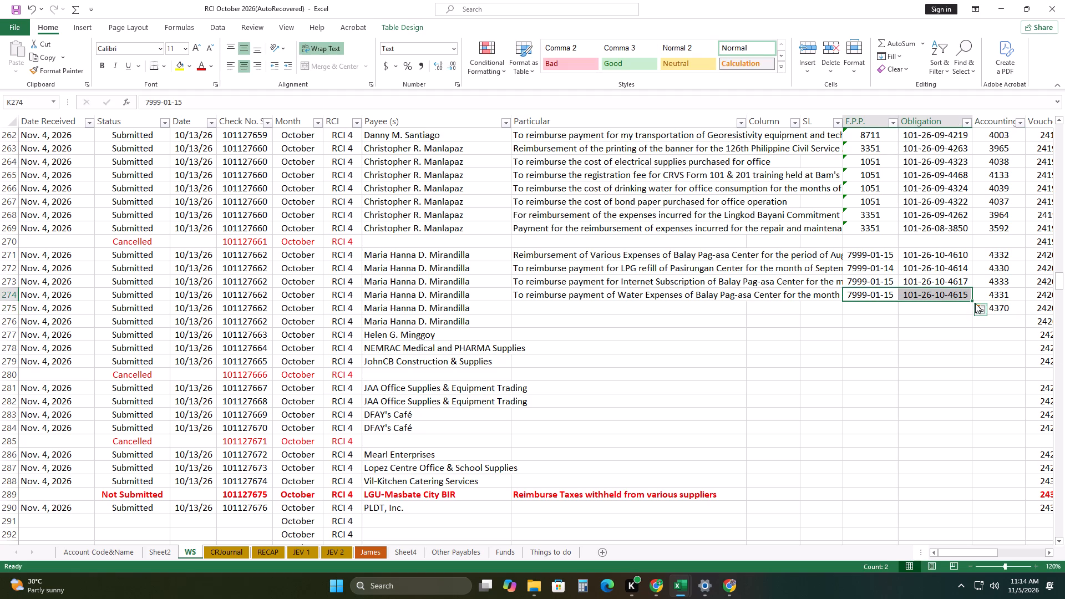
{"action": "left_click_drag", "start_coordinate": [972, 301], "coordinate": [971, 311]}
{"action": "left_click", "coordinate": [882, 311]}
{"action": "type", "text": "7611"}
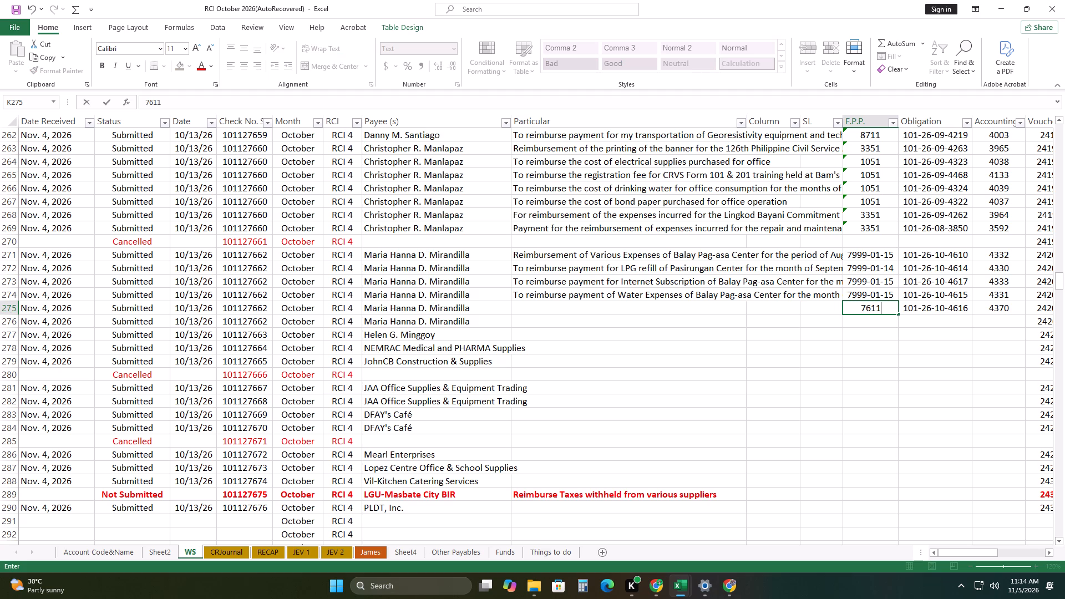
{"action": "double_click", "coordinate": [954, 306]}
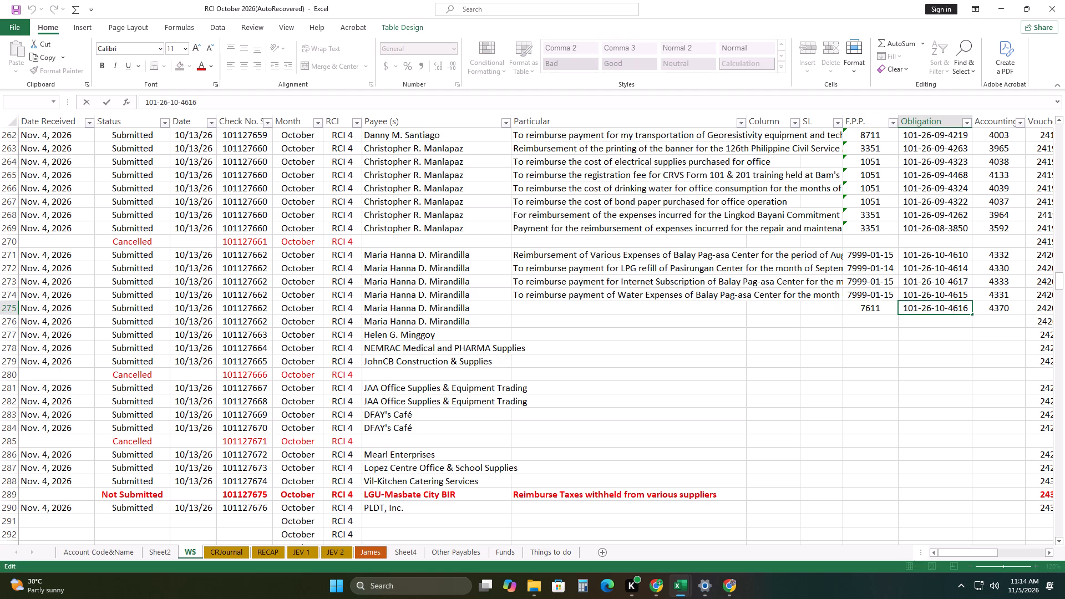
{"action": "left_click", "coordinate": [968, 307]}
{"action": "key", "text": "BackSpace"}
{"action": "key", "text": "BackSpace"}
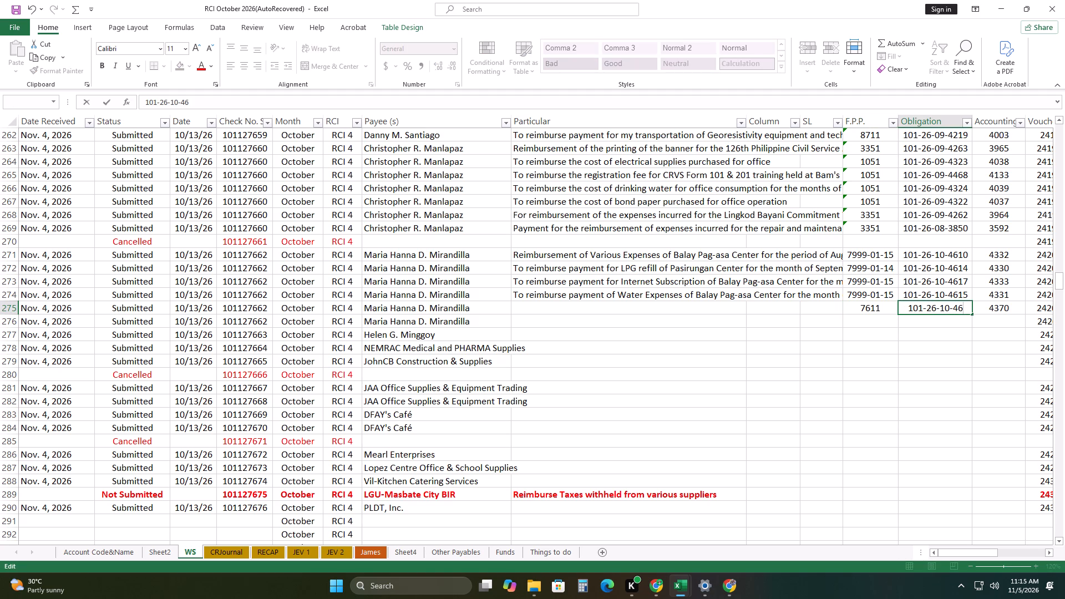
{"action": "type", "text": "65"}
Enter row 275's particular as "To reimburse payment of Various Expenses of CSWDO Combased for the period of September 10-28, 2026".
{"action": "left_click", "coordinate": [632, 309]}
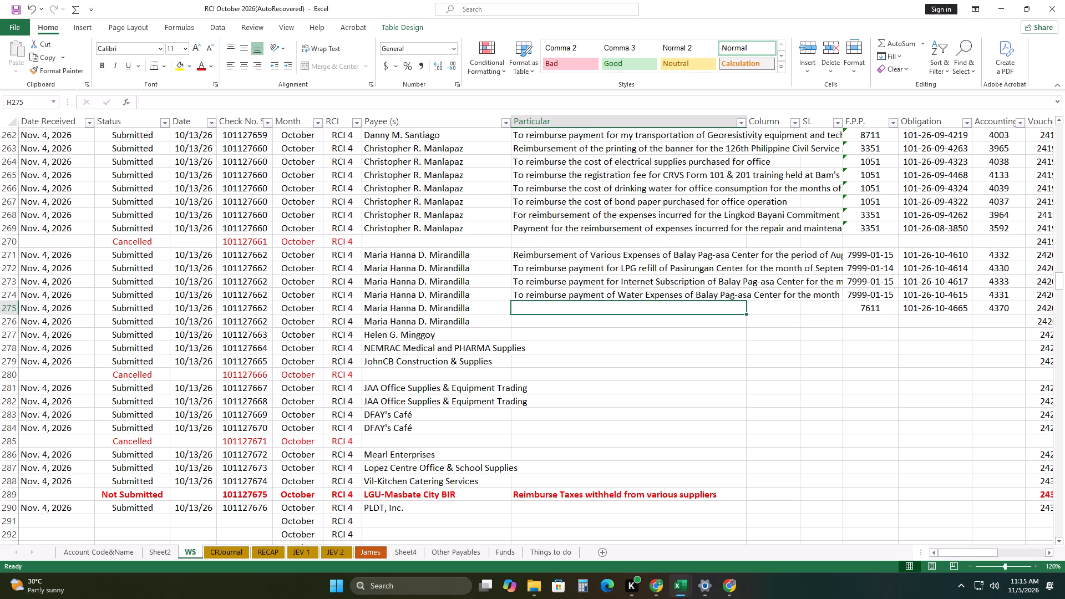
{"action": "left_click", "coordinate": [561, 309]}
{"action": "type", "text": "To reimburse"}
{"action": "key", "text": "space"}
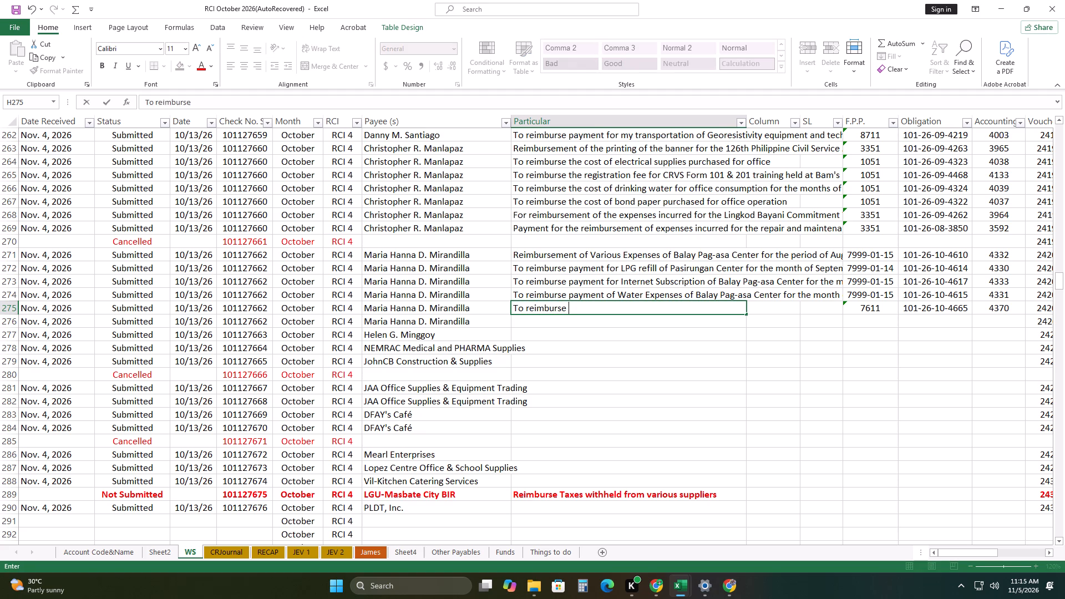
{"action": "type", "text": "payment"}
{"action": "key", "text": "space"}
{"action": "type", "text": "of Various Expenses"}
{"action": "key", "text": "space"}
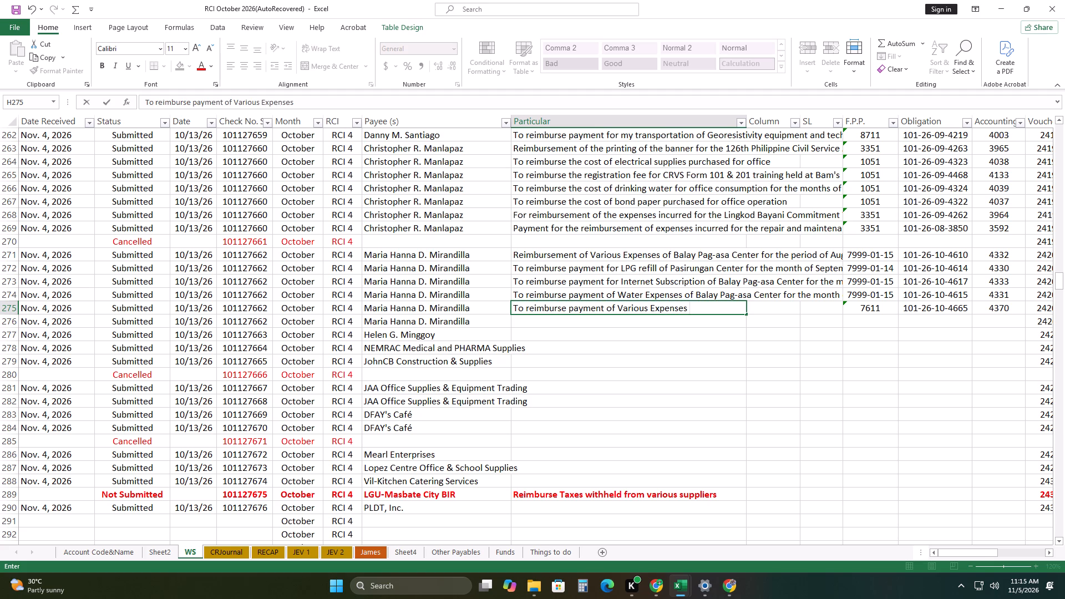
{"action": "type", "text": "of CSWDO"}
{"action": "key", "text": "space"}
{"action": "type", "text": "Combased"}
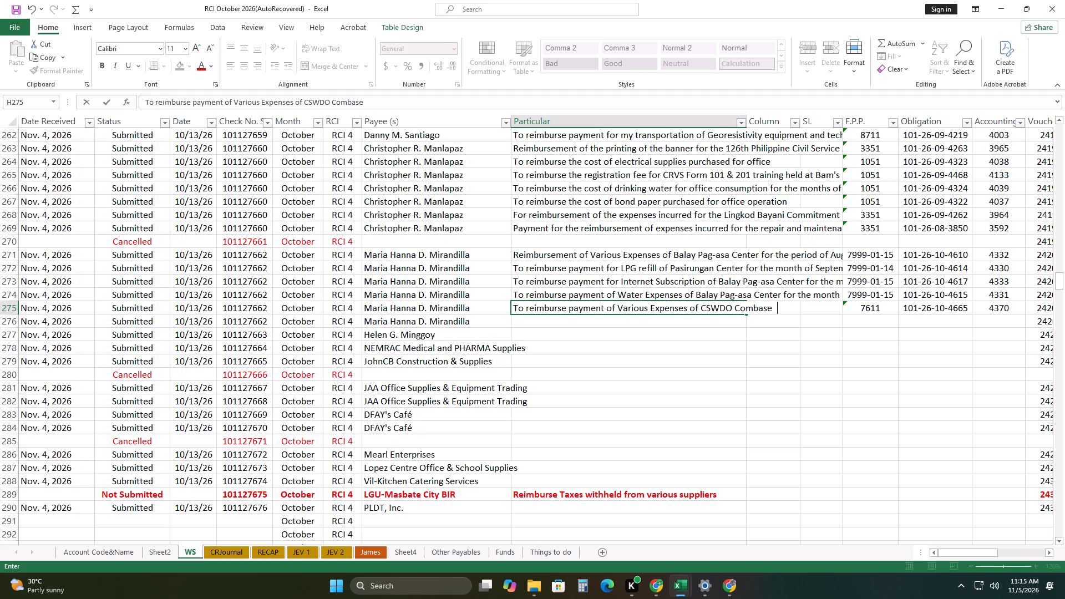
{"action": "key", "text": "space"}
{"action": "type", "text": "for the period"}
{"action": "key", "text": "space"}
{"action": "type", "text": "of September"}
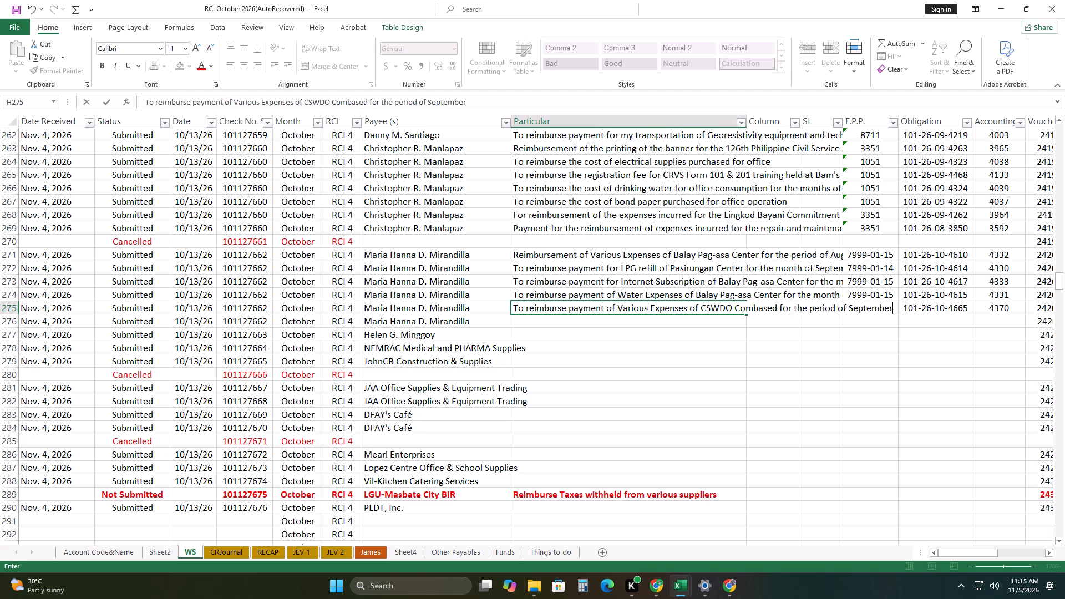
{"action": "key", "text": "space"}
{"action": "type", "text": "10-28"}
{"action": "type", "text": ","}
{"action": "key", "text": "space"}
{"action": "type", "text": "2026"}
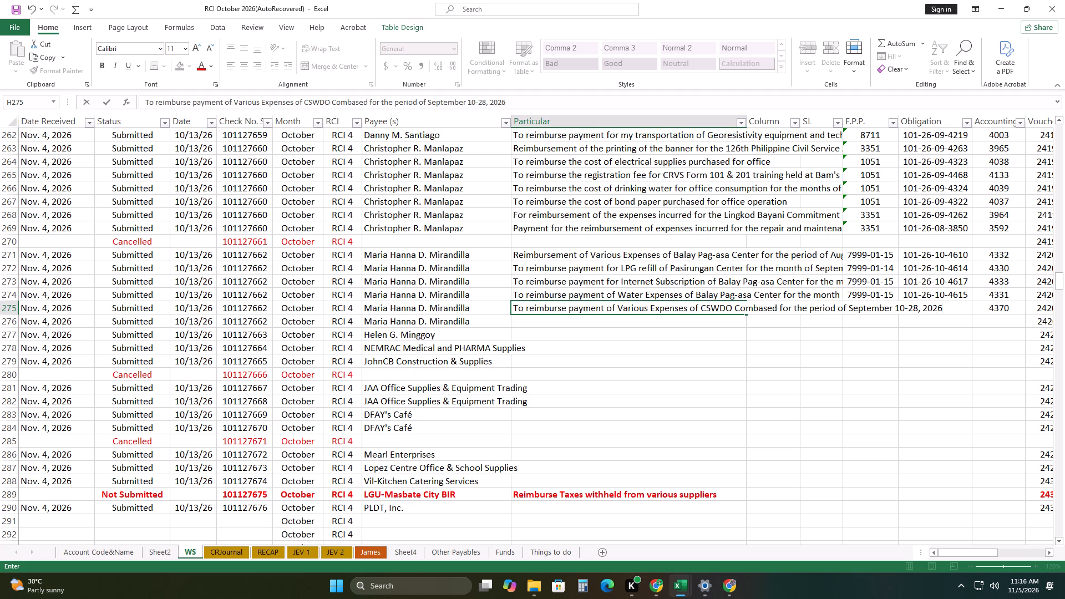
{"action": "left_click", "coordinate": [751, 378]}
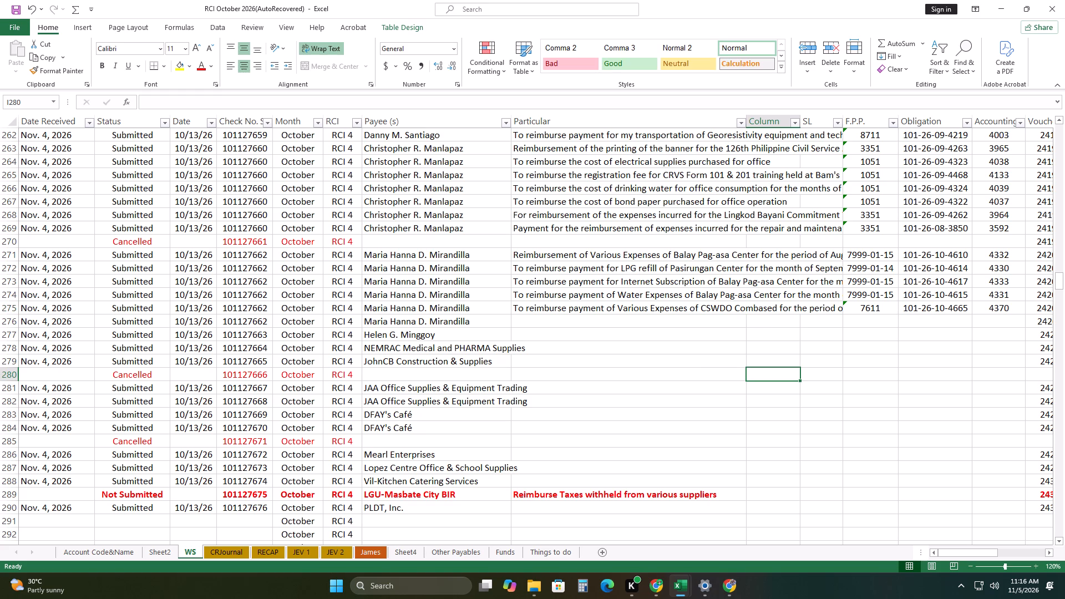
Copy the debit account Other Supplies and Materials Expenses and code 5-02-03-990 from row 272 into row 275.
{"action": "left_click_drag", "start_coordinate": [979, 552], "coordinate": [991, 551]}
{"action": "left_click_drag", "start_coordinate": [991, 551], "coordinate": [1064, 536]}
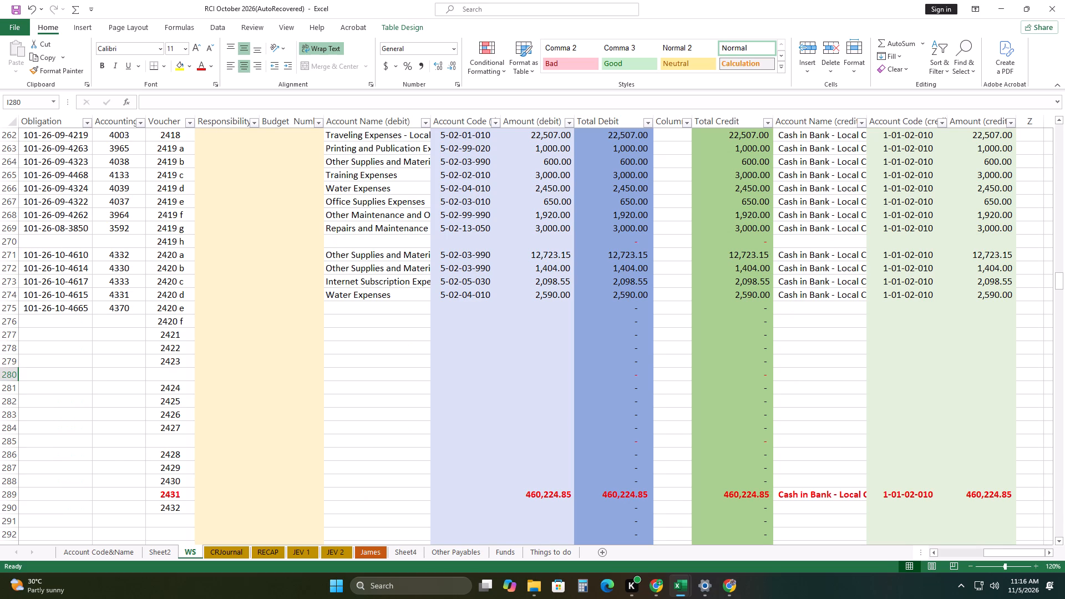
{"action": "left_click_drag", "start_coordinate": [402, 267], "coordinate": [458, 269]}
{"action": "right_click", "coordinate": [458, 269]}
{"action": "left_click", "coordinate": [518, 266]}
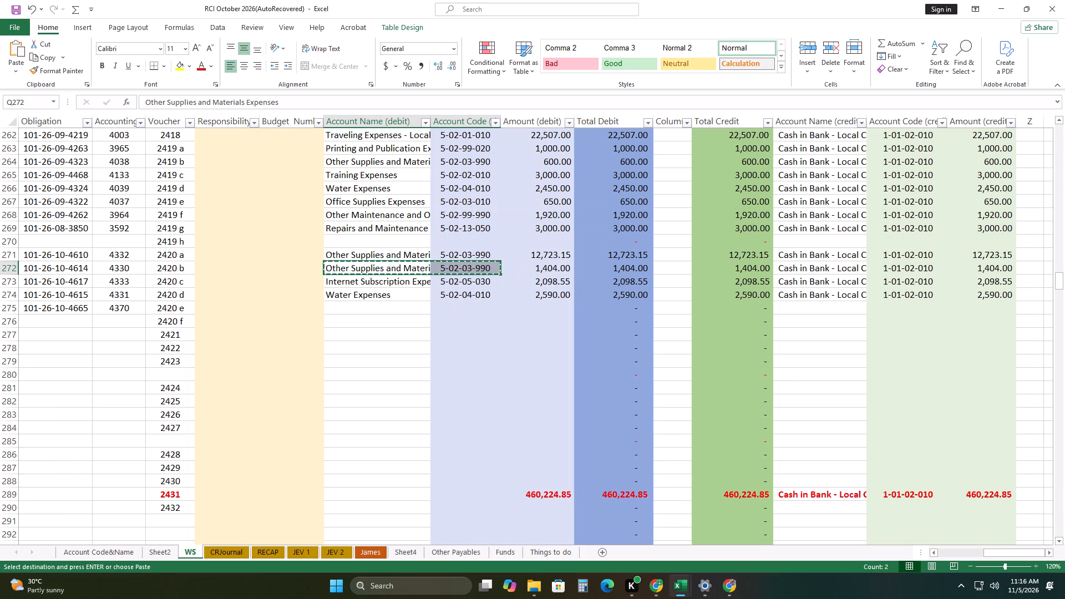
{"action": "left_click", "coordinate": [347, 311]}
{"action": "right_click", "coordinate": [347, 311]}
{"action": "left_click", "coordinate": [394, 311]}
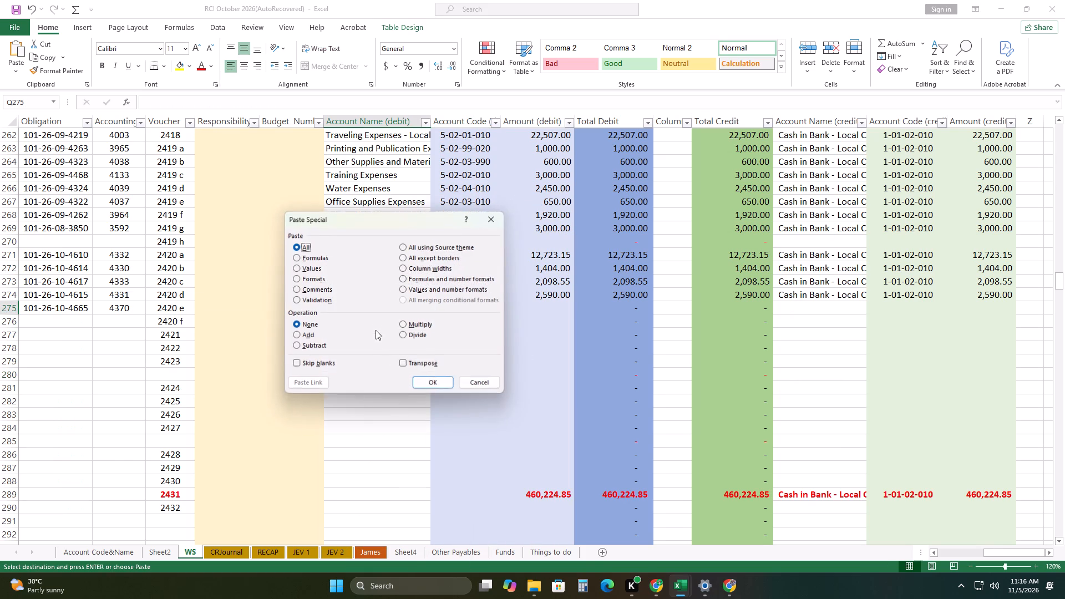
{"action": "left_click", "coordinate": [494, 211]}
{"action": "left_click", "coordinate": [491, 218]}
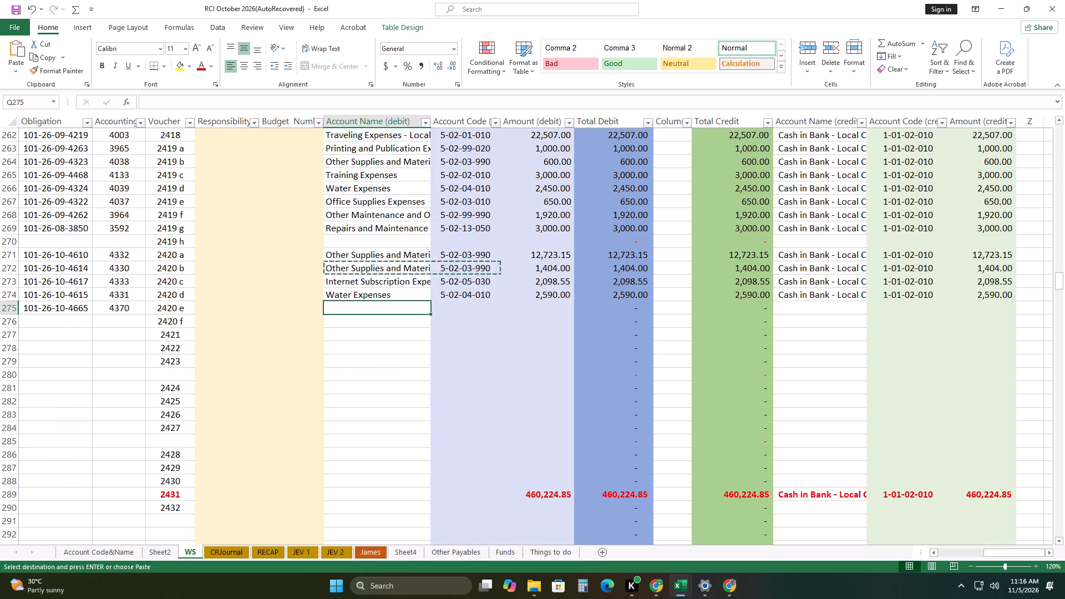
{"action": "right_click", "coordinate": [402, 314]}
{"action": "right_click", "coordinate": [406, 303]}
{"action": "left_click", "coordinate": [450, 303]}
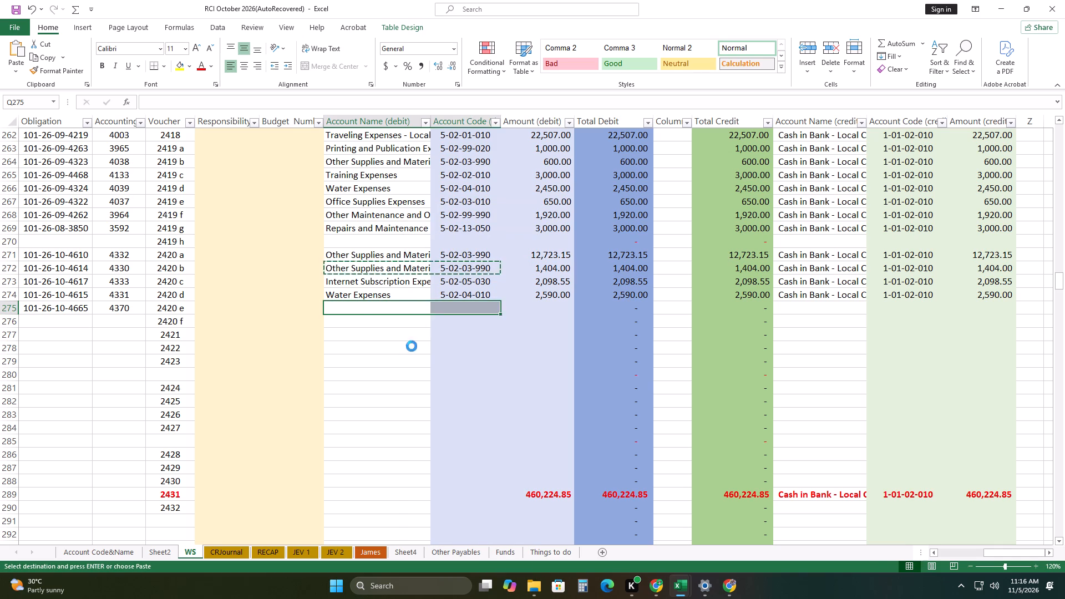
{"action": "left_click_drag", "start_coordinate": [400, 348], "coordinate": [414, 351]}
Enter 1619.10 as the debit amount for voucher 2420 e in row 275.
{"action": "left_click", "coordinate": [547, 307]}
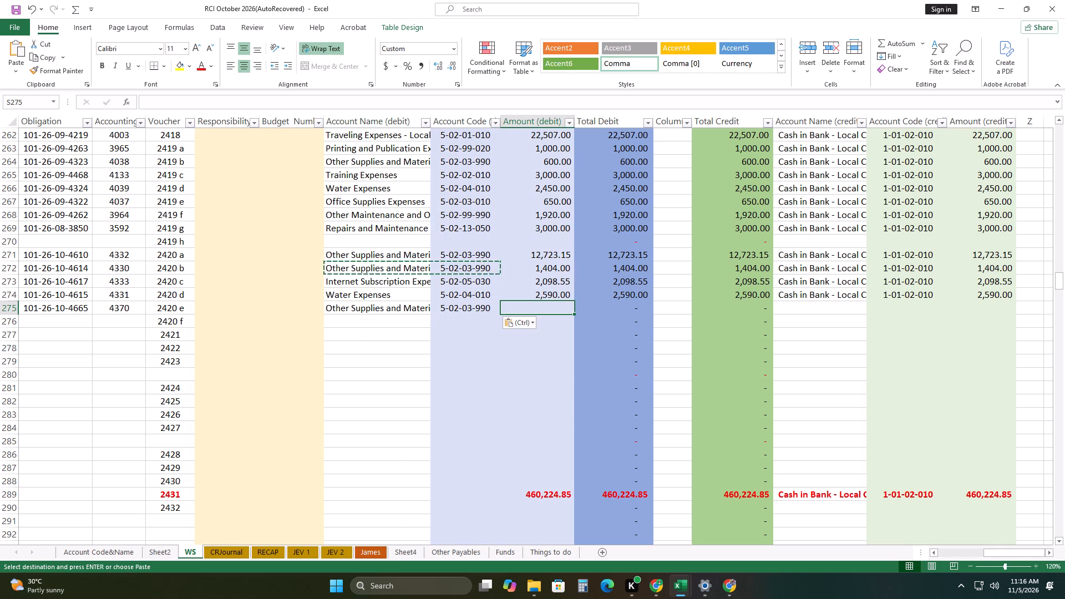
{"action": "key", "text": "1"}
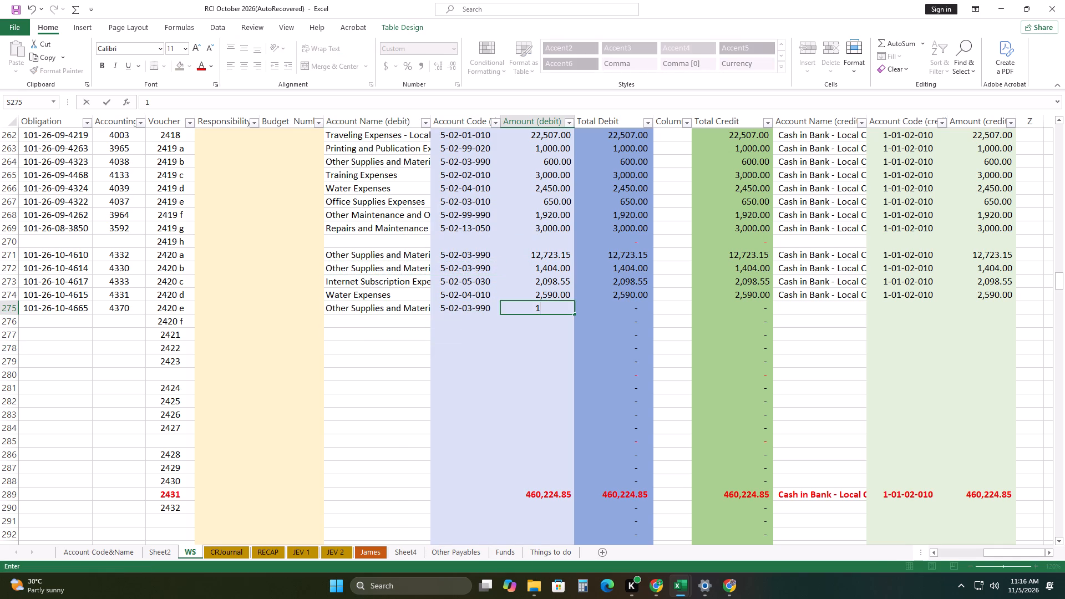
{"action": "key", "text": "6"}
{"action": "type", "text": "19.10"}
{"action": "key", "text": "Right"}
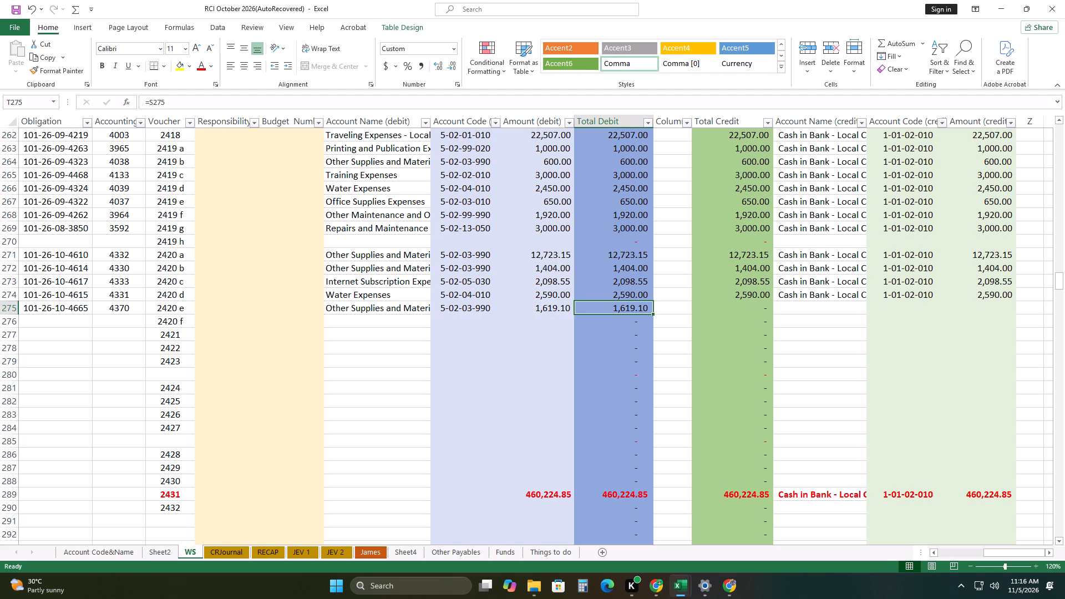
Fill the credit account Cash in Bank - Local Currency, Current Account and code 1-01-02-010 from row 274 into row 275 as an exact copy.
{"action": "left_click_drag", "start_coordinate": [846, 293], "coordinate": [916, 294]}
{"action": "left_click_drag", "start_coordinate": [947, 302], "coordinate": [947, 312]}
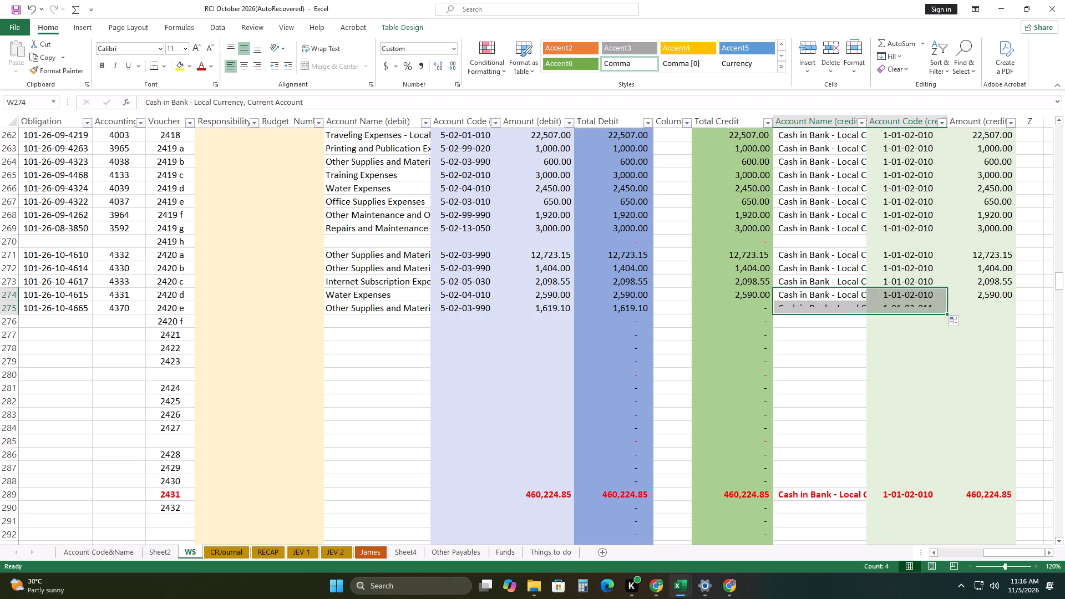
{"action": "left_click", "coordinate": [956, 323]}
{"action": "left_click", "coordinate": [978, 333]}
{"action": "left_click_drag", "start_coordinate": [895, 368], "coordinate": [886, 371]}
Copy row 275's debit amount 1,619.10 and paste it into the same row's credit amount.
{"action": "right_click", "coordinate": [549, 307]}
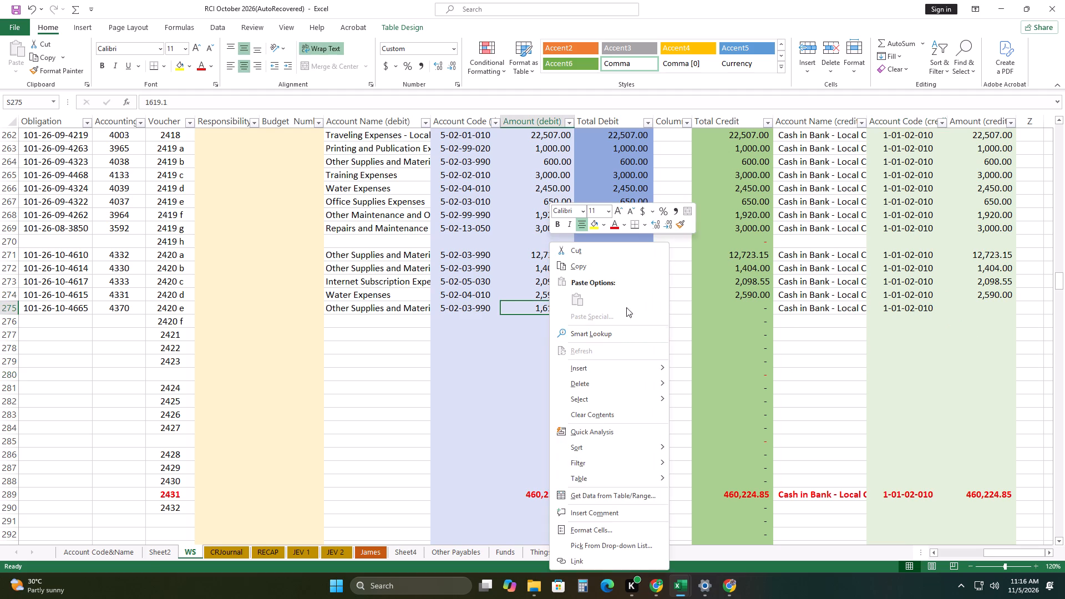
{"action": "left_click", "coordinate": [621, 265]}
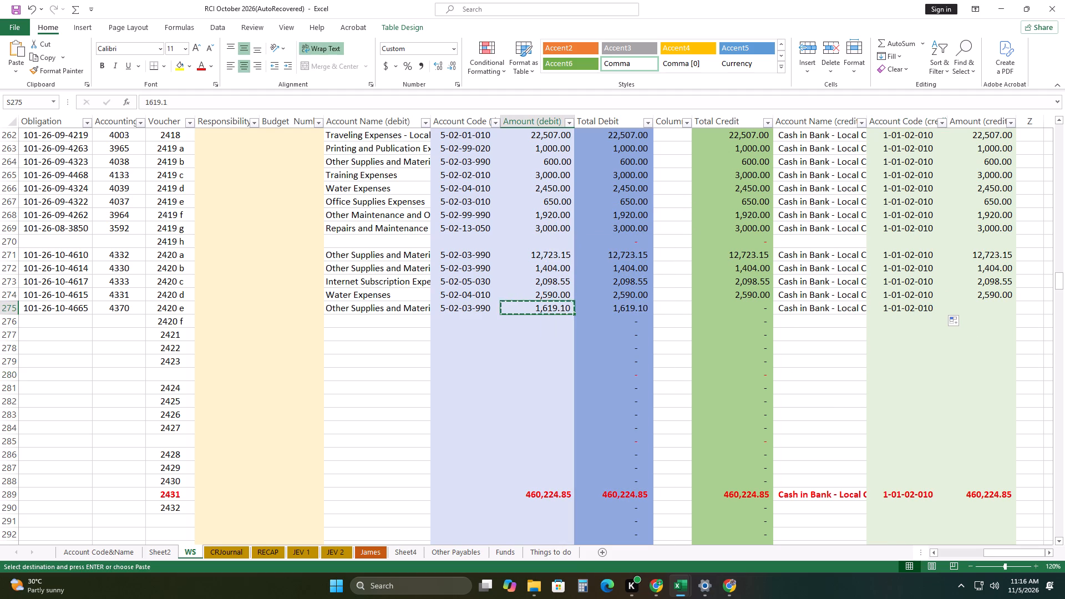
{"action": "right_click", "coordinate": [978, 309]}
{"action": "left_click", "coordinate": [901, 294]}
{"action": "left_click_drag", "start_coordinate": [849, 366], "coordinate": [856, 377]}
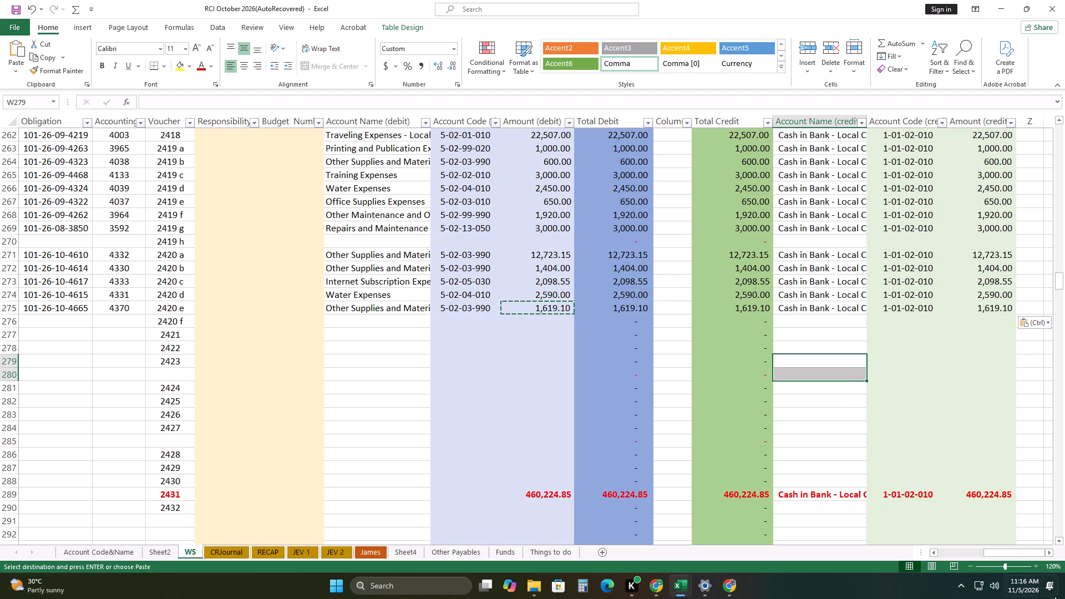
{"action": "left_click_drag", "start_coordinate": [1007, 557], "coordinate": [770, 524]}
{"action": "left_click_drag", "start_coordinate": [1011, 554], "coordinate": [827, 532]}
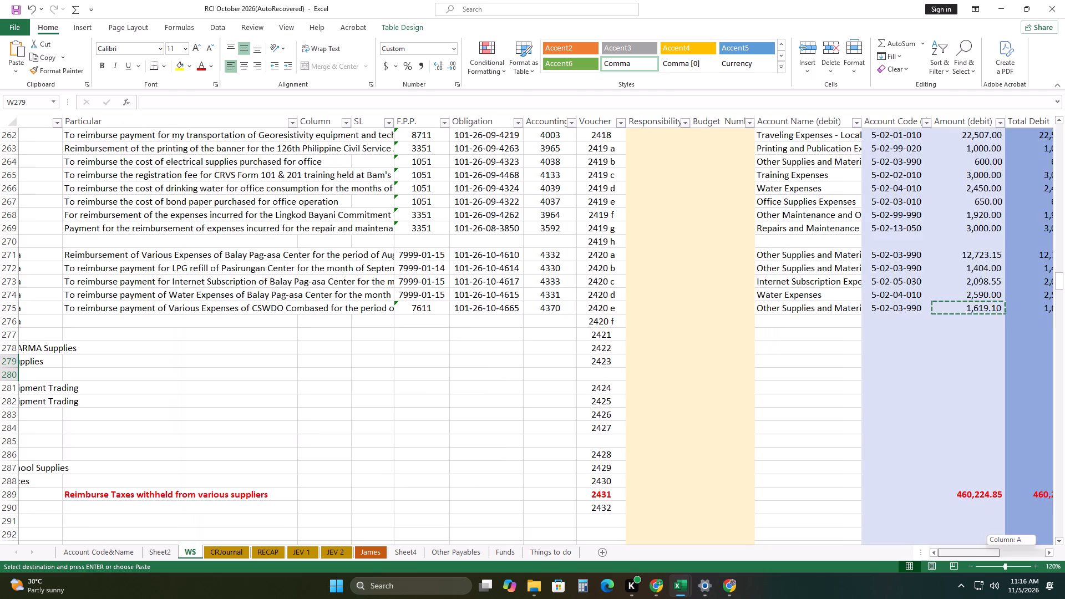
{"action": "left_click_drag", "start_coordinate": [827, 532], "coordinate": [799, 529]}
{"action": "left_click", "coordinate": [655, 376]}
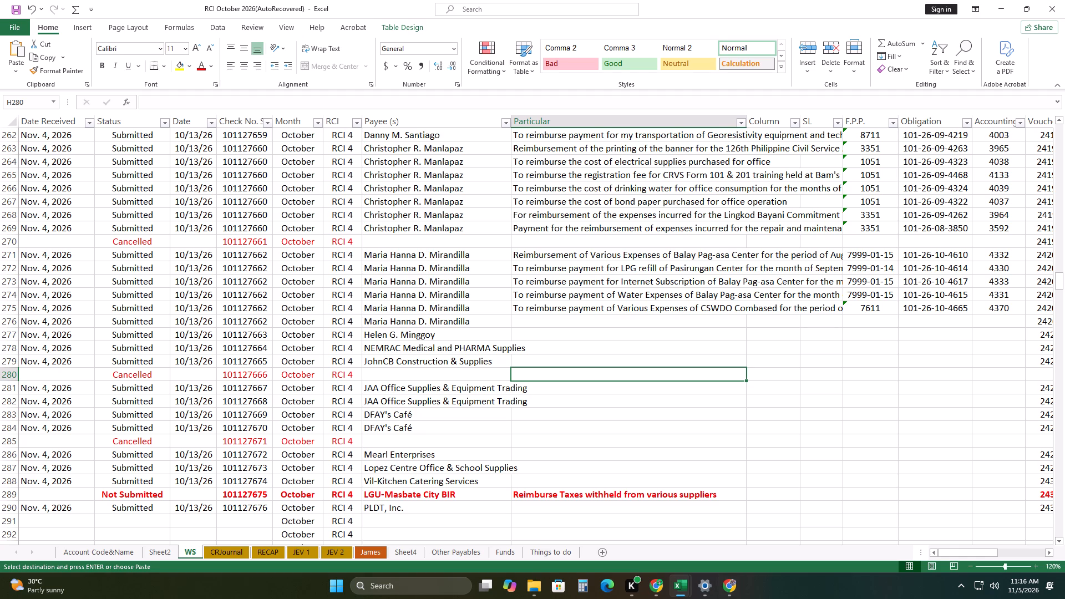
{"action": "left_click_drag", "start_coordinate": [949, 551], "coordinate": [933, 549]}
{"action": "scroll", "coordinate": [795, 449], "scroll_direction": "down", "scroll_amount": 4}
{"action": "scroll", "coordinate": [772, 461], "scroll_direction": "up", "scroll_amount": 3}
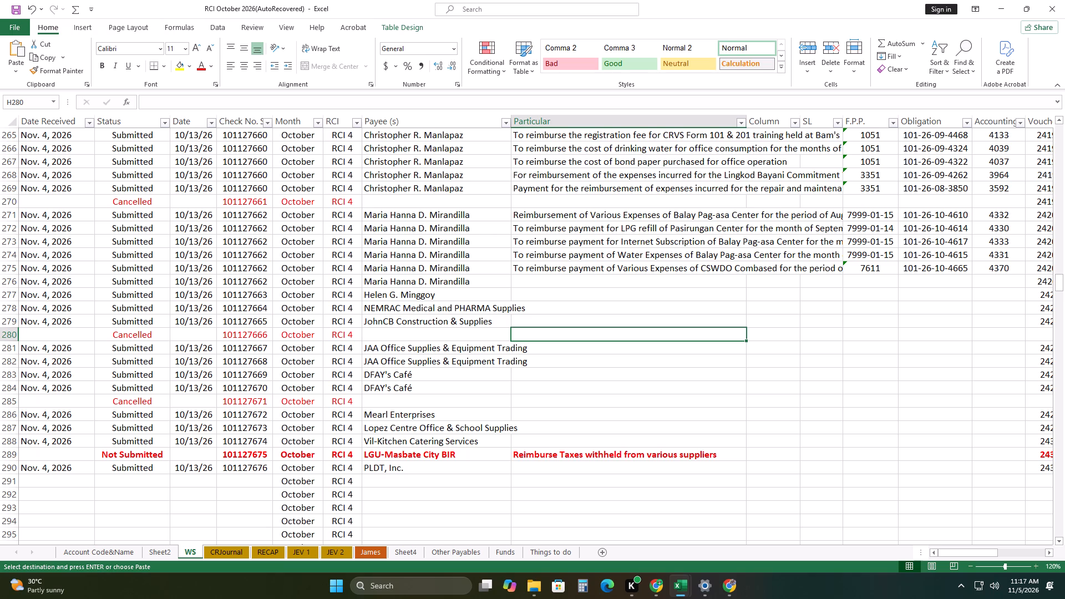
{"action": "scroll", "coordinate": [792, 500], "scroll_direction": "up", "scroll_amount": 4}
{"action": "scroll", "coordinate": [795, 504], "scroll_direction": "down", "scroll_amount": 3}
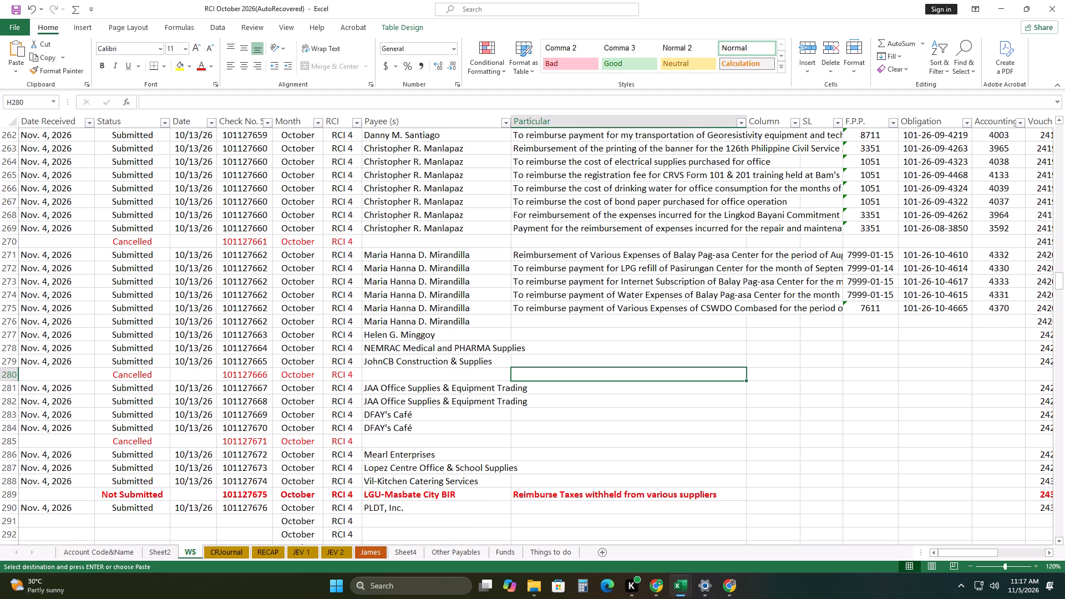
Switch to Chrome and pause the Steve Kuban Best Songs video on YouTube.
{"action": "left_click", "coordinate": [665, 583]}
{"action": "left_click", "coordinate": [532, 355]}
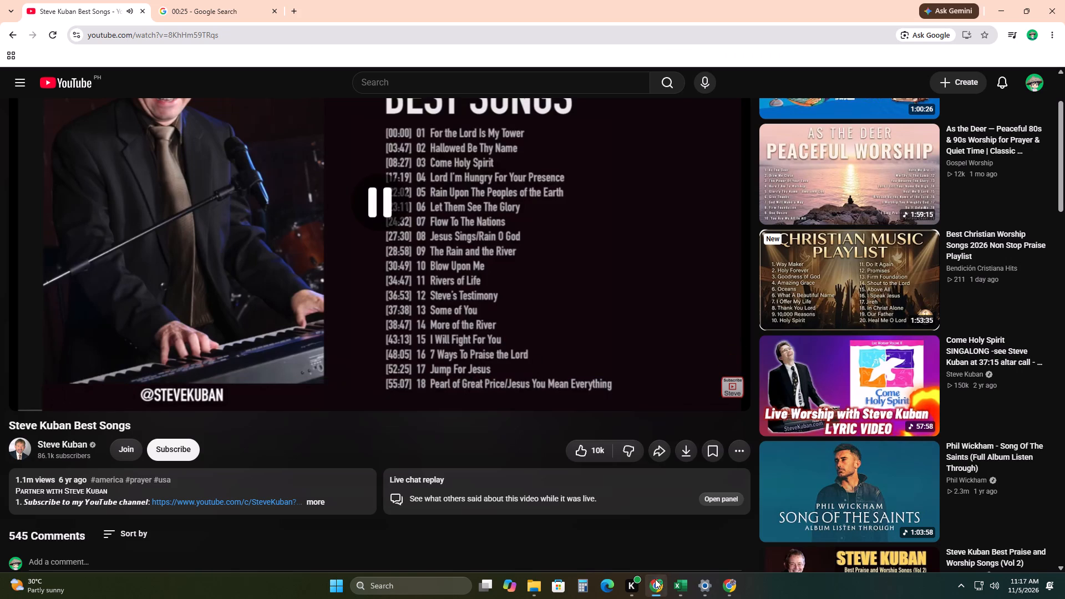
Switch back to the RCI October 2026 workbook in Excel.
{"action": "left_click", "coordinate": [659, 587]}
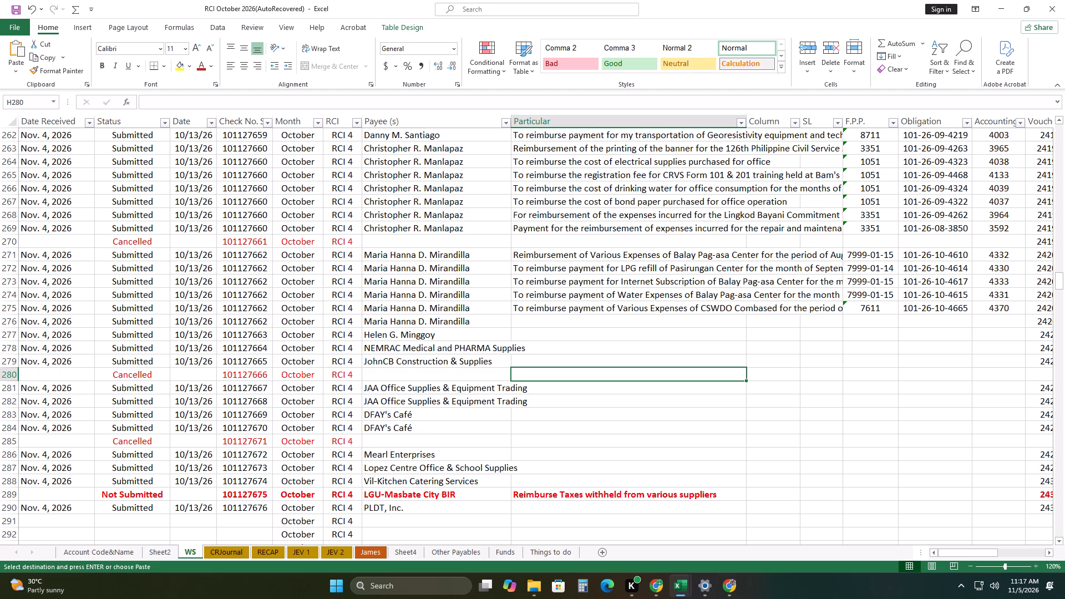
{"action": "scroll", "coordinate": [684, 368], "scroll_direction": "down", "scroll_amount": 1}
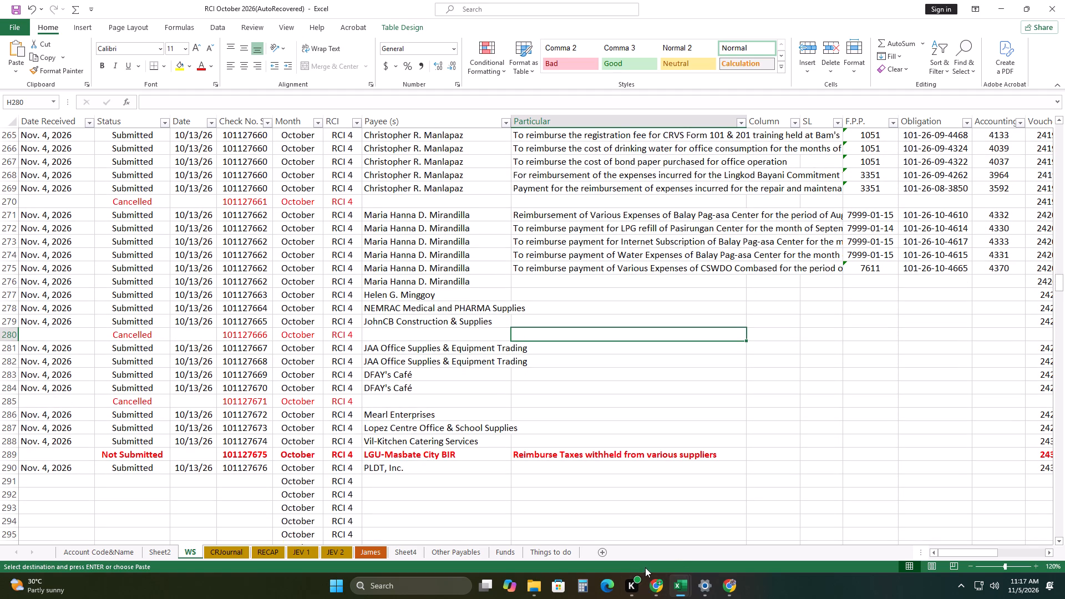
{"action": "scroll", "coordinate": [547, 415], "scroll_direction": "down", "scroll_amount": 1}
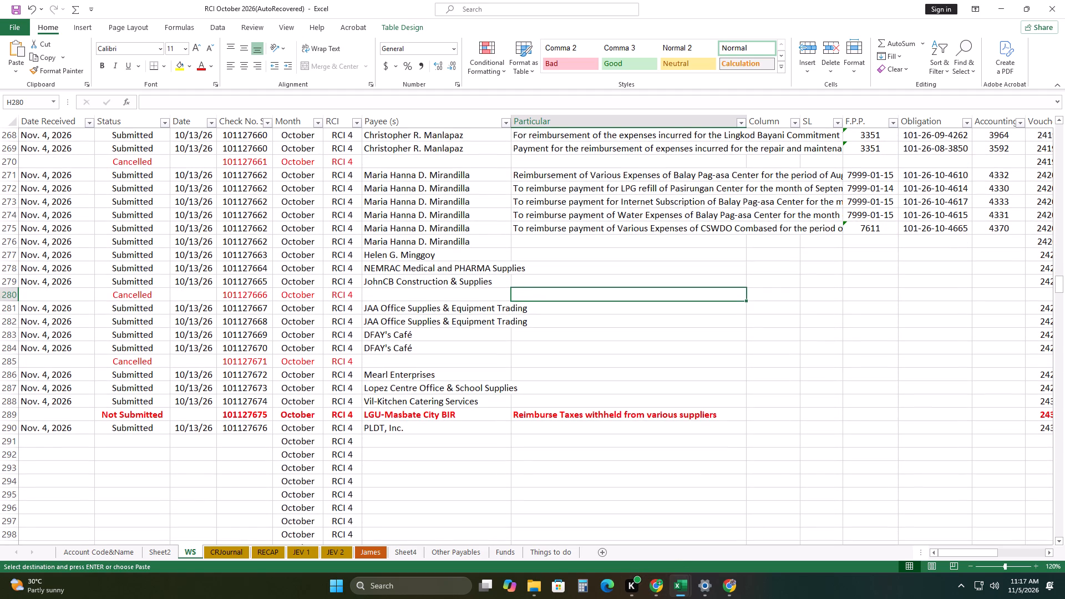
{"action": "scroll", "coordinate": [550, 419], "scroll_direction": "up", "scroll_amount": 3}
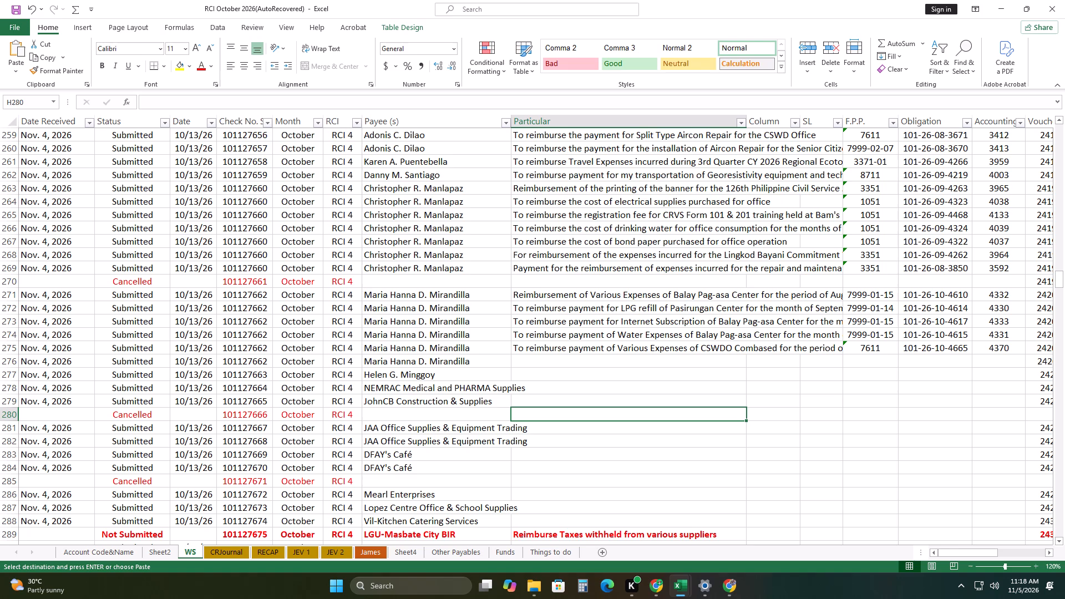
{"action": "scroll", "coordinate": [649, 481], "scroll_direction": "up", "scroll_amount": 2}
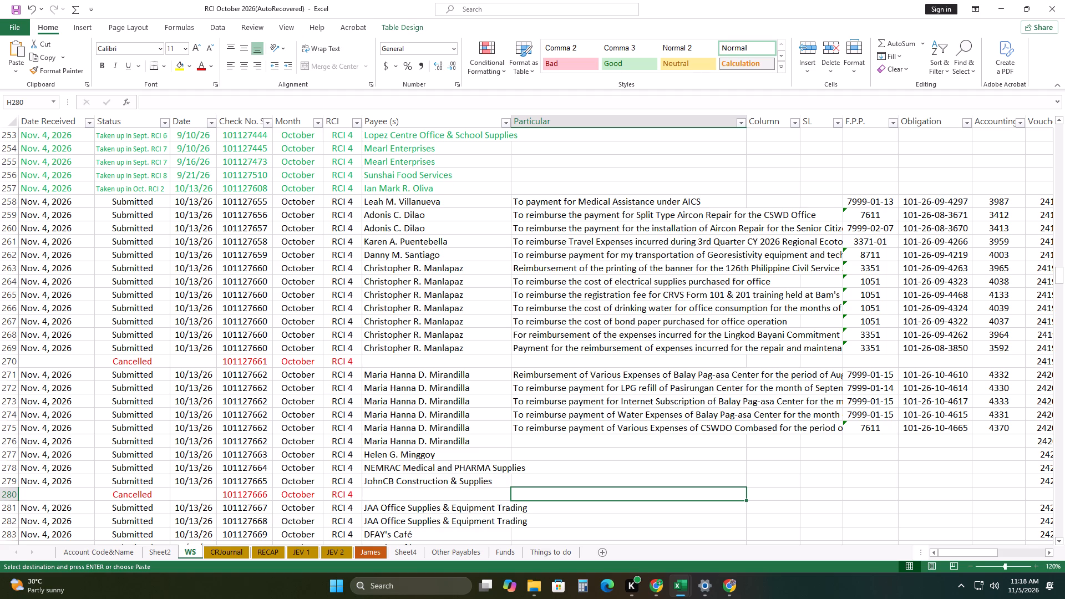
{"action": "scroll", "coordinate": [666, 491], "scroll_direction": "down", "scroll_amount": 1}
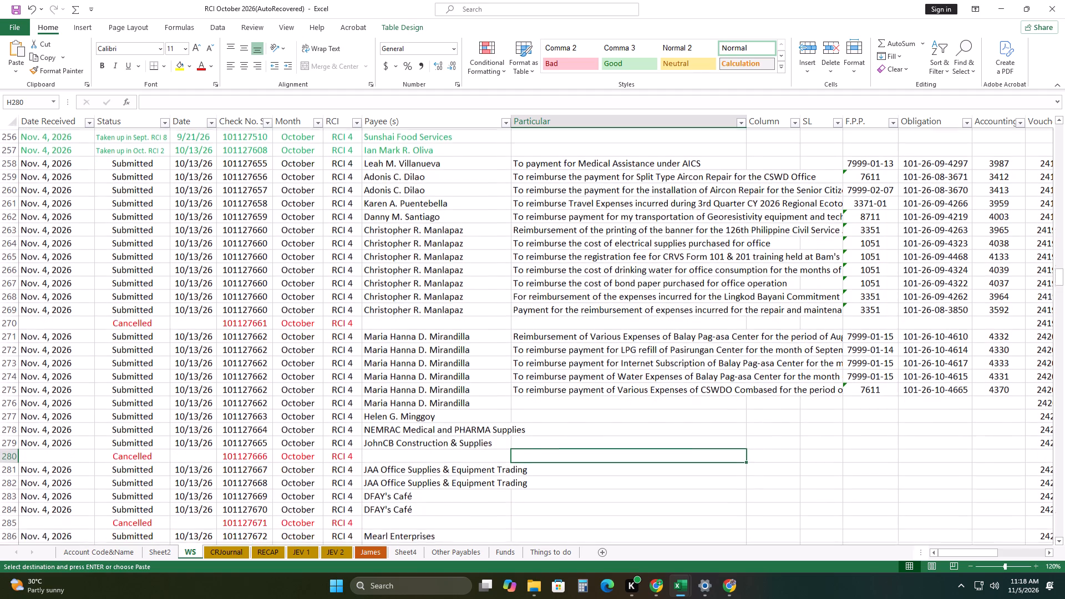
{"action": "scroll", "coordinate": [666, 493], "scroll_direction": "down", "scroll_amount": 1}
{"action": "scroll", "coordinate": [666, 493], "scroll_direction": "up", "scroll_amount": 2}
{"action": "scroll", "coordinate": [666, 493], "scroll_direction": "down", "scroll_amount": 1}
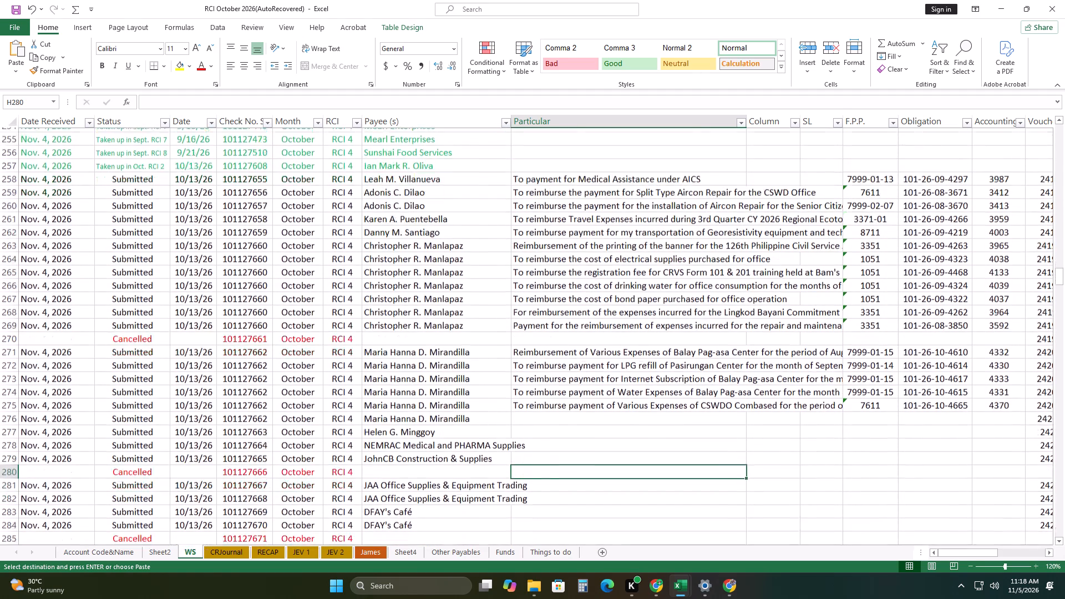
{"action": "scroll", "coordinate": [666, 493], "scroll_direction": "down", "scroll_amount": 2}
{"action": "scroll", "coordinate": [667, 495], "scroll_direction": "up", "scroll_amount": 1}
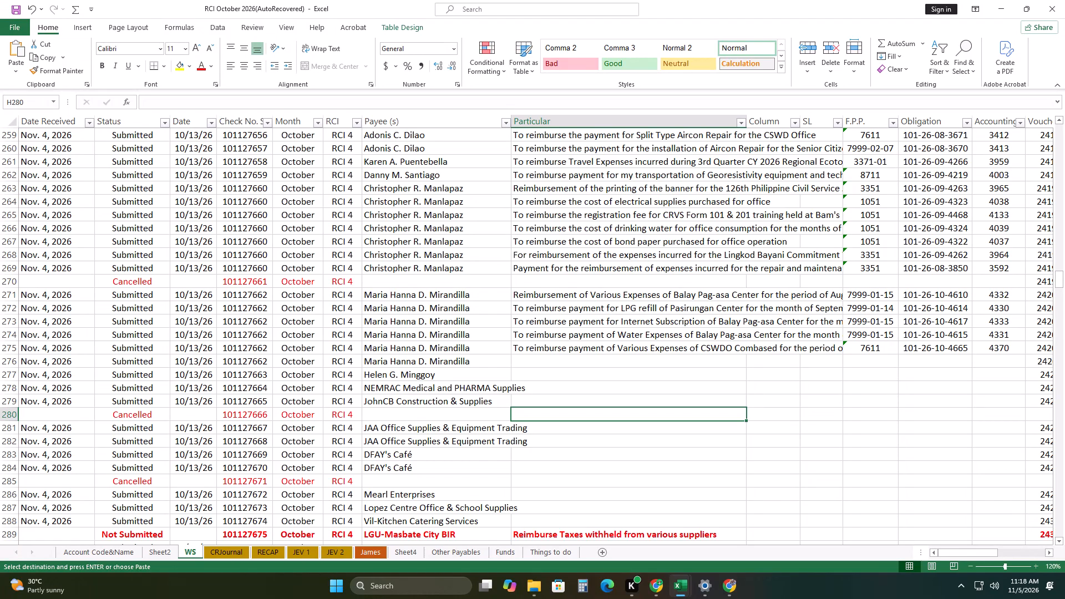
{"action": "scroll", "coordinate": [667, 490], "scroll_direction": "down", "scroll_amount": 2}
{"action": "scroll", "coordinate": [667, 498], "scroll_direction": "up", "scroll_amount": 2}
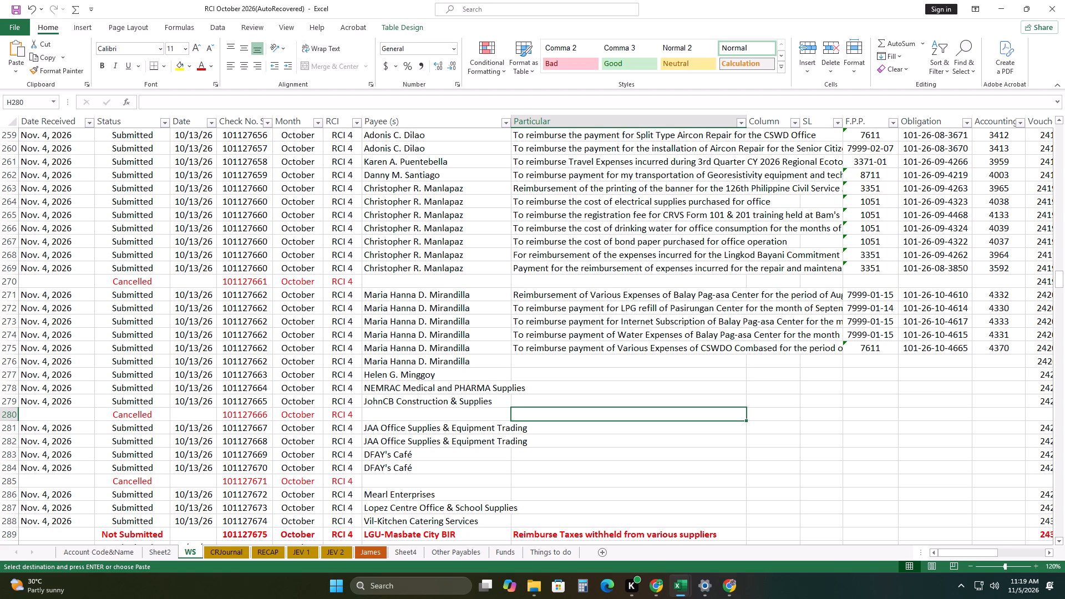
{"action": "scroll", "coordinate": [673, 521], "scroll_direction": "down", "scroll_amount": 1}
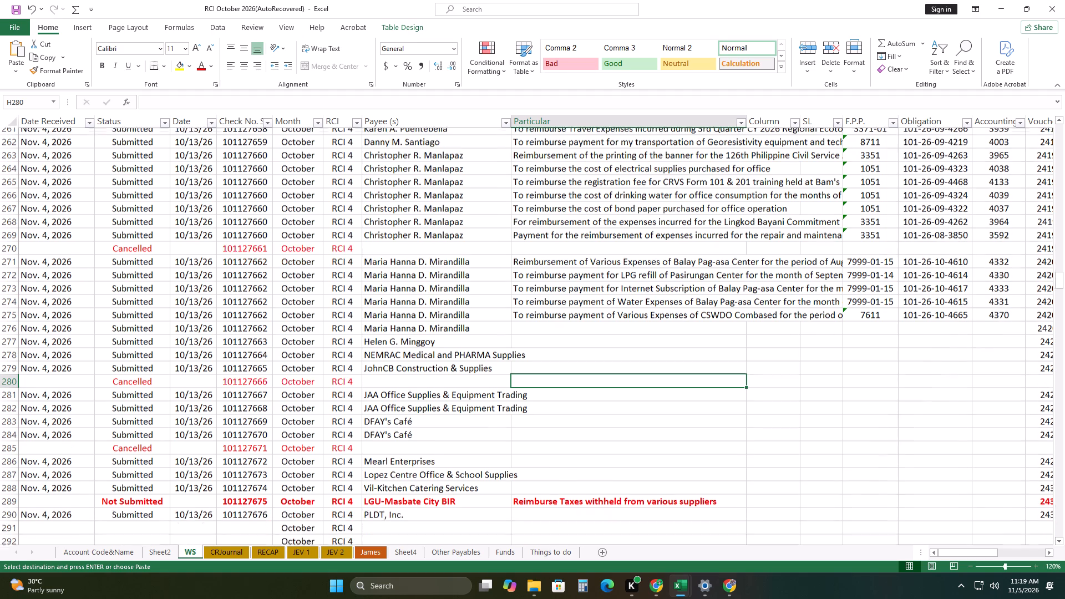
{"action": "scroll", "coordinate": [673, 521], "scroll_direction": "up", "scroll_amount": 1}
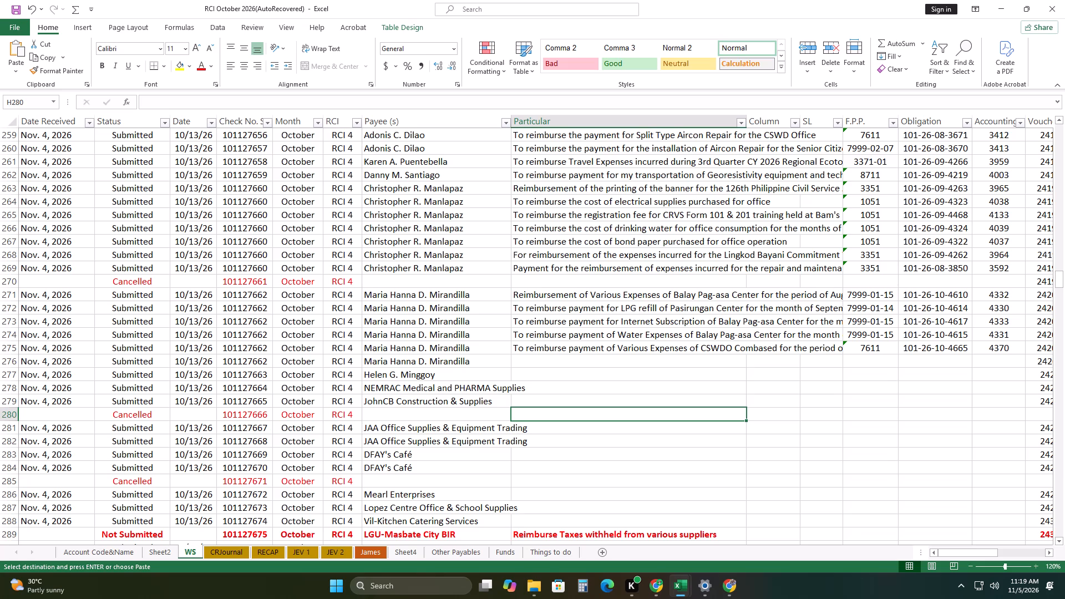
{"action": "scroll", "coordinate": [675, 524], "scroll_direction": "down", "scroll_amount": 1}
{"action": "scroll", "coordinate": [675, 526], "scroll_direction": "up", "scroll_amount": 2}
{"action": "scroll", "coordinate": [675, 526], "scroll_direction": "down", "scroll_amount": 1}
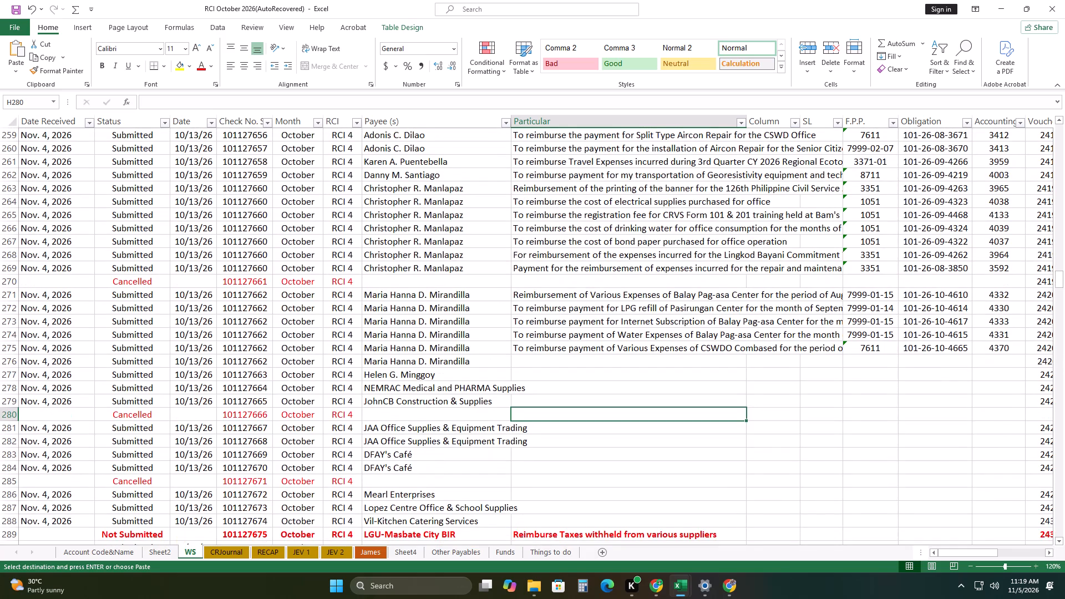
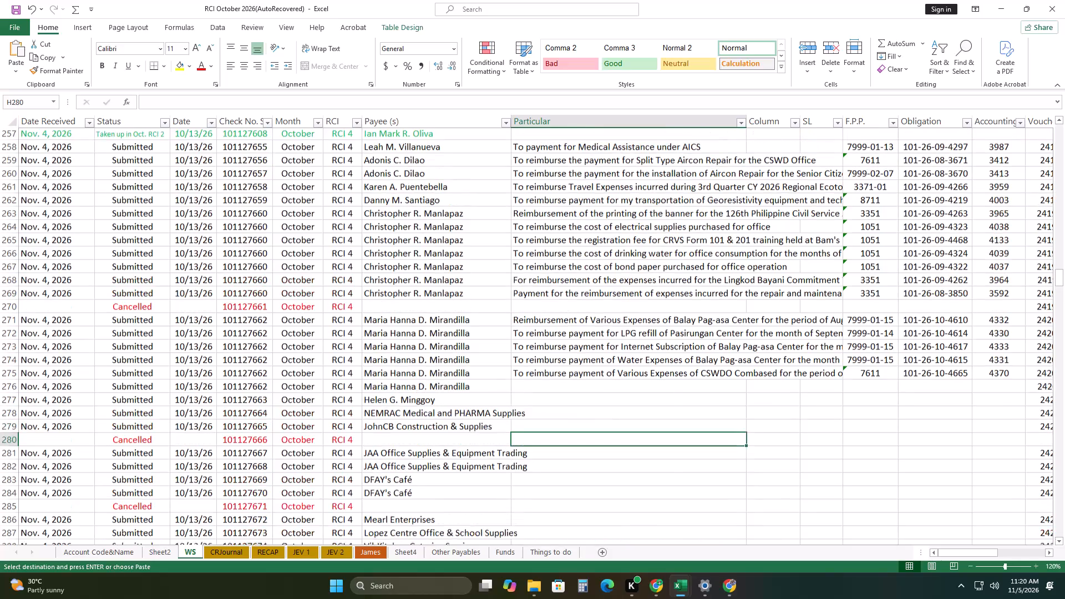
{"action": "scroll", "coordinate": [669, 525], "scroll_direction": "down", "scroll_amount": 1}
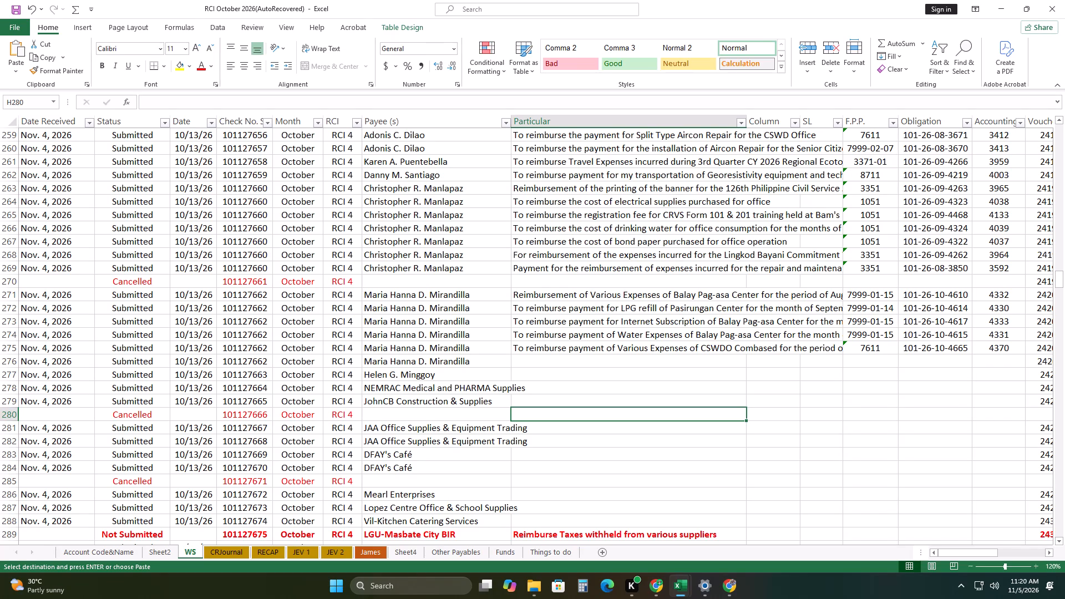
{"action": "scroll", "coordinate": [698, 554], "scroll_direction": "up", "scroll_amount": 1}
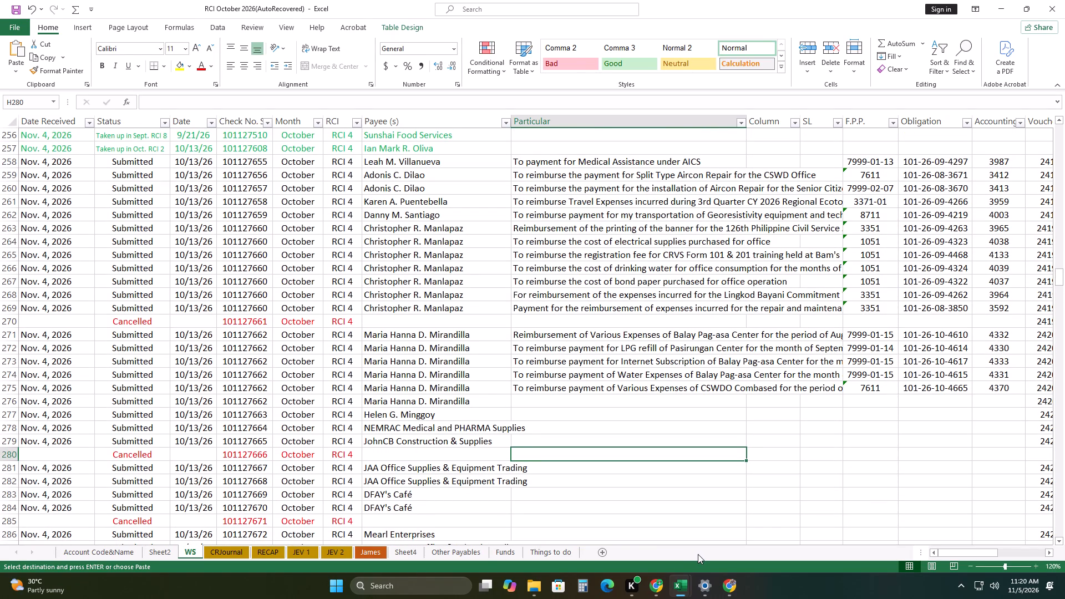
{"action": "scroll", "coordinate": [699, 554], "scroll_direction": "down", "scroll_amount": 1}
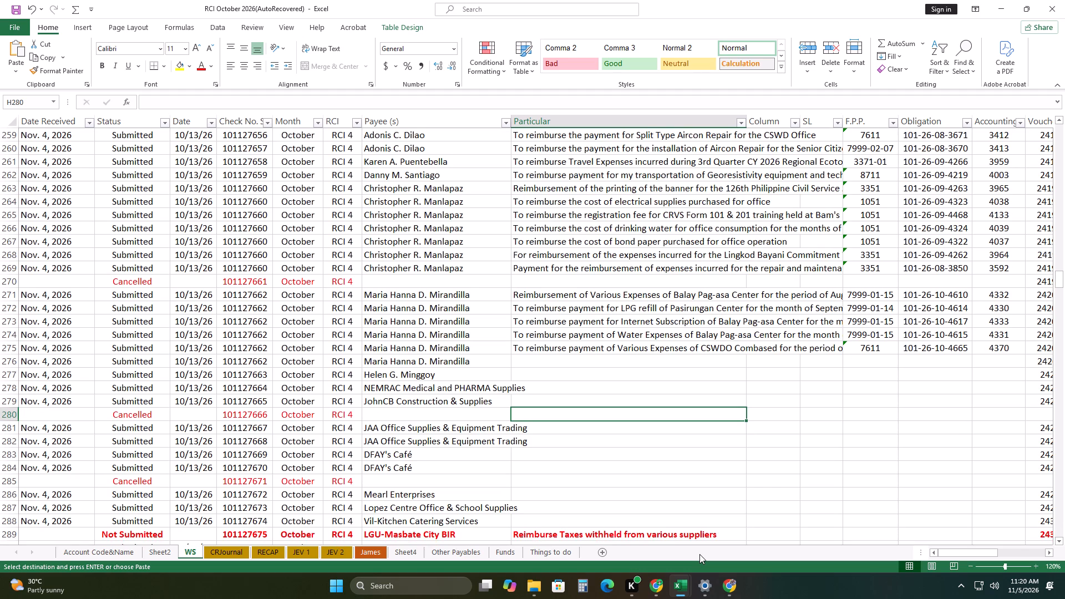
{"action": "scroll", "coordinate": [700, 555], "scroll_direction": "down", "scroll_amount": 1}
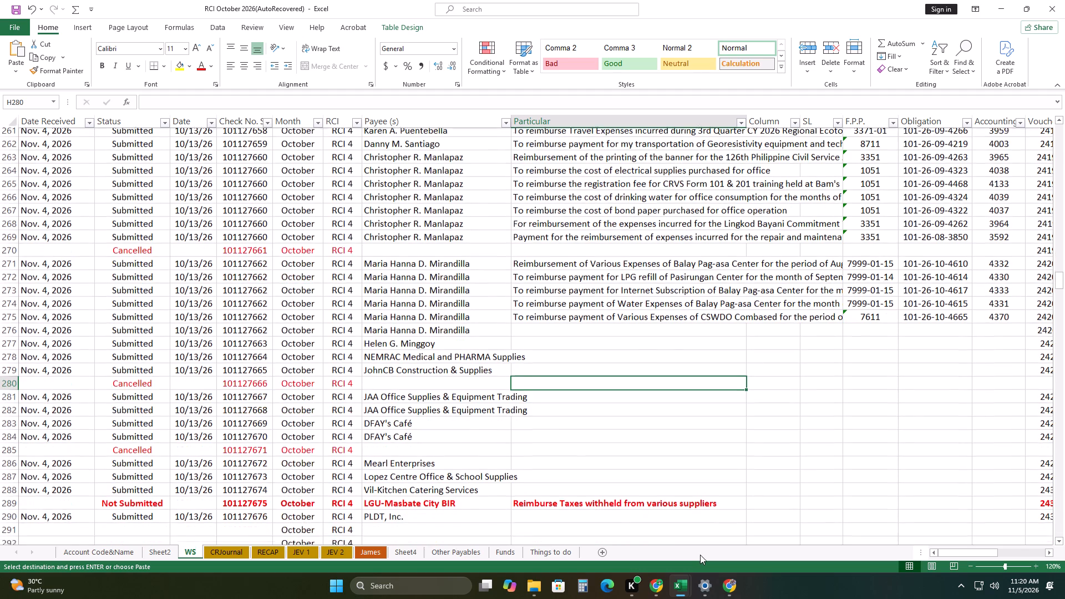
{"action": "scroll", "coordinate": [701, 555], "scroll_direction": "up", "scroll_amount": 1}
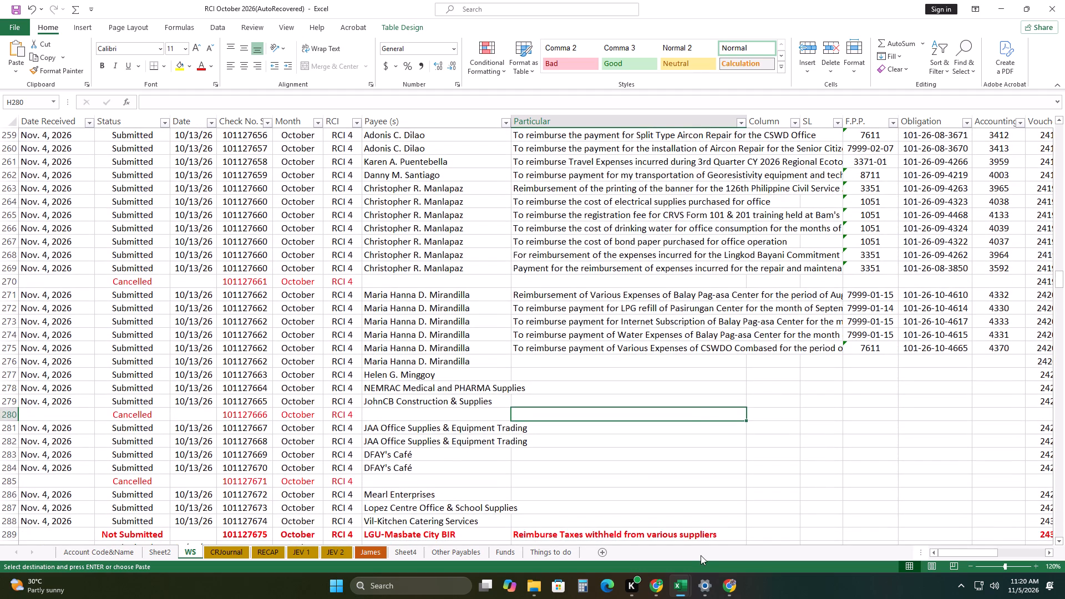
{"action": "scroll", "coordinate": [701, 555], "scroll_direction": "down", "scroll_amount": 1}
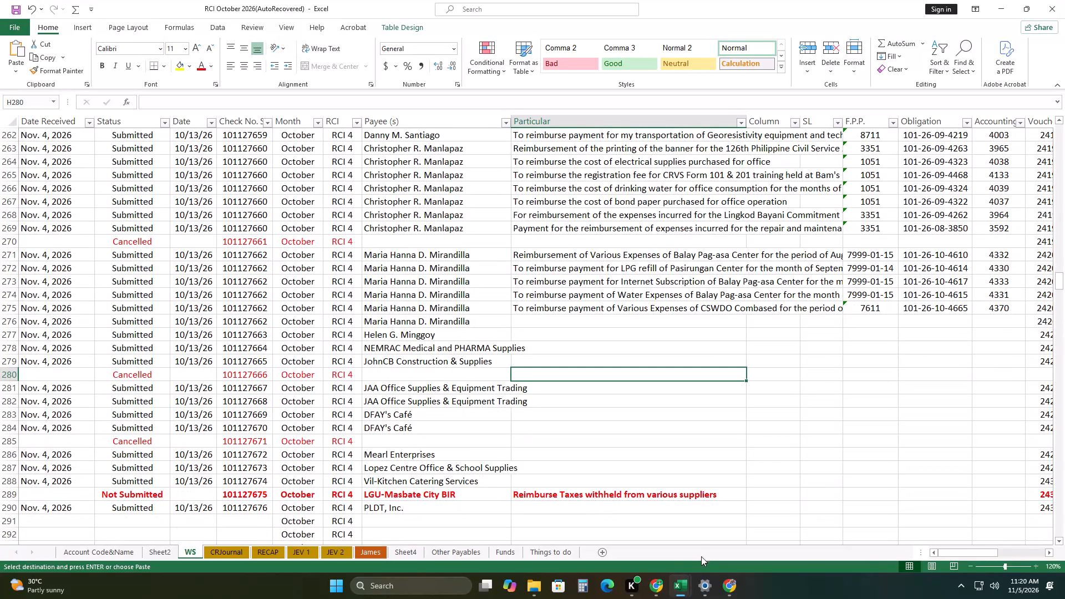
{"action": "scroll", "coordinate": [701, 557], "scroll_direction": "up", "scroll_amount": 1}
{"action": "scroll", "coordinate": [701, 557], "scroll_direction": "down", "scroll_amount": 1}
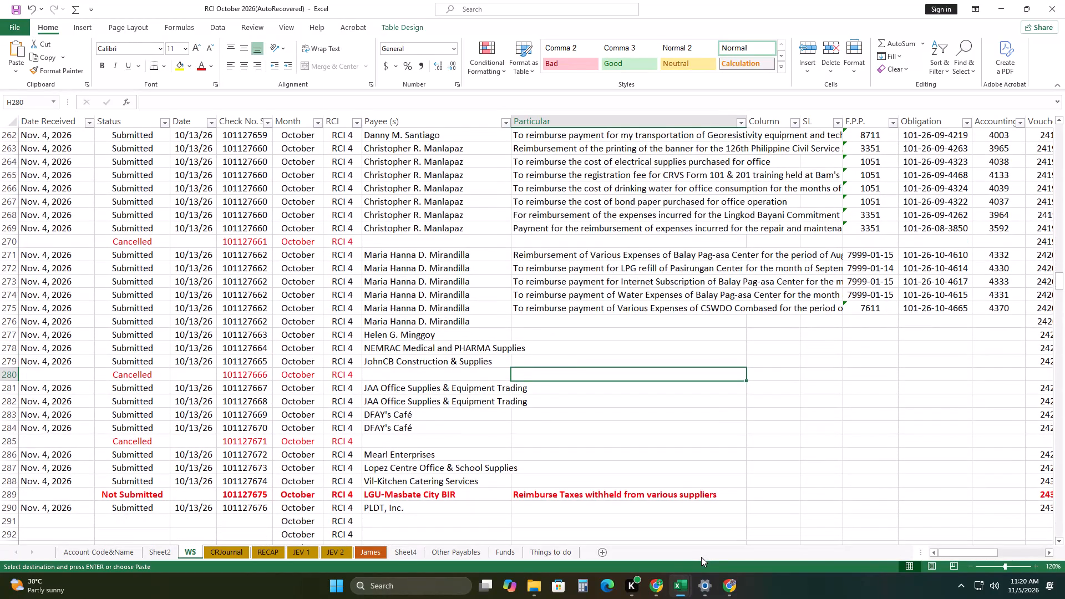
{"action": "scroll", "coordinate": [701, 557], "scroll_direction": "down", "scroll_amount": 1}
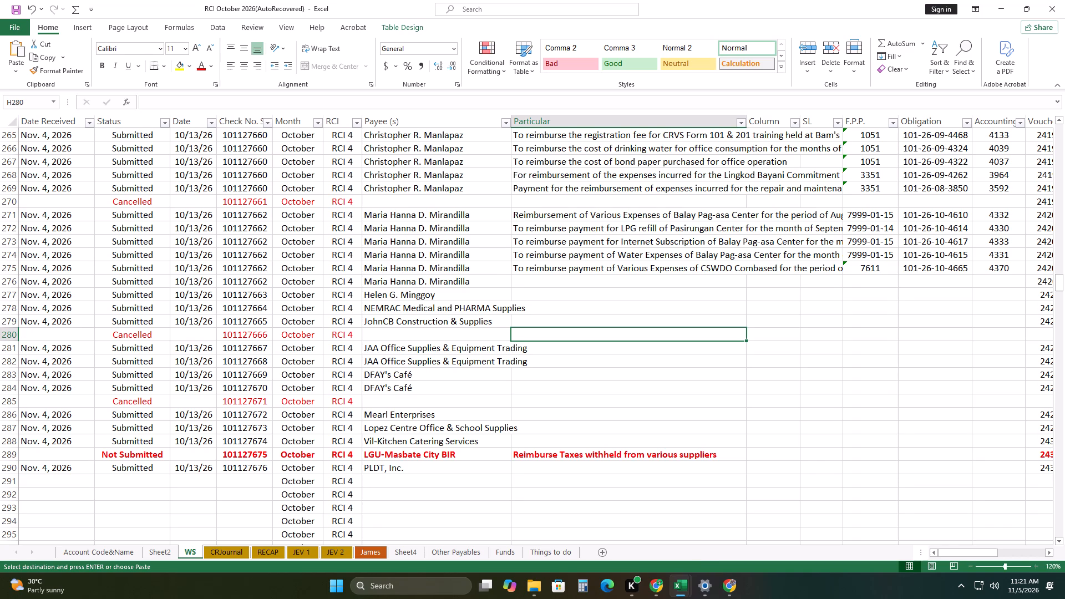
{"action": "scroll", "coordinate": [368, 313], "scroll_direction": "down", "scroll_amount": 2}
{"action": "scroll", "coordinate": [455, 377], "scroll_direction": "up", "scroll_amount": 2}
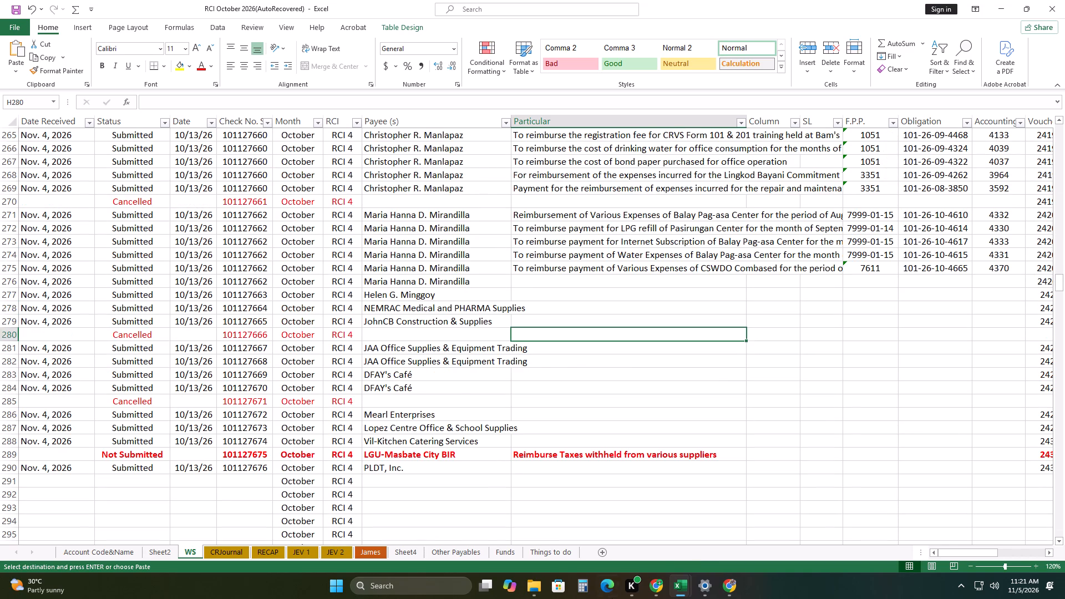
Switch to Chrome and resume playing the paused Steve Kuban Best Songs video on YouTube.
{"action": "left_click", "coordinate": [660, 592]}
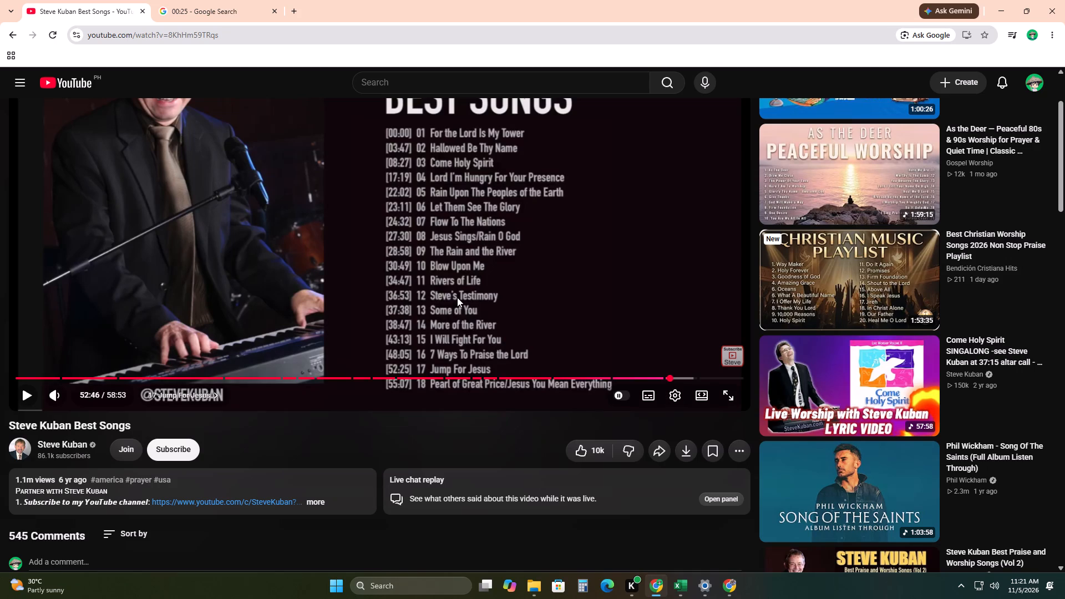
{"action": "left_click", "coordinate": [457, 297]}
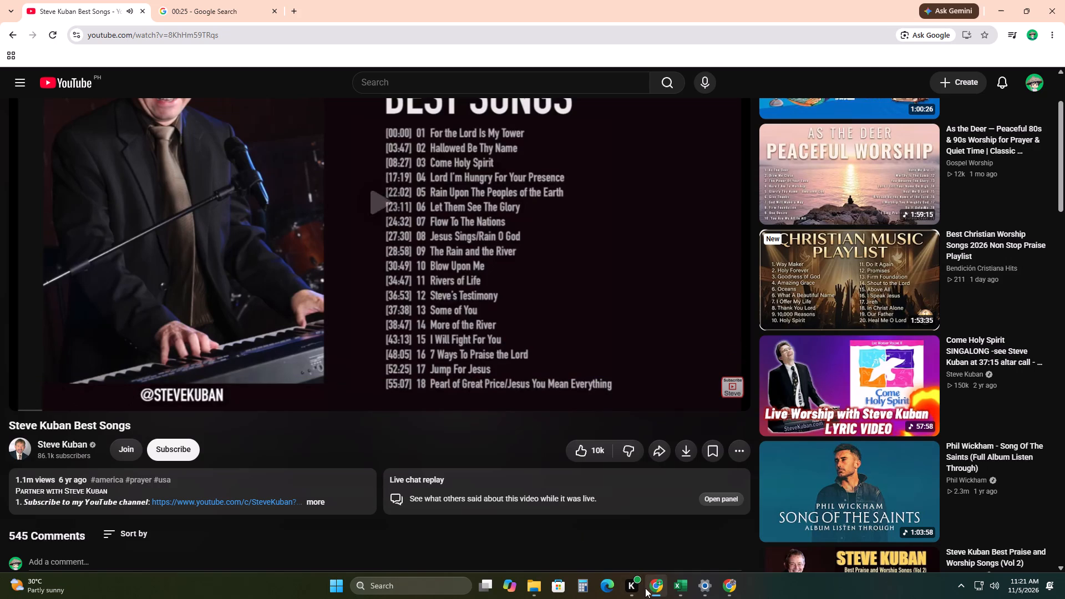
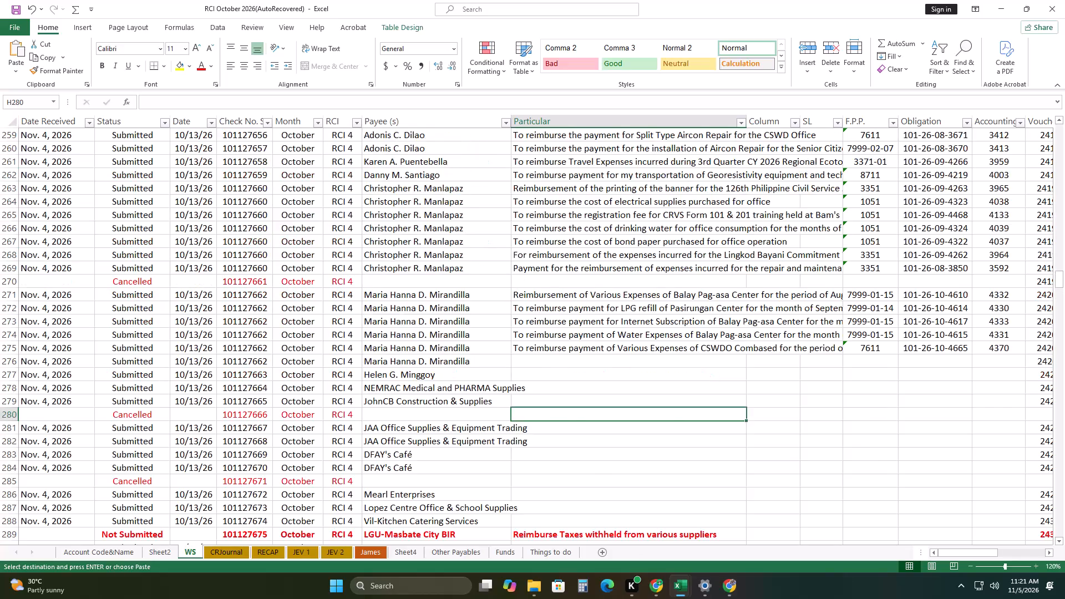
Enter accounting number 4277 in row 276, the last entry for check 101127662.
{"action": "scroll", "coordinate": [602, 410], "scroll_direction": "up", "scroll_amount": 4}
{"action": "scroll", "coordinate": [599, 417], "scroll_direction": "down", "scroll_amount": 2}
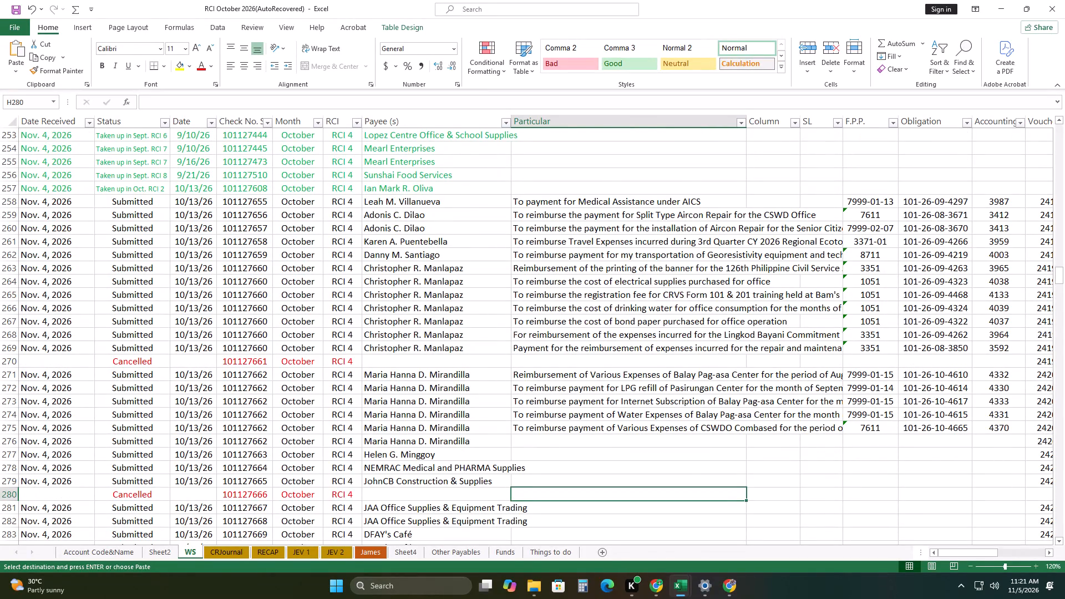
{"action": "left_click_drag", "start_coordinate": [957, 551], "coordinate": [775, 540]}
{"action": "scroll", "coordinate": [471, 433], "scroll_direction": "down", "scroll_amount": 3}
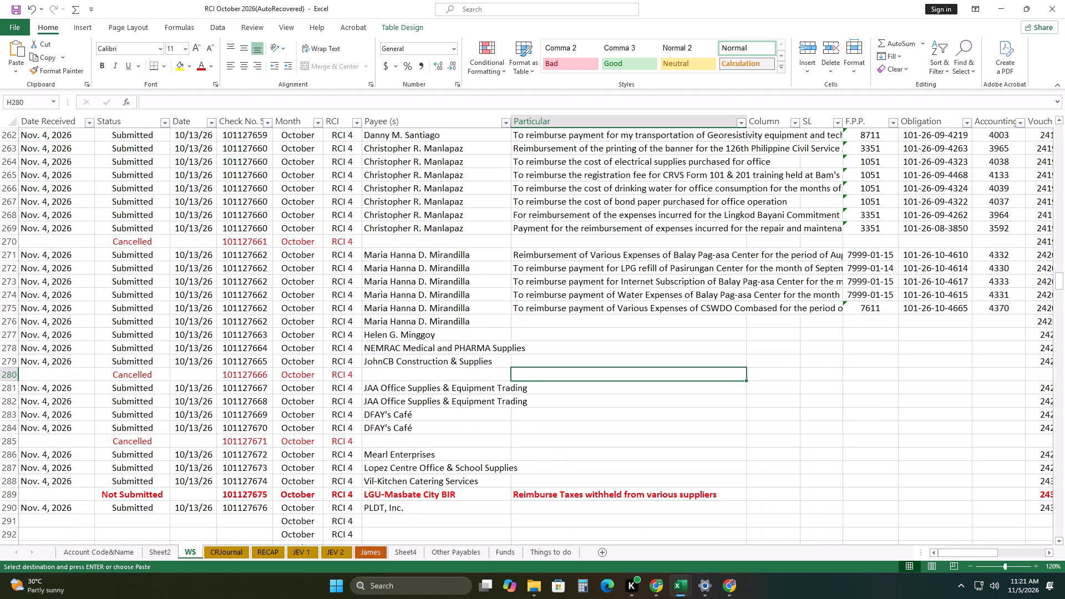
{"action": "scroll", "coordinate": [471, 435], "scroll_direction": "down", "scroll_amount": 2}
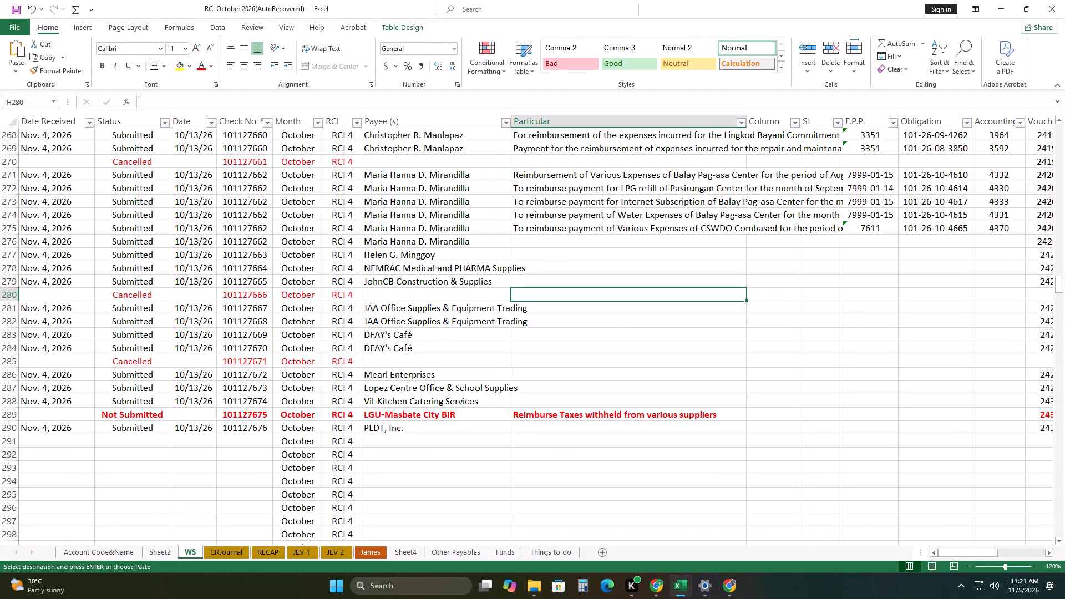
{"action": "left_click", "coordinate": [1000, 240]}
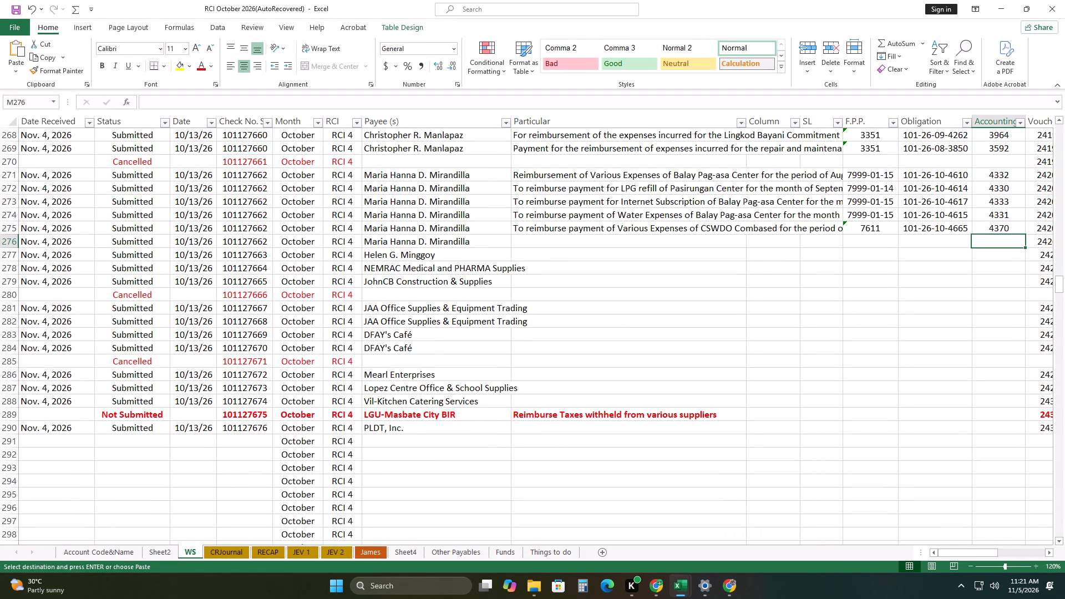
{"action": "type", "text": "4277"}
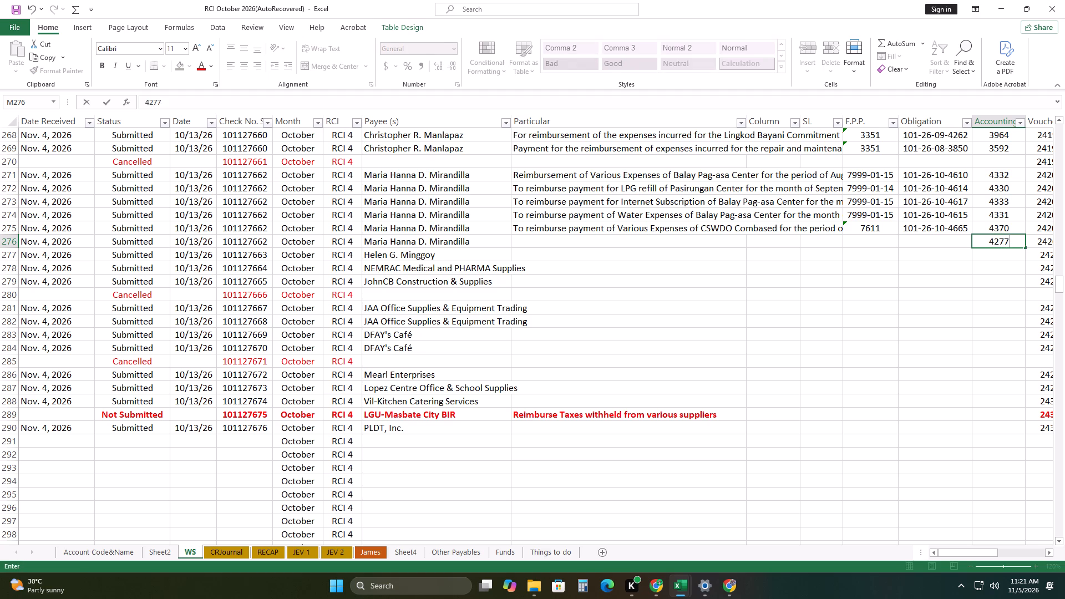
Copy the F.P.P. and obligation values from row 274 into row 276.
{"action": "left_click_drag", "start_coordinate": [875, 216], "coordinate": [944, 216]}
{"action": "right_click", "coordinate": [937, 215]}
{"action": "left_click", "coordinate": [959, 240]}
{"action": "right_click", "coordinate": [876, 245]}
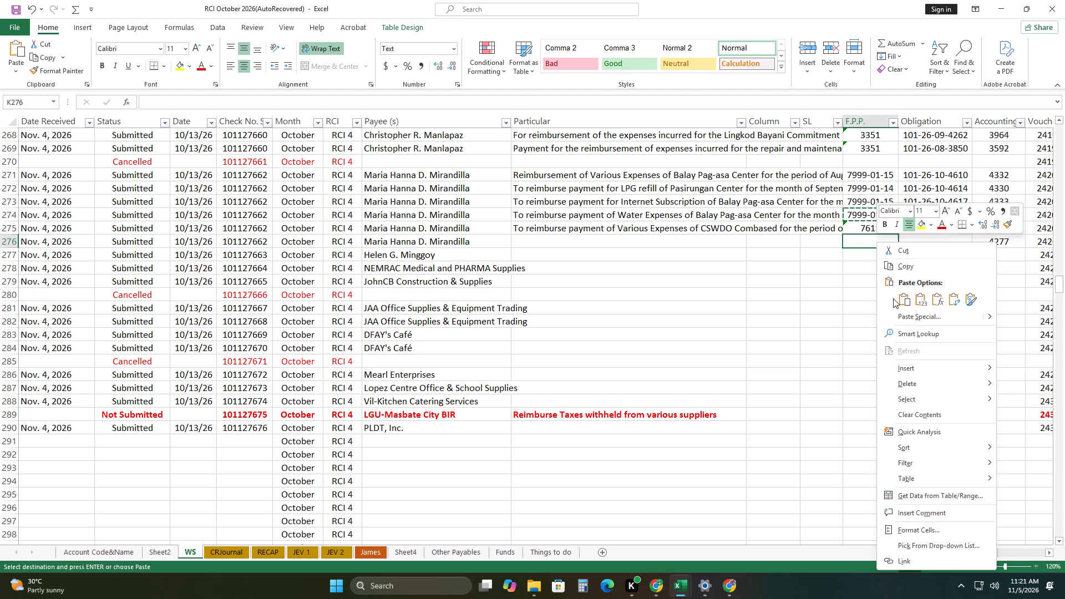
{"action": "left_click", "coordinate": [921, 301]}
{"action": "left_click", "coordinate": [830, 319]}
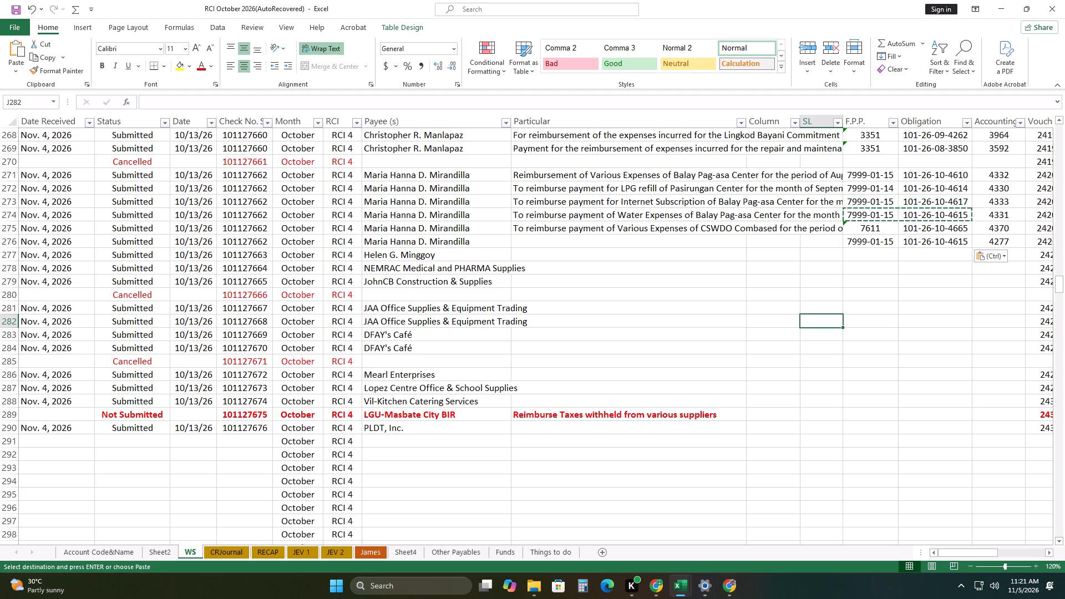
Change the F.P.P. code in row 276 to 7999-01-14.
{"action": "double_click", "coordinate": [894, 242]}
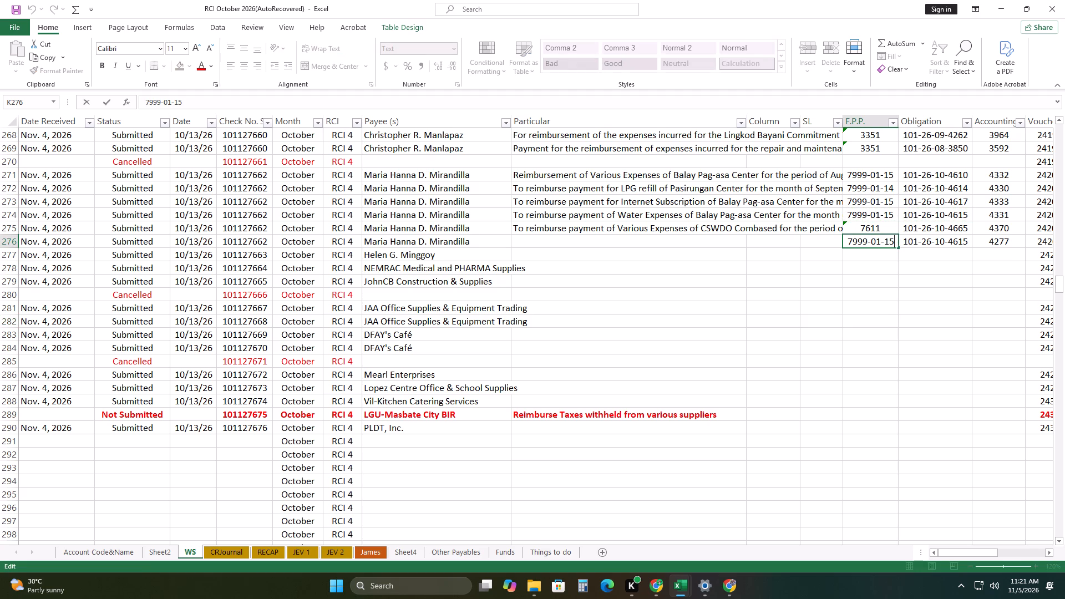
{"action": "key", "text": "BackSpace"}
{"action": "key", "text": "4"}
{"action": "double_click", "coordinate": [942, 242]}
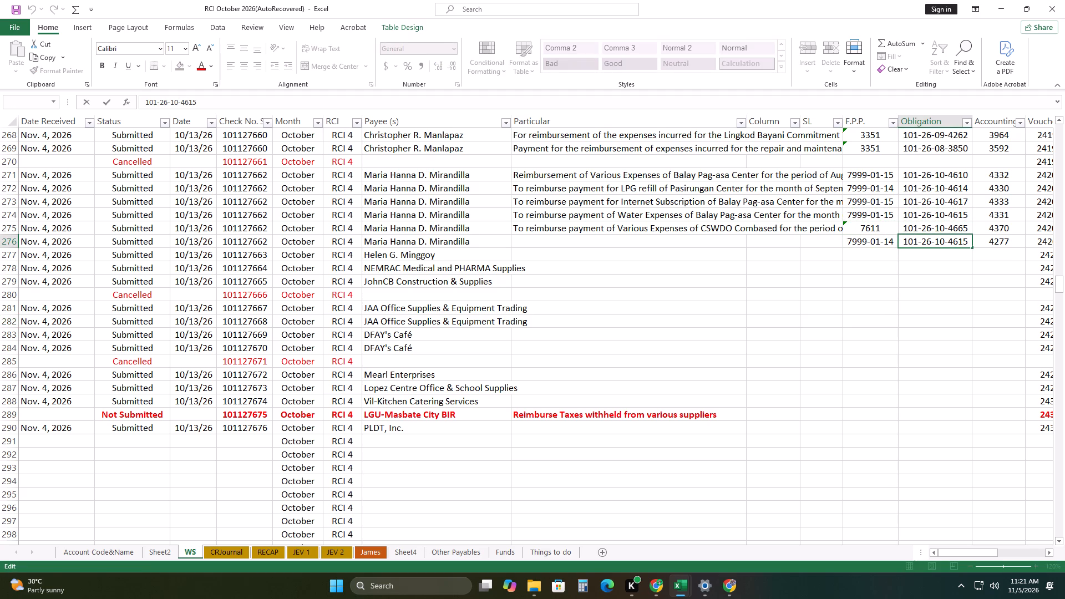
{"action": "key", "text": "Right"}
{"action": "key", "text": "Right"}
{"action": "key", "text": "Left"}
{"action": "key", "text": "BackSpace"}
{"action": "key", "text": "BackSpace"}
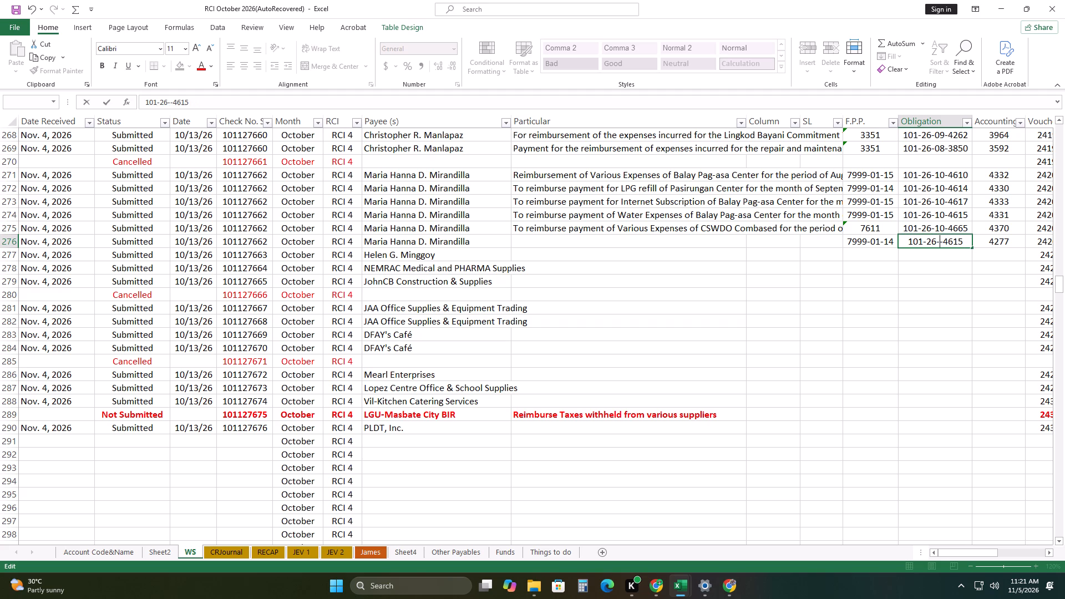
{"action": "type", "text": "09"}
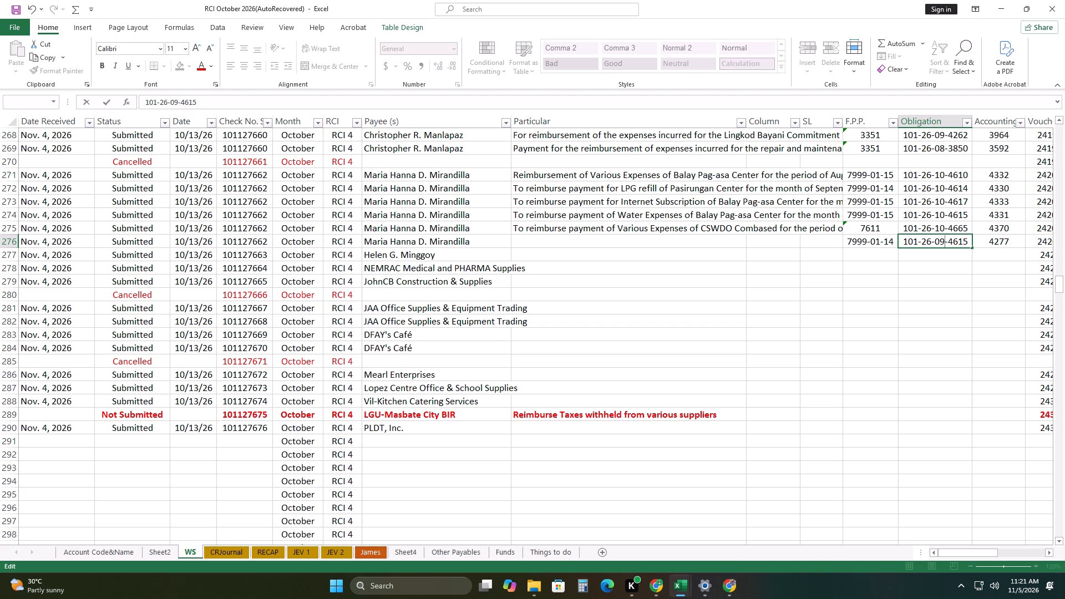
{"action": "key", "text": "Right"}
{"action": "key", "text": "Right"}
{"action": "key", "text": "Right"}
{"action": "key", "text": "Right"}
{"action": "key", "text": "Right"}
{"action": "key", "text": "Right"}
{"action": "key", "text": "BackSpace"}
{"action": "key", "text": "BackSpace"}
{"action": "key", "text": "BackSpace"}
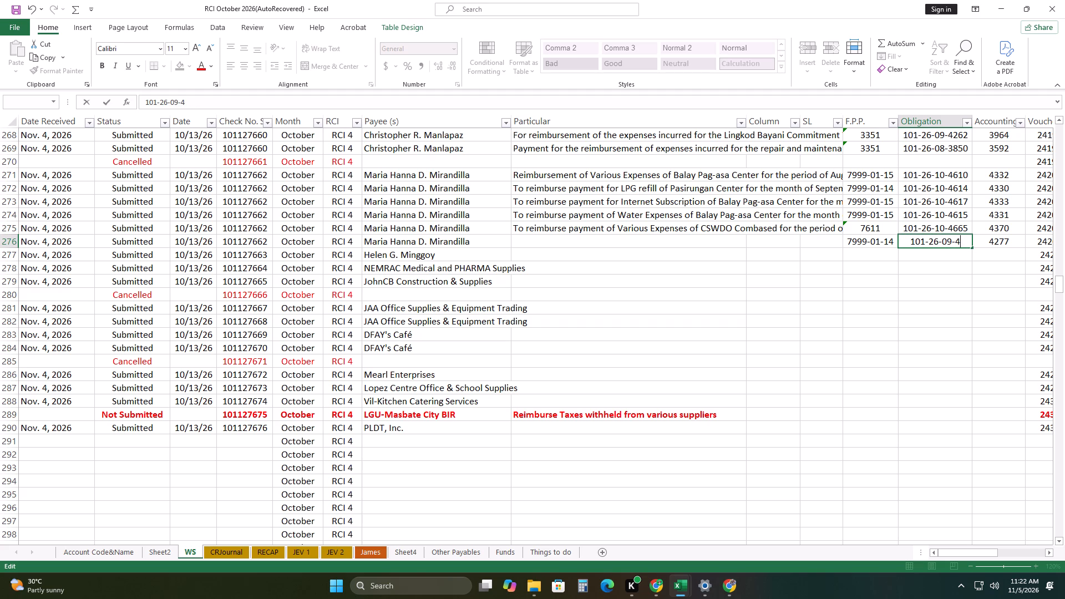
{"action": "key", "text": "5"}
{"action": "type", "text": "78"}
Enter row 276's particular as "To reimburse payment of Water Refill used in Pasirungan for the month of September 2026".
{"action": "left_click", "coordinate": [562, 243]}
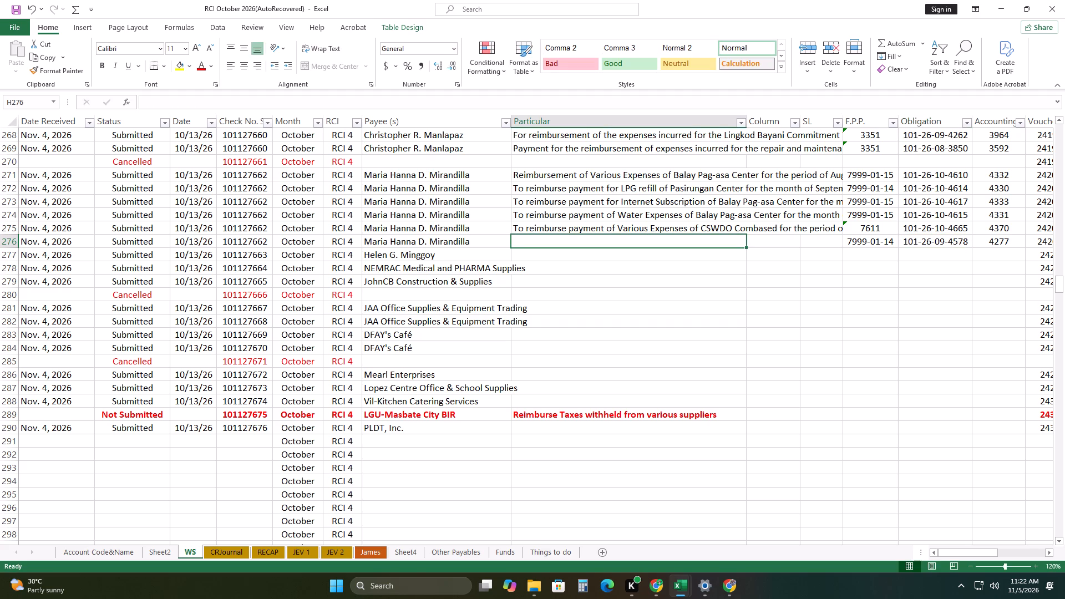
{"action": "type", "text": "To reimbure"}
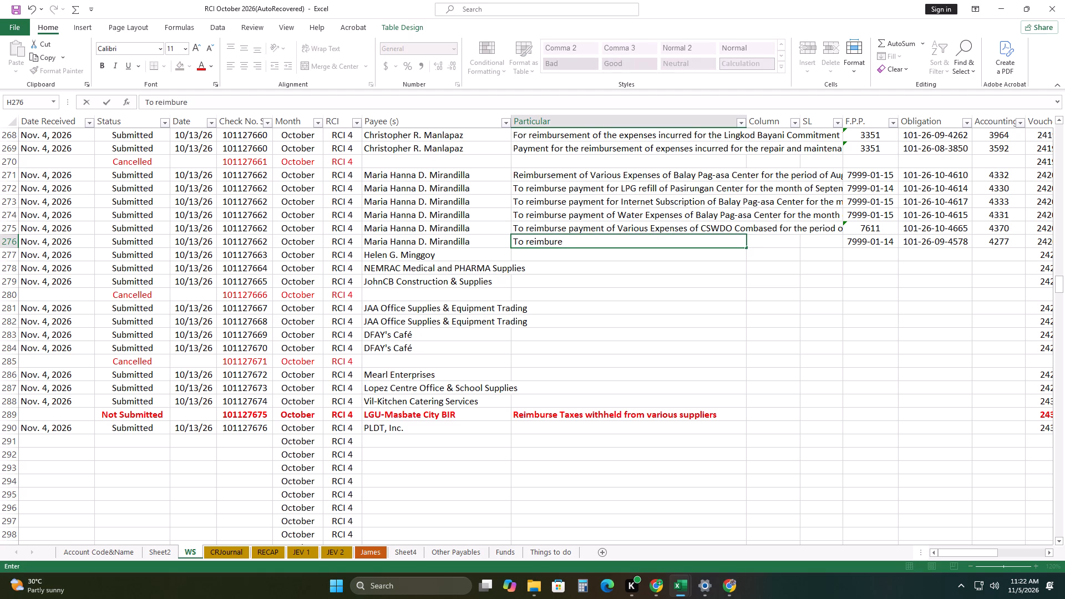
{"action": "key", "text": "BackSpace"}
{"action": "type", "text": "se"}
{"action": "key", "text": "space"}
{"action": "type", "text": "payment"}
{"action": "key", "text": "space"}
{"action": "type", "text": "of Water Refill"}
{"action": "key", "text": "space"}
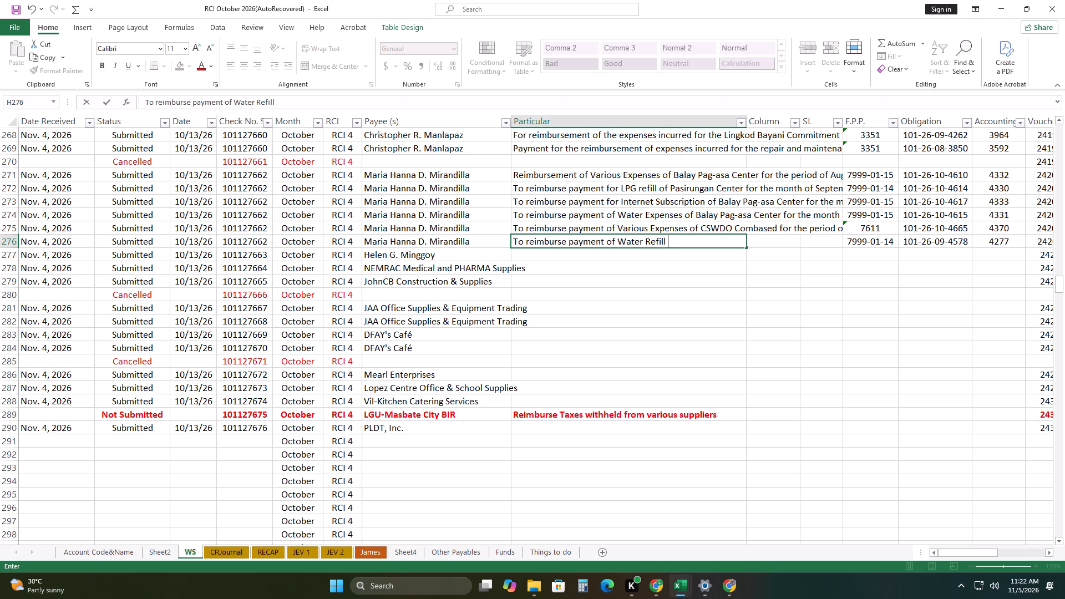
{"action": "type", "text": "used in"}
{"action": "key", "text": "space"}
{"action": "type", "text": "Pasirungan"}
{"action": "key", "text": "space"}
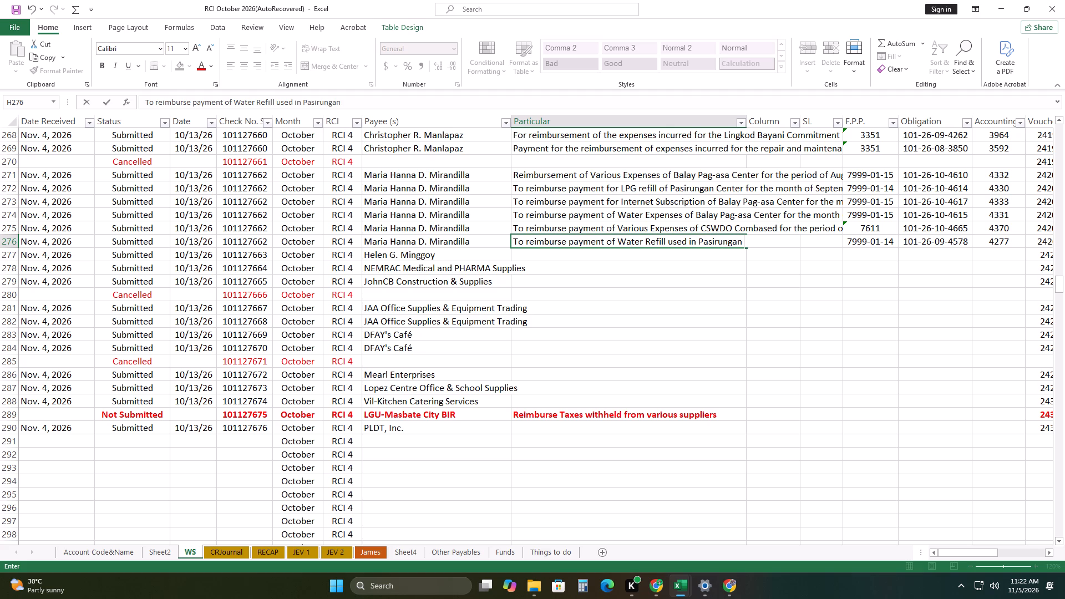
{"action": "type", "text": "for the month of"}
{"action": "key", "text": "space"}
{"action": "type", "text": "September"}
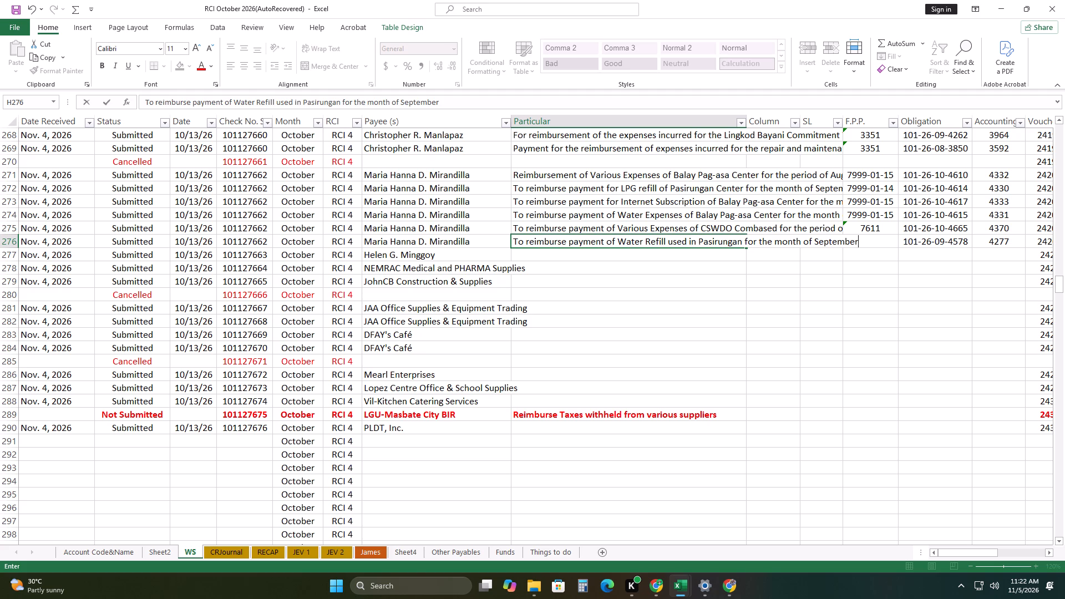
{"action": "key", "text": "space"}
{"action": "type", "text": "2026"}
{"action": "left_click", "coordinate": [670, 290]}
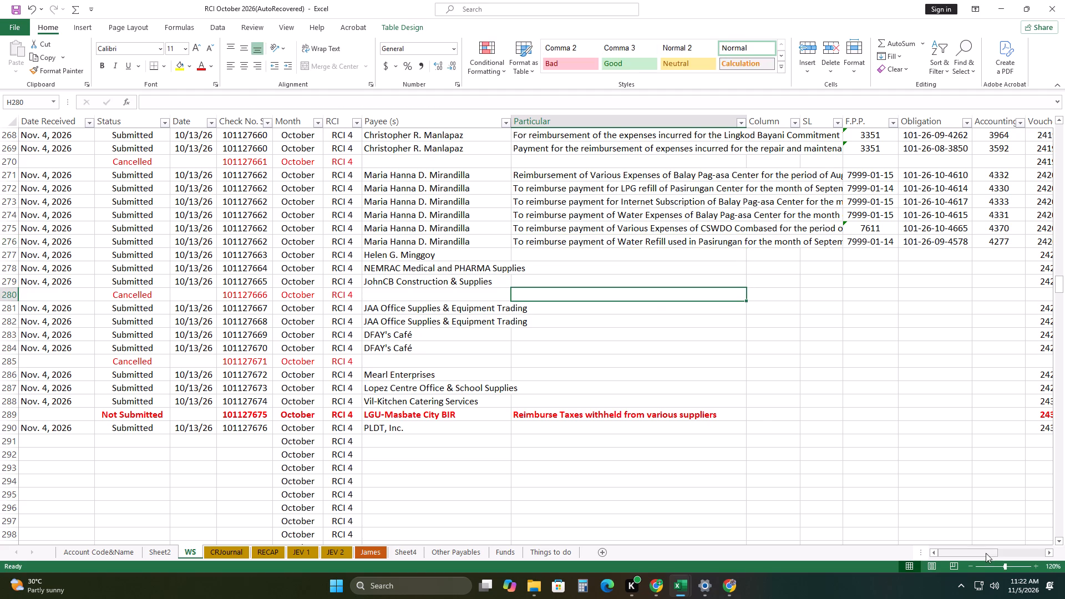
Copy the Water Expenses debit account name and code 5-02-04-010 from voucher 2420 d into the 2420 f row.
{"action": "left_click_drag", "start_coordinate": [986, 553], "coordinate": [1046, 525]}
{"action": "left_click_drag", "start_coordinate": [387, 217], "coordinate": [459, 217]}
{"action": "right_click", "coordinate": [460, 216]}
{"action": "left_click", "coordinate": [497, 237]}
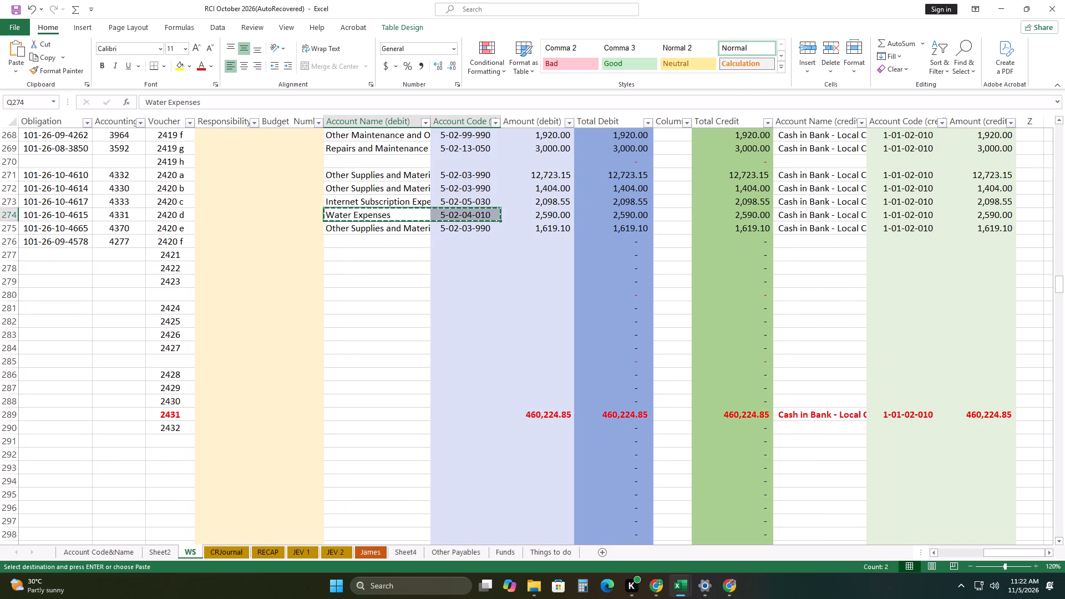
{"action": "left_click", "coordinate": [345, 239]}
{"action": "right_click", "coordinate": [345, 239]}
{"action": "left_click", "coordinate": [385, 291]}
{"action": "left_click", "coordinate": [368, 303]}
Enter 1960 as the debit amount for voucher 2420 f.
{"action": "left_click", "coordinate": [545, 243]}
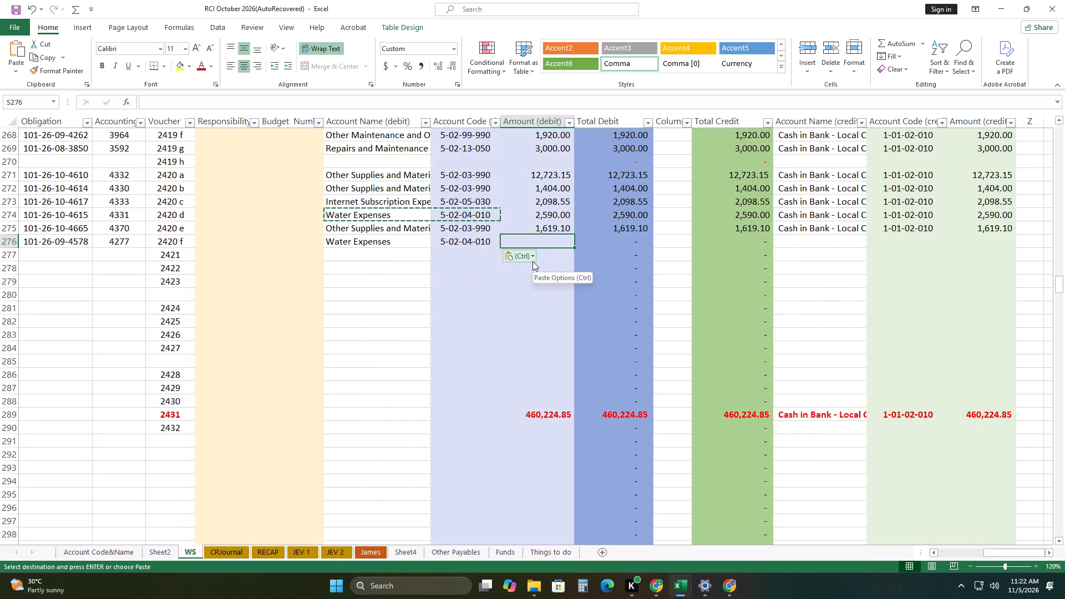
{"action": "type", "text": "1960"}
{"action": "key", "text": "Right"}
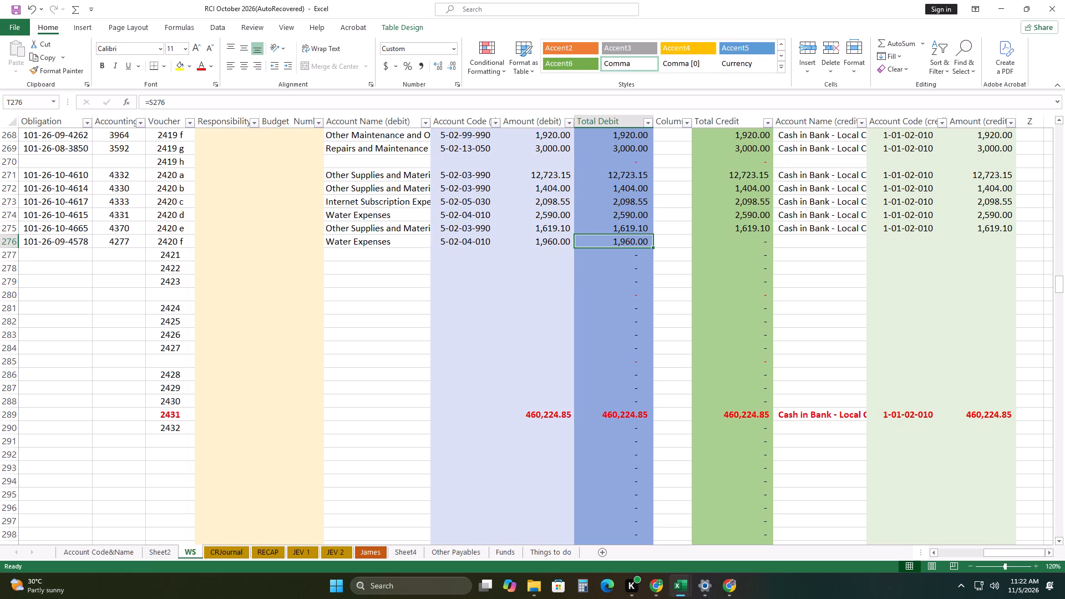
Fill the Cash in Bank credit account name and code 1-01-02-010 down from voucher 2420 e to 2420 f.
{"action": "left_click_drag", "start_coordinate": [829, 230], "coordinate": [891, 230]}
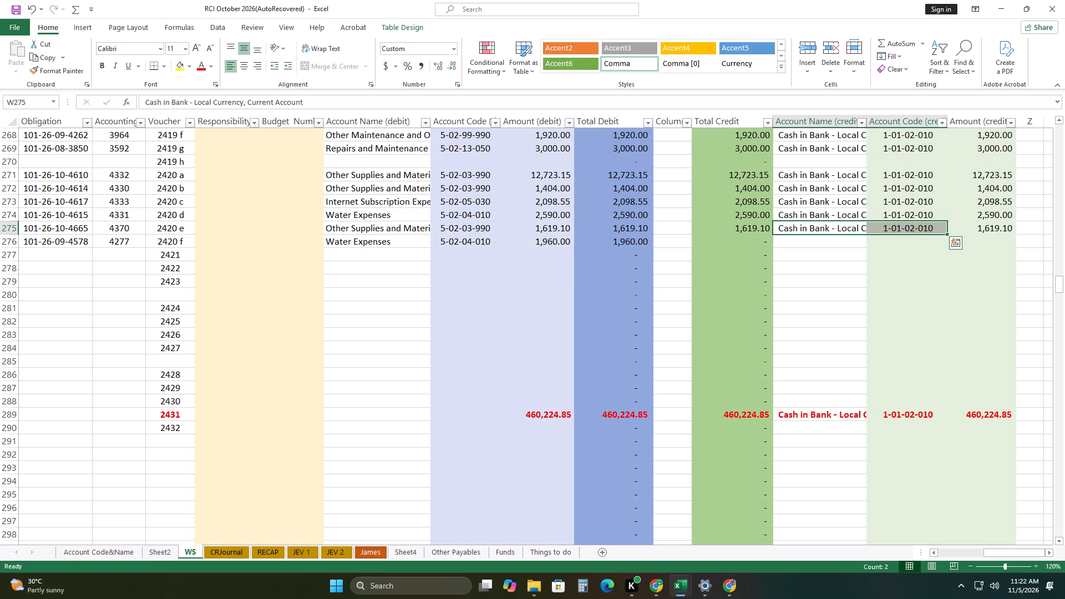
{"action": "left_click_drag", "start_coordinate": [945, 233], "coordinate": [949, 245]}
{"action": "left_click", "coordinate": [957, 258]}
{"action": "left_click", "coordinate": [972, 274]}
{"action": "left_click_drag", "start_coordinate": [962, 277], "coordinate": [961, 283]}
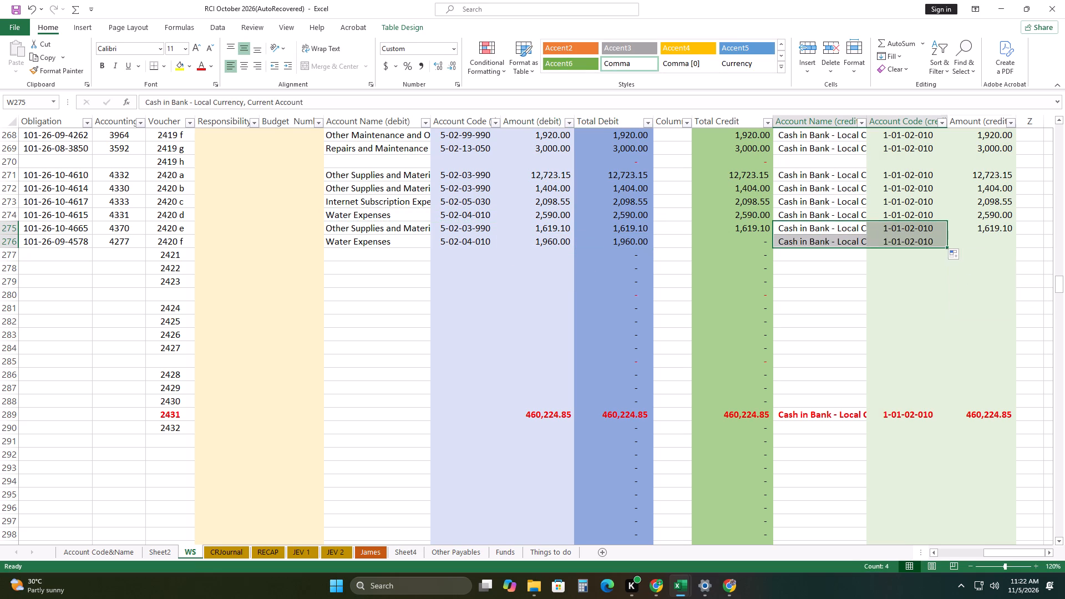
{"action": "left_click_drag", "start_coordinate": [961, 283], "coordinate": [958, 289]}
Copy voucher 2420 f's debit amount of 1,960.00 into its credit amount cell.
{"action": "left_click", "coordinate": [551, 243]}
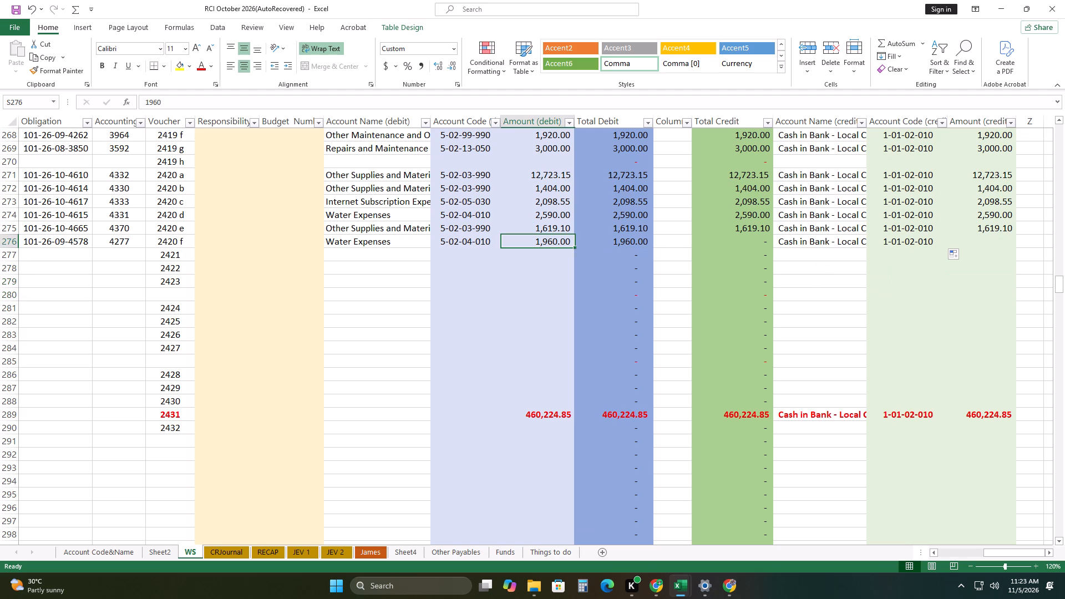
{"action": "right_click", "coordinate": [551, 243]}
{"action": "left_click", "coordinate": [602, 265]}
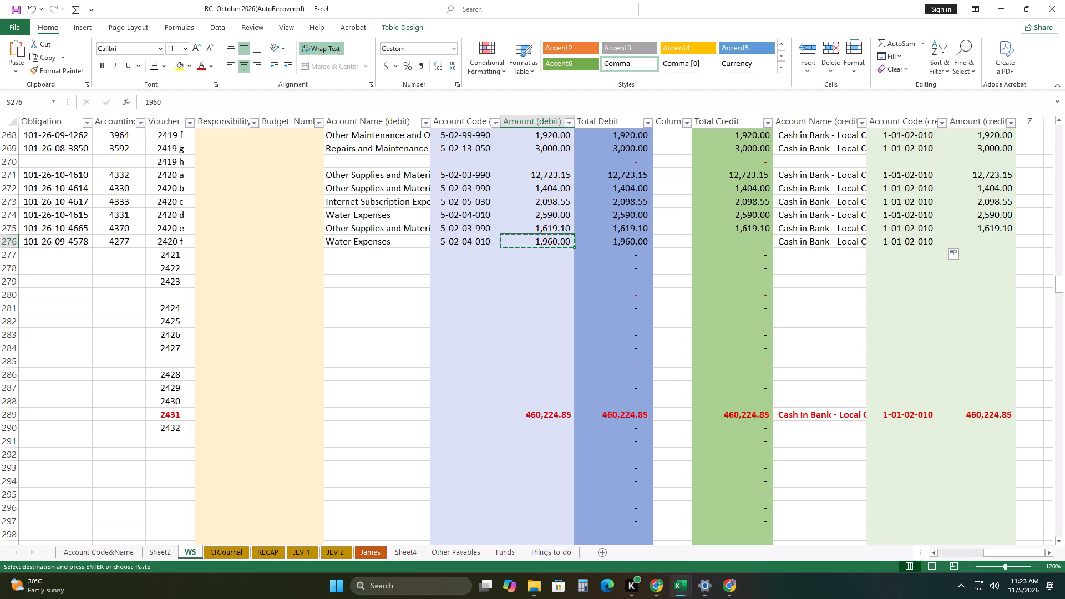
{"action": "left_click", "coordinate": [985, 245]}
{"action": "right_click", "coordinate": [985, 242]}
{"action": "left_click", "coordinate": [905, 298]}
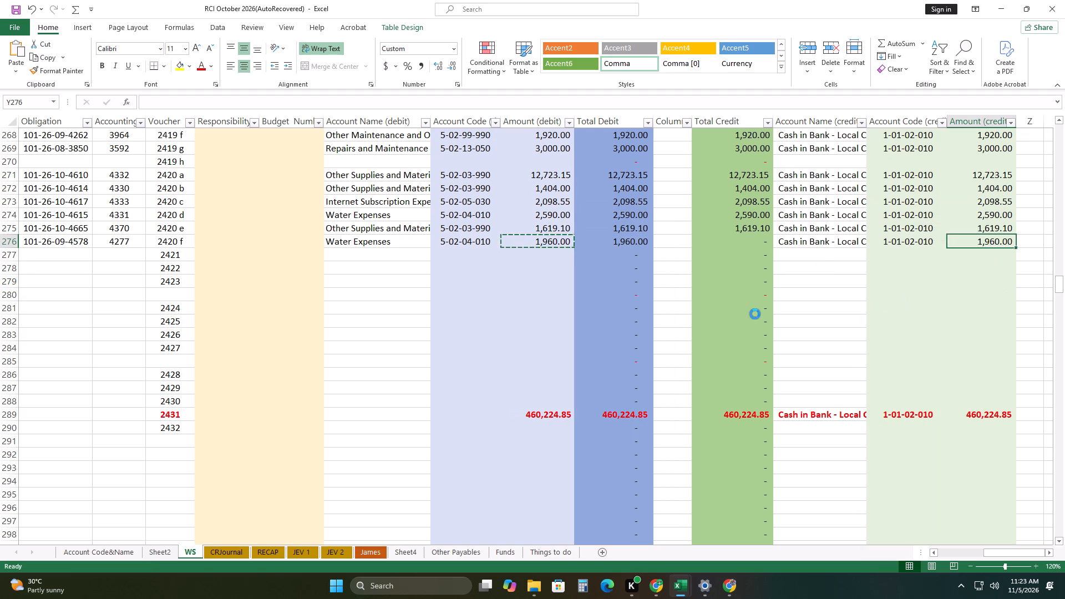
{"action": "left_click_drag", "start_coordinate": [756, 314], "coordinate": [762, 327]}
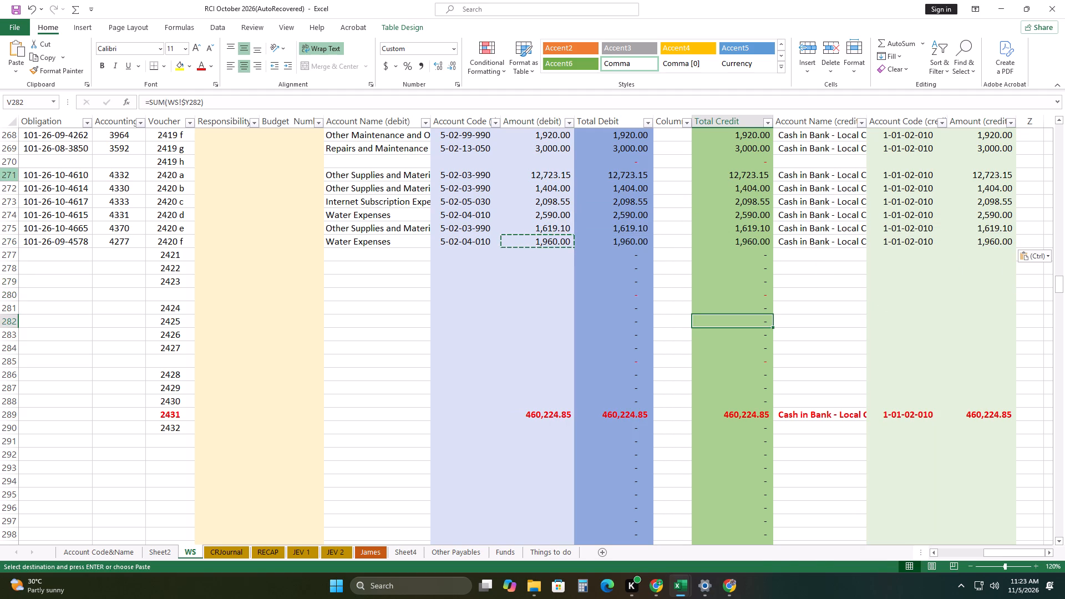
Copy the debit amounts of vouchers 2420 a to 2420 f from WS and paste them as values on Sheet2 starting at J43.
{"action": "left_click", "coordinate": [8, 174]}
{"action": "left_click_drag", "start_coordinate": [554, 175], "coordinate": [557, 181]}
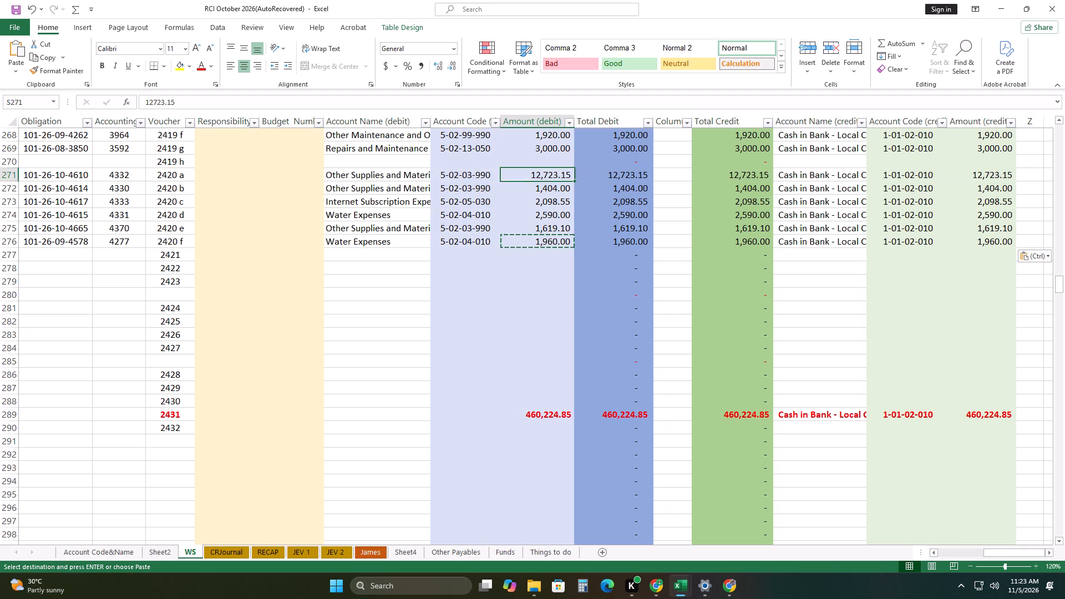
{"action": "left_click_drag", "start_coordinate": [557, 181], "coordinate": [564, 238]}
{"action": "right_click", "coordinate": [555, 217]}
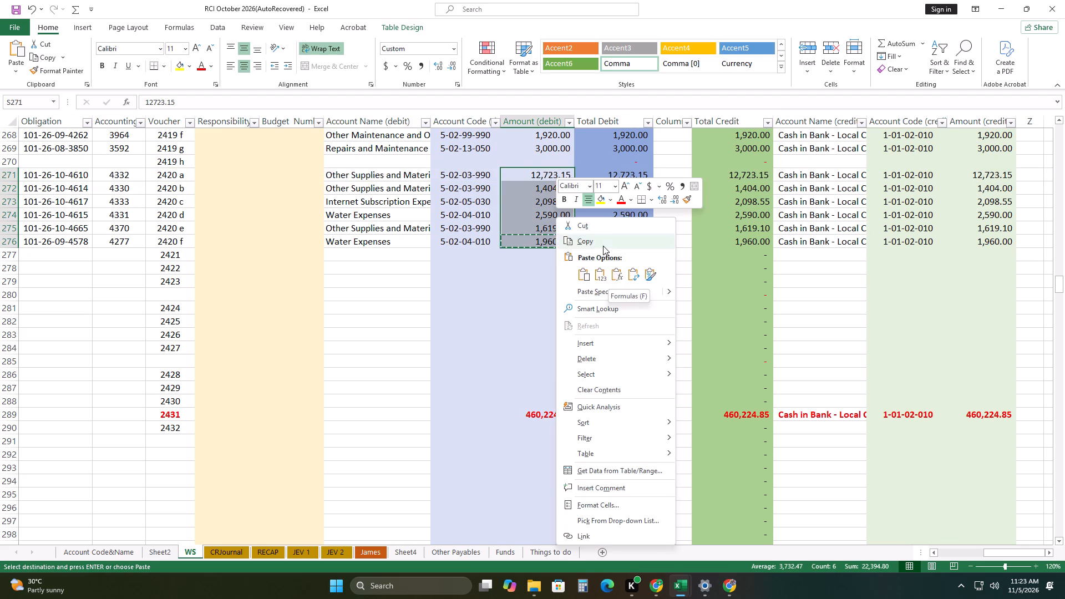
{"action": "left_click", "coordinate": [603, 246]}
{"action": "left_click", "coordinate": [156, 552]}
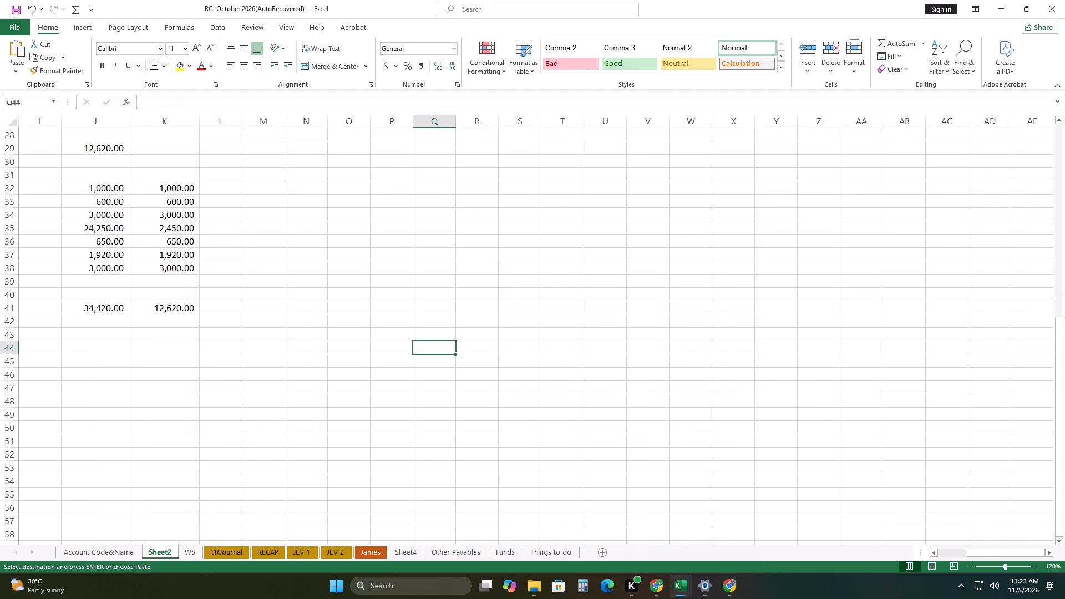
{"action": "scroll", "coordinate": [174, 415], "scroll_direction": "down", "scroll_amount": 1}
{"action": "right_click", "coordinate": [117, 298]}
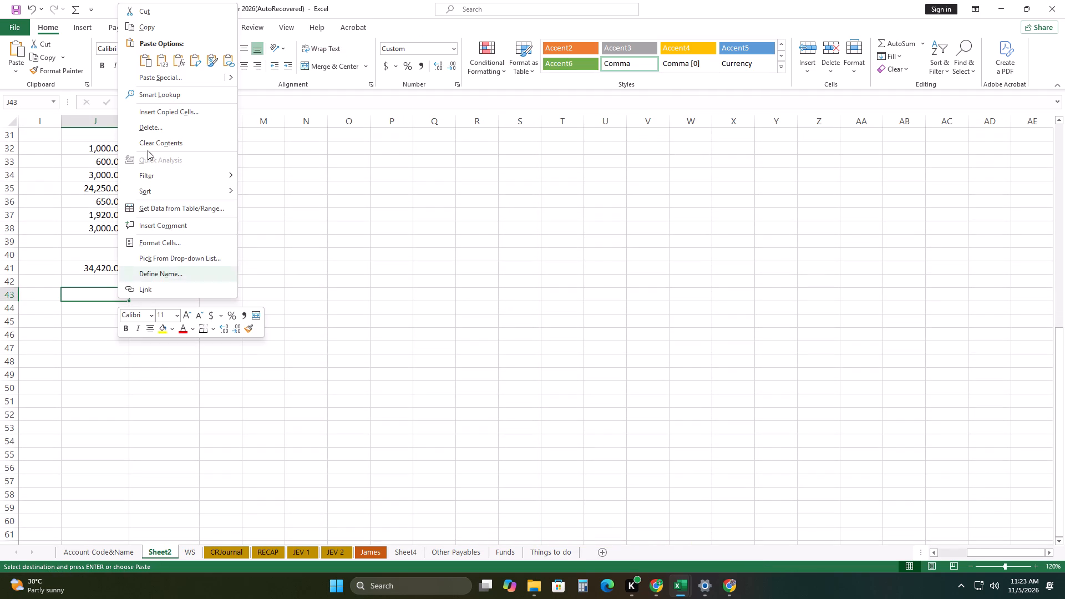
{"action": "left_click", "coordinate": [163, 63]}
{"action": "scroll", "coordinate": [329, 385], "scroll_direction": "down", "scroll_amount": 3}
{"action": "left_click", "coordinate": [254, 367]}
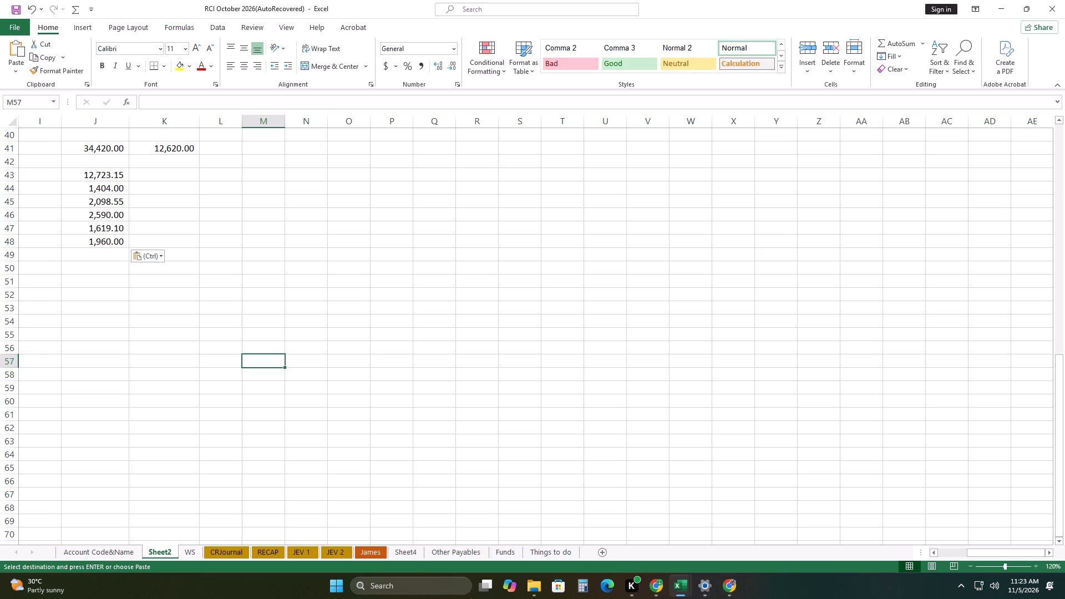
Sum the pasted 2420 voucher amounts with AutoSum in Sheet2 cell J51.
{"action": "left_click_drag", "start_coordinate": [116, 177], "coordinate": [126, 281]}
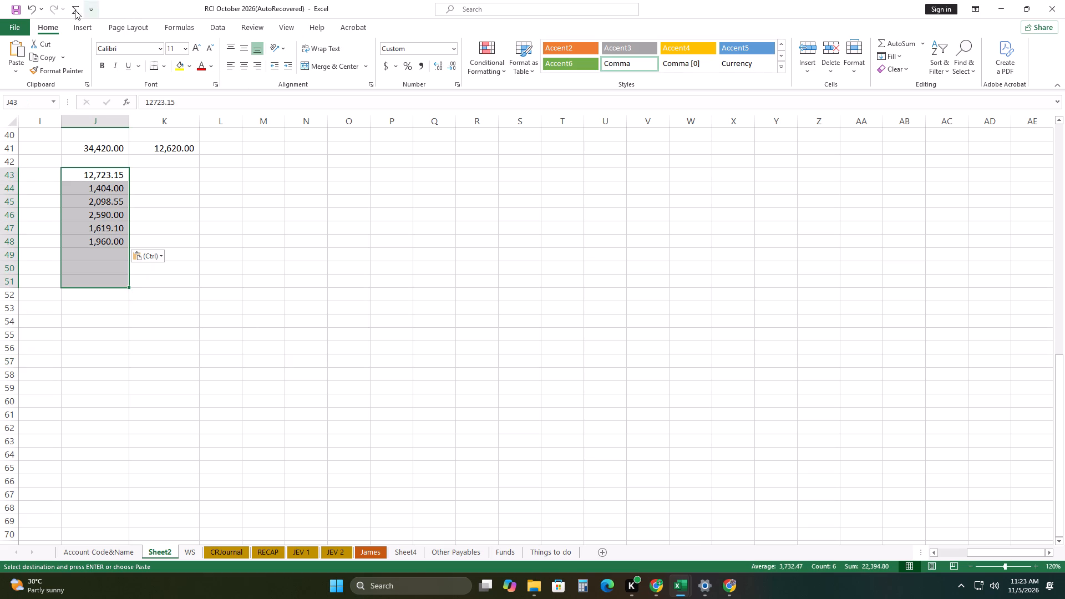
{"action": "left_click", "coordinate": [74, 13]}
{"action": "left_click_drag", "start_coordinate": [311, 307], "coordinate": [322, 333]}
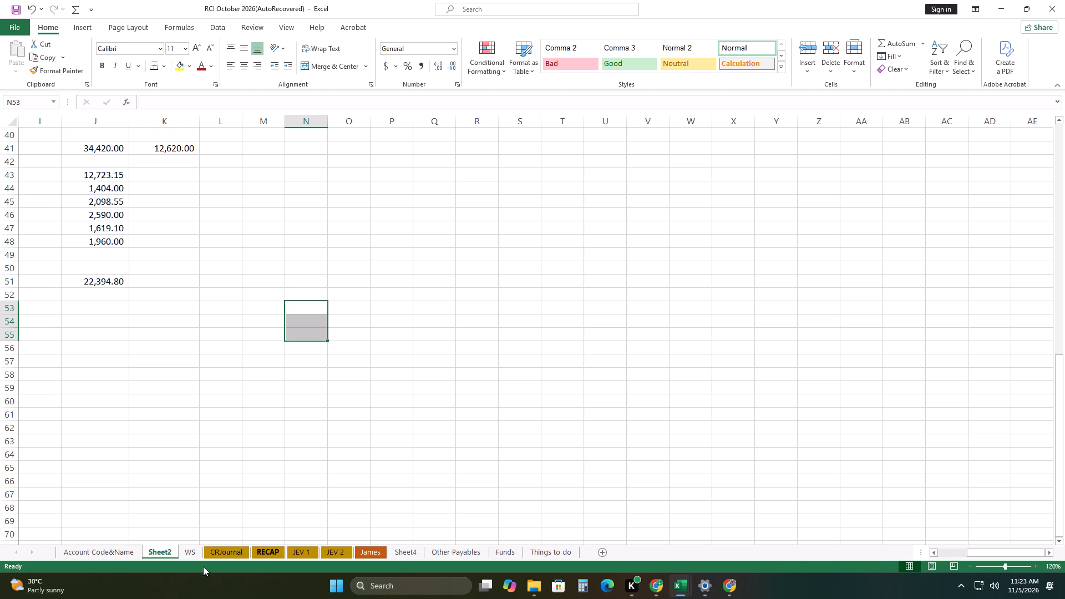
On the WS sheet, set voucher 2420 a's debit amount to 3051.50.
{"action": "left_click", "coordinate": [191, 557]}
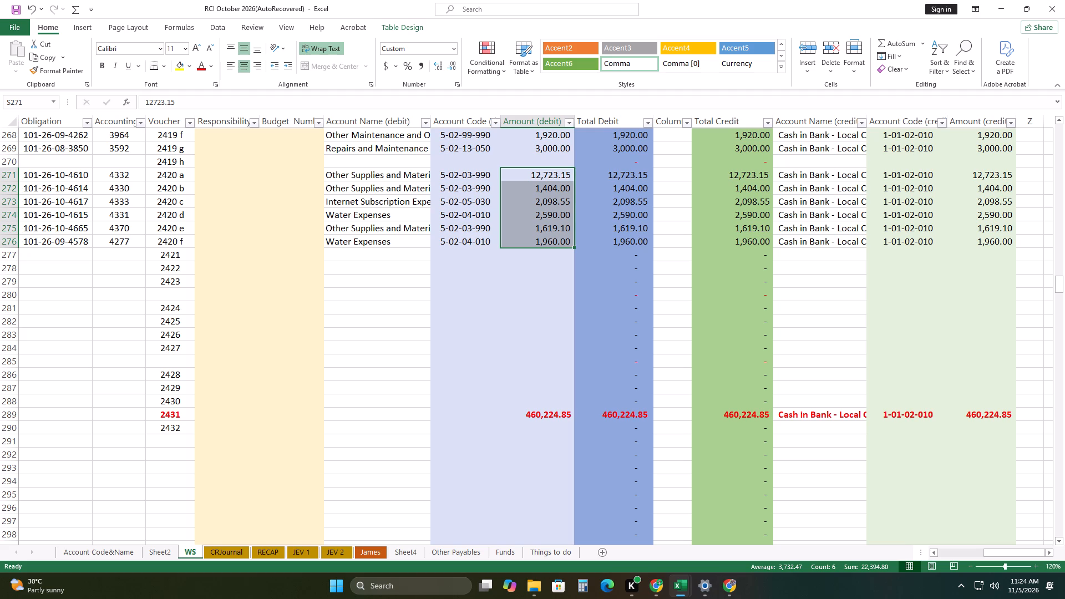
{"action": "left_click", "coordinate": [553, 171]}
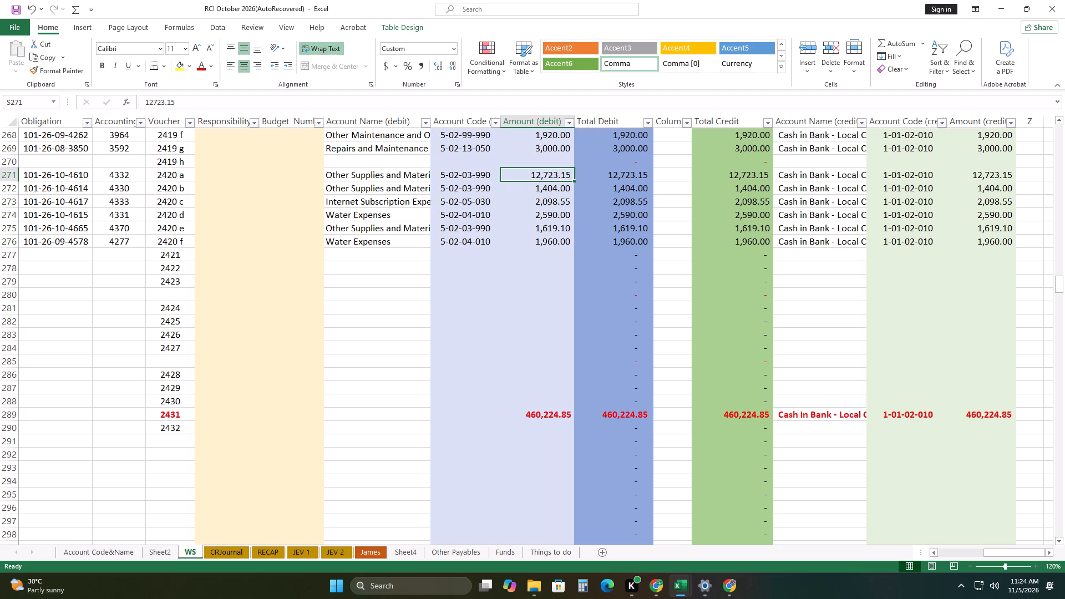
{"action": "key", "text": "3"}
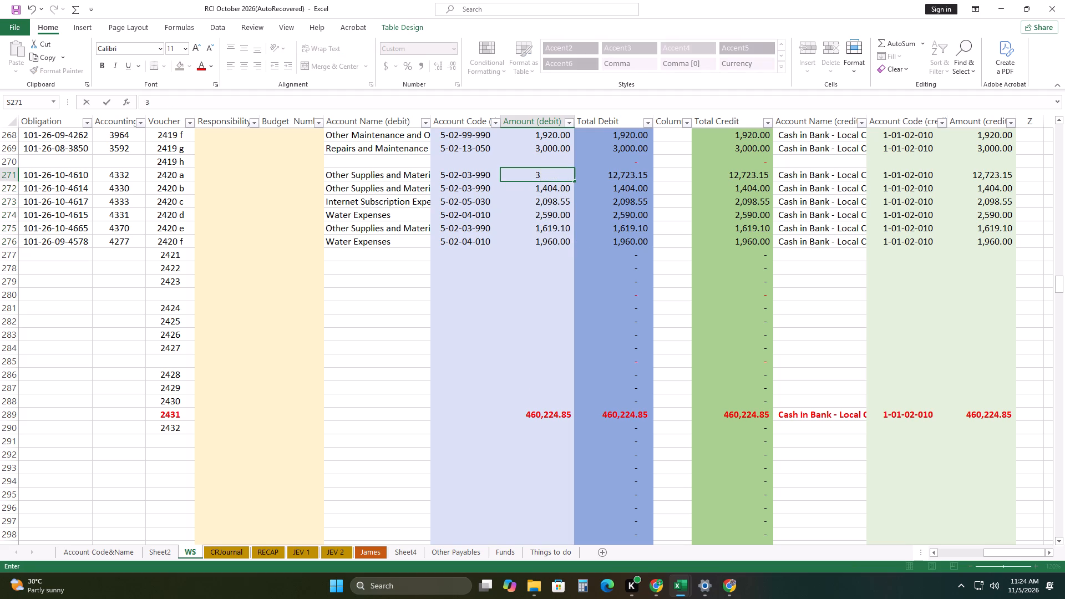
{"action": "type", "text": "051"}
{"action": "type", "text": ".50"}
{"action": "key", "text": "Right"}
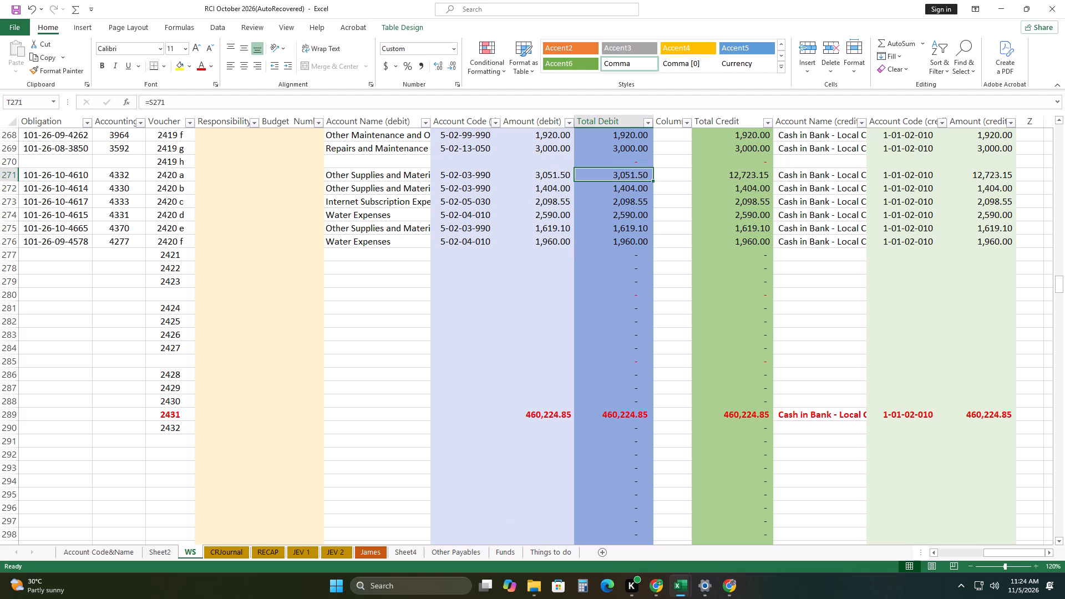
Copy voucher 2420 a's debit amount of 3,051.50 as a value into its credit amount cell.
{"action": "left_click", "coordinate": [565, 174]}
{"action": "right_click", "coordinate": [565, 174]}
{"action": "left_click", "coordinate": [606, 196]}
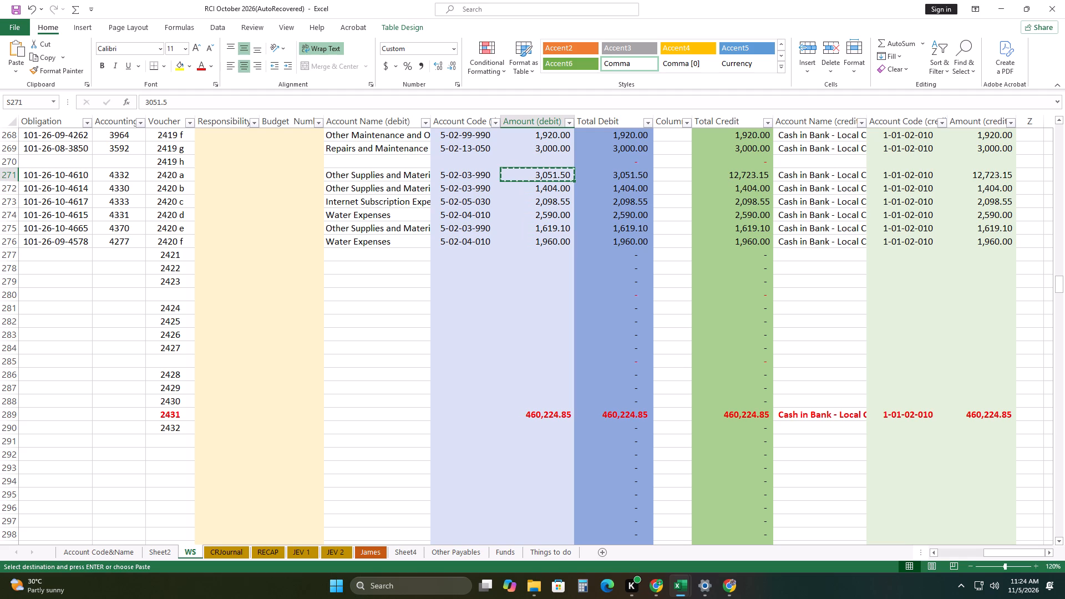
{"action": "left_click", "coordinate": [978, 175]}
{"action": "right_click", "coordinate": [978, 175]}
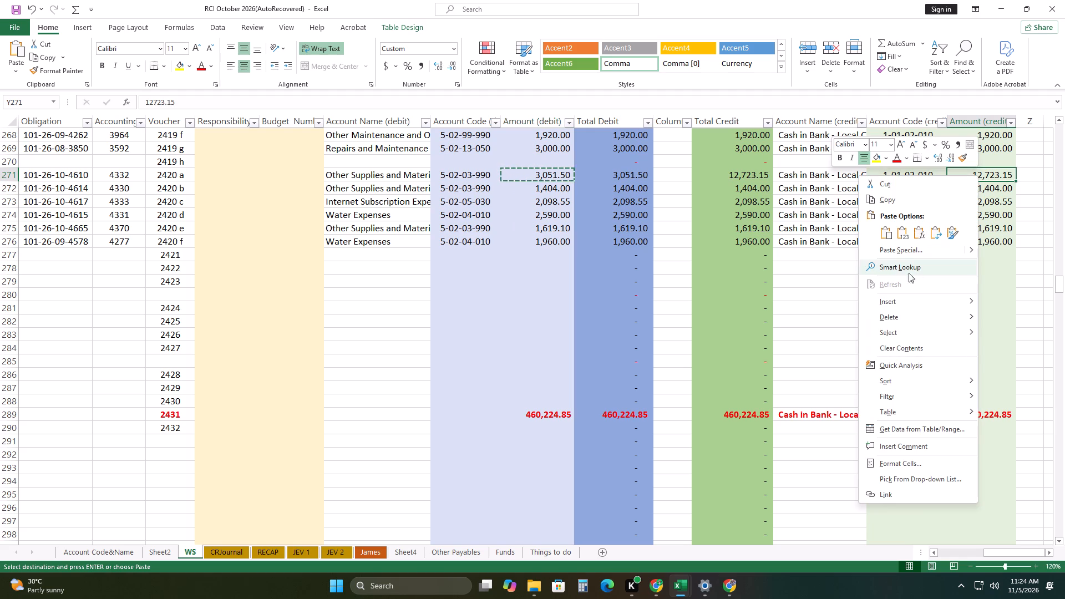
{"action": "left_click", "coordinate": [903, 236]}
{"action": "left_click", "coordinate": [900, 296]}
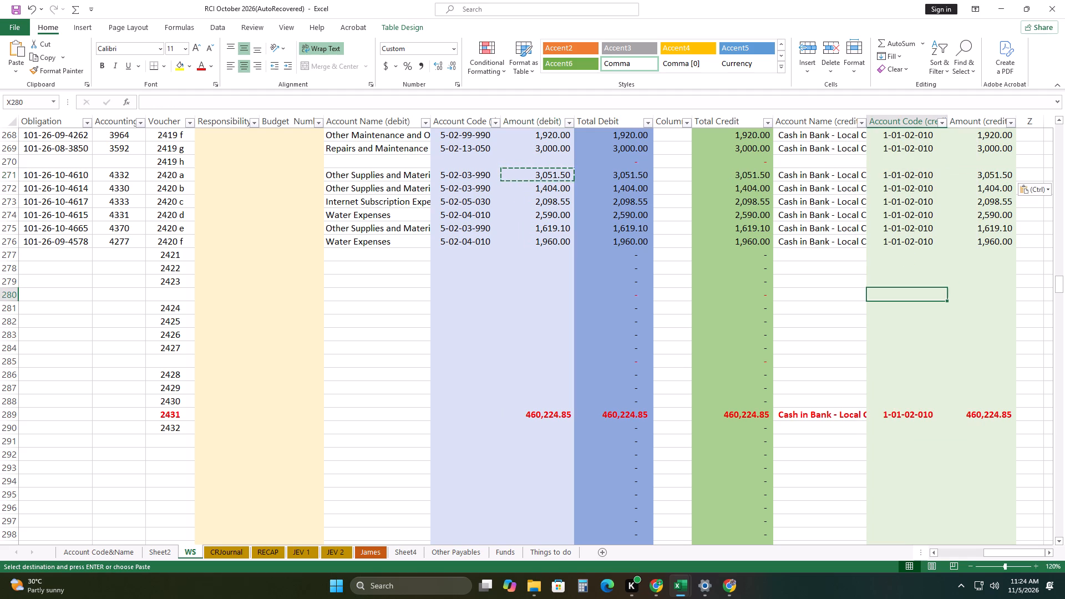
Copy the corrected debit amounts of vouchers 2420 a to 2420 f and paste them as values on Sheet2 starting at J54.
{"action": "left_click_drag", "start_coordinate": [552, 175], "coordinate": [557, 240]}
{"action": "right_click", "coordinate": [557, 222]}
{"action": "left_click", "coordinate": [594, 254]}
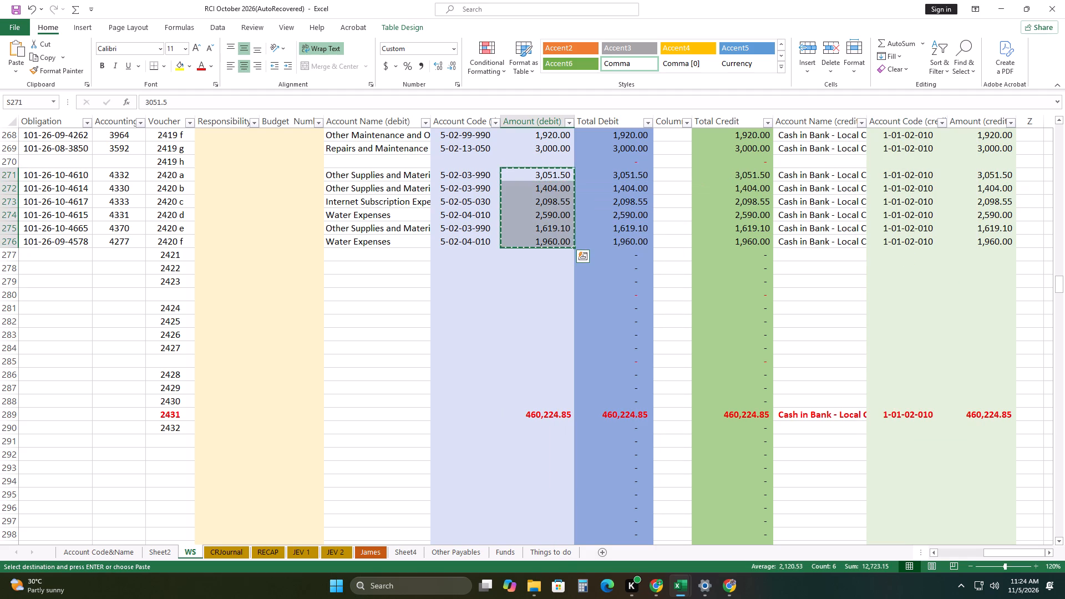
{"action": "left_click", "coordinate": [159, 552]}
{"action": "scroll", "coordinate": [382, 416], "scroll_direction": "down", "scroll_amount": 1}
{"action": "right_click", "coordinate": [117, 278]}
{"action": "left_click", "coordinate": [161, 337]}
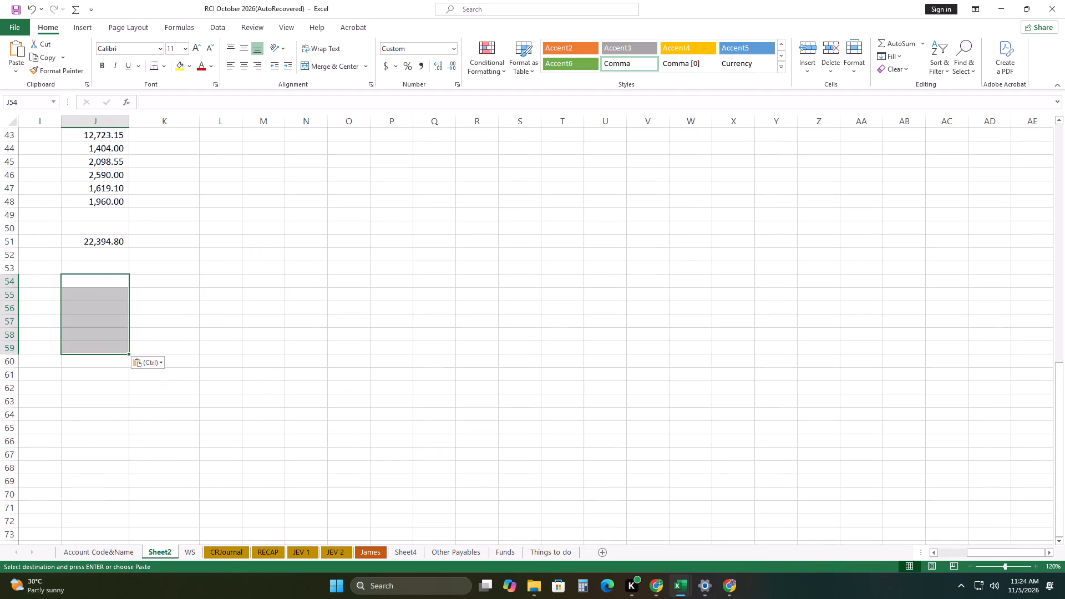
{"action": "scroll", "coordinate": [422, 358], "scroll_direction": "down", "scroll_amount": 3}
Sum the corrected 2420 voucher amounts with AutoSum in Sheet2 cell J63.
{"action": "left_click_drag", "start_coordinate": [115, 161], "coordinate": [123, 275]}
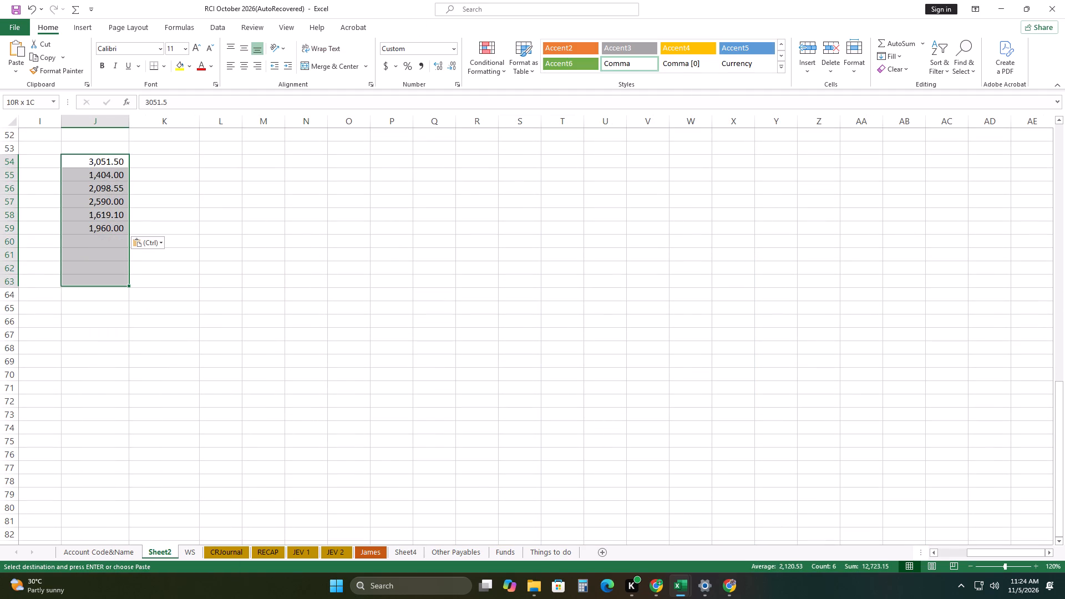
{"action": "left_click_drag", "start_coordinate": [123, 275], "coordinate": [125, 275]}
{"action": "left_click", "coordinate": [78, 8]}
{"action": "left_click_drag", "start_coordinate": [267, 245], "coordinate": [278, 248]}
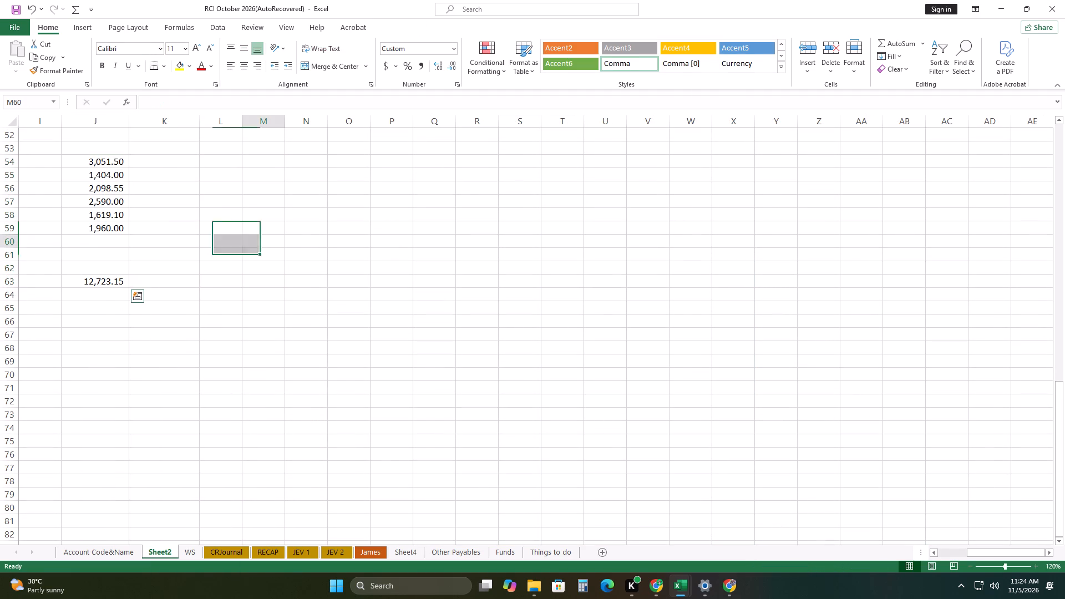
{"action": "left_click_drag", "start_coordinate": [278, 248], "coordinate": [278, 248]}
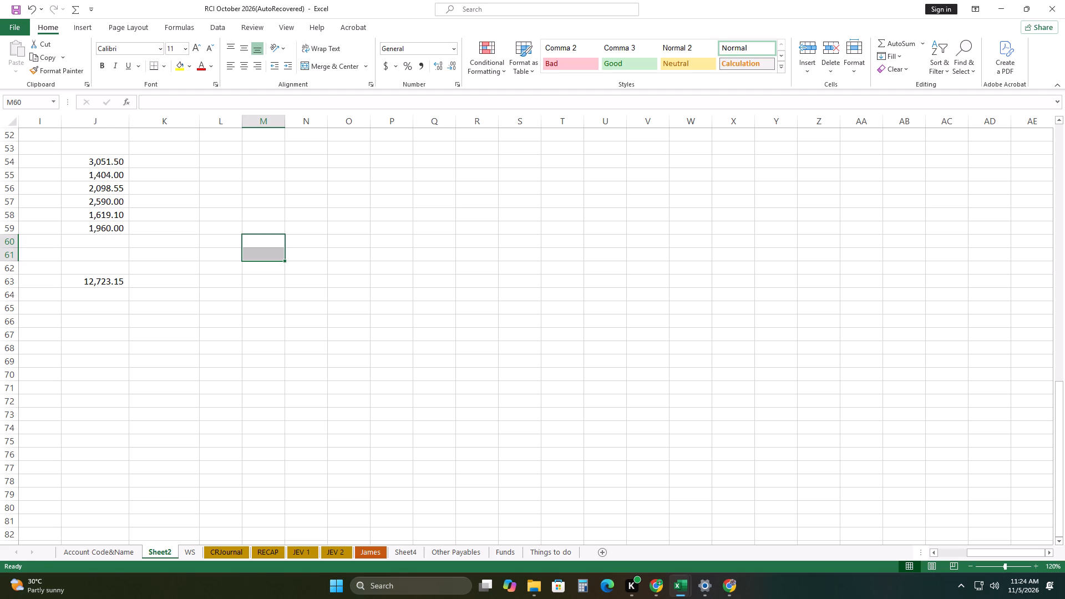
{"action": "left_click", "coordinate": [192, 555]}
{"action": "left_click_drag", "start_coordinate": [332, 348], "coordinate": [355, 348]}
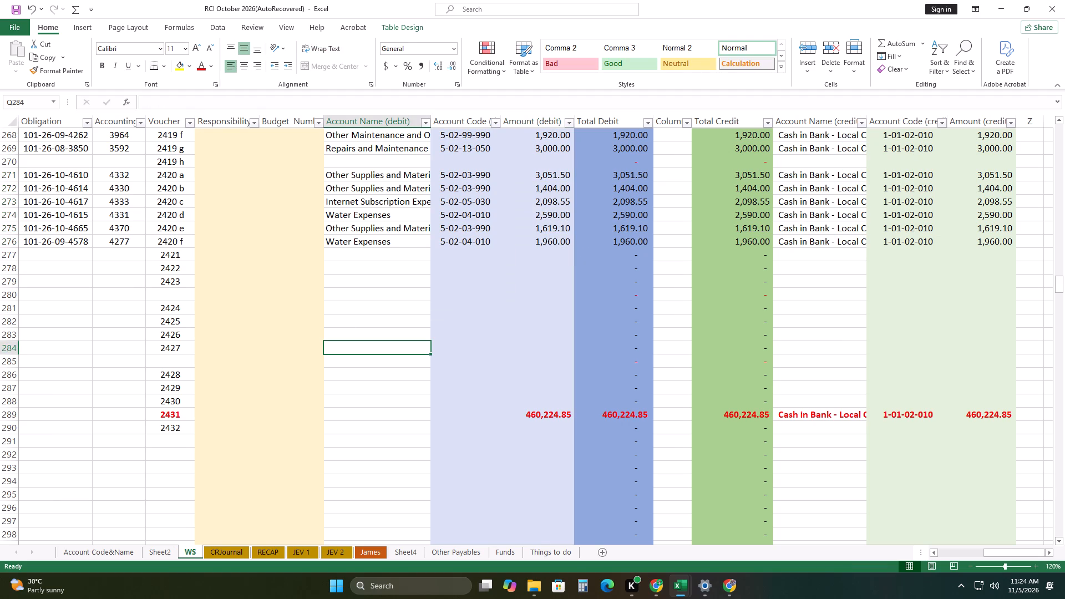
{"action": "left_click_drag", "start_coordinate": [1028, 554], "coordinate": [690, 529]}
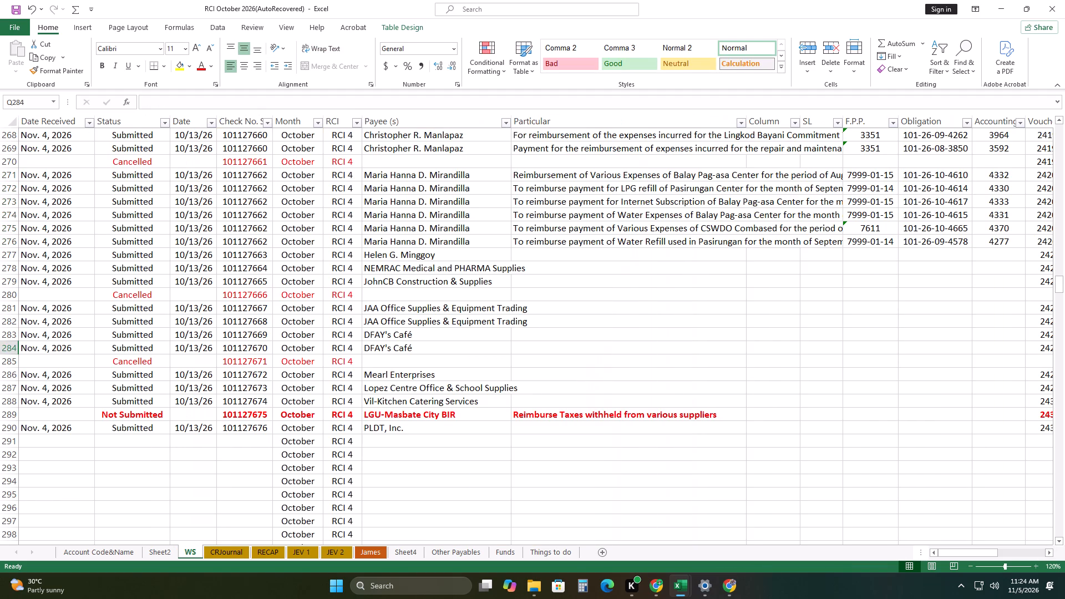
{"action": "left_click", "coordinate": [11, 256]}
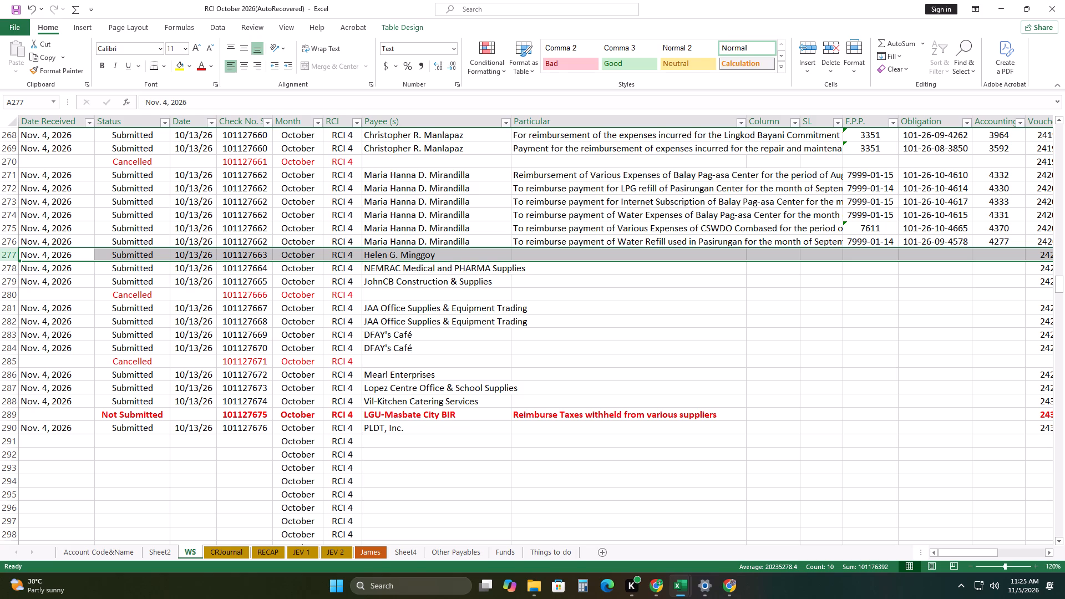
{"action": "scroll", "coordinate": [218, 420], "scroll_direction": "down", "scroll_amount": 3}
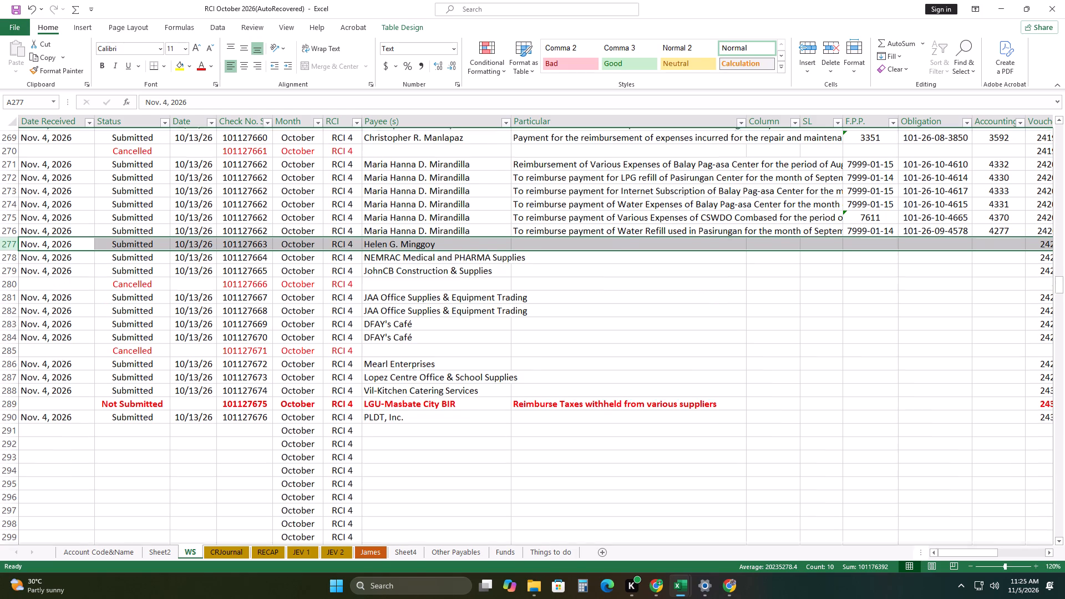
{"action": "scroll", "coordinate": [219, 420], "scroll_direction": "up", "scroll_amount": 4}
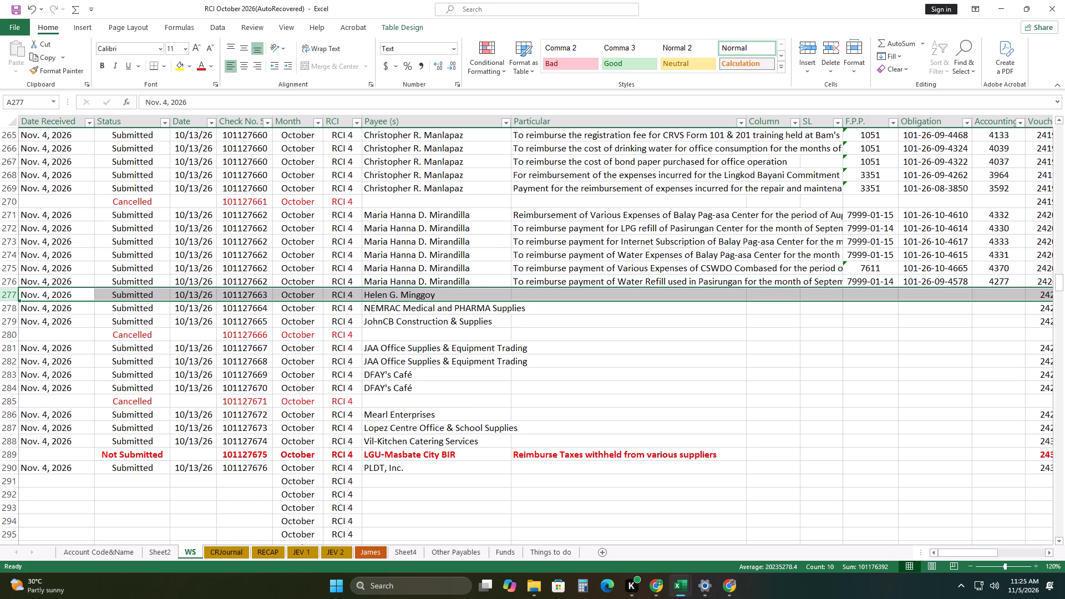
{"action": "scroll", "coordinate": [209, 413], "scroll_direction": "up", "scroll_amount": 3}
{"action": "scroll", "coordinate": [211, 418], "scroll_direction": "down", "scroll_amount": 3}
Switch to Chrome, pause the Steve Kuban Best Songs video on YouTube, and return to the Excel workbook.
{"action": "left_click", "coordinate": [653, 582]}
{"action": "left_click", "coordinate": [486, 294]}
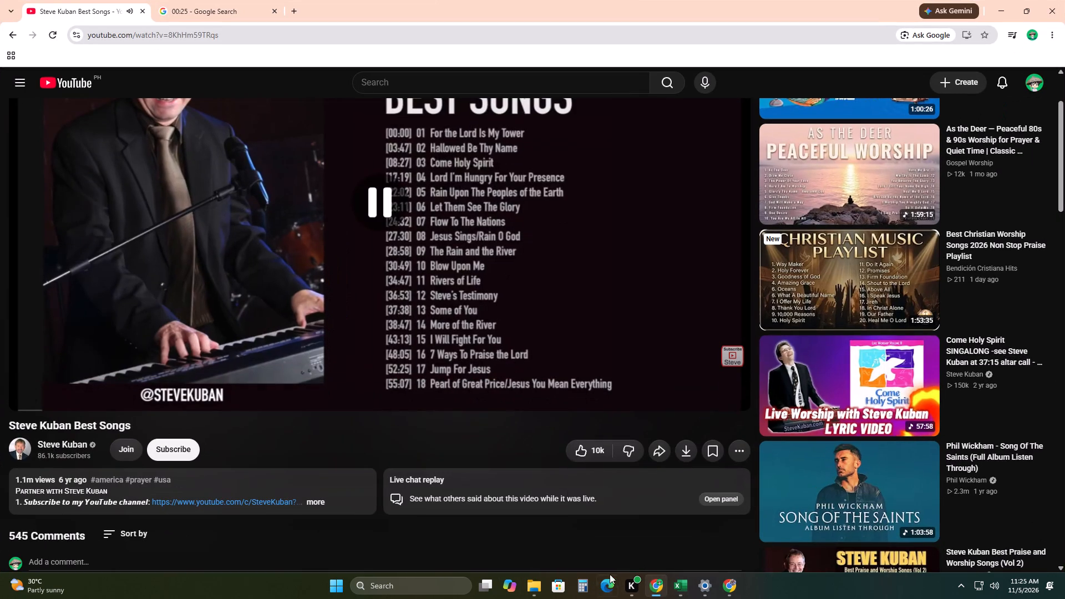
{"action": "left_click", "coordinate": [658, 590]}
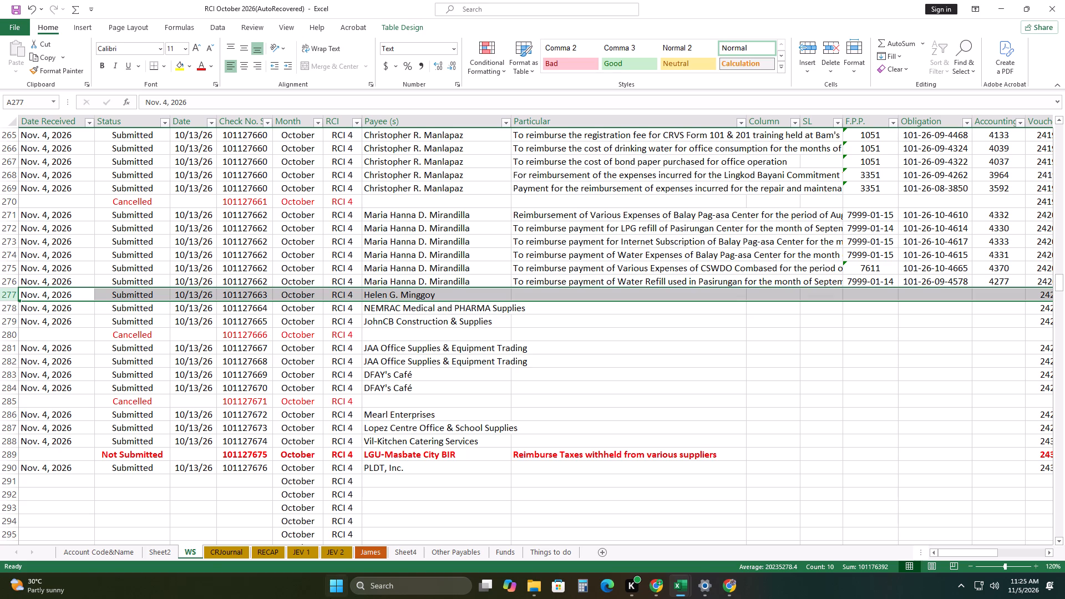
Go to the Account Code&Name sheet and examine the inventory account names and codes in columns A and B.
{"action": "left_click", "coordinate": [122, 549]}
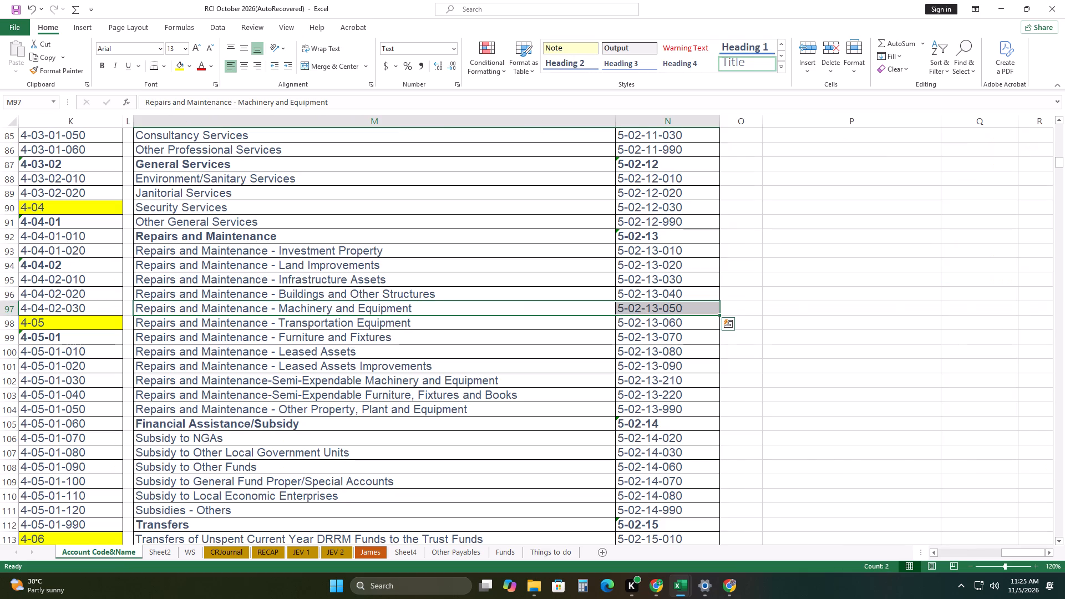
{"action": "scroll", "coordinate": [509, 374], "scroll_direction": "down", "scroll_amount": 3}
{"action": "scroll", "coordinate": [508, 375], "scroll_direction": "up", "scroll_amount": 3}
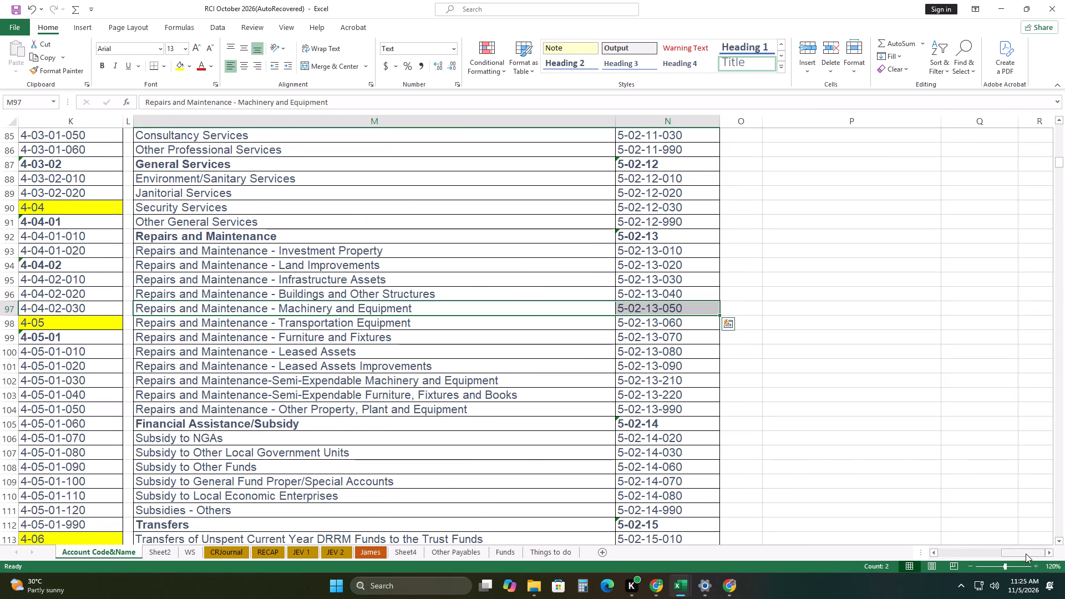
{"action": "left_click_drag", "start_coordinate": [1030, 554], "coordinate": [926, 566]}
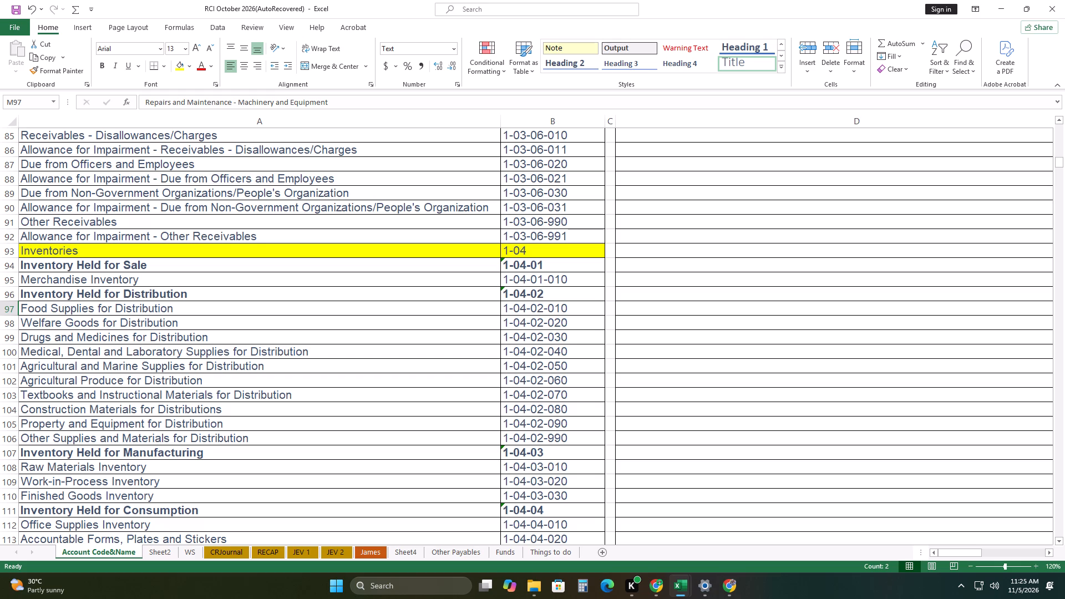
Switch to Chrome and open Facebook in a new tab.
{"action": "left_click", "coordinate": [662, 582]}
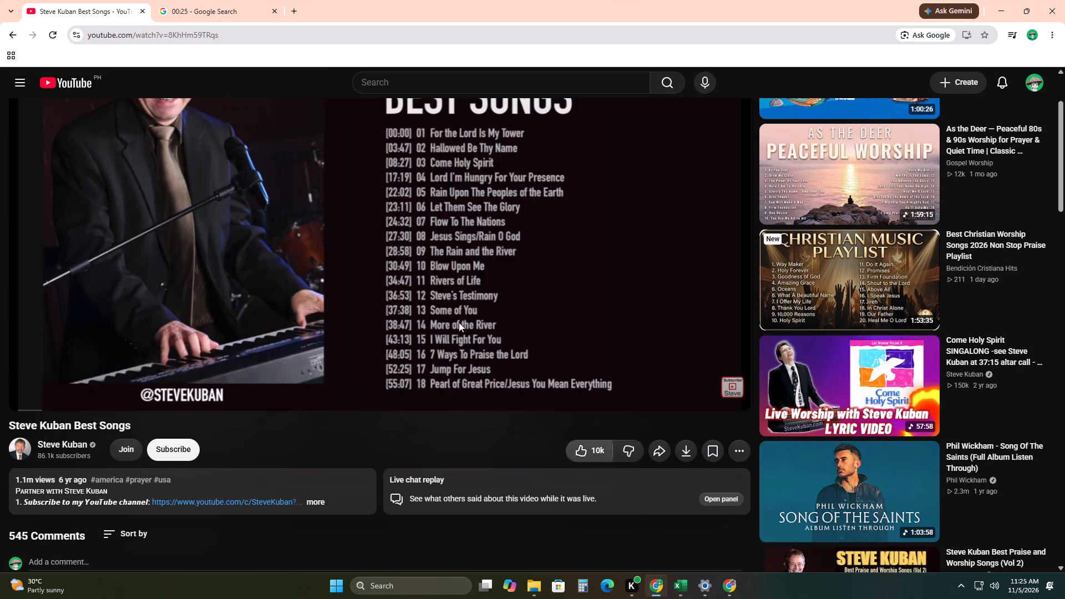
{"action": "left_click", "coordinate": [296, 11]}
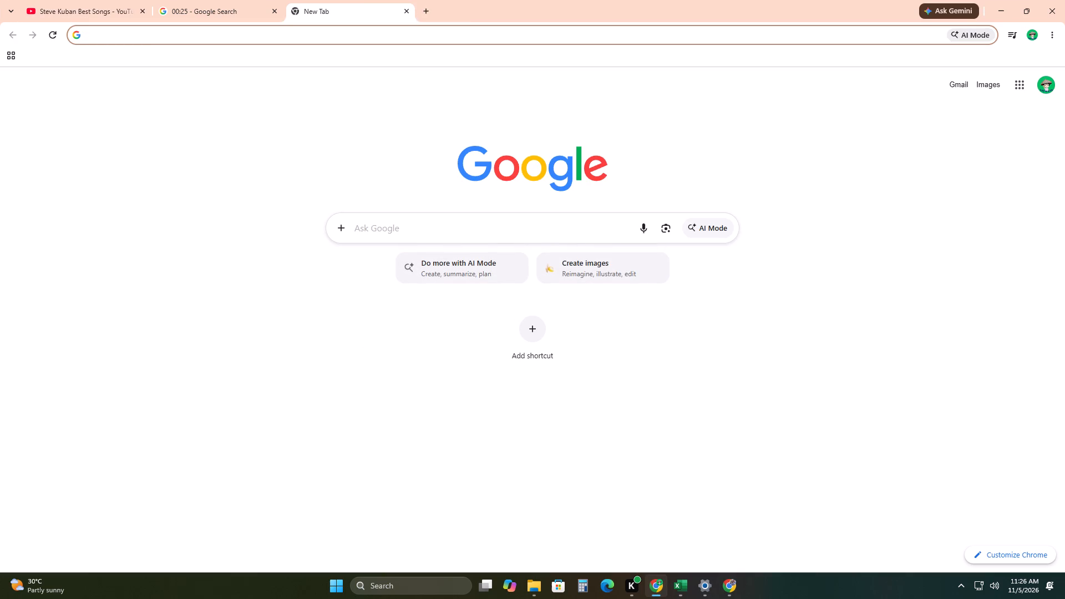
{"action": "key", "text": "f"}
{"action": "left_click", "coordinate": [136, 62]}
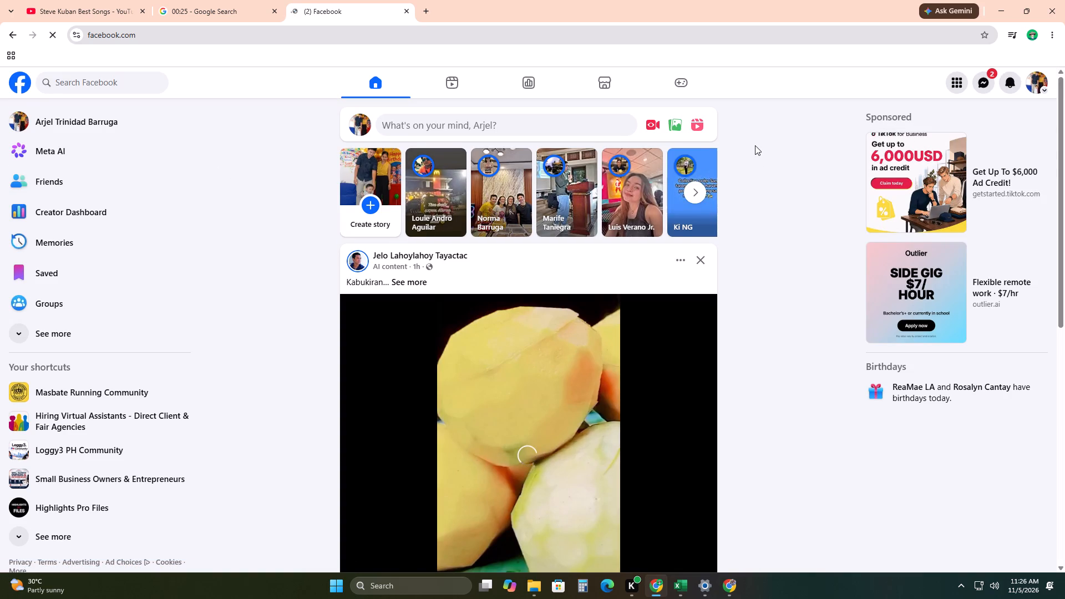
Skim the Facebook news feed and open the CASUAL-ACCOUN... group chat to read its messages.
{"action": "scroll", "coordinate": [704, 219], "scroll_direction": "down", "scroll_amount": 5}
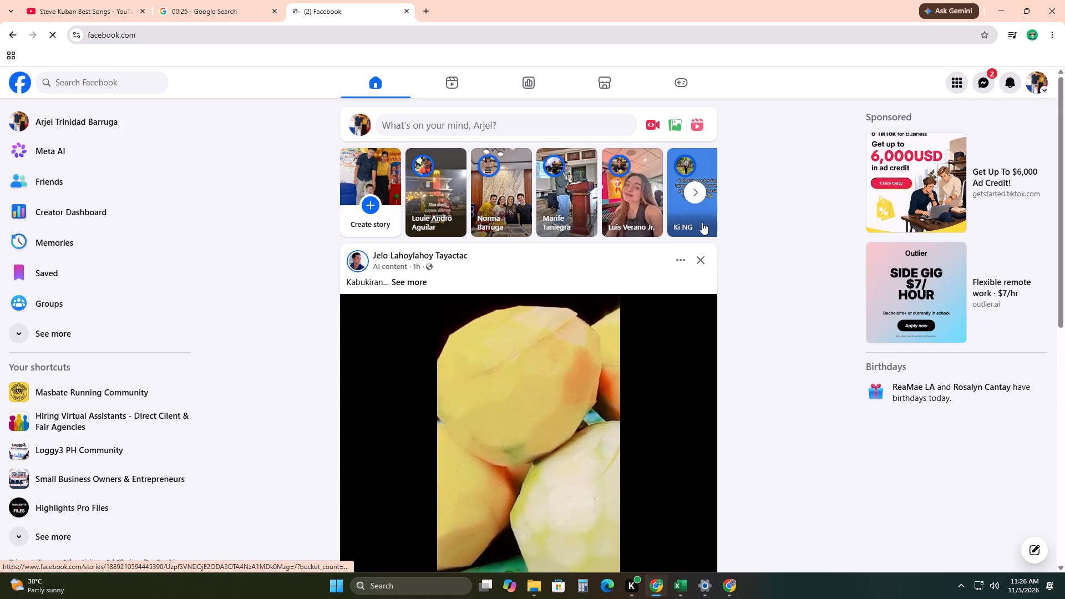
{"action": "scroll", "coordinate": [702, 222], "scroll_direction": "up", "scroll_amount": 4}
{"action": "scroll", "coordinate": [703, 221], "scroll_direction": "down", "scroll_amount": 6}
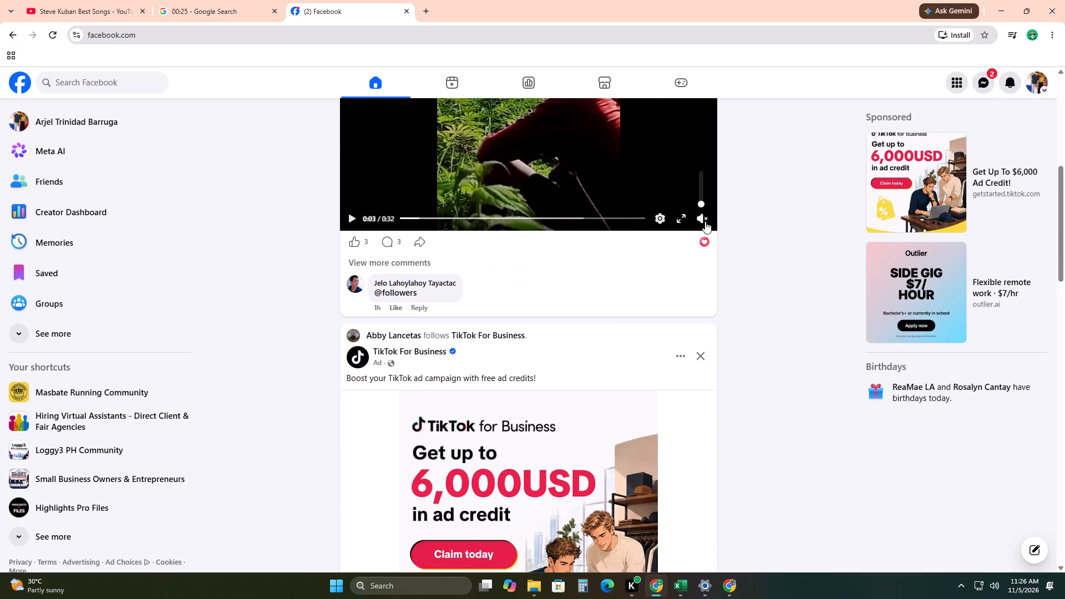
{"action": "scroll", "coordinate": [705, 221], "scroll_direction": "down", "scroll_amount": 7}
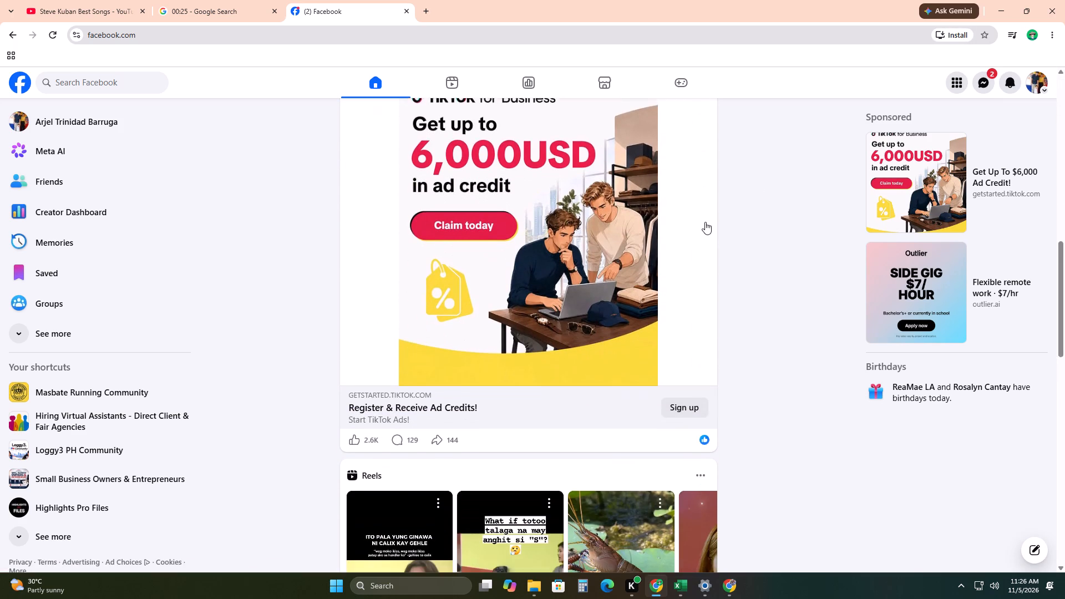
{"action": "scroll", "coordinate": [705, 222], "scroll_direction": "up", "scroll_amount": 5}
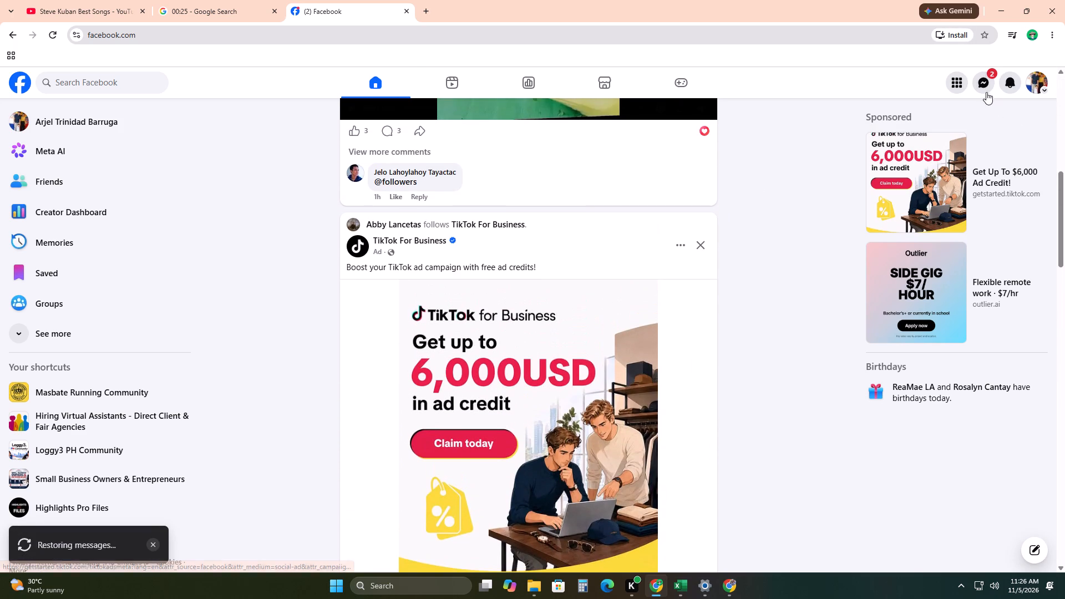
{"action": "left_click", "coordinate": [983, 85]}
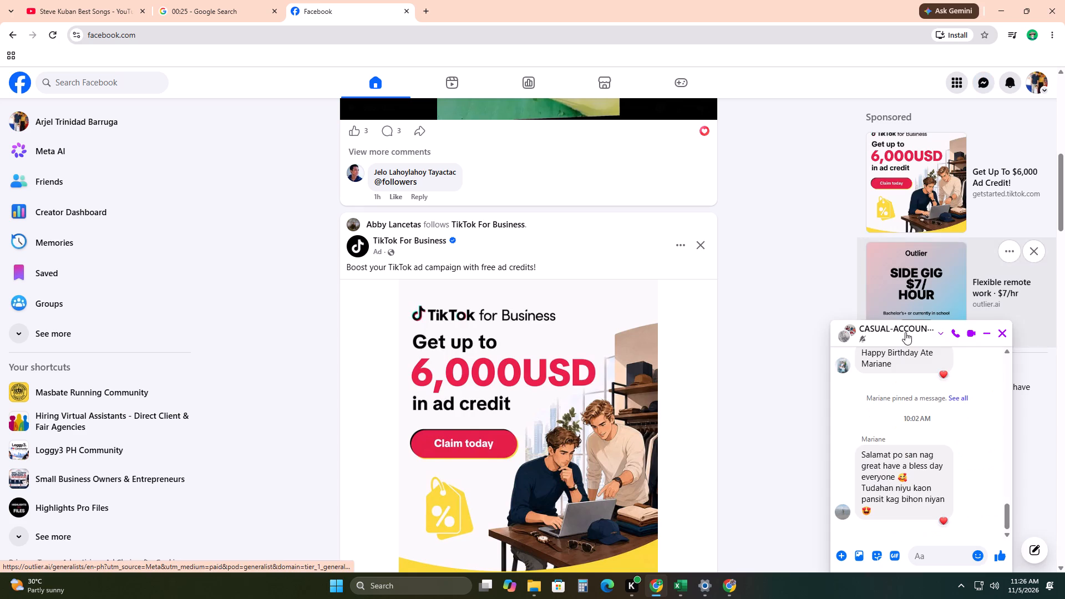
Open the CASUAL-ACCOUNTING group chat's member list, find Bham and start a message to that member.
{"action": "left_click", "coordinate": [941, 333]}
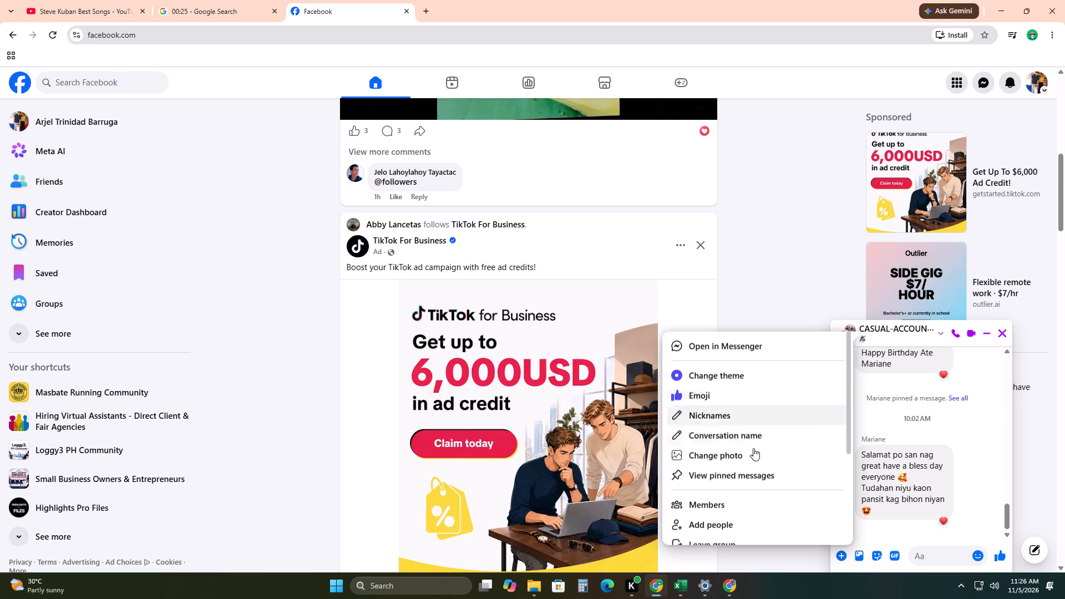
{"action": "left_click", "coordinate": [701, 500]}
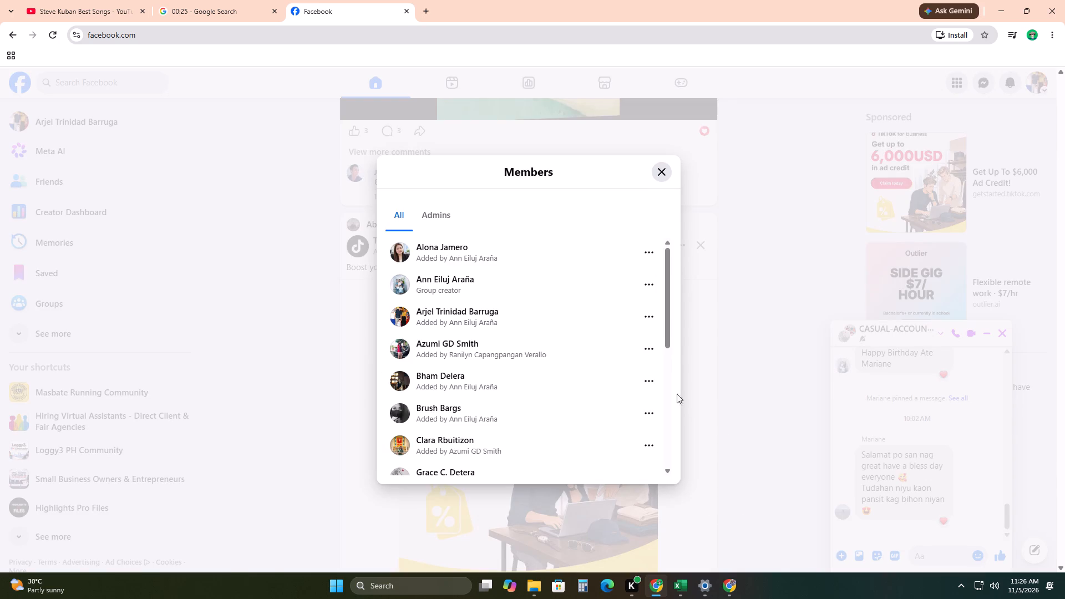
{"action": "scroll", "coordinate": [490, 353], "scroll_direction": "down", "scroll_amount": 5}
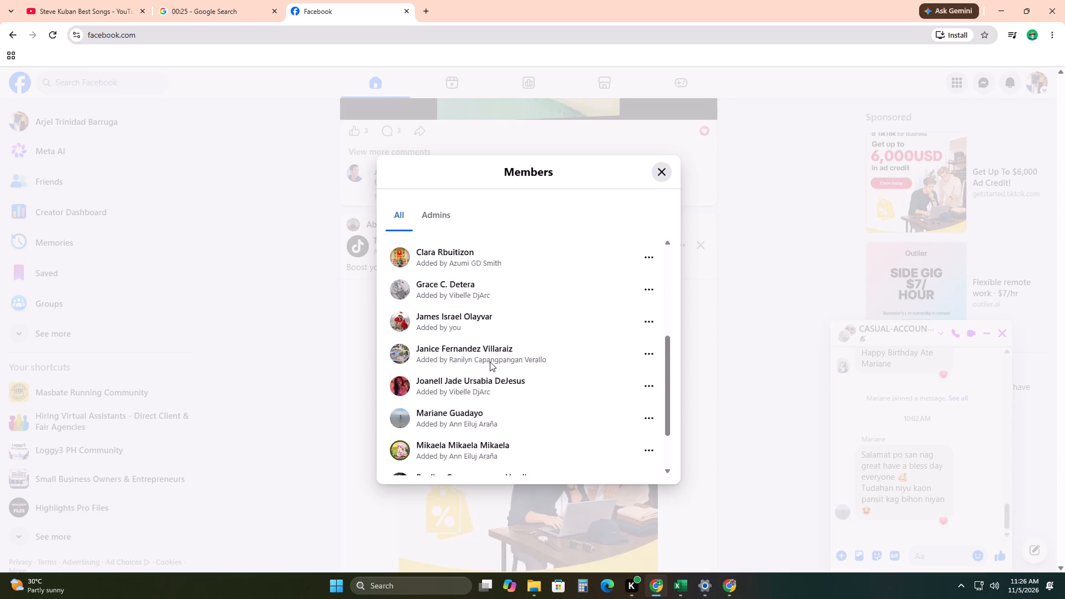
{"action": "scroll", "coordinate": [492, 365], "scroll_direction": "down", "scroll_amount": 3}
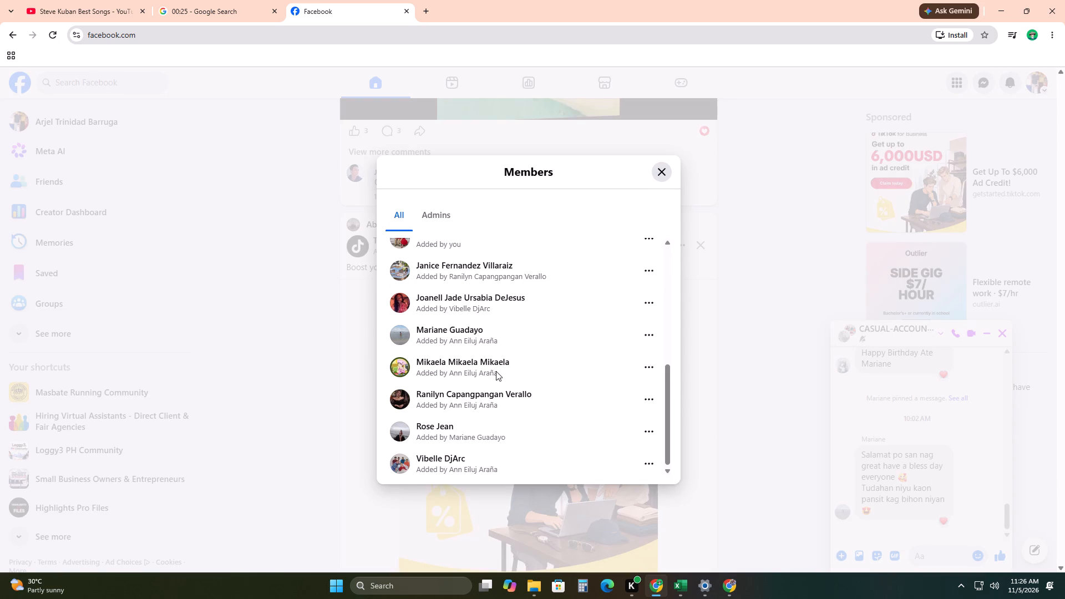
{"action": "scroll", "coordinate": [501, 382], "scroll_direction": "up", "scroll_amount": 1}
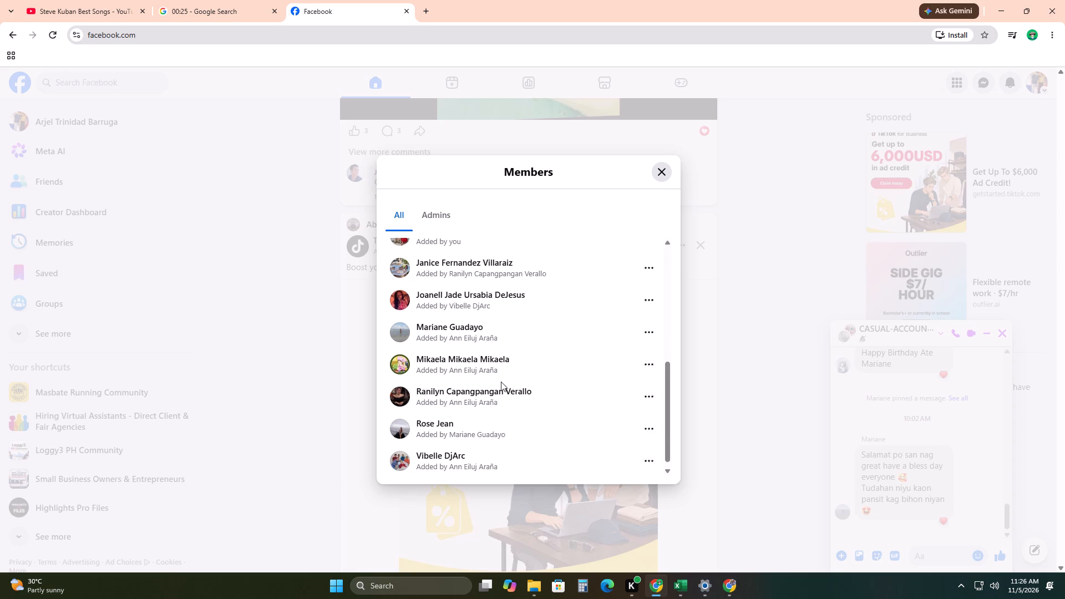
{"action": "scroll", "coordinate": [501, 382], "scroll_direction": "up", "scroll_amount": 2}
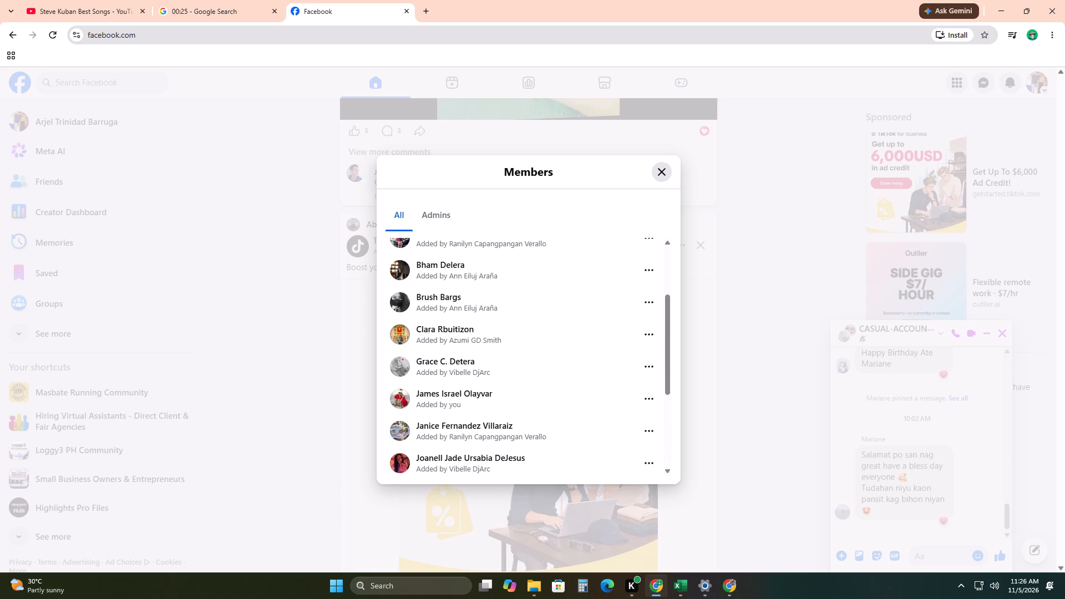
{"action": "scroll", "coordinate": [503, 381], "scroll_direction": "up", "scroll_amount": 1}
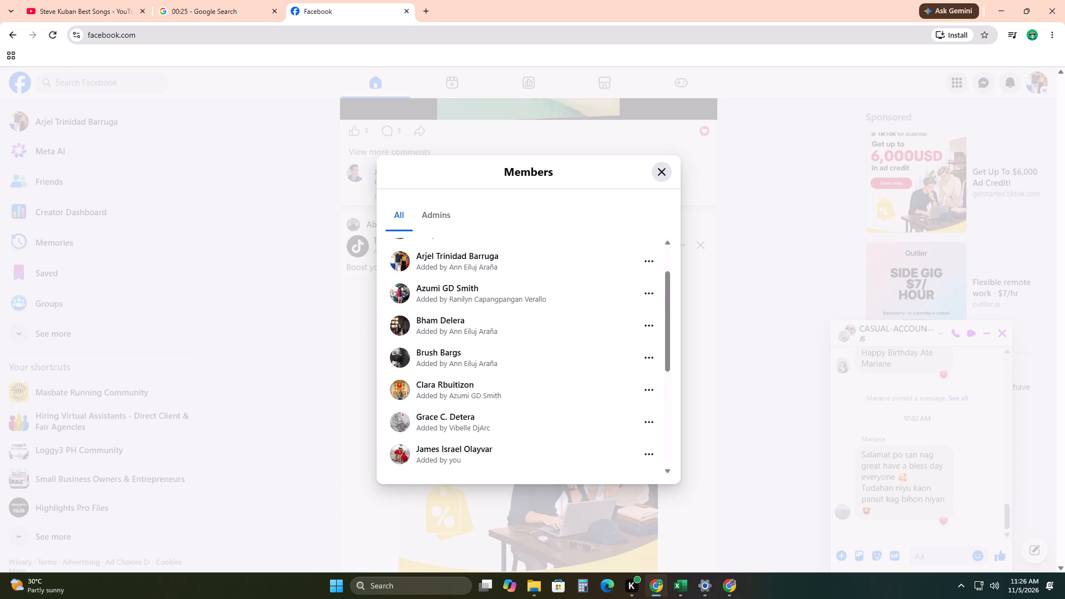
{"action": "left_click", "coordinate": [438, 321]}
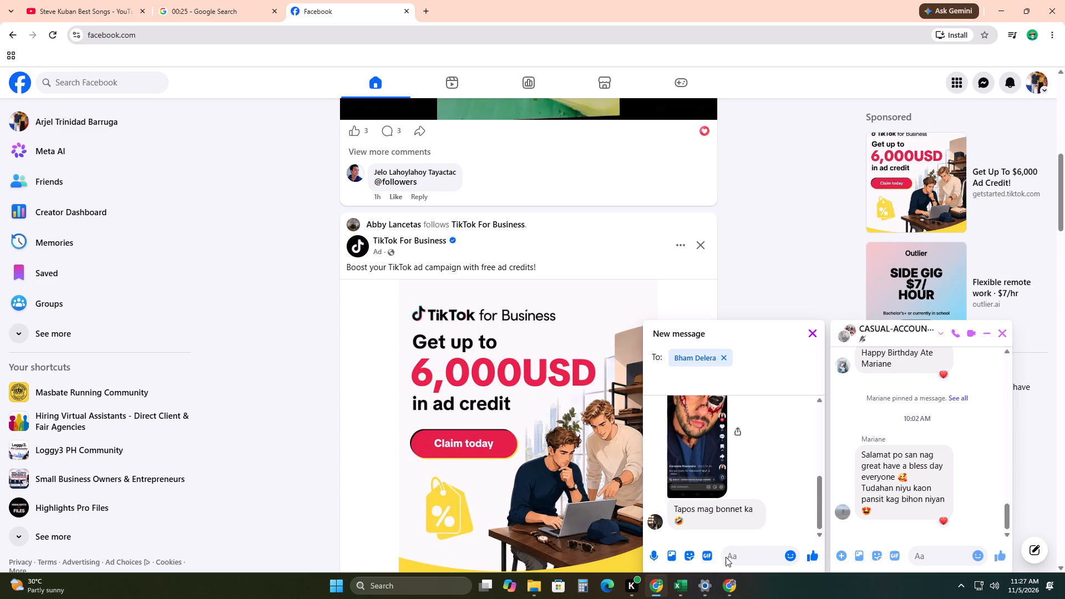
{"action": "scroll", "coordinate": [729, 491], "scroll_direction": "down", "scroll_amount": 3}
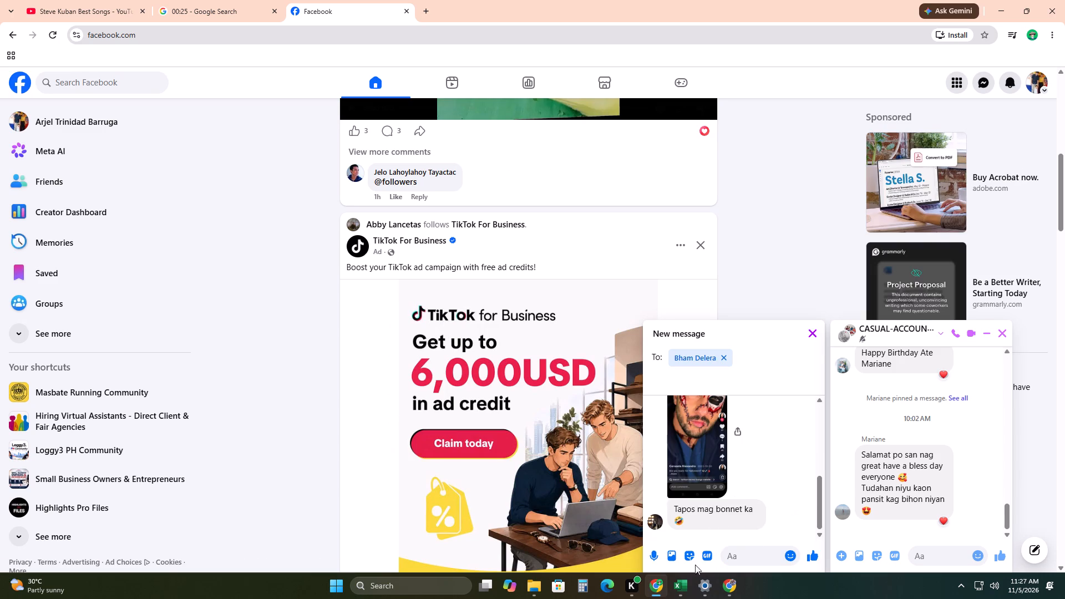
Attach the RCI September 2026 workbook from the RCI 2026 folder and send it to Bham.
{"action": "left_click", "coordinate": [671, 555]}
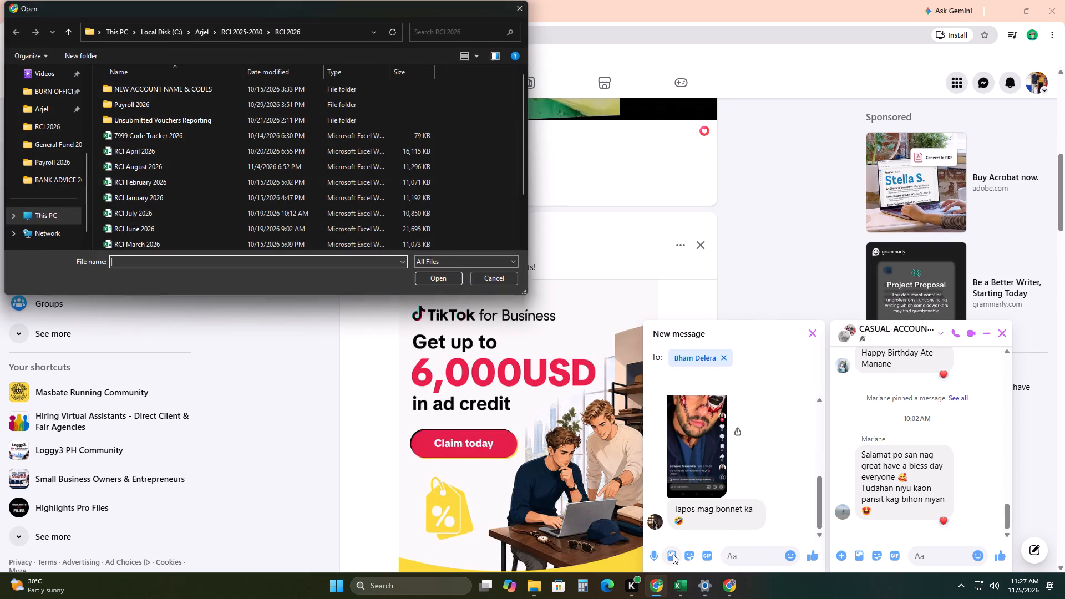
{"action": "scroll", "coordinate": [173, 199], "scroll_direction": "down", "scroll_amount": 4}
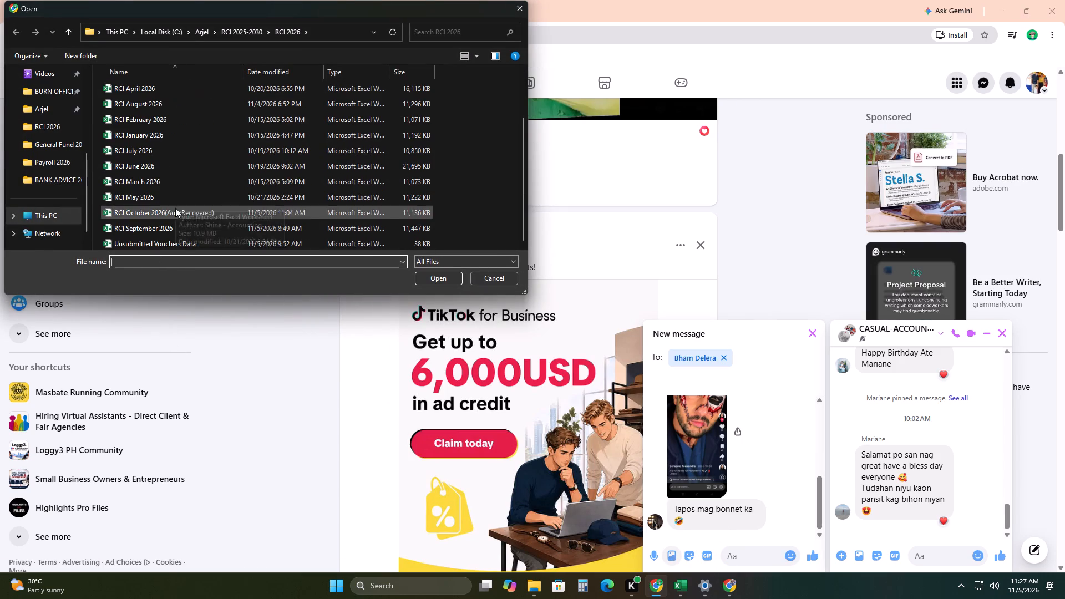
{"action": "left_click", "coordinate": [156, 229]}
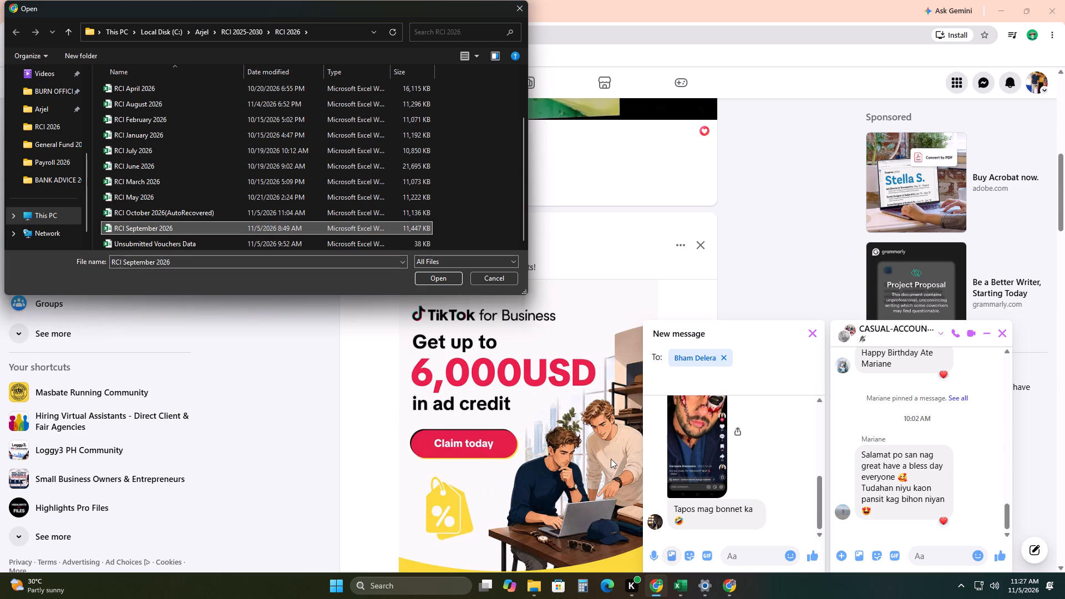
{"action": "left_click", "coordinate": [440, 279]}
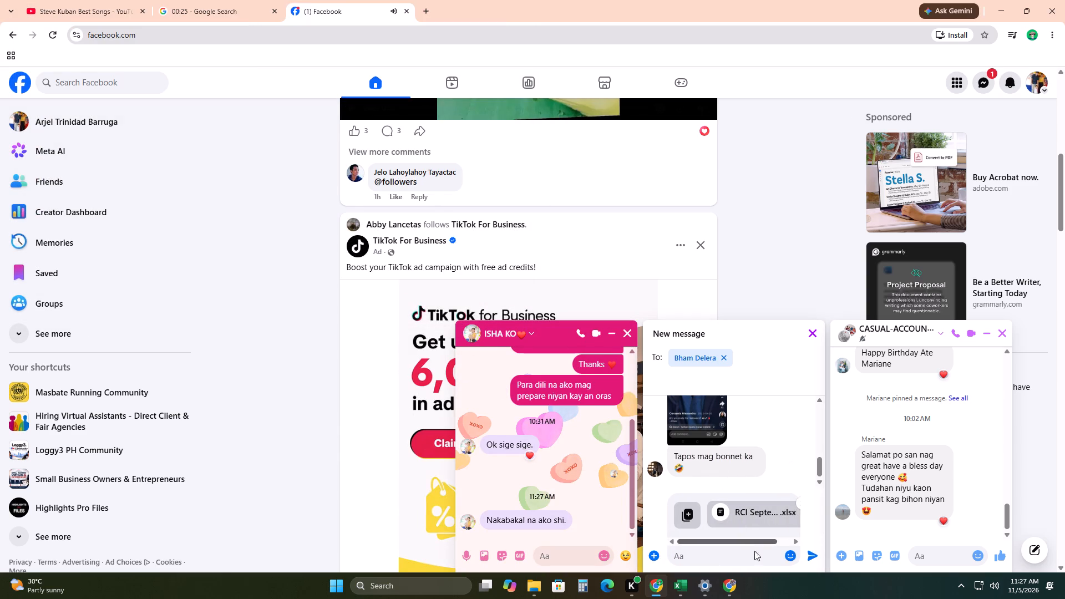
{"action": "left_click", "coordinate": [815, 552]}
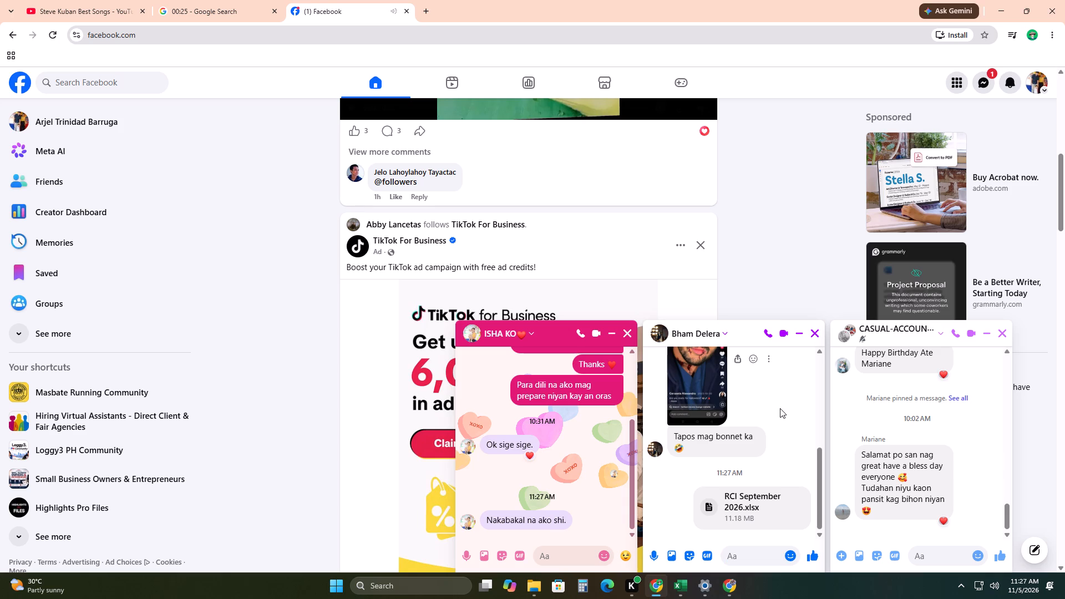
Reply "salamat langgay" in the ISHA KO chat and minimise that conversation.
{"action": "left_click", "coordinate": [554, 556]}
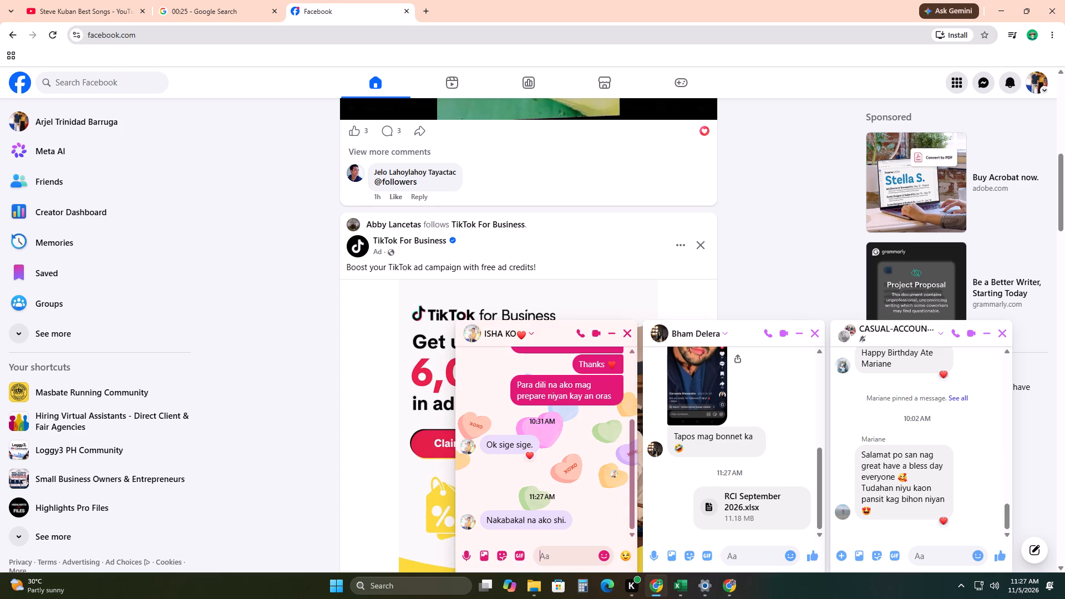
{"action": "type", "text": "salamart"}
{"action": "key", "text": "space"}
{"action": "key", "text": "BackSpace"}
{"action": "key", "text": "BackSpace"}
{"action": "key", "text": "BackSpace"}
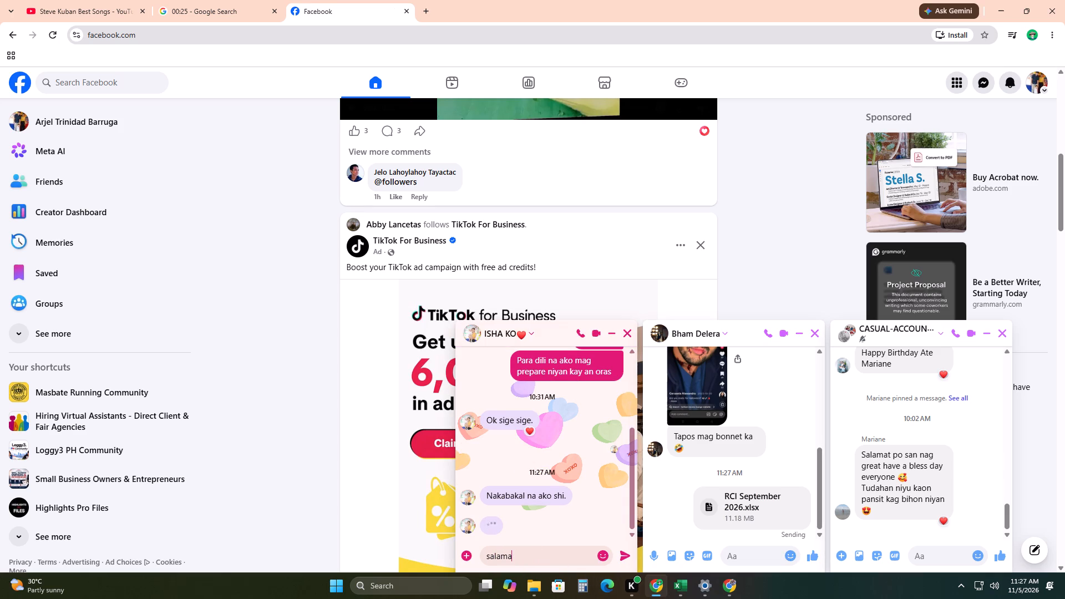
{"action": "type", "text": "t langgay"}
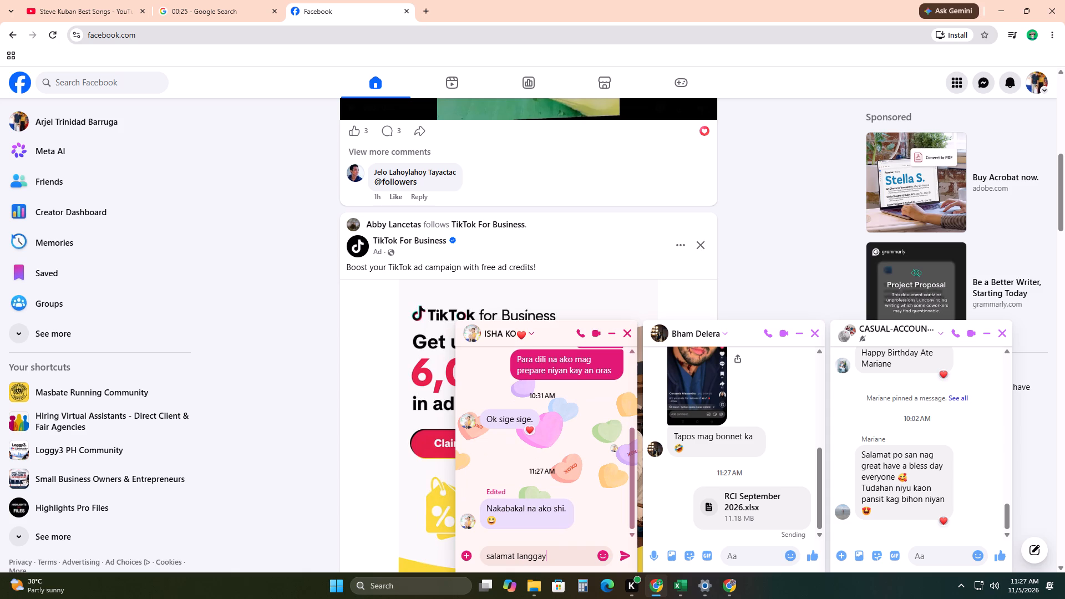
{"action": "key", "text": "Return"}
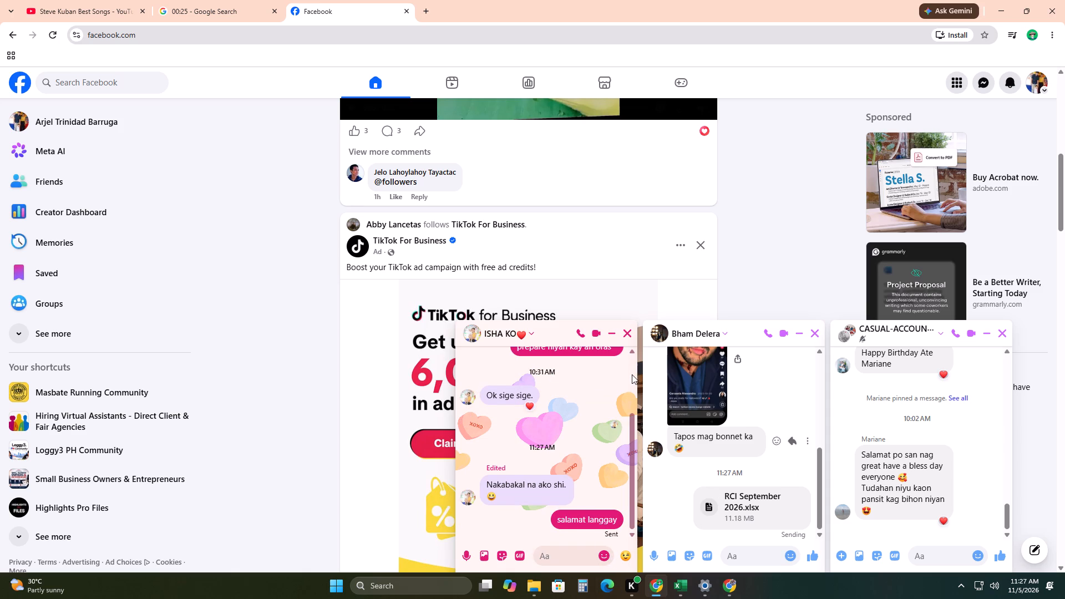
{"action": "left_click", "coordinate": [612, 333]}
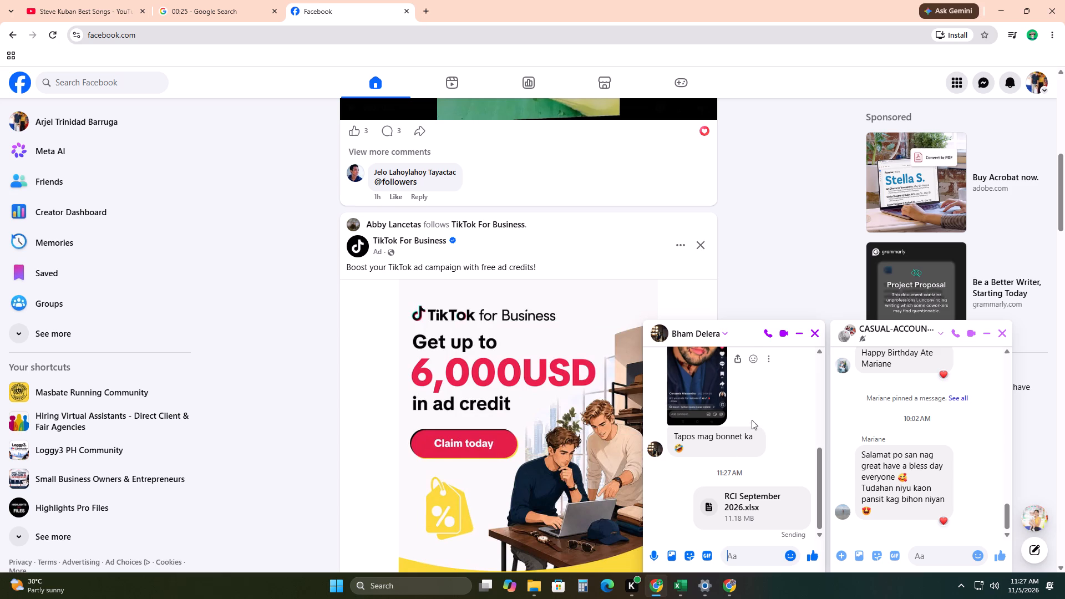
Check the sending status of the RCI September 2026 file in Bham's chat and minimise the open chat windows.
{"action": "left_click", "coordinate": [797, 334]}
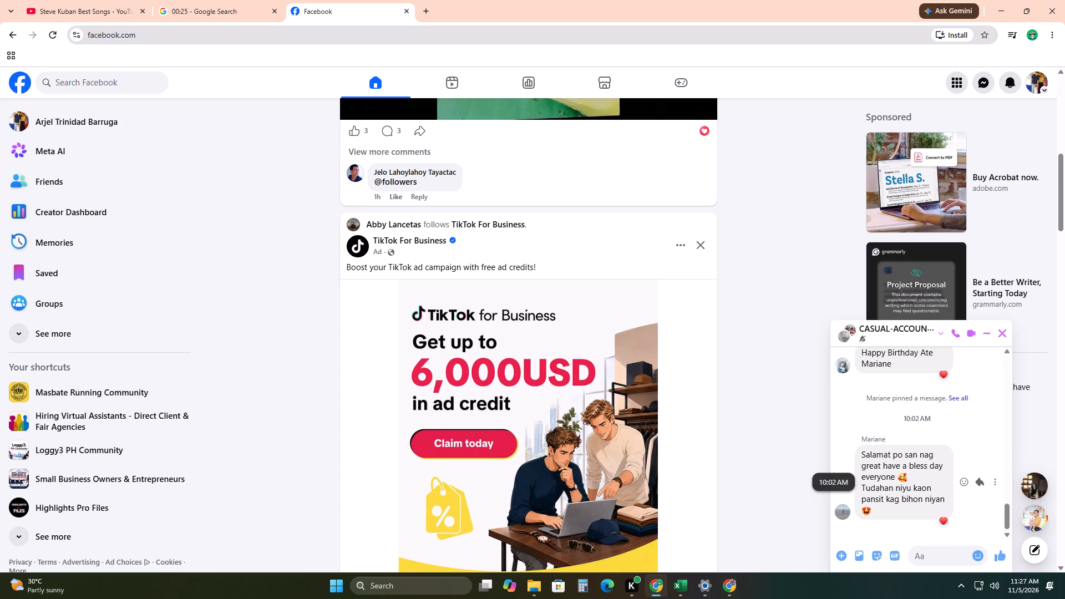
{"action": "left_click", "coordinate": [682, 584]}
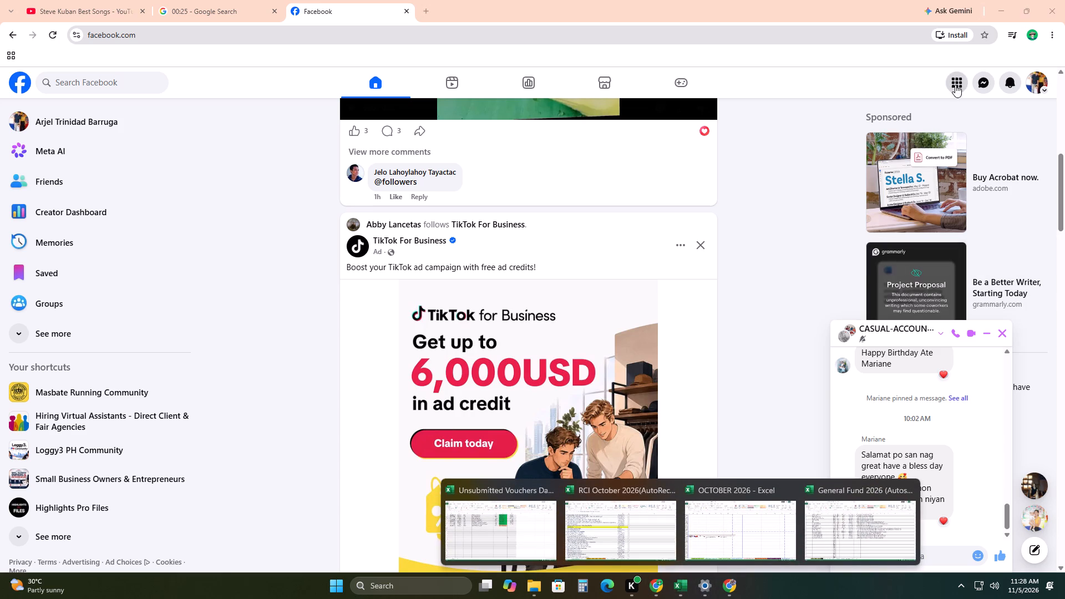
{"action": "left_click", "coordinate": [987, 85]}
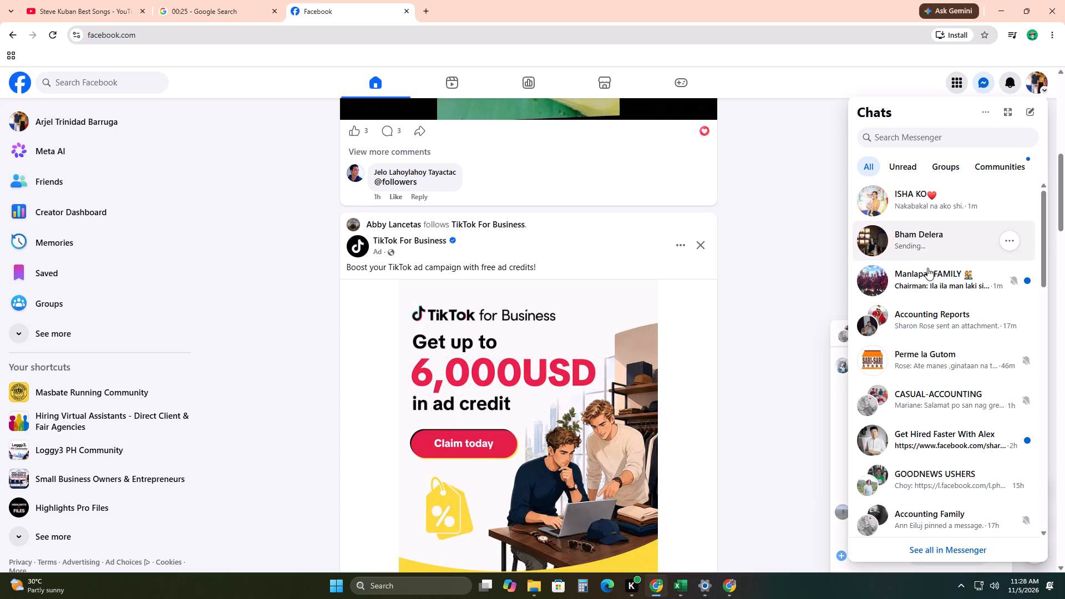
{"action": "left_click", "coordinate": [921, 242]}
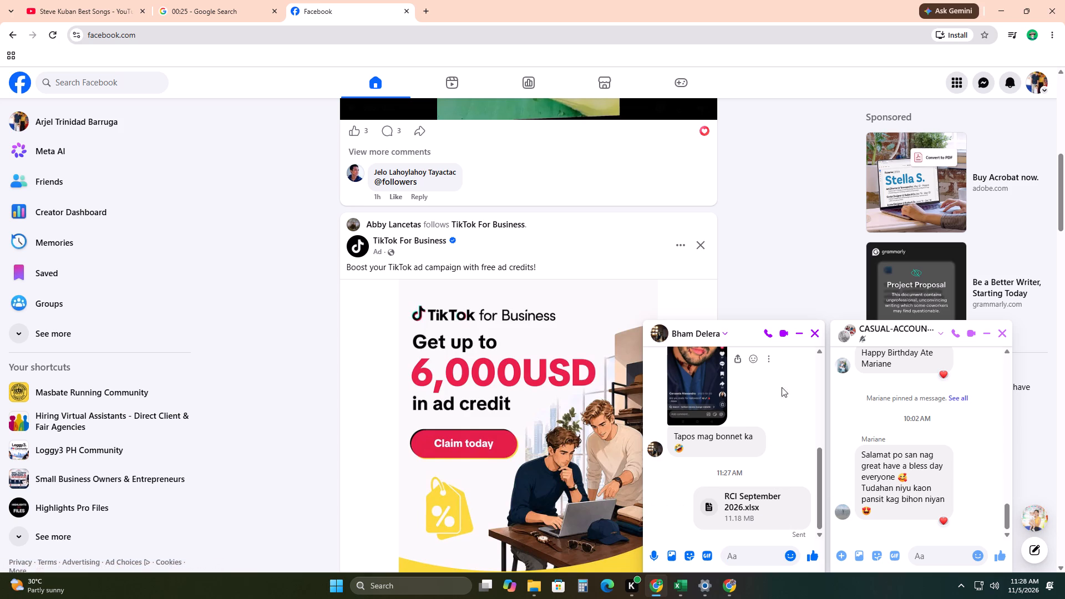
{"action": "left_click", "coordinate": [783, 246]}
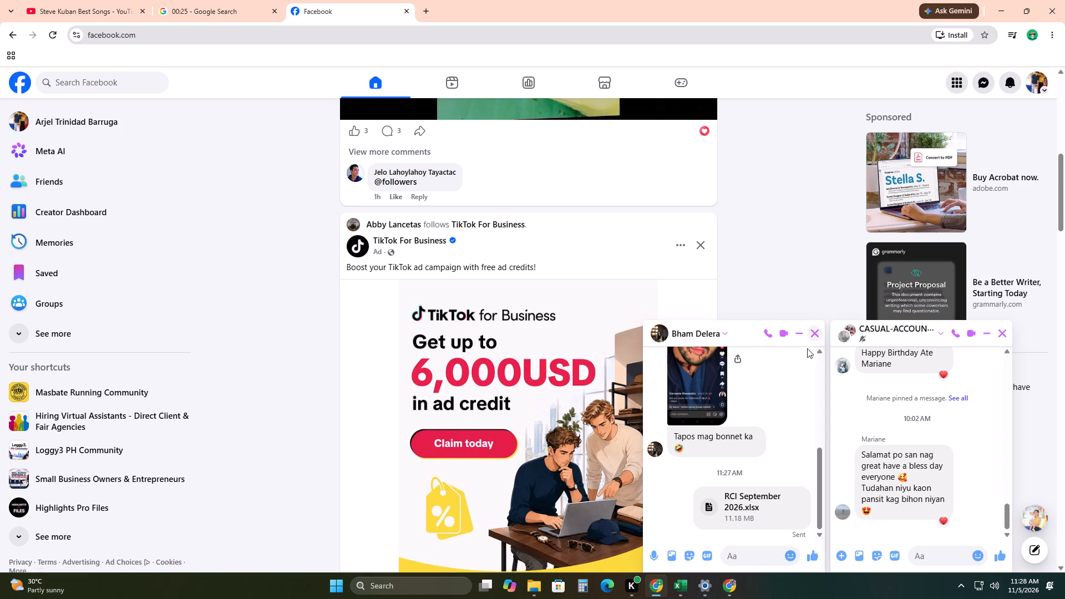
{"action": "left_click", "coordinate": [799, 338]}
{"action": "scroll", "coordinate": [785, 243], "scroll_direction": "down", "scroll_amount": 4}
{"action": "scroll", "coordinate": [783, 250], "scroll_direction": "up", "scroll_amount": 2}
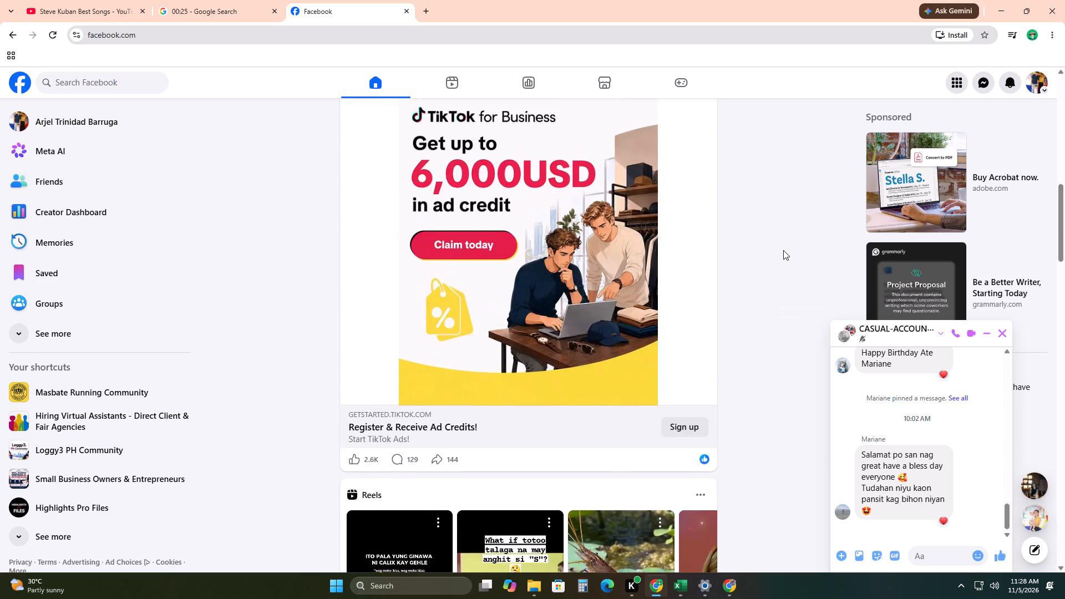
{"action": "scroll", "coordinate": [783, 250], "scroll_direction": "up", "scroll_amount": 4}
{"action": "left_click", "coordinate": [986, 337]}
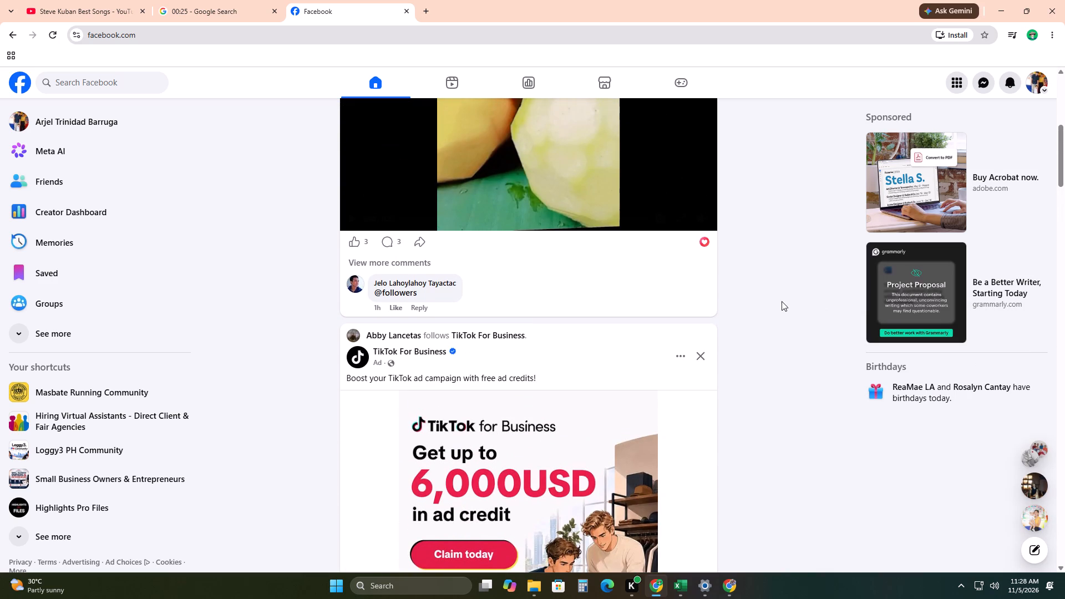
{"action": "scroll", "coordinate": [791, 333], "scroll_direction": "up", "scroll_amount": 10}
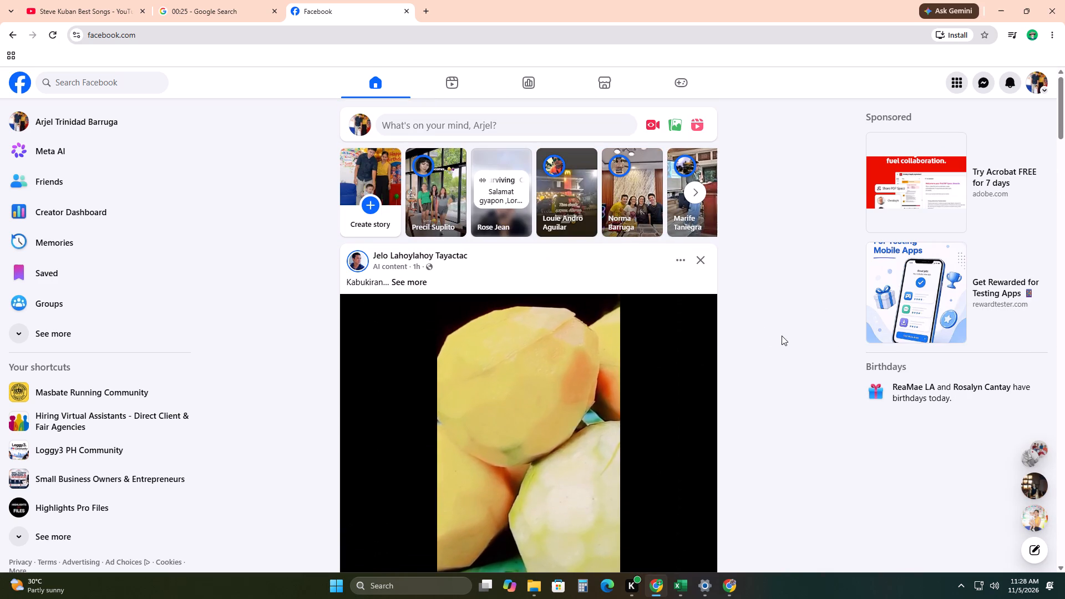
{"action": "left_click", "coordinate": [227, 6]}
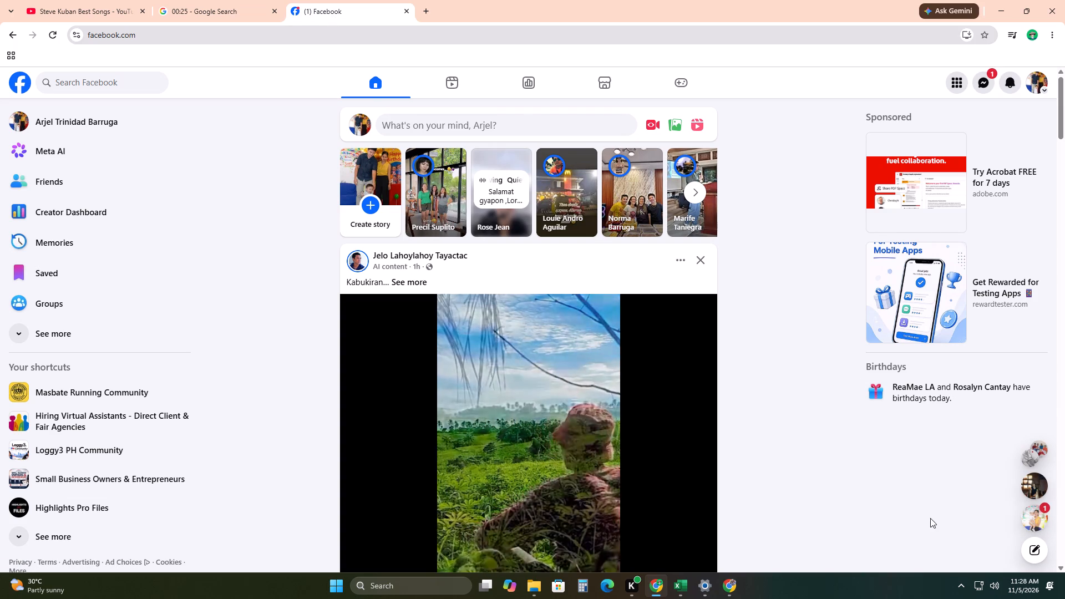
Switch from Chrome back to the RCI October 2026 workbook in Excel.
{"action": "left_click", "coordinate": [192, 12]}
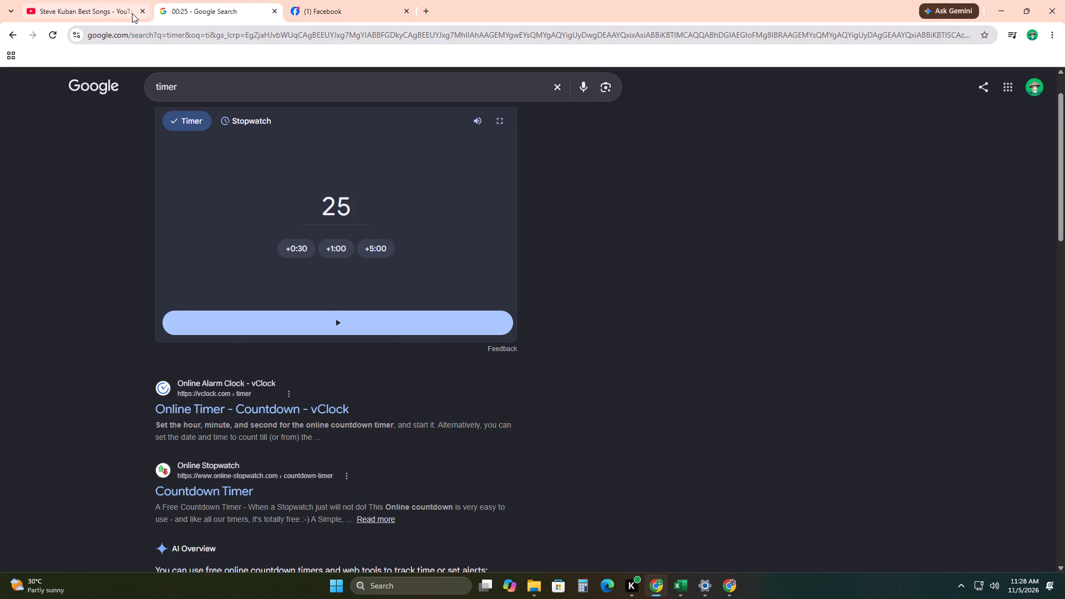
{"action": "left_click", "coordinate": [120, 12]}
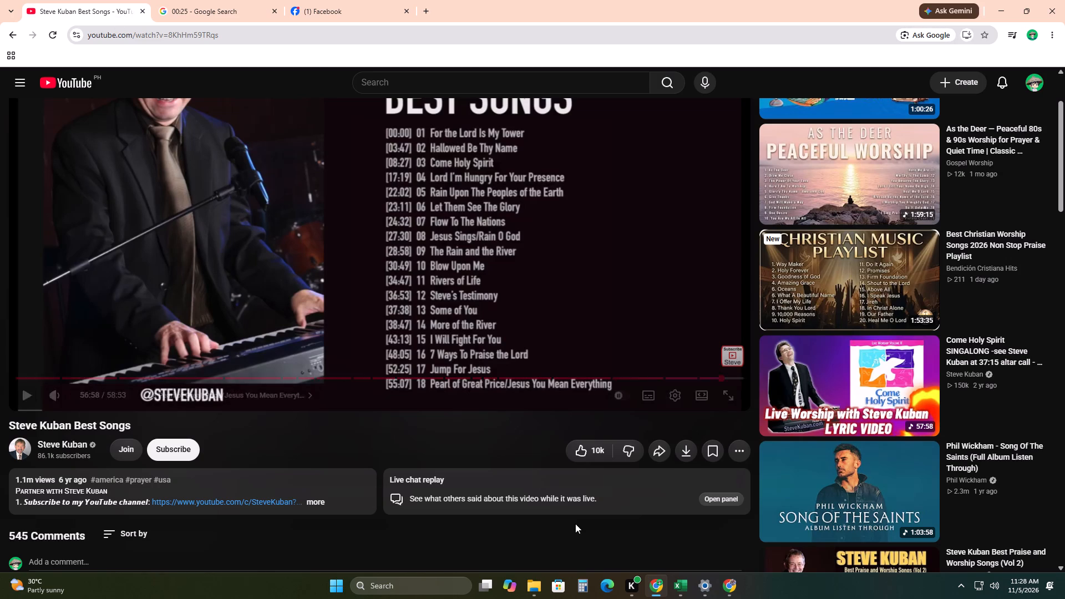
{"action": "left_click", "coordinate": [680, 586]}
{"action": "left_click", "coordinate": [592, 536]}
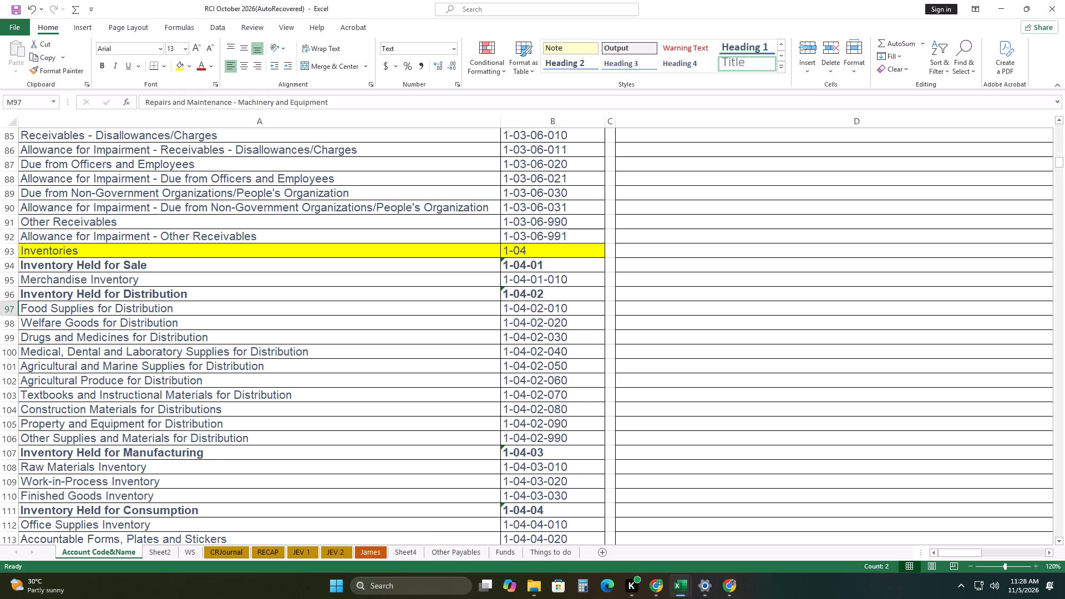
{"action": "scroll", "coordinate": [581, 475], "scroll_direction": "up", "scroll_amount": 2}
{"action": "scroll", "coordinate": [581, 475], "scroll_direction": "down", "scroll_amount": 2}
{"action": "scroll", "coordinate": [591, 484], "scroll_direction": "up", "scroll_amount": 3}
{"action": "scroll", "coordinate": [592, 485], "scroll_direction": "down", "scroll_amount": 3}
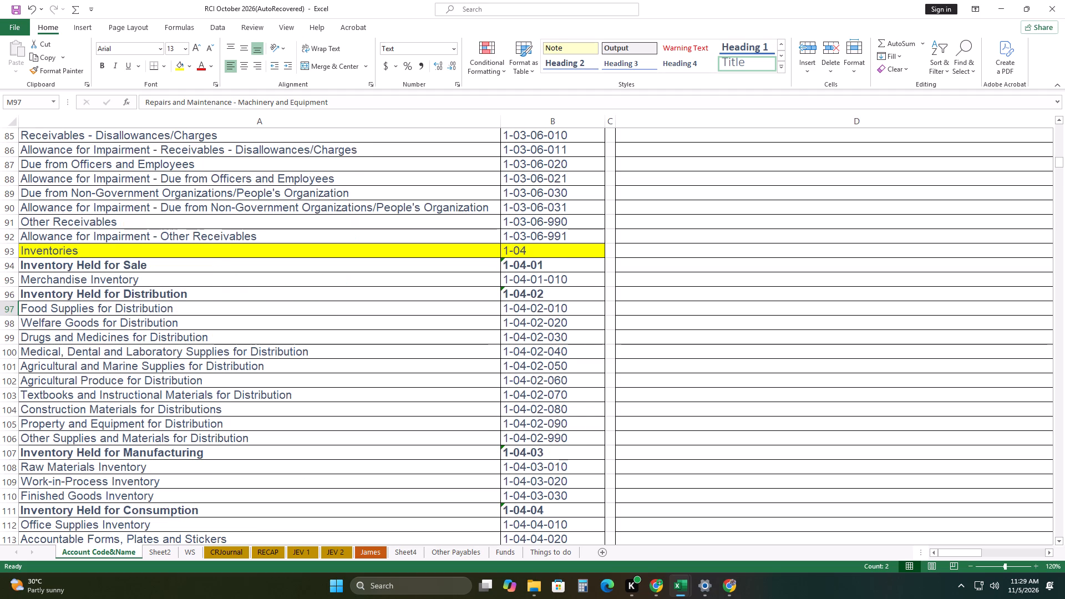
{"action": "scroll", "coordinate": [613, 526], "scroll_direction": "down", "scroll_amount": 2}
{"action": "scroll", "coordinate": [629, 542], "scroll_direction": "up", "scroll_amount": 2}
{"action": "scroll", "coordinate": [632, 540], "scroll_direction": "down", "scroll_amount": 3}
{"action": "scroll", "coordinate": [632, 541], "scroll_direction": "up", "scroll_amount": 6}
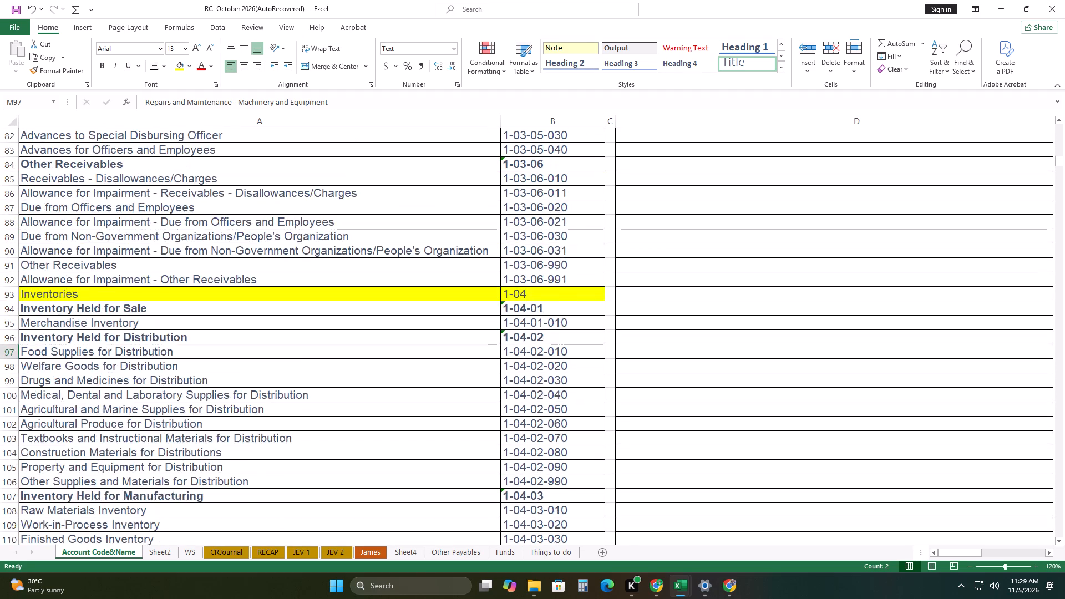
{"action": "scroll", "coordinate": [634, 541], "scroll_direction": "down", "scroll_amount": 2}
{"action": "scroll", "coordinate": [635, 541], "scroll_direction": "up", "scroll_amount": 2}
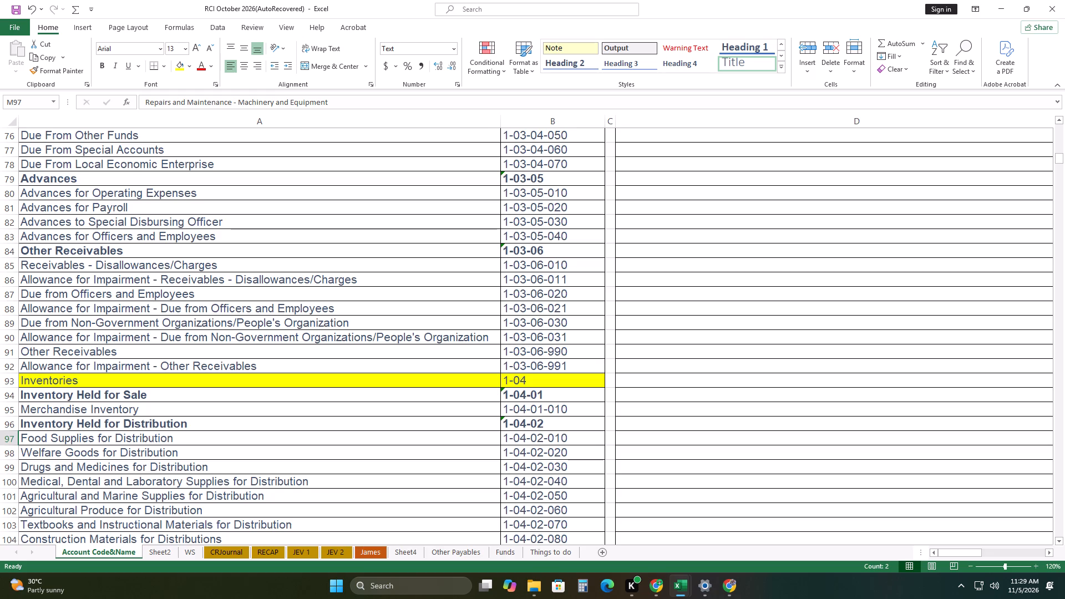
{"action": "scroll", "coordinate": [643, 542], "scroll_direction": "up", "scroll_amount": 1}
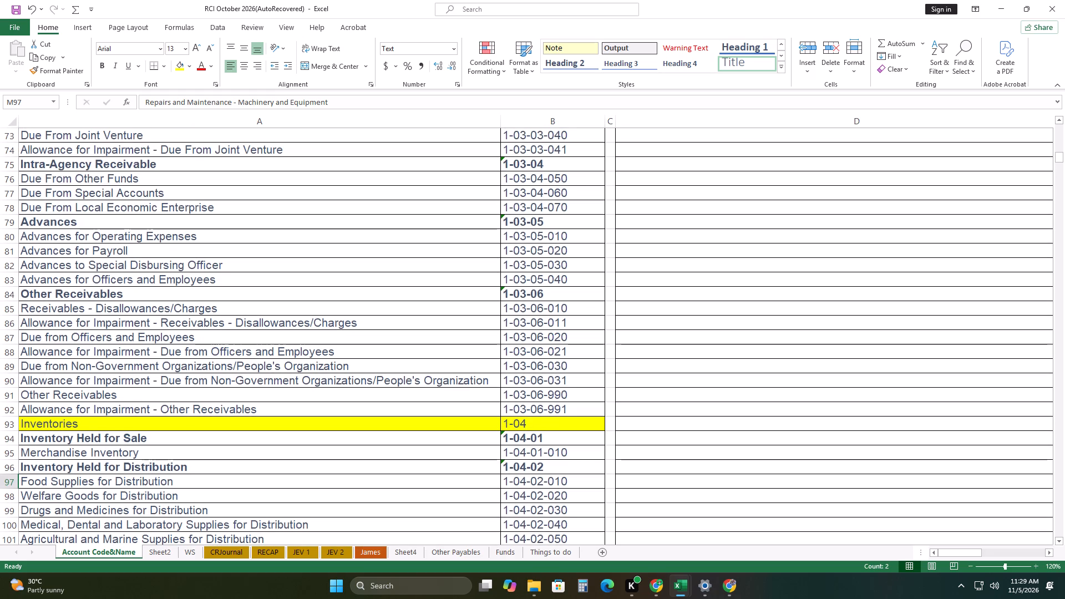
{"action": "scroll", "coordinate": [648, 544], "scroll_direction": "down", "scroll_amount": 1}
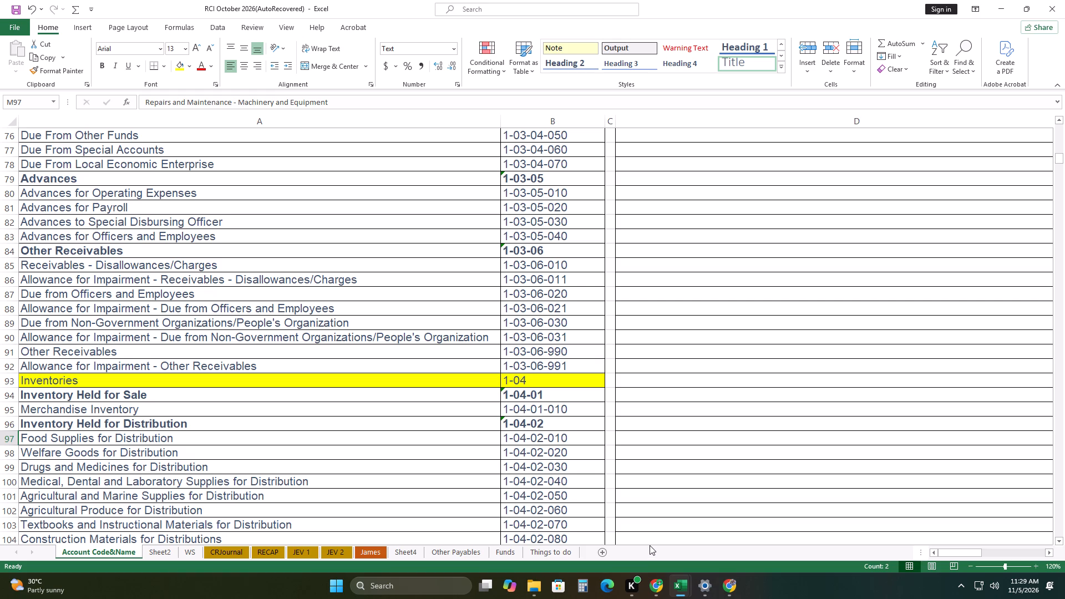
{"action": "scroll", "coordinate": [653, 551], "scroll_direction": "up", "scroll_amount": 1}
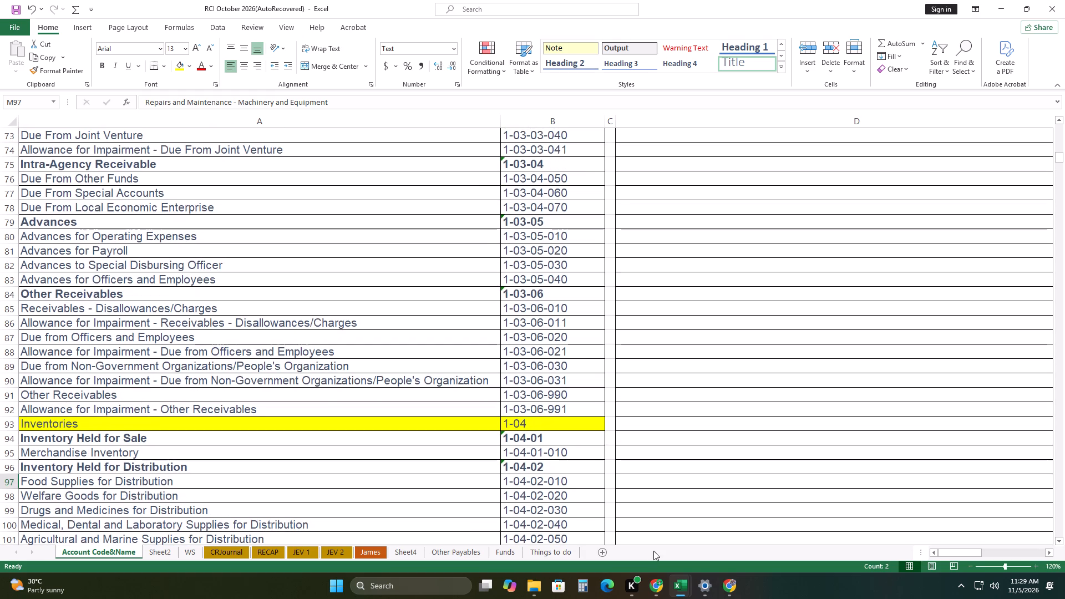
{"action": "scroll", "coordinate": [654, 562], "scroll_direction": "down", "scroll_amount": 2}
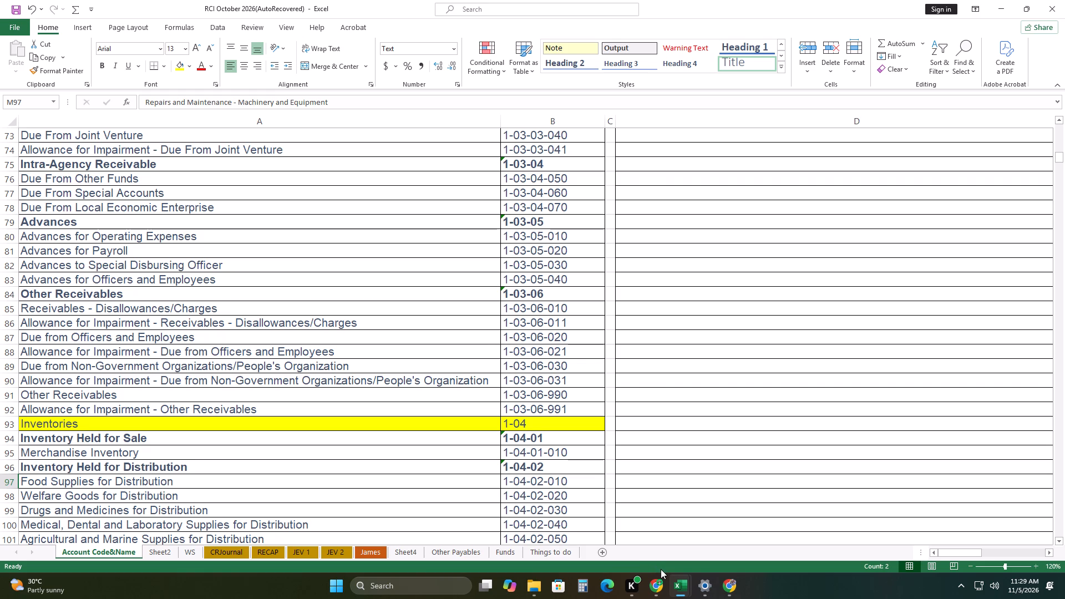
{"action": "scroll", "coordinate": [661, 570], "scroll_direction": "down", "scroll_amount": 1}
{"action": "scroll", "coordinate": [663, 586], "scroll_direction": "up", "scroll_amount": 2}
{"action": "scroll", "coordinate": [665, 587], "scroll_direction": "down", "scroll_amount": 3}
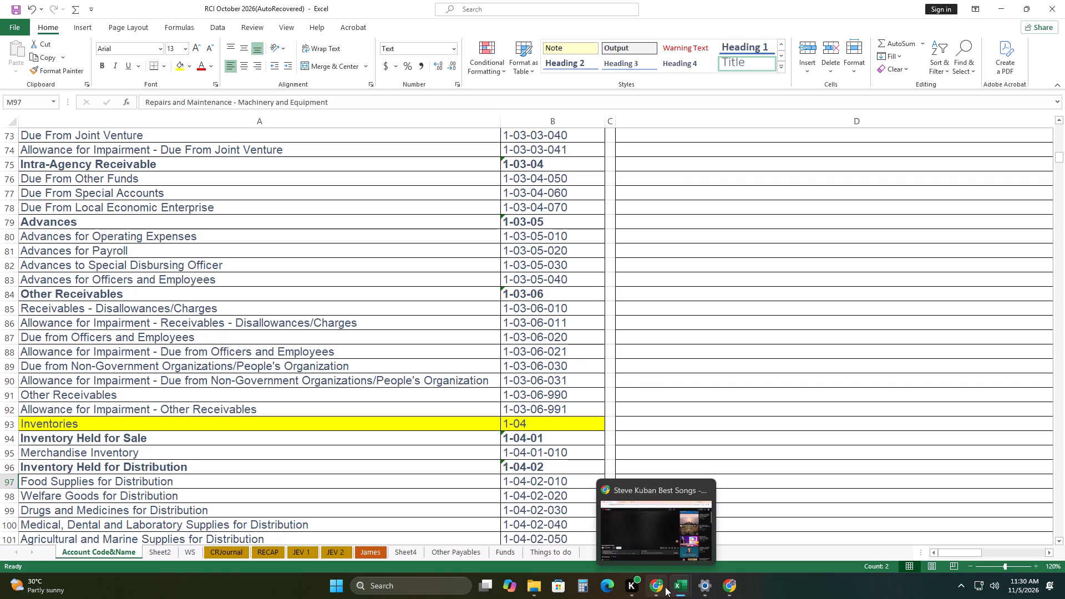
Look through the inventory and semi-expendable equipment account names and codes on the Account Code&Name sheet.
{"action": "scroll", "coordinate": [703, 312], "scroll_direction": "down", "scroll_amount": 2}
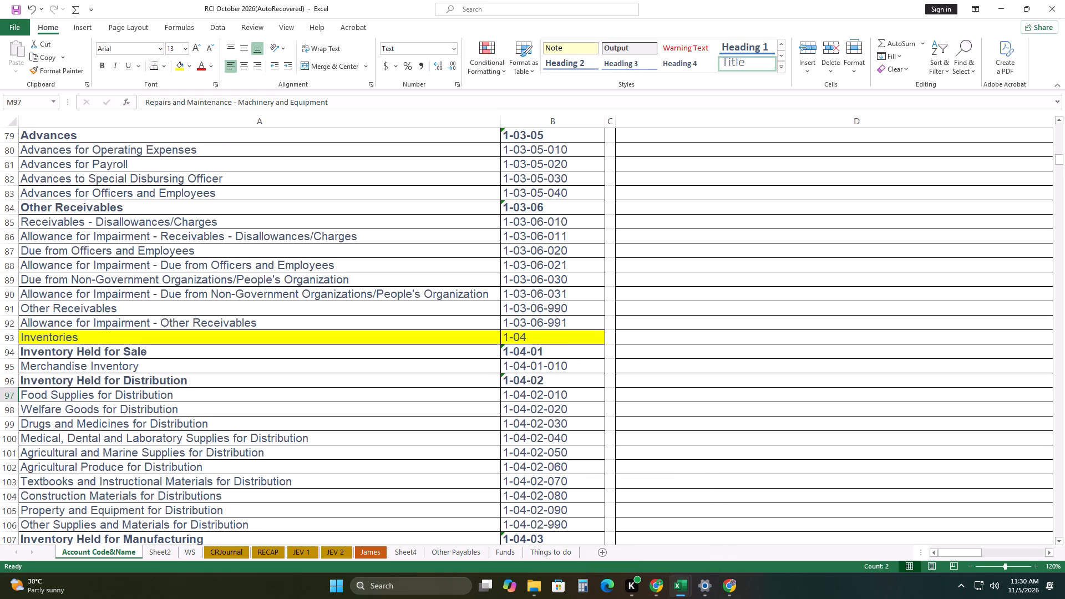
{"action": "scroll", "coordinate": [705, 317], "scroll_direction": "down", "scroll_amount": 3}
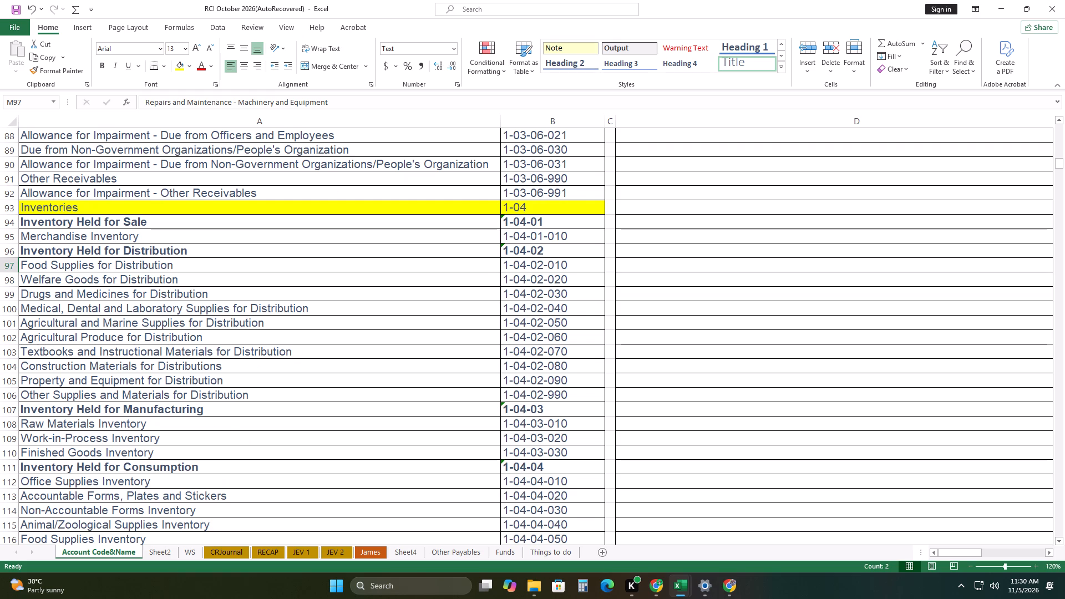
{"action": "scroll", "coordinate": [706, 317], "scroll_direction": "down", "scroll_amount": 3}
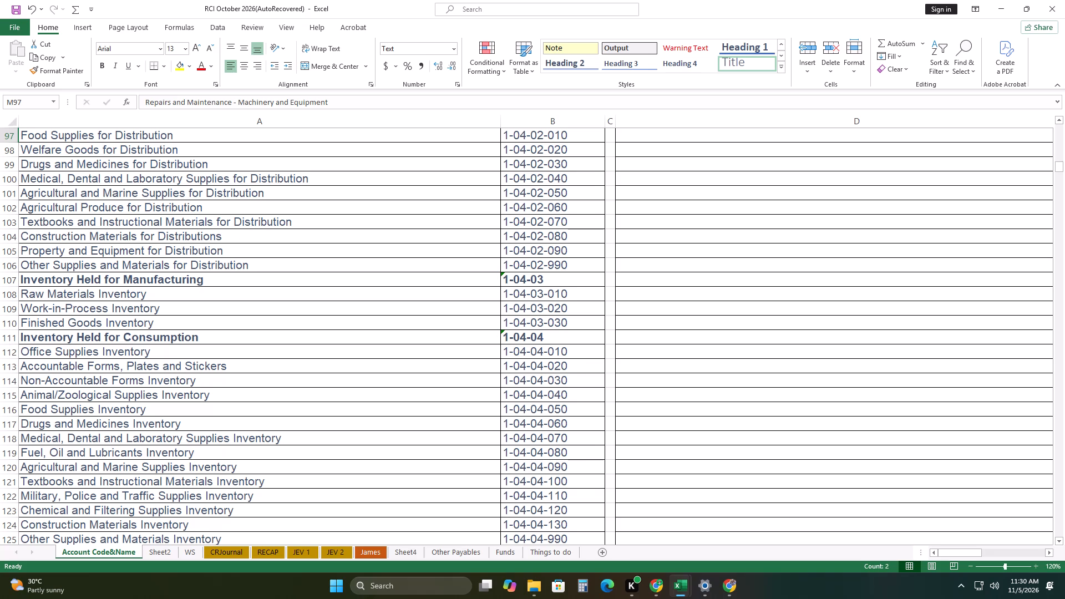
{"action": "scroll", "coordinate": [707, 323], "scroll_direction": "down", "scroll_amount": 2}
{"action": "scroll", "coordinate": [707, 324], "scroll_direction": "up", "scroll_amount": 2}
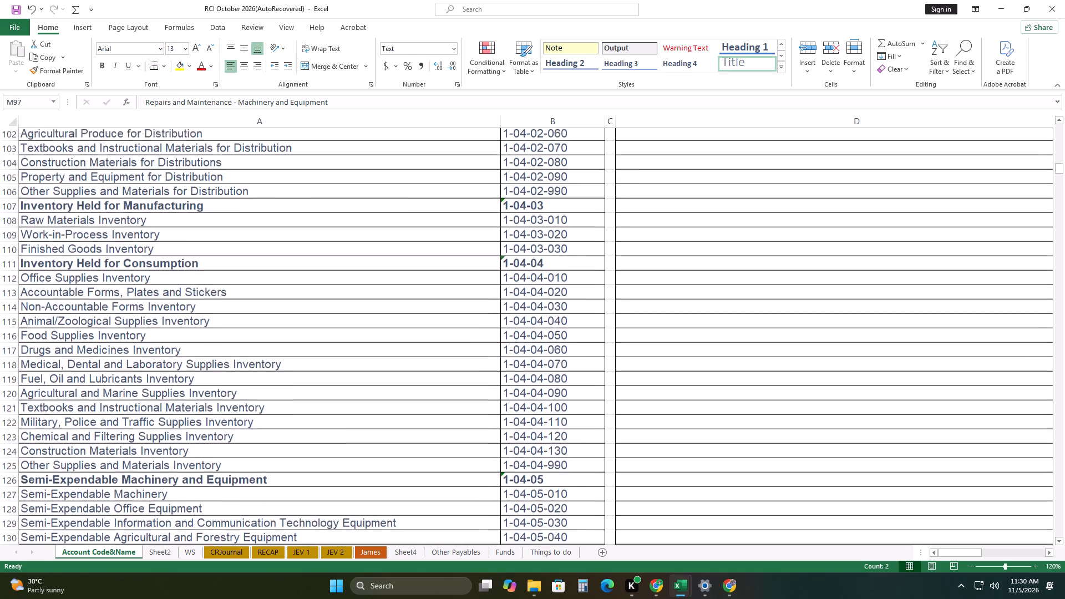
{"action": "scroll", "coordinate": [707, 324], "scroll_direction": "down", "scroll_amount": 2}
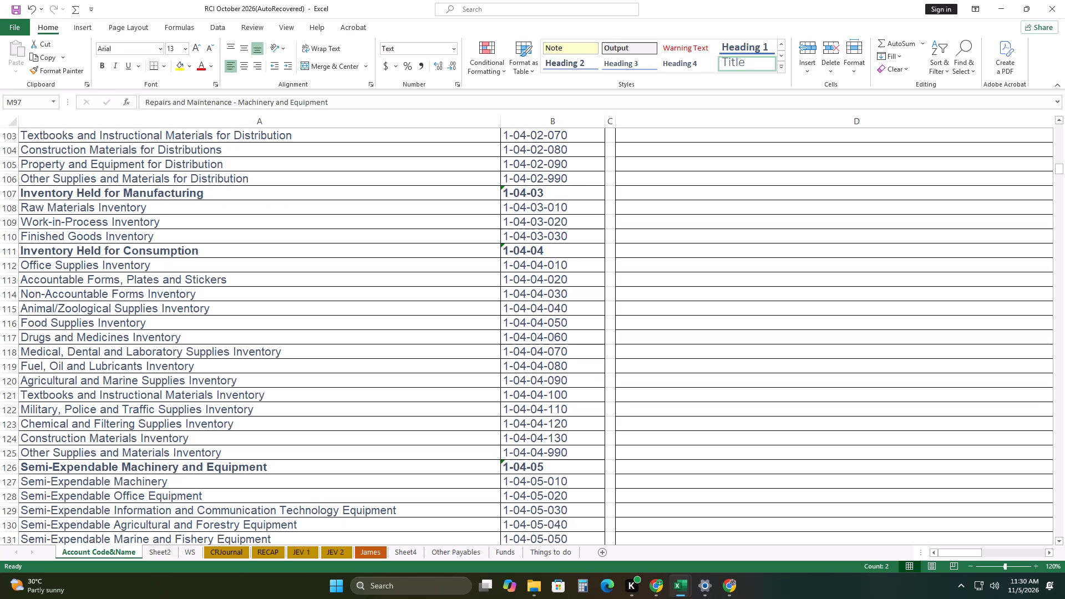
{"action": "scroll", "coordinate": [707, 326], "scroll_direction": "down", "scroll_amount": 3}
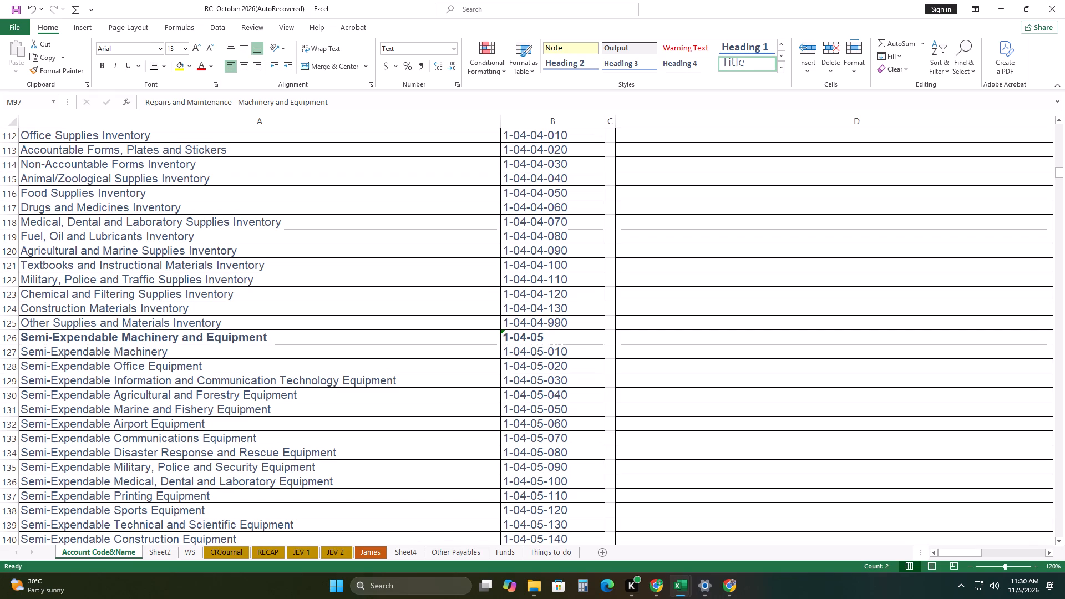
{"action": "scroll", "coordinate": [707, 329], "scroll_direction": "down", "scroll_amount": 2}
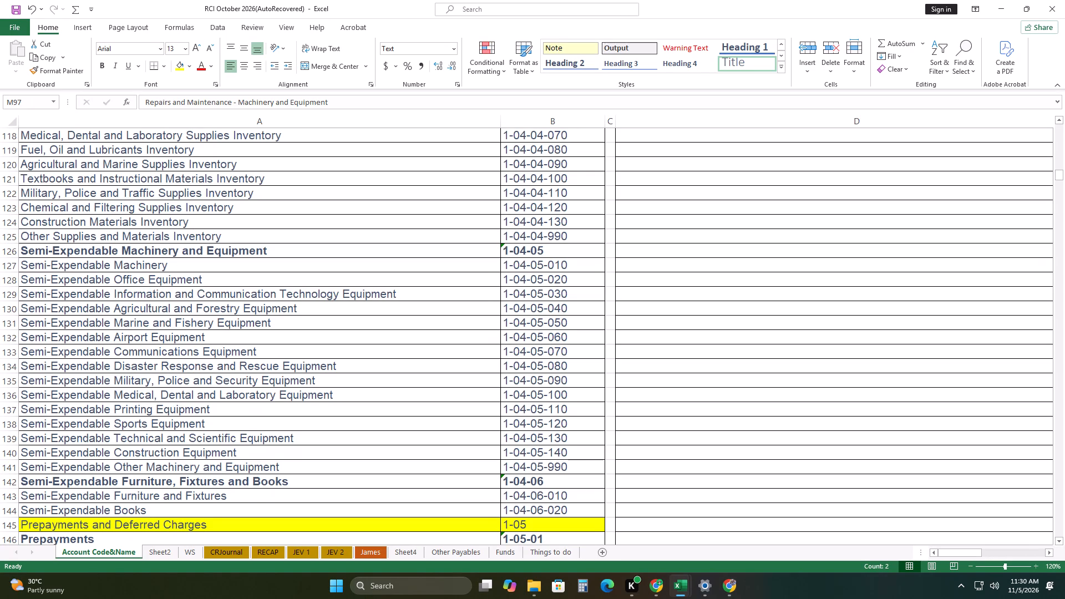
{"action": "scroll", "coordinate": [702, 339], "scroll_direction": "down", "scroll_amount": 2}
{"action": "scroll", "coordinate": [703, 339], "scroll_direction": "up", "scroll_amount": 3}
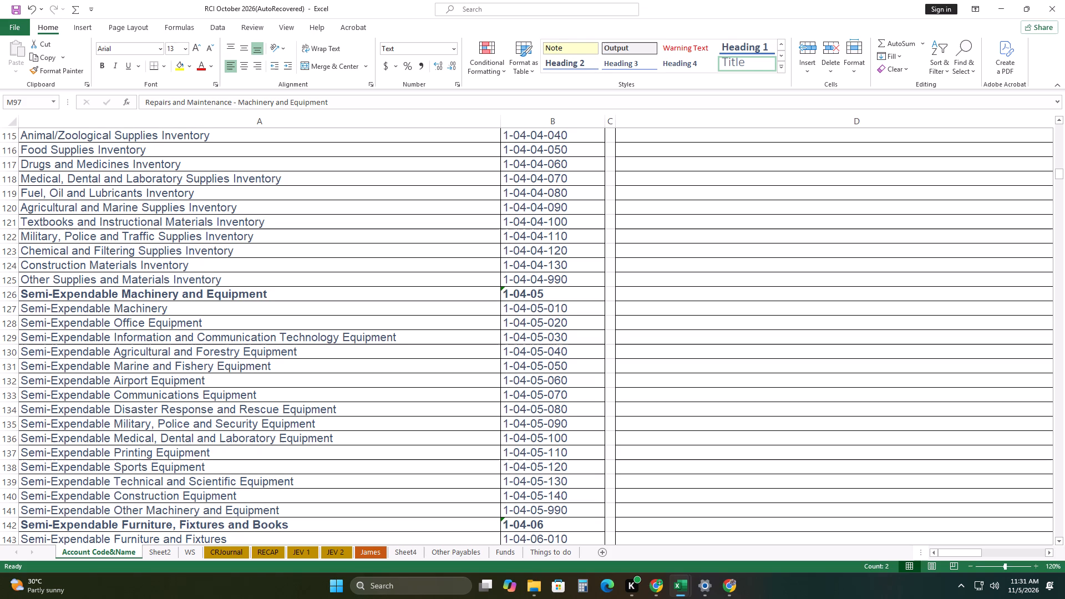
{"action": "scroll", "coordinate": [707, 335], "scroll_direction": "up", "scroll_amount": 1}
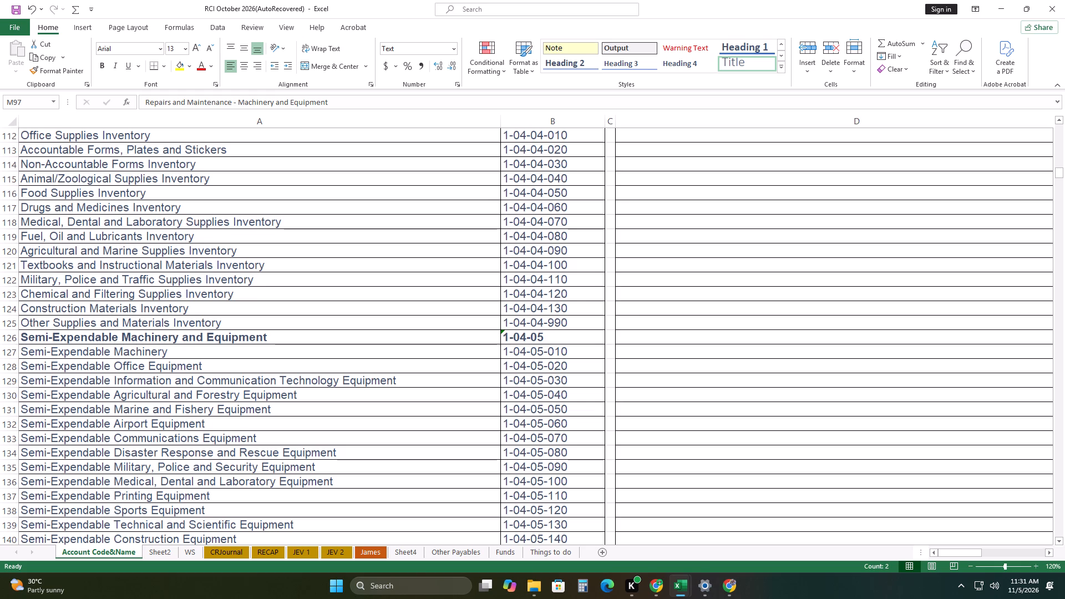
{"action": "scroll", "coordinate": [676, 328], "scroll_direction": "up", "scroll_amount": 3}
{"action": "scroll", "coordinate": [643, 331], "scroll_direction": "down", "scroll_amount": 1}
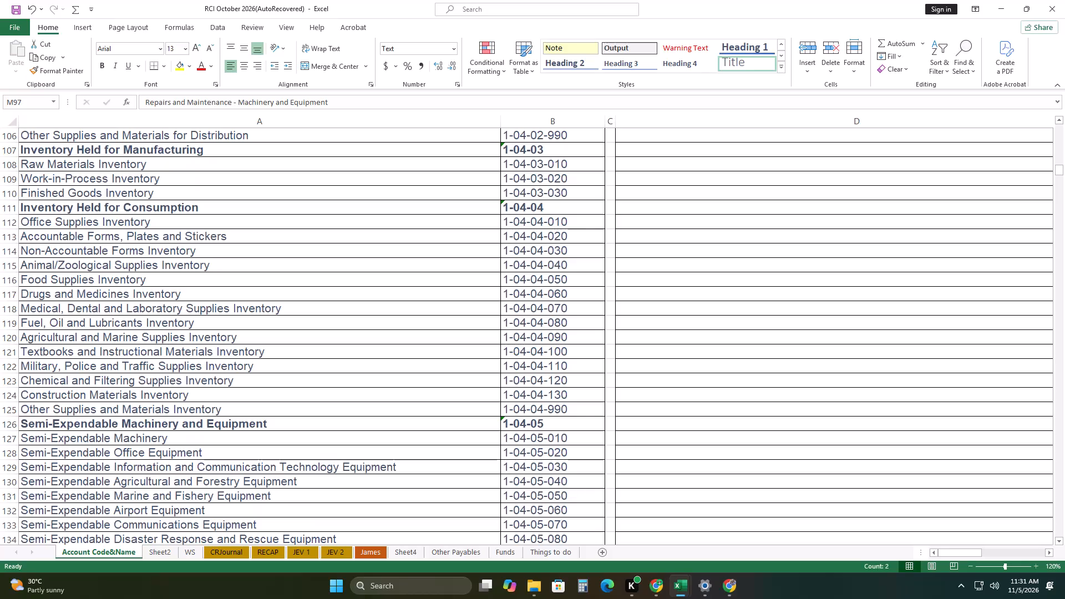
{"action": "scroll", "coordinate": [645, 331], "scroll_direction": "down", "scroll_amount": 4}
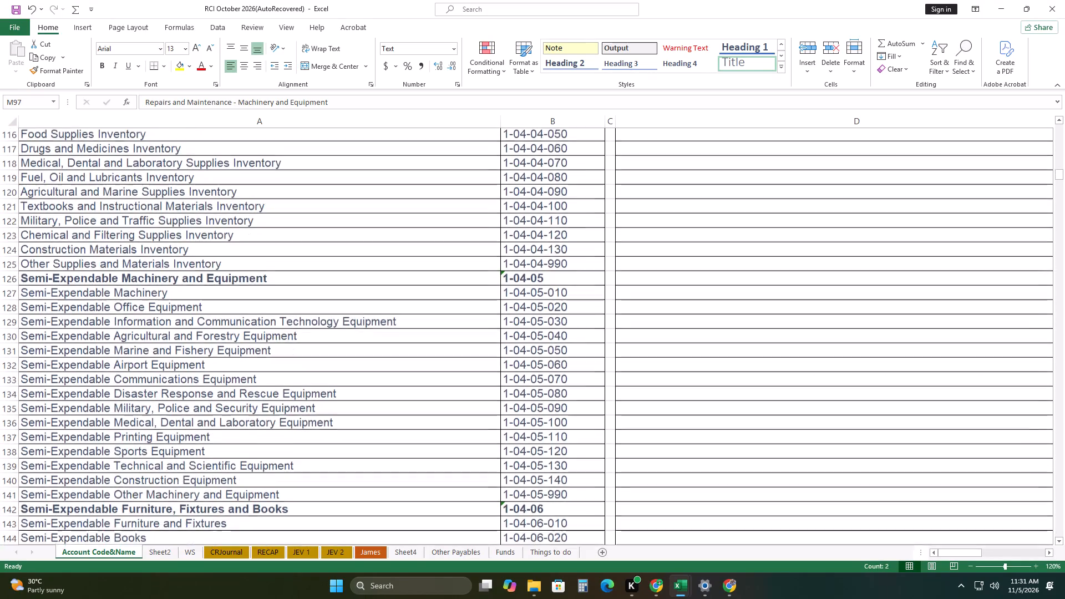
{"action": "scroll", "coordinate": [646, 332], "scroll_direction": "down", "scroll_amount": 1}
{"action": "scroll", "coordinate": [646, 332], "scroll_direction": "up", "scroll_amount": 5}
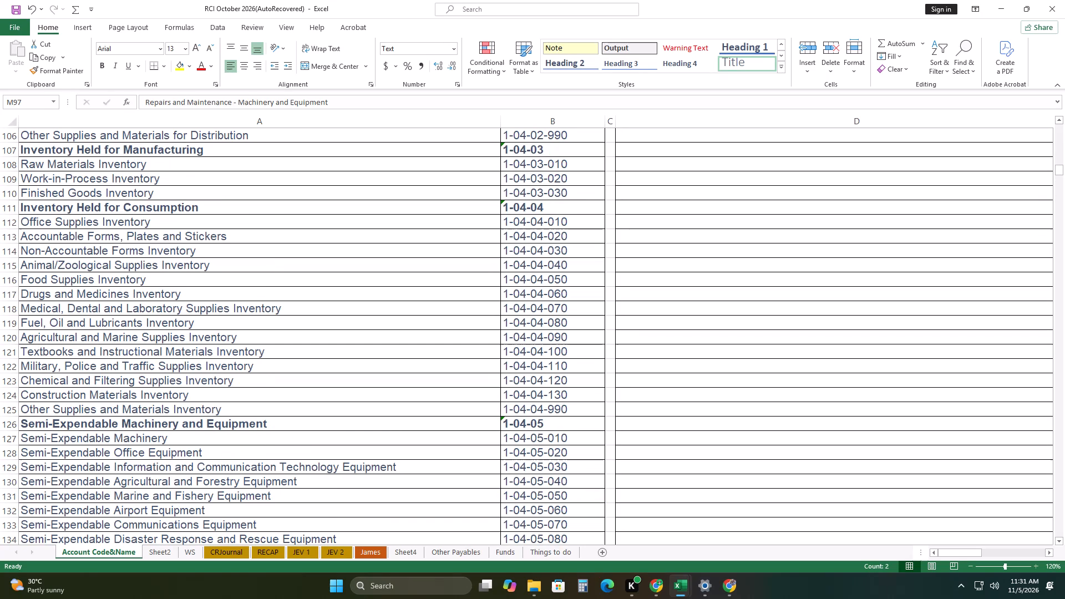
{"action": "scroll", "coordinate": [577, 532], "scroll_direction": "down", "scroll_amount": 5}
{"action": "scroll", "coordinate": [573, 541], "scroll_direction": "up", "scroll_amount": 4}
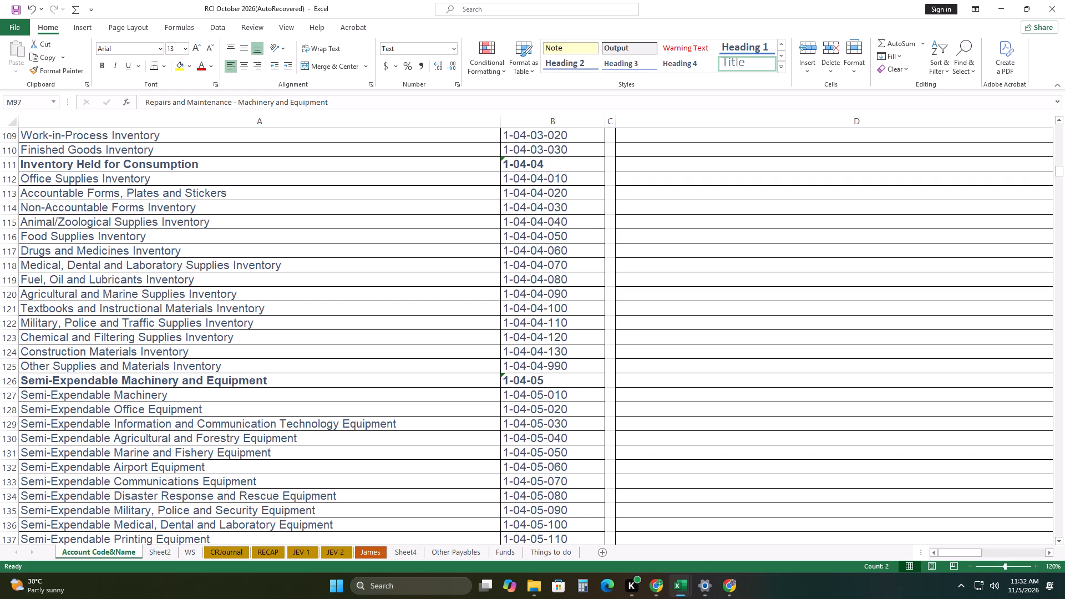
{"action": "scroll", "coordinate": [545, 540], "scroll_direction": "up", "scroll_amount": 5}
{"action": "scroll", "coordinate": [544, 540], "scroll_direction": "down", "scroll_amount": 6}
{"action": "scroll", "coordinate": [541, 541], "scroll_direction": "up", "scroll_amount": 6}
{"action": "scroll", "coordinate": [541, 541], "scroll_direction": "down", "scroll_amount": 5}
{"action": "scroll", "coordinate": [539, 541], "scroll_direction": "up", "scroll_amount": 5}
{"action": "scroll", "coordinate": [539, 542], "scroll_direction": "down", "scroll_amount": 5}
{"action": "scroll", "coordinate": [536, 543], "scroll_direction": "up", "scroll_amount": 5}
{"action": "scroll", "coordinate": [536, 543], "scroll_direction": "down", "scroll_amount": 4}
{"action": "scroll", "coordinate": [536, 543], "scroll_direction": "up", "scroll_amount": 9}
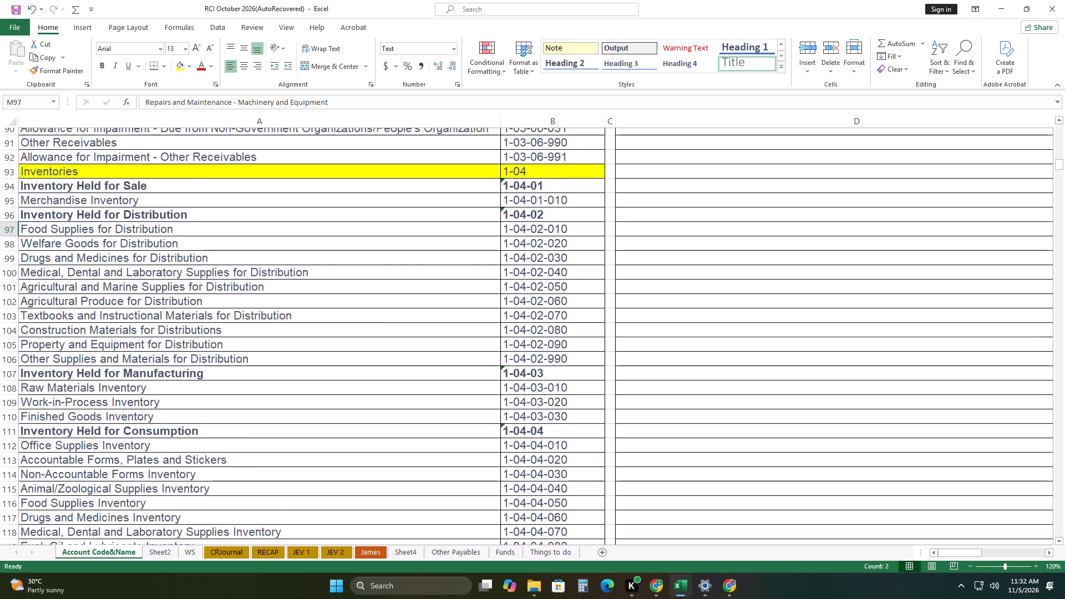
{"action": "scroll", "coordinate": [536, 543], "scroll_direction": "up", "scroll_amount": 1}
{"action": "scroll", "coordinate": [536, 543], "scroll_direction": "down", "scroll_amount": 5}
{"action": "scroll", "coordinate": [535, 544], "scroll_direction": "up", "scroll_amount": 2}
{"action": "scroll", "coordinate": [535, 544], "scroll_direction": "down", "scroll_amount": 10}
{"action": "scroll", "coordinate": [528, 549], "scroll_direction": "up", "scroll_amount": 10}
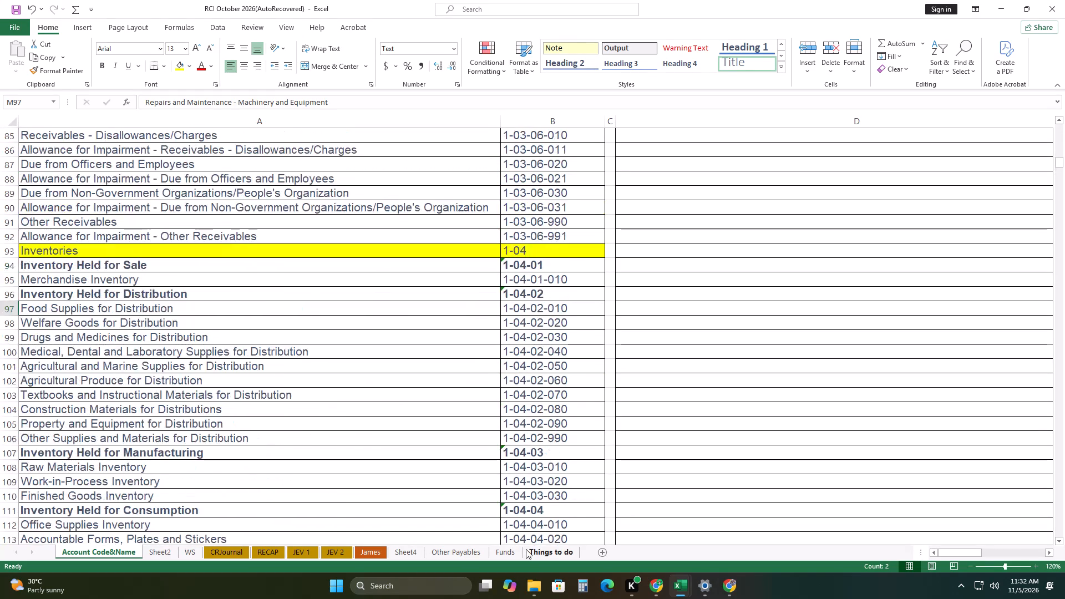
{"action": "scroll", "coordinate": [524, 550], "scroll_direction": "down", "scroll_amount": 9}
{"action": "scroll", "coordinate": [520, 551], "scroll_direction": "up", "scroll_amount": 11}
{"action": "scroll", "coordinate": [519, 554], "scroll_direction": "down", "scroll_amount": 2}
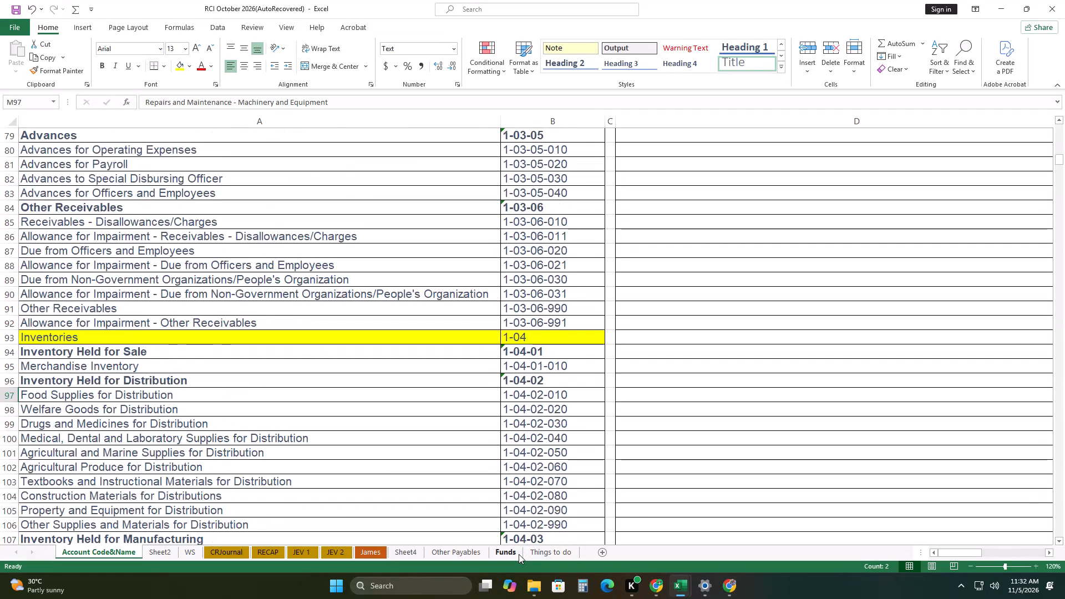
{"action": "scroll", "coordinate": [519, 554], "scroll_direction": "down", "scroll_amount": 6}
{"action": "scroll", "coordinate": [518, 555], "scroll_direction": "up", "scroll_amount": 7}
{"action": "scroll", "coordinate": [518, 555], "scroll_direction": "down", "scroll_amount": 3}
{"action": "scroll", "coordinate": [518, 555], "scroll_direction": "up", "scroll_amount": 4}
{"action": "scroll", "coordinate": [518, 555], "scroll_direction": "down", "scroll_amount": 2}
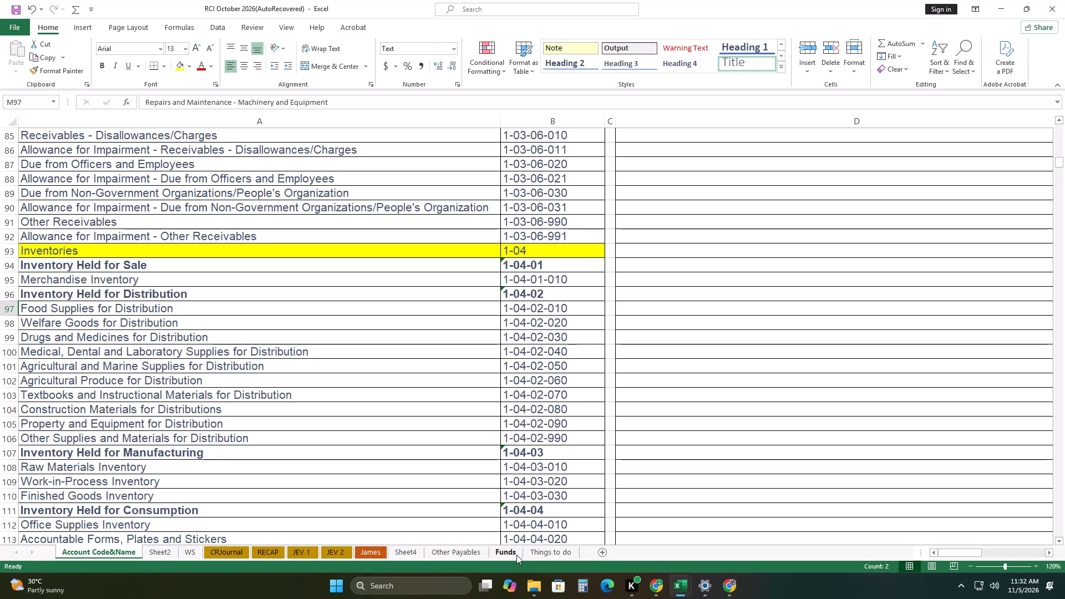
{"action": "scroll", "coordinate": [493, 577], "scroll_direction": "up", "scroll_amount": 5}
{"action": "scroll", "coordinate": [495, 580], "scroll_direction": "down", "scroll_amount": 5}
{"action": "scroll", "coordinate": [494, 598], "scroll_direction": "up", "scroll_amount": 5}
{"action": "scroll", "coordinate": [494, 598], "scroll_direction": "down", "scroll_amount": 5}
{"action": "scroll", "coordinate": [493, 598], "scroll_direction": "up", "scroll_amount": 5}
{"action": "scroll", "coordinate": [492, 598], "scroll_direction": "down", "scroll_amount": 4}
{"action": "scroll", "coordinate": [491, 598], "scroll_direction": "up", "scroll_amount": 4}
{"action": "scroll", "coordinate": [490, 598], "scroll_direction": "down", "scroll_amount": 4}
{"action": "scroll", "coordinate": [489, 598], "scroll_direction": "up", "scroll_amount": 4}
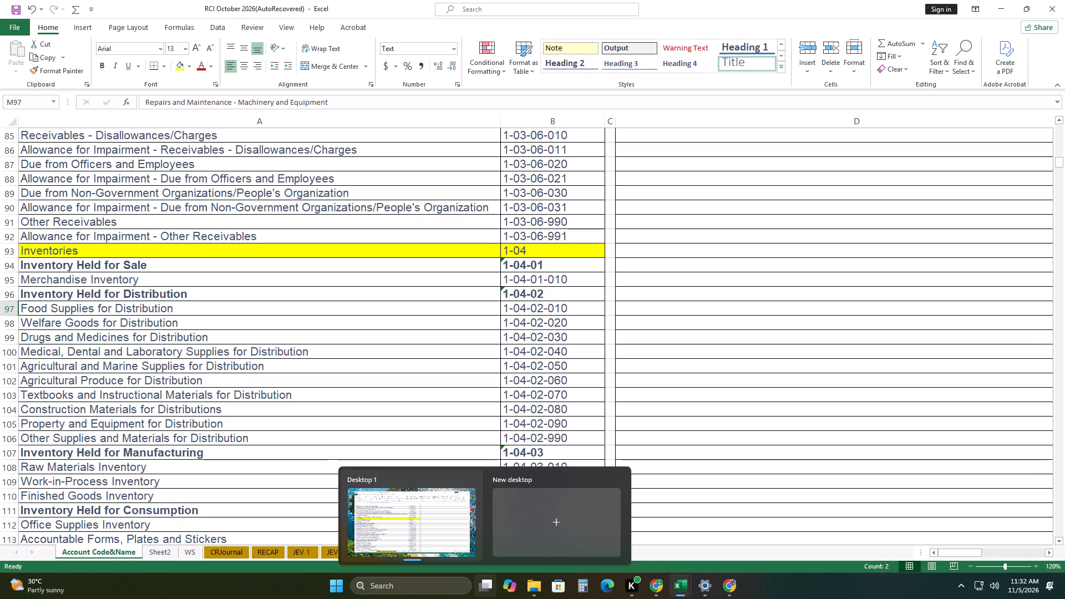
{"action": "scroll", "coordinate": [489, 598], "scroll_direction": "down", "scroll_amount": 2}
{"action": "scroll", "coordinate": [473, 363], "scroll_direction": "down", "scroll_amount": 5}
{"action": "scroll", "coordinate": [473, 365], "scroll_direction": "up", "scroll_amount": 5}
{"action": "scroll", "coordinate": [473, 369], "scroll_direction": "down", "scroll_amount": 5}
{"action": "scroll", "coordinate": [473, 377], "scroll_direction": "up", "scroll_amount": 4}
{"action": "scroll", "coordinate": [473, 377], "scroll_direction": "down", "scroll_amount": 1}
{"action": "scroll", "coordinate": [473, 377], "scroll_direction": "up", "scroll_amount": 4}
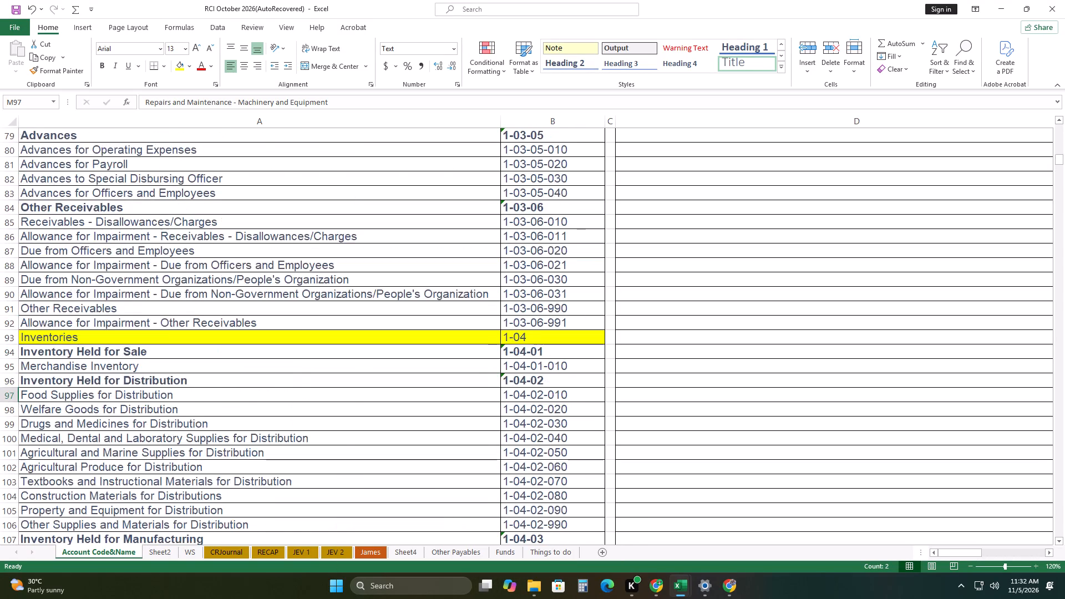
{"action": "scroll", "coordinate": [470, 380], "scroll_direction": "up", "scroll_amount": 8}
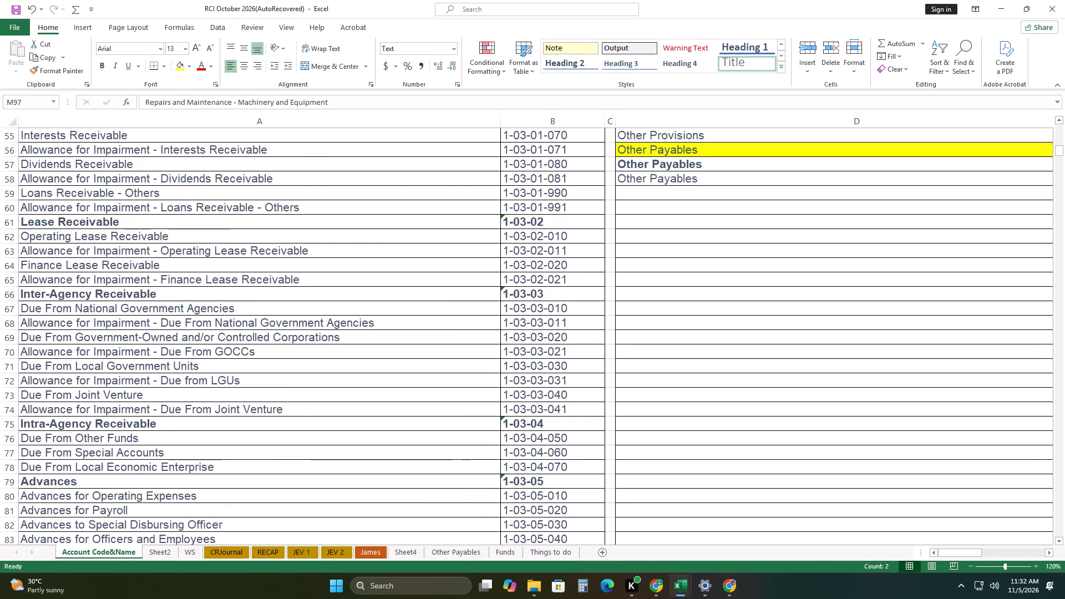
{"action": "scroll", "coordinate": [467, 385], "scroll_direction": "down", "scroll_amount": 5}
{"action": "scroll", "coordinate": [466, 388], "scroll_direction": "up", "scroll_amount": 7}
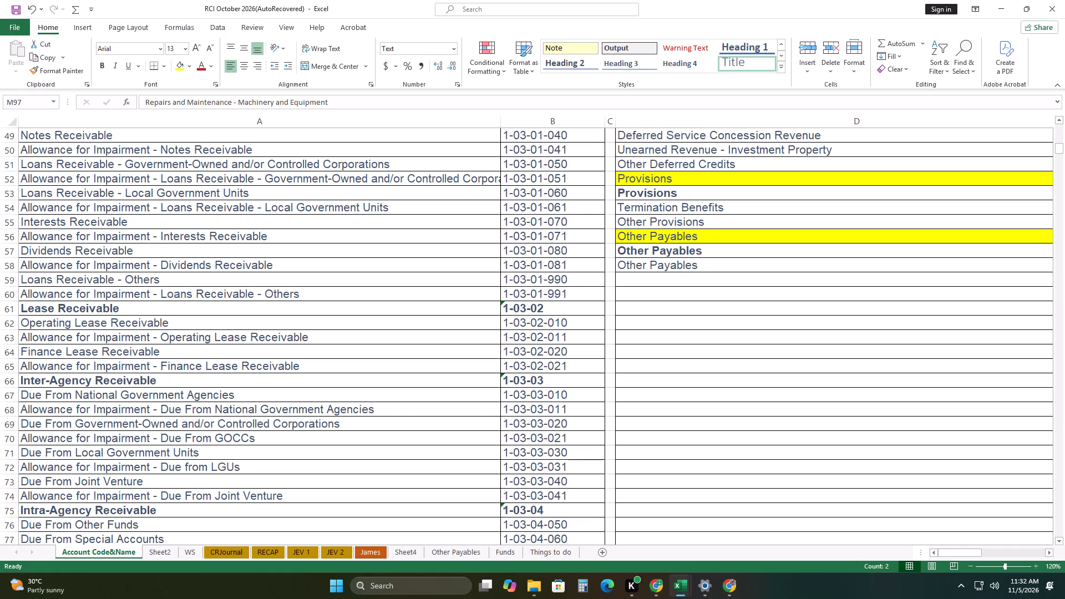
Switch to Chrome, resume the Steve Kuban Best Songs video on YouTube, and pause it after glancing at the comments.
{"action": "left_click", "coordinate": [653, 586]}
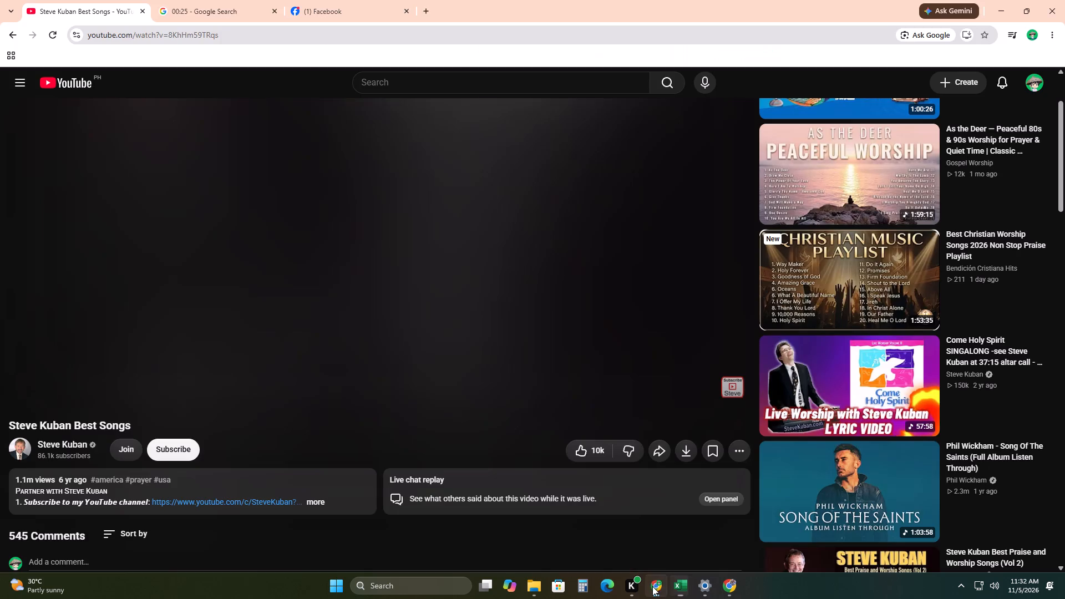
{"action": "left_click", "coordinate": [556, 273]}
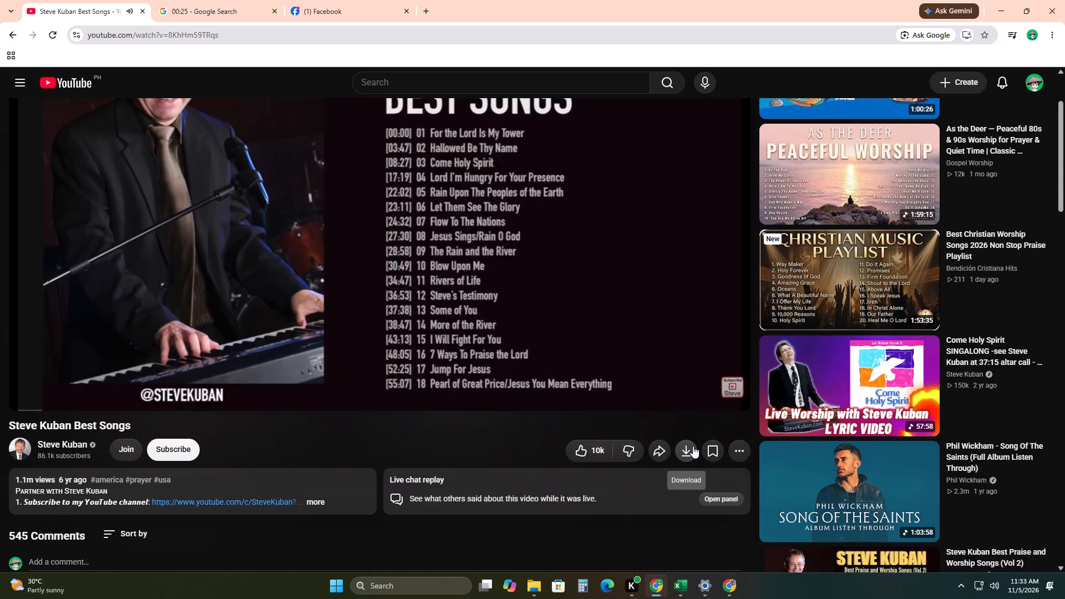
{"action": "scroll", "coordinate": [693, 447], "scroll_direction": "down", "scroll_amount": 7}
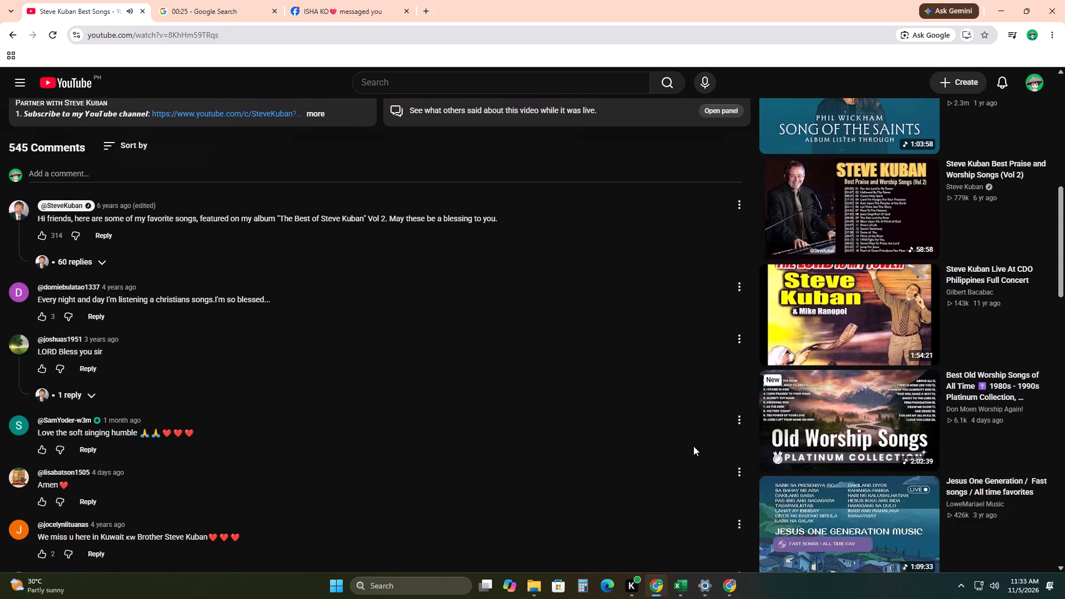
{"action": "scroll", "coordinate": [693, 446], "scroll_direction": "up", "scroll_amount": 6}
{"action": "scroll", "coordinate": [603, 383], "scroll_direction": "up", "scroll_amount": 3}
{"action": "left_click", "coordinate": [422, 339]}
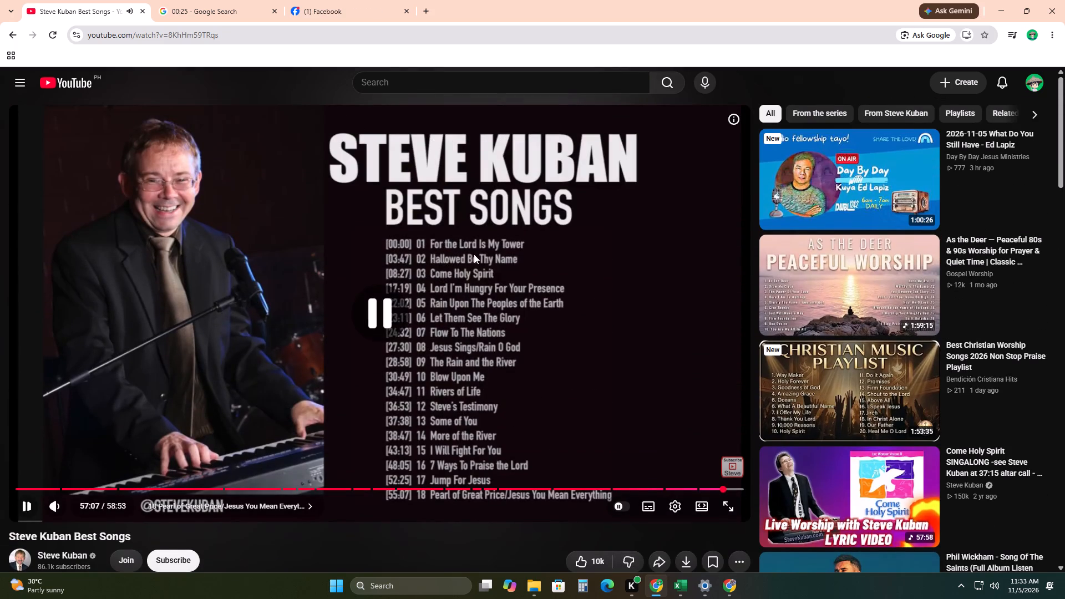
Open the Air1 site in a new browser tab using the earlier "air 1" search and start its live stream.
{"action": "left_click", "coordinate": [428, 12]}
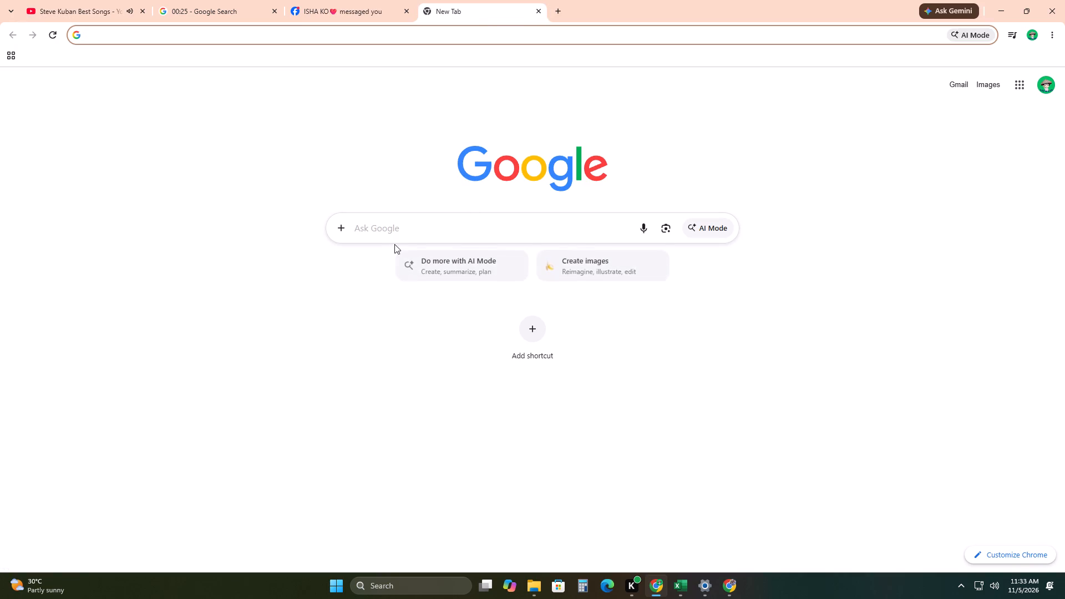
{"action": "left_click", "coordinate": [383, 227]}
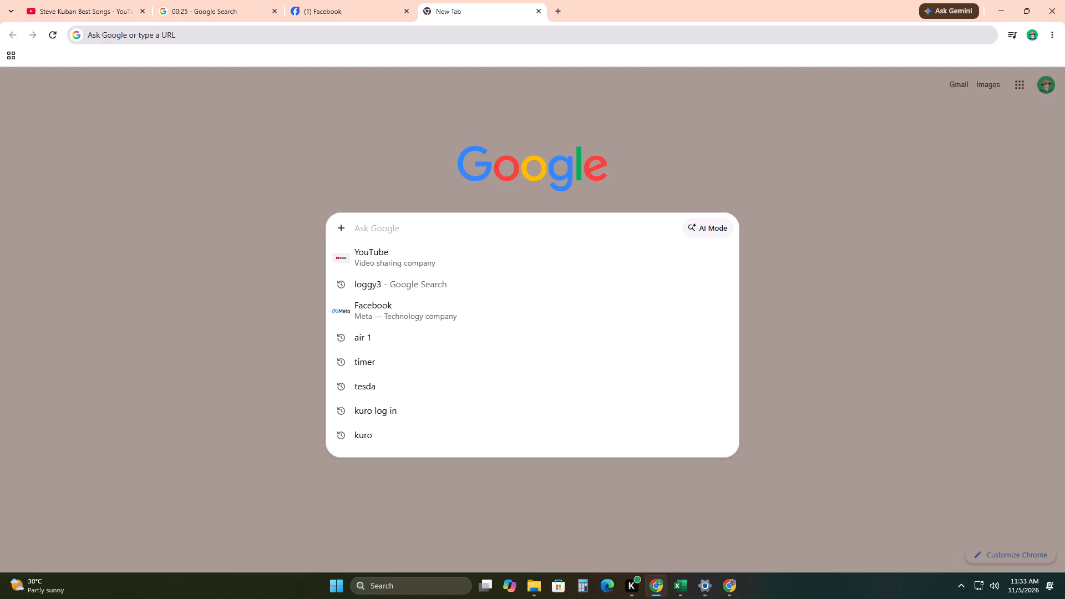
{"action": "left_click", "coordinate": [229, 36]}
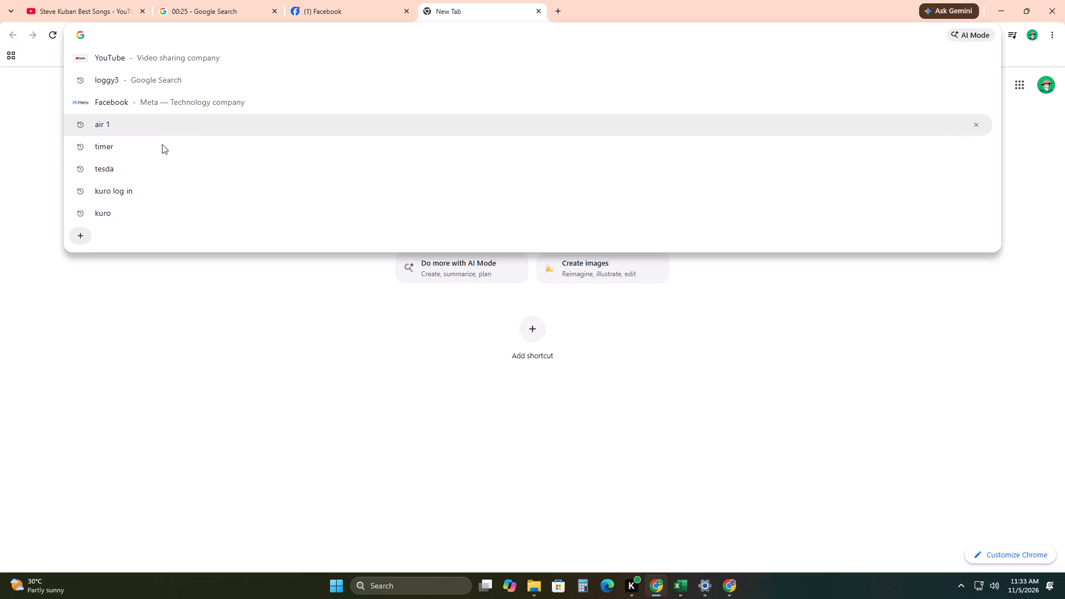
{"action": "left_click", "coordinate": [152, 129]}
{"action": "left_click", "coordinate": [246, 189]}
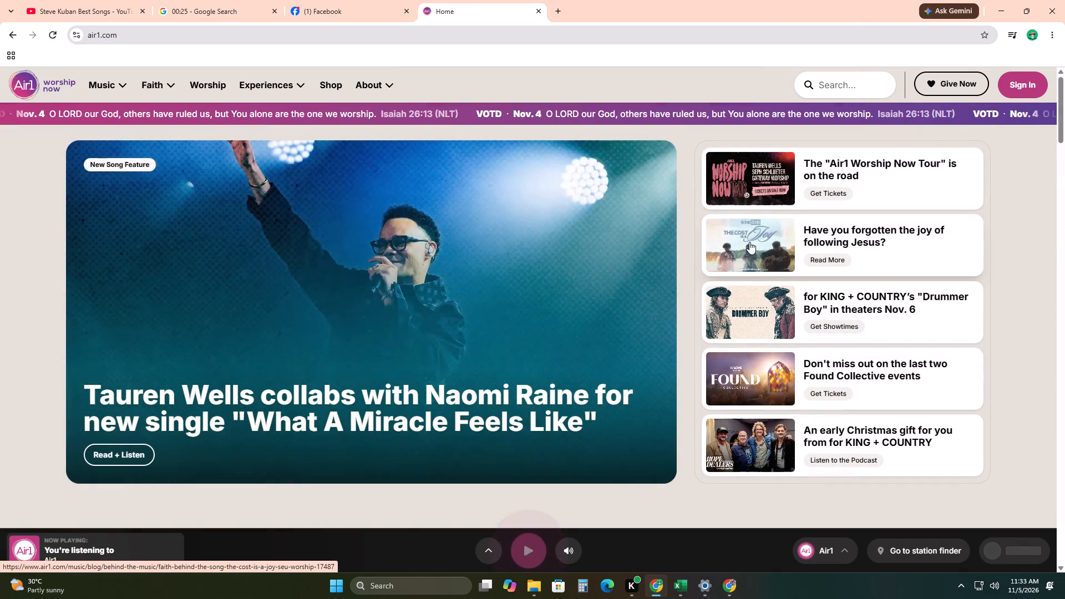
{"action": "scroll", "coordinate": [663, 244], "scroll_direction": "down", "scroll_amount": 4}
{"action": "scroll", "coordinate": [665, 246], "scroll_direction": "up", "scroll_amount": 4}
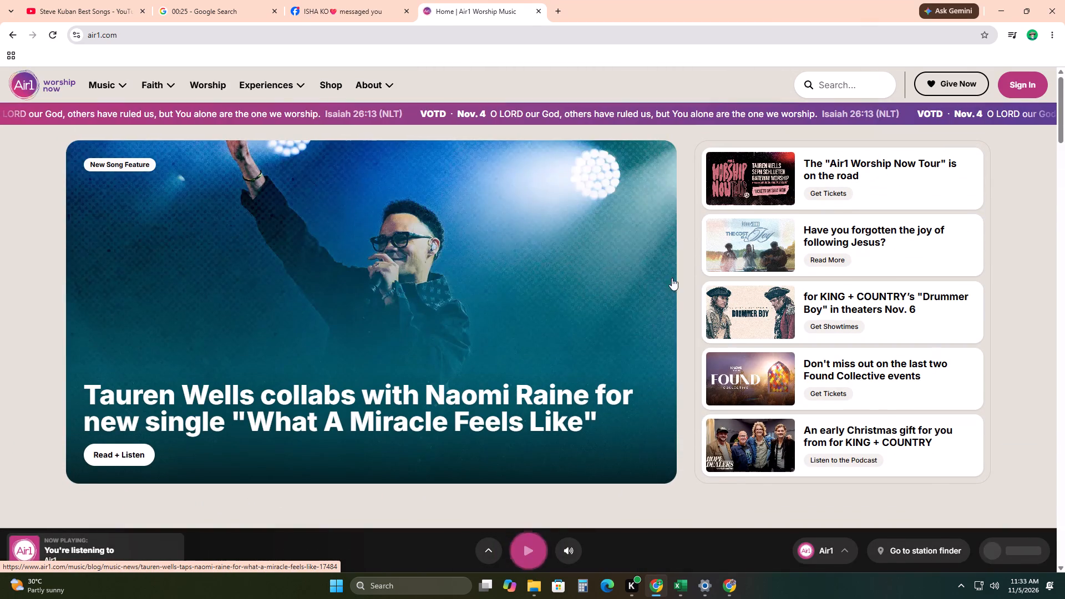
{"action": "left_click", "coordinate": [525, 545]}
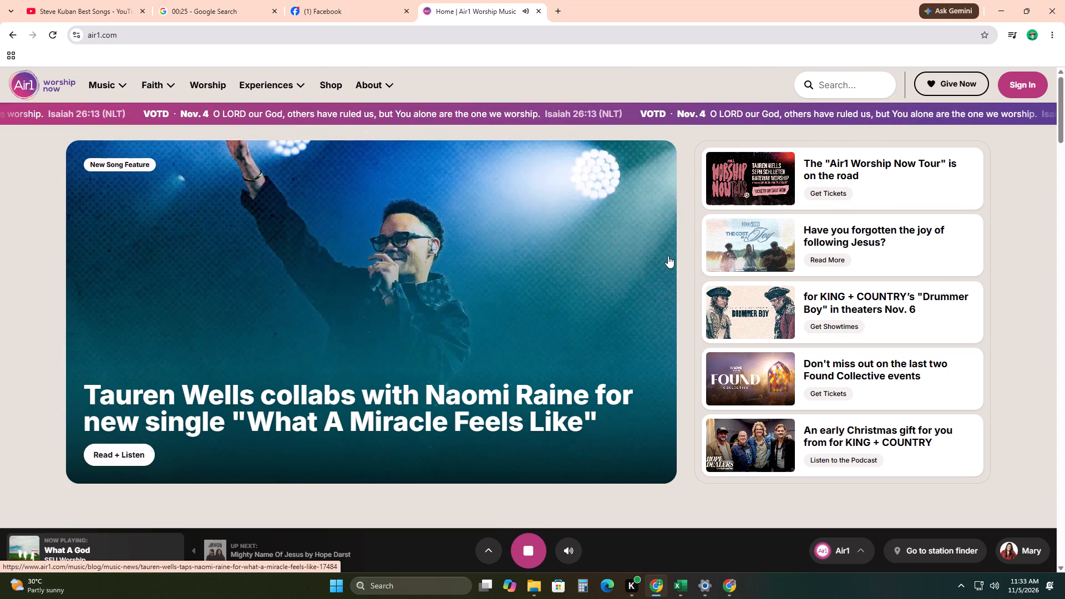
Switch to the RCI October 2026 workbook in Excel and open the WS sheet.
{"action": "left_click", "coordinate": [685, 587]}
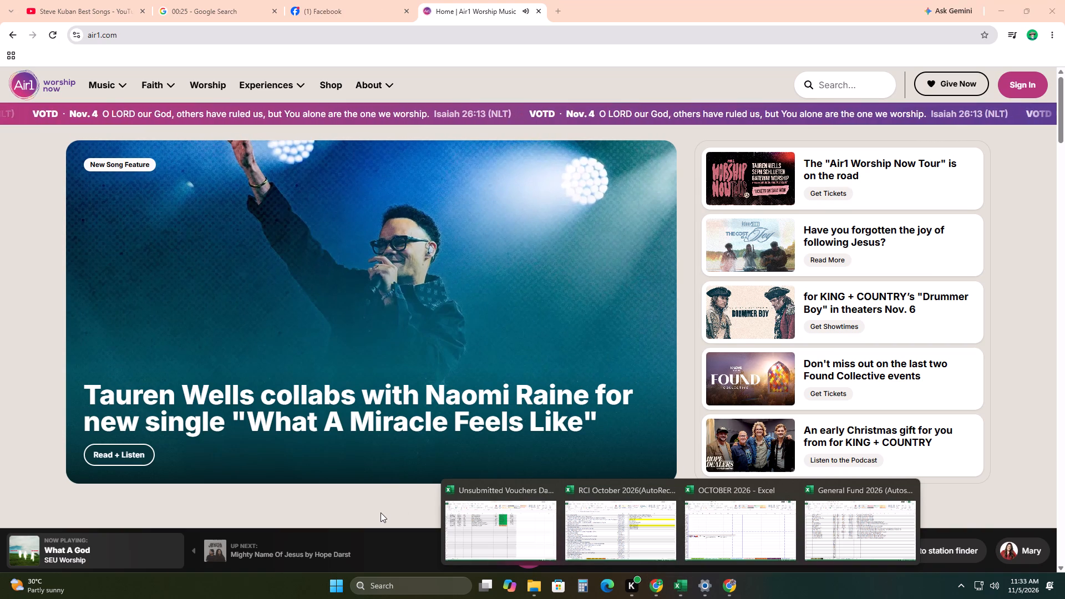
{"action": "left_click", "coordinate": [590, 530]}
{"action": "left_click", "coordinate": [553, 384]}
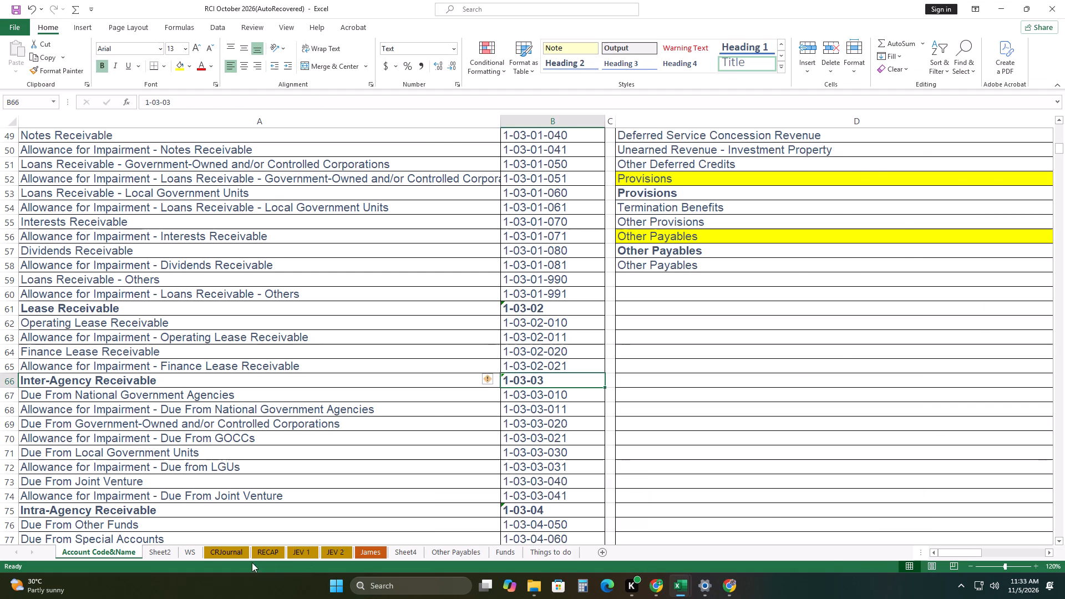
{"action": "left_click", "coordinate": [189, 552]}
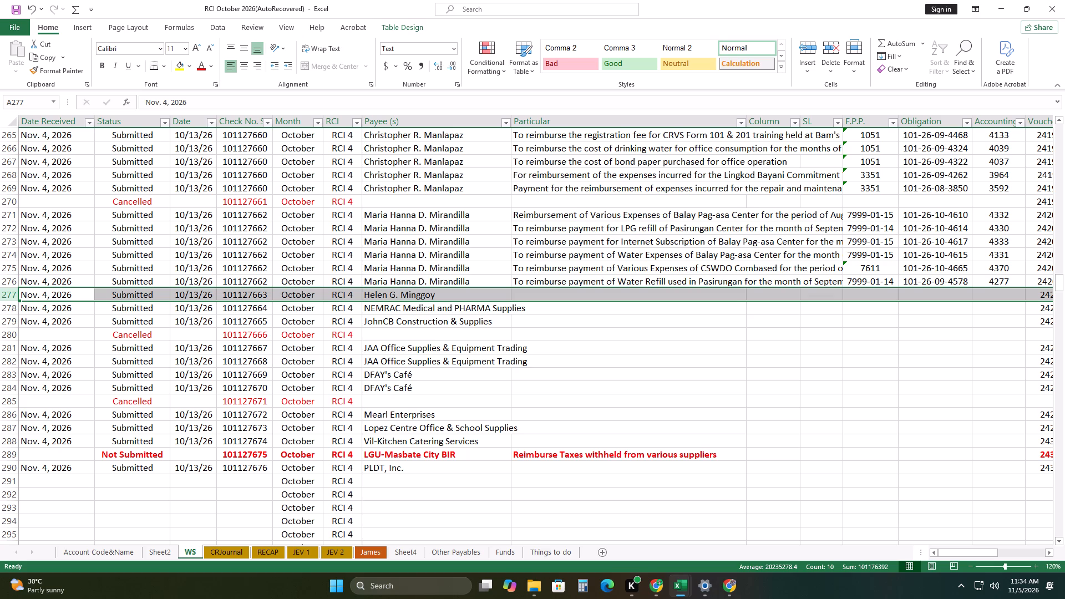
{"action": "scroll", "coordinate": [563, 445], "scroll_direction": "up", "scroll_amount": 1}
{"action": "scroll", "coordinate": [560, 446], "scroll_direction": "down", "scroll_amount": 5}
{"action": "scroll", "coordinate": [559, 448], "scroll_direction": "up", "scroll_amount": 5}
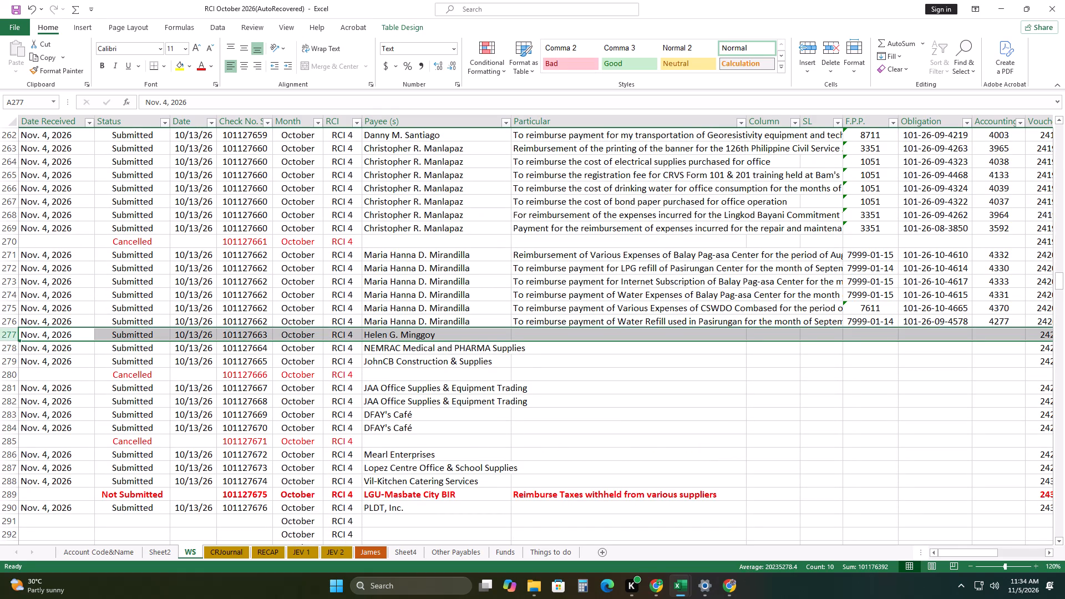
{"action": "scroll", "coordinate": [252, 424], "scroll_direction": "down", "scroll_amount": 1}
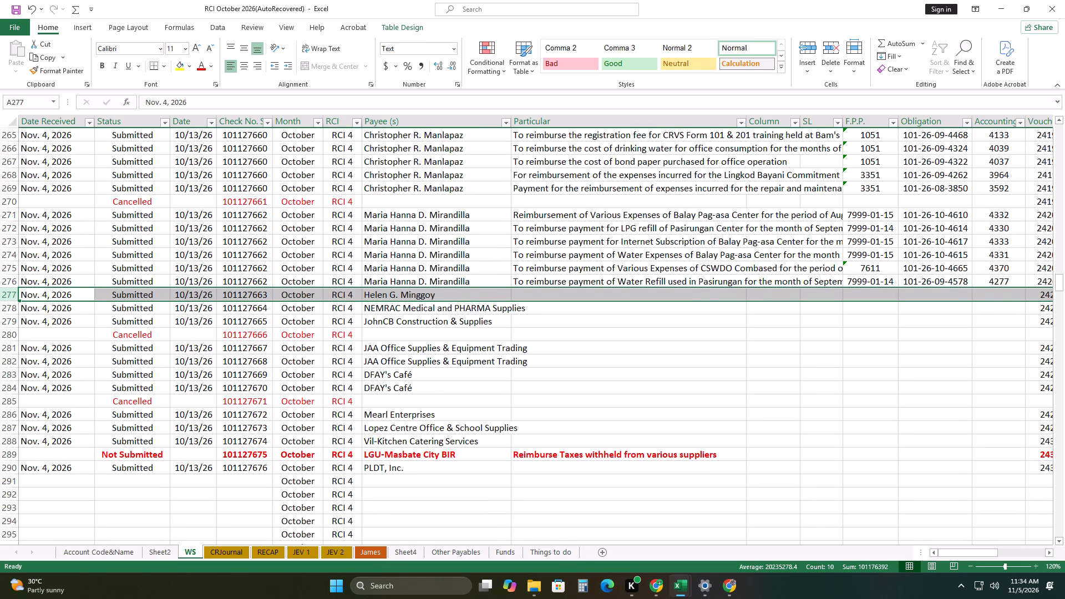
{"action": "left_click", "coordinate": [9, 309]}
{"action": "right_click", "coordinate": [9, 309]}
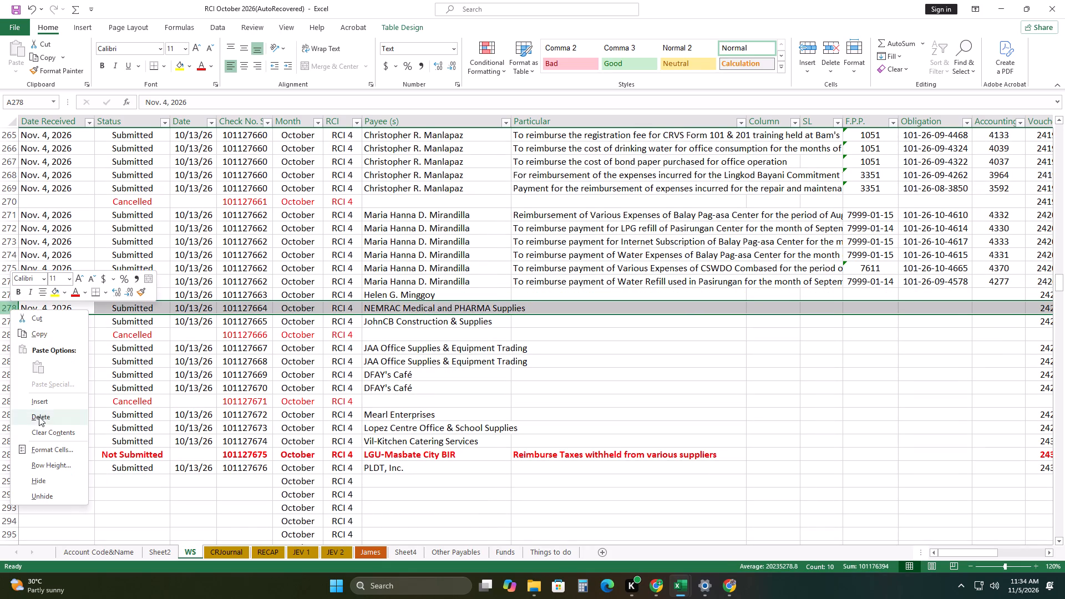
{"action": "left_click", "coordinate": [54, 403]}
{"action": "left_click", "coordinate": [187, 364]}
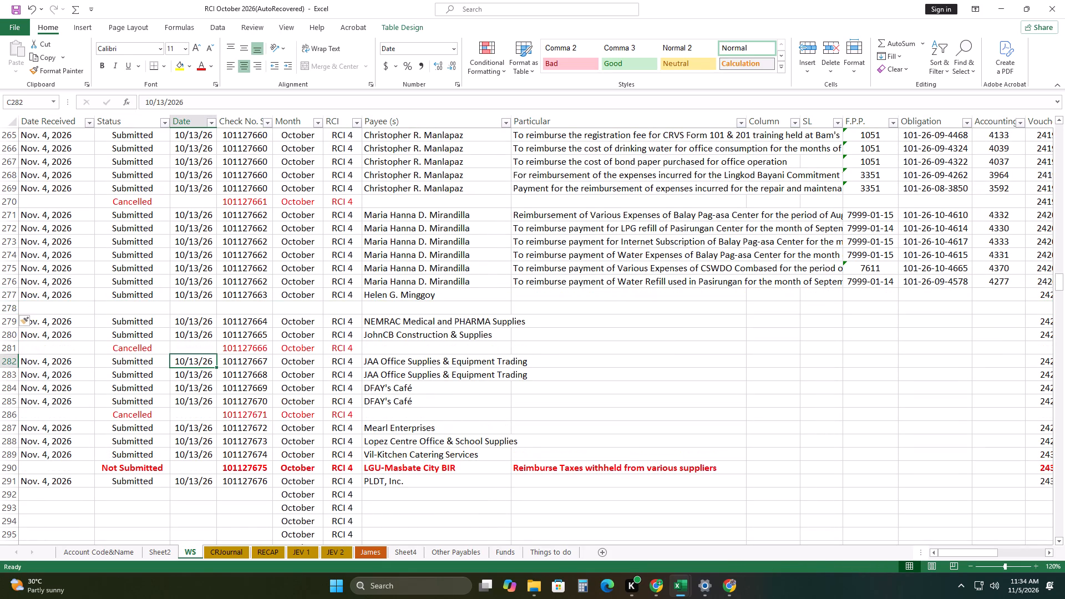
{"action": "left_click", "coordinate": [14, 308]}
{"action": "right_click", "coordinate": [13, 308]}
{"action": "left_click", "coordinate": [58, 400]}
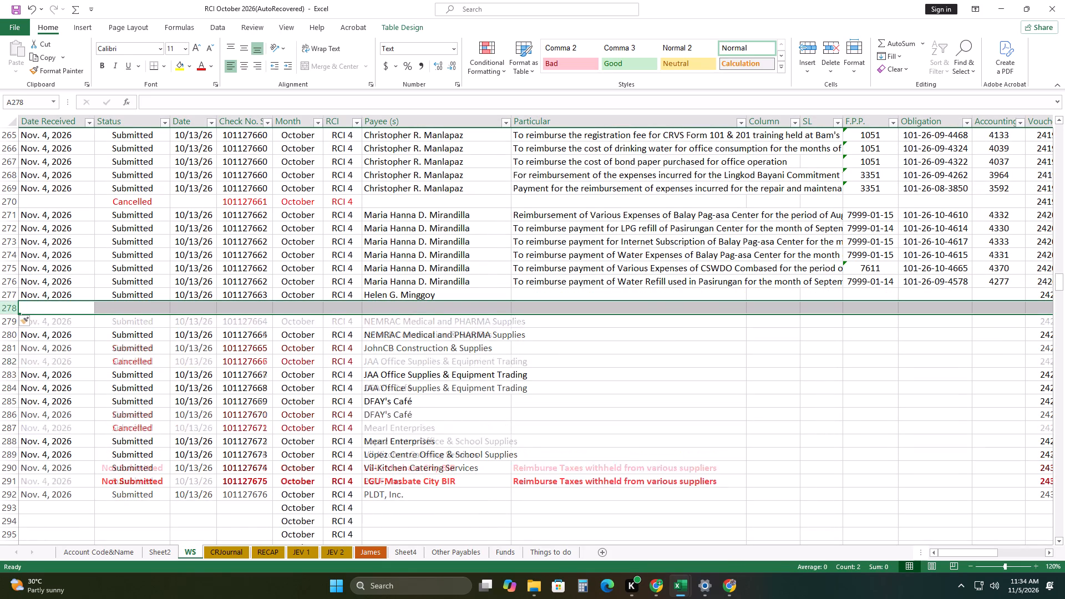
{"action": "left_click_drag", "start_coordinate": [11, 307], "coordinate": [8, 317]}
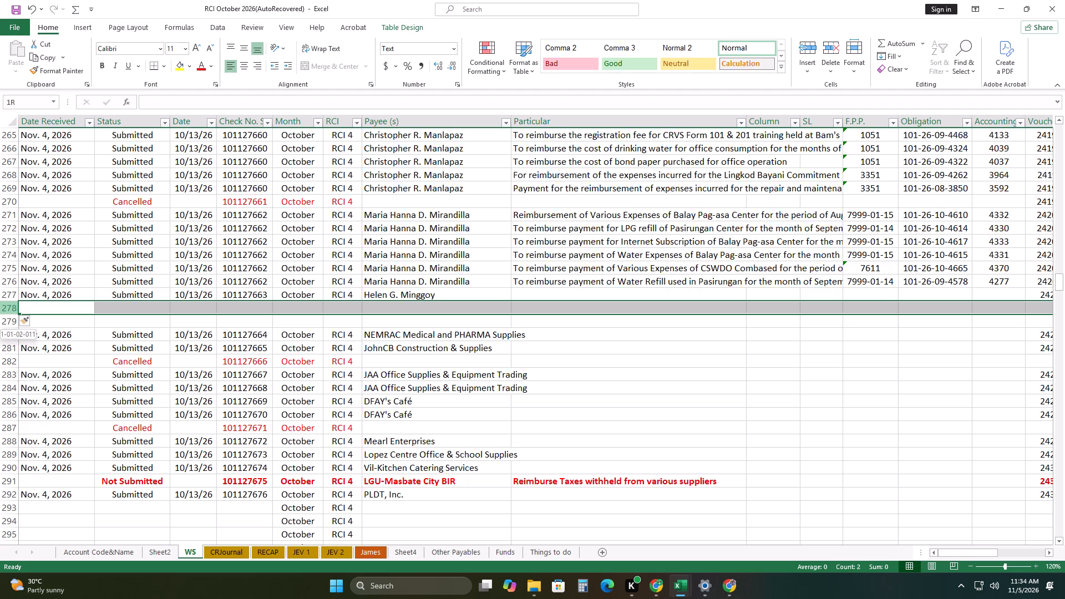
{"action": "left_click_drag", "start_coordinate": [8, 317], "coordinate": [7, 318]}
{"action": "right_click", "coordinate": [7, 318]}
{"action": "left_click", "coordinate": [57, 410]}
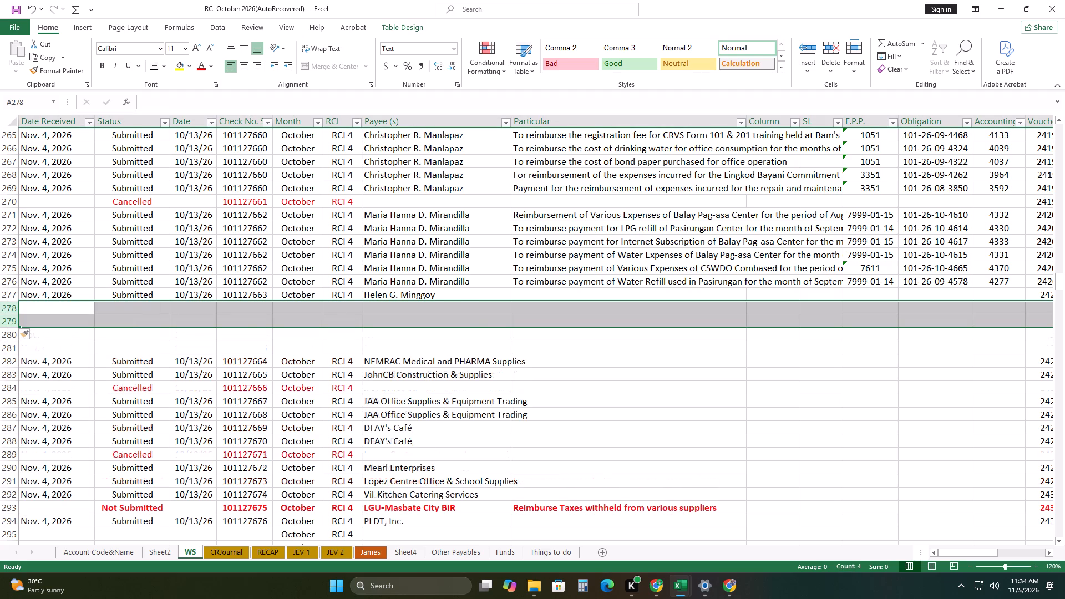
{"action": "left_click_drag", "start_coordinate": [12, 306], "coordinate": [7, 331]}
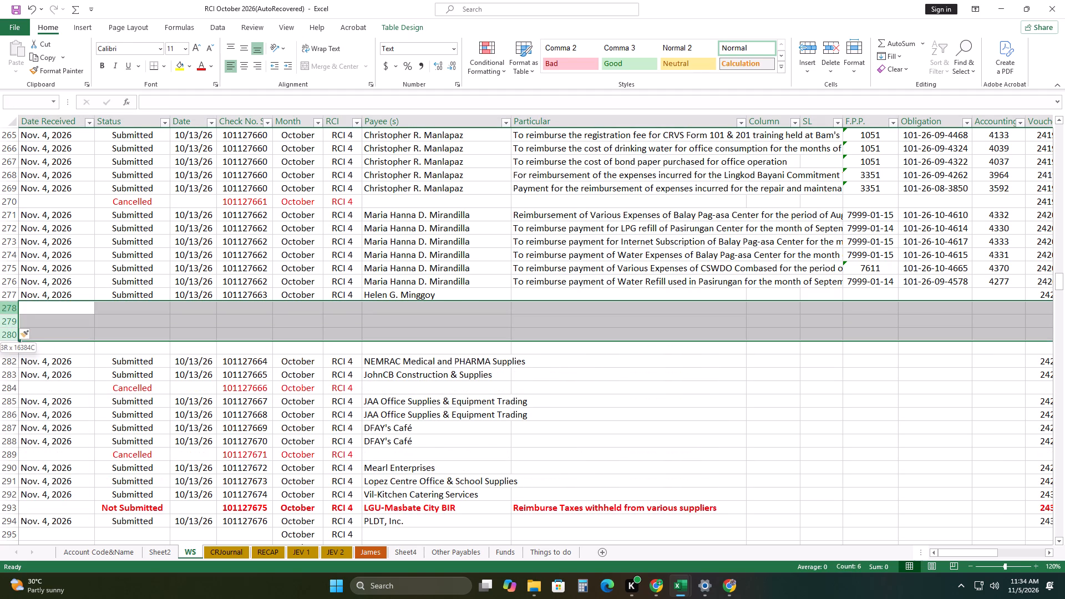
{"action": "left_click_drag", "start_coordinate": [7, 331], "coordinate": [7, 346]}
{"action": "right_click", "coordinate": [7, 346]}
{"action": "left_click", "coordinate": [52, 440]}
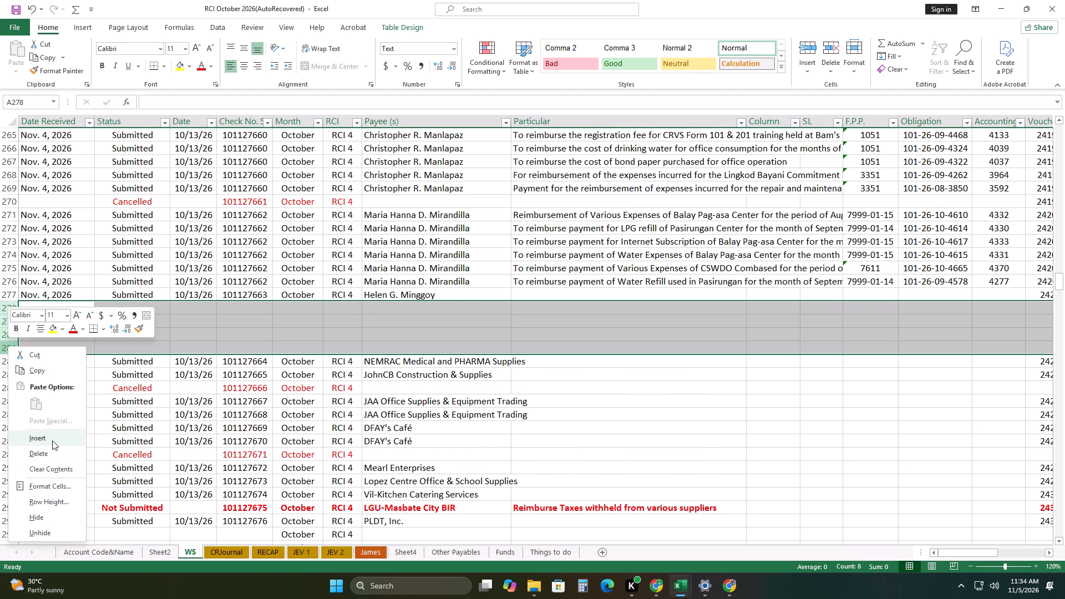
{"action": "left_click_drag", "start_coordinate": [16, 307], "coordinate": [13, 317]}
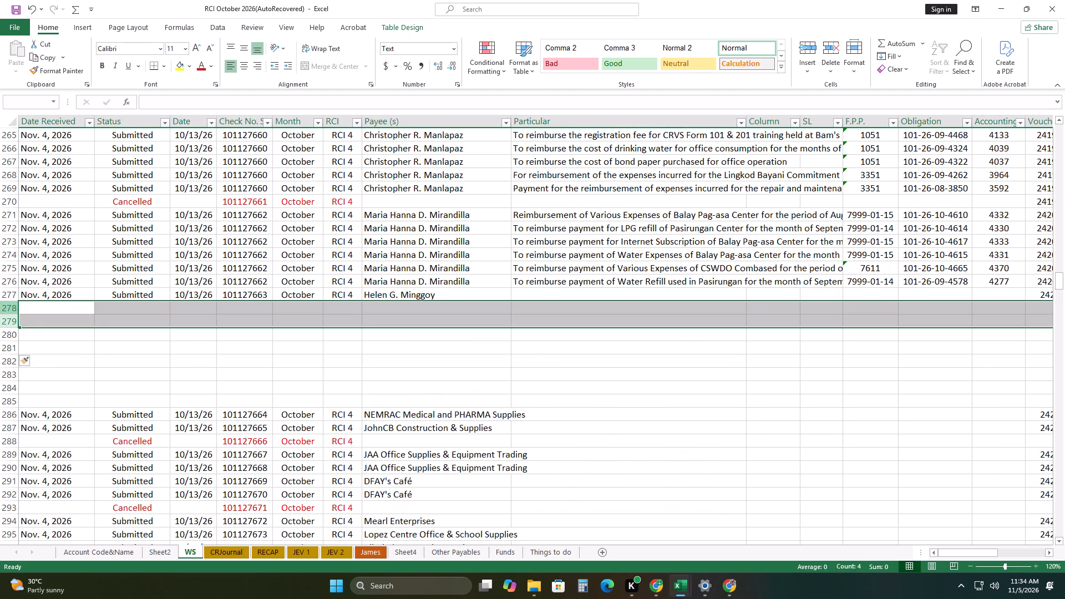
{"action": "right_click", "coordinate": [13, 317]}
{"action": "left_click", "coordinate": [62, 410]}
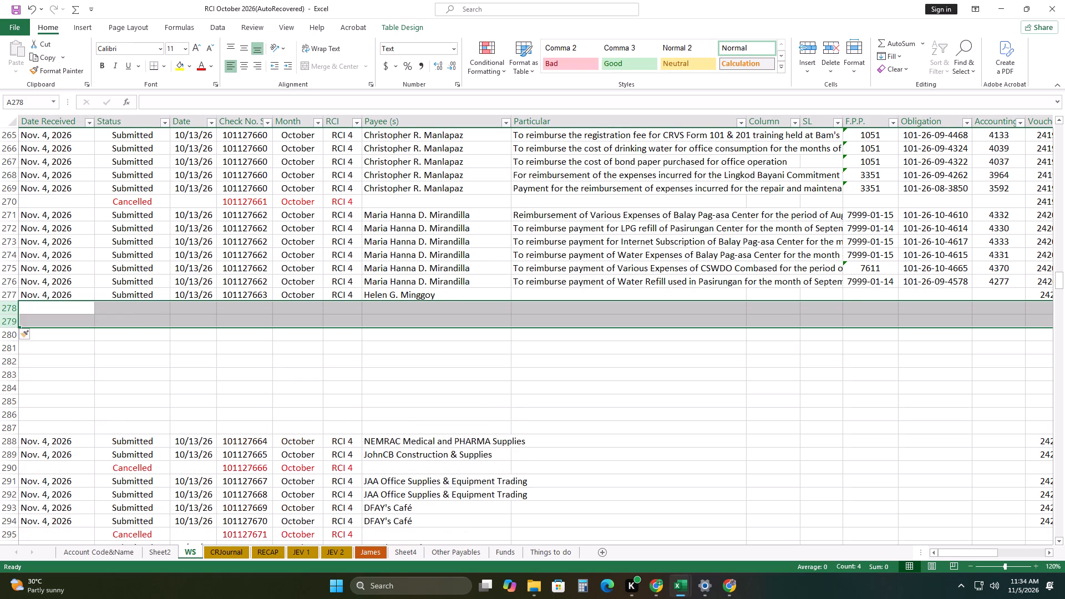
Fill row 277's Date Received through Payee entries down to row 287 as exact copies rather than a series.
{"action": "left_click_drag", "start_coordinate": [390, 386], "coordinate": [396, 386]}
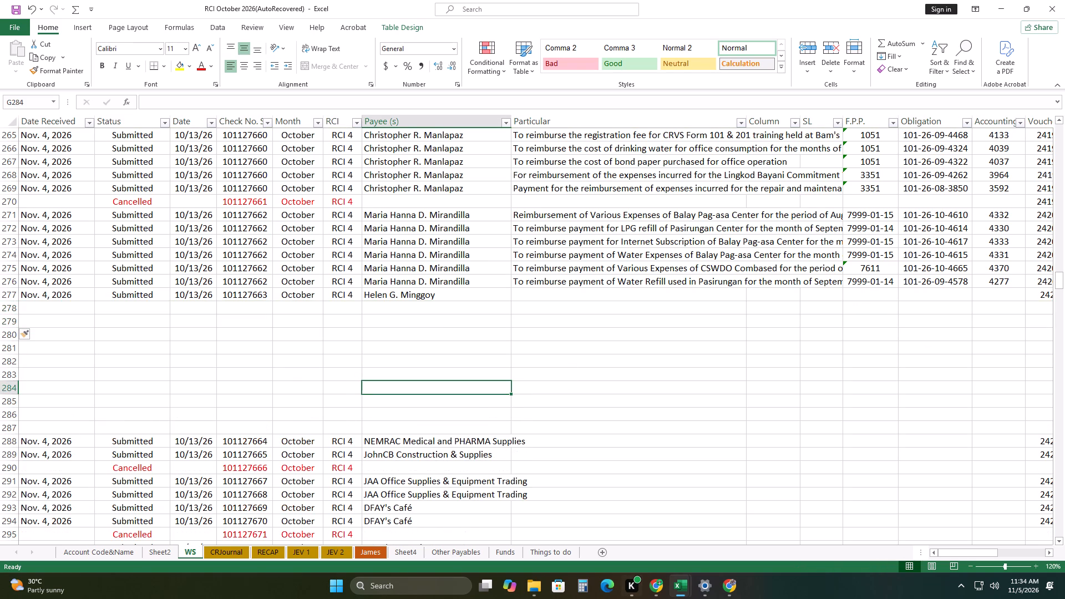
{"action": "left_click_drag", "start_coordinate": [70, 295], "coordinate": [459, 300]}
{"action": "left_click_drag", "start_coordinate": [509, 301], "coordinate": [535, 434]}
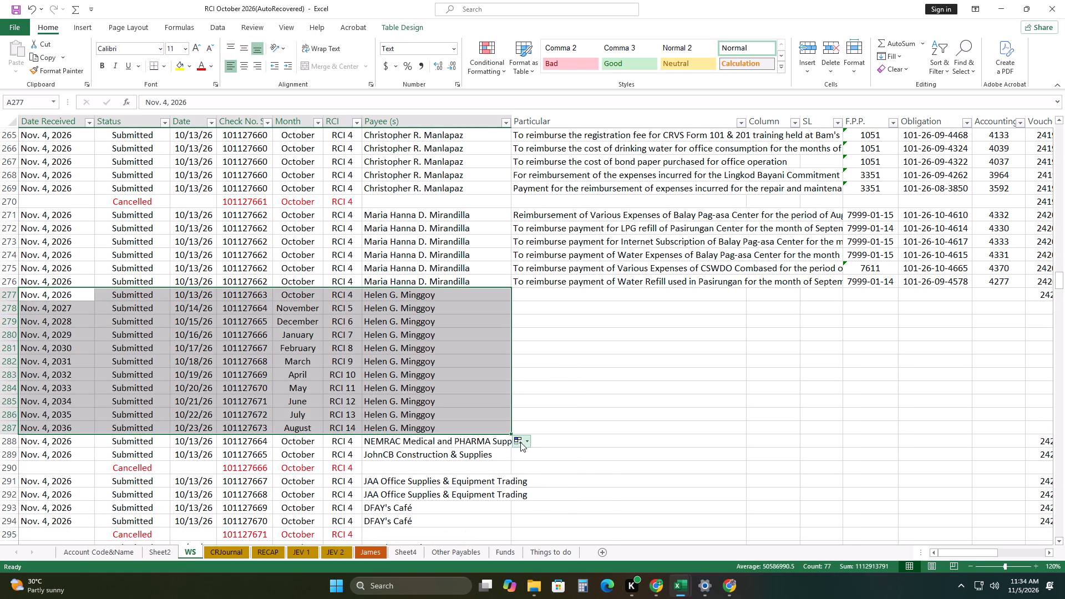
{"action": "left_click", "coordinate": [519, 442]}
{"action": "left_click", "coordinate": [567, 458]}
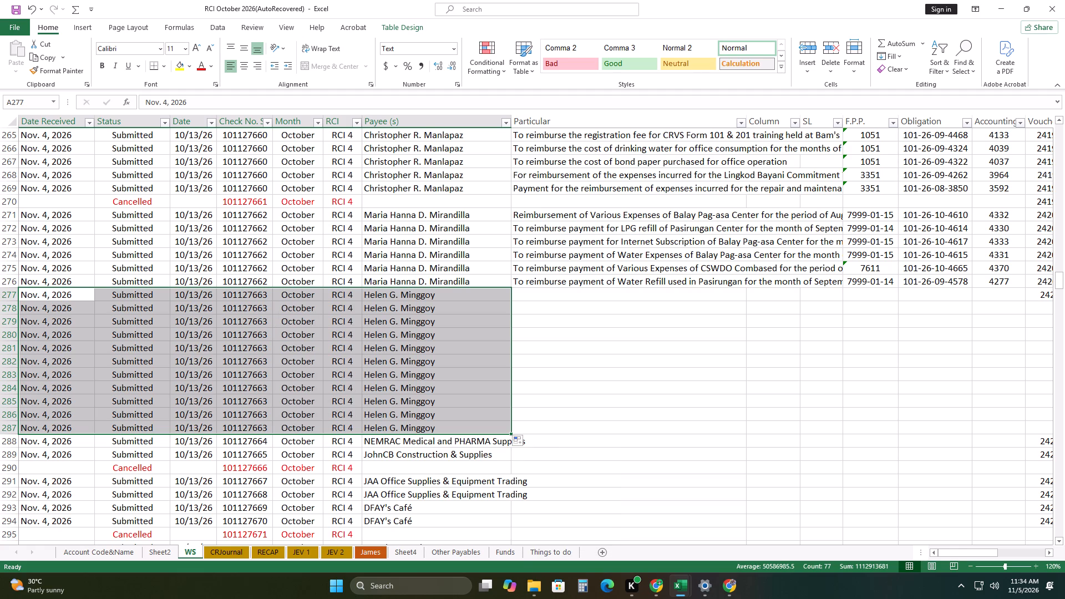
{"action": "left_click_drag", "start_coordinate": [962, 552], "coordinate": [954, 557]}
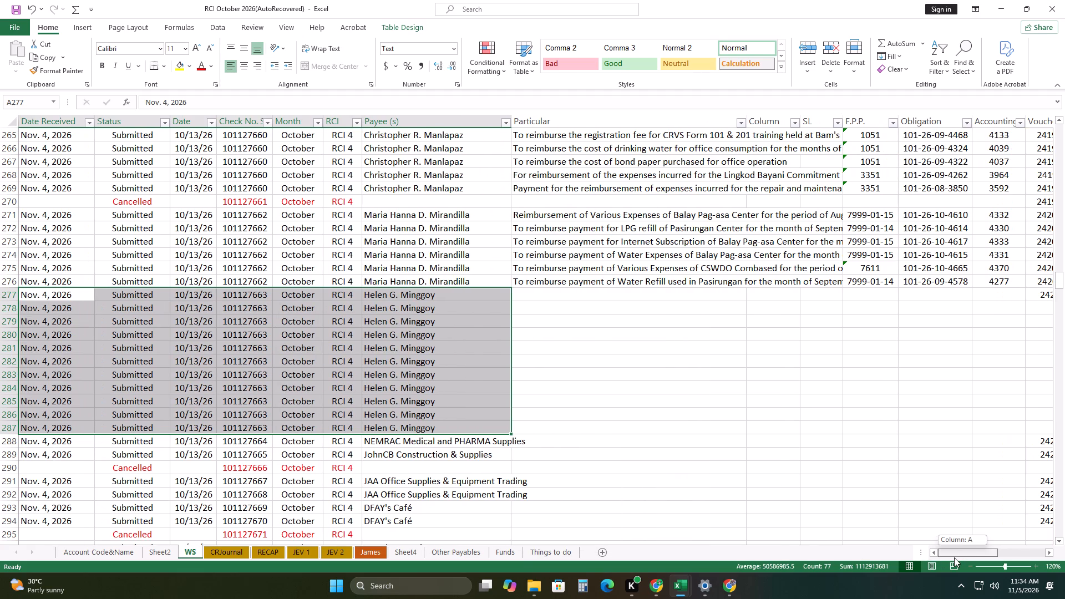
{"action": "left_click_drag", "start_coordinate": [954, 557], "coordinate": [1005, 533]}
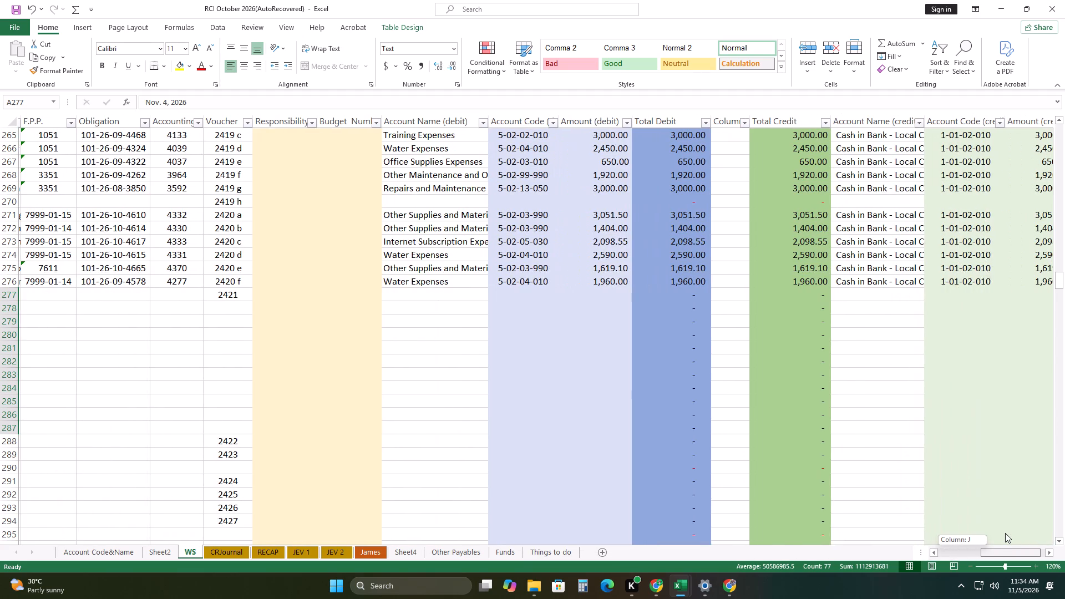
{"action": "left_click_drag", "start_coordinate": [1005, 533], "coordinate": [993, 540]}
{"action": "double_click", "coordinate": [577, 296]}
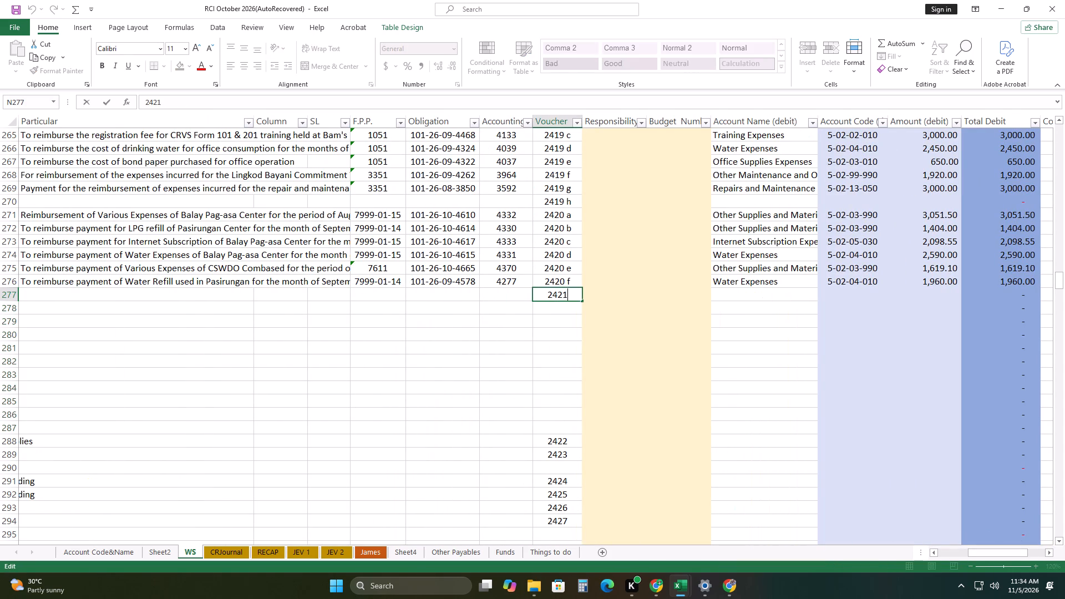
{"action": "key", "text": "space"}
{"action": "key", "text": "a"}
{"action": "left_click_drag", "start_coordinate": [584, 357], "coordinate": [590, 357]}
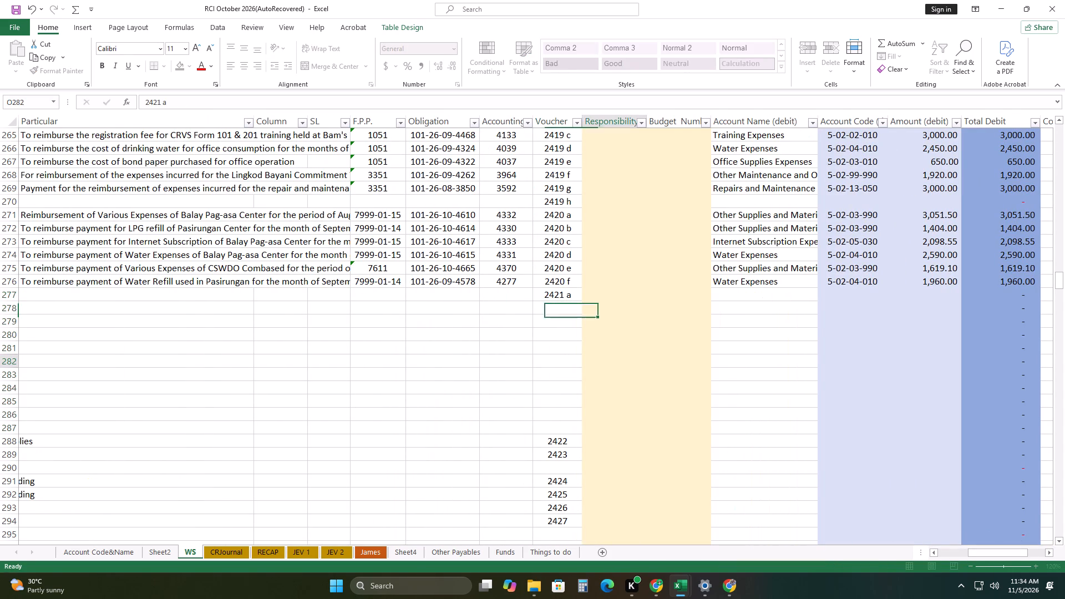
Fill voucher 2421 a from row 277 down to row 287 as exact copies rather than a series.
{"action": "left_click", "coordinate": [569, 293]}
{"action": "left_click_drag", "start_coordinate": [582, 300], "coordinate": [601, 426]}
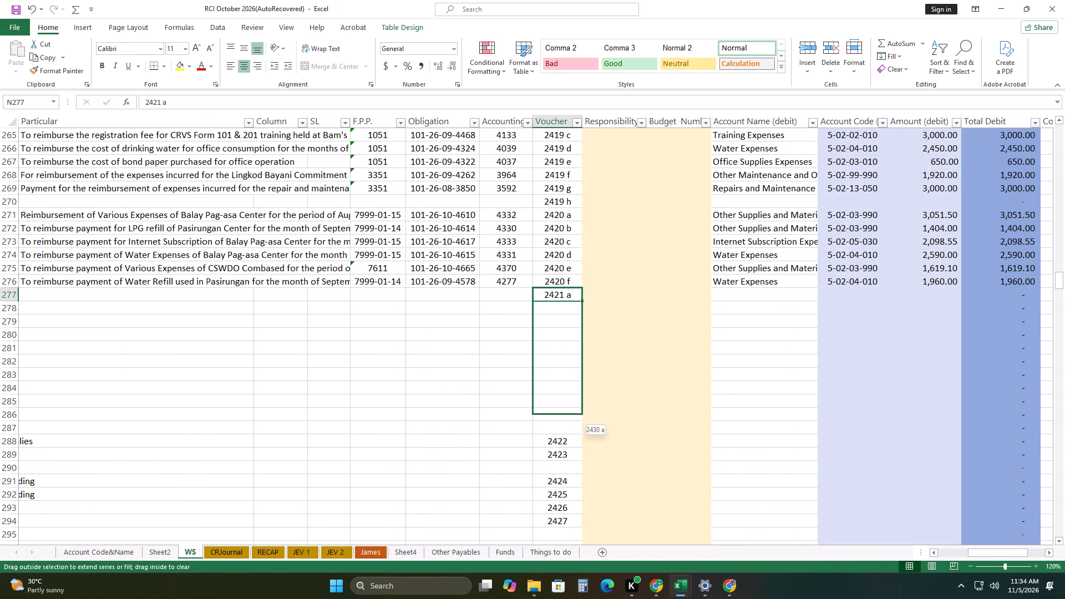
{"action": "left_click_drag", "start_coordinate": [601, 426], "coordinate": [601, 432]}
{"action": "left_click", "coordinate": [590, 439]}
{"action": "left_click", "coordinate": [633, 454]}
{"action": "left_click", "coordinate": [534, 474]}
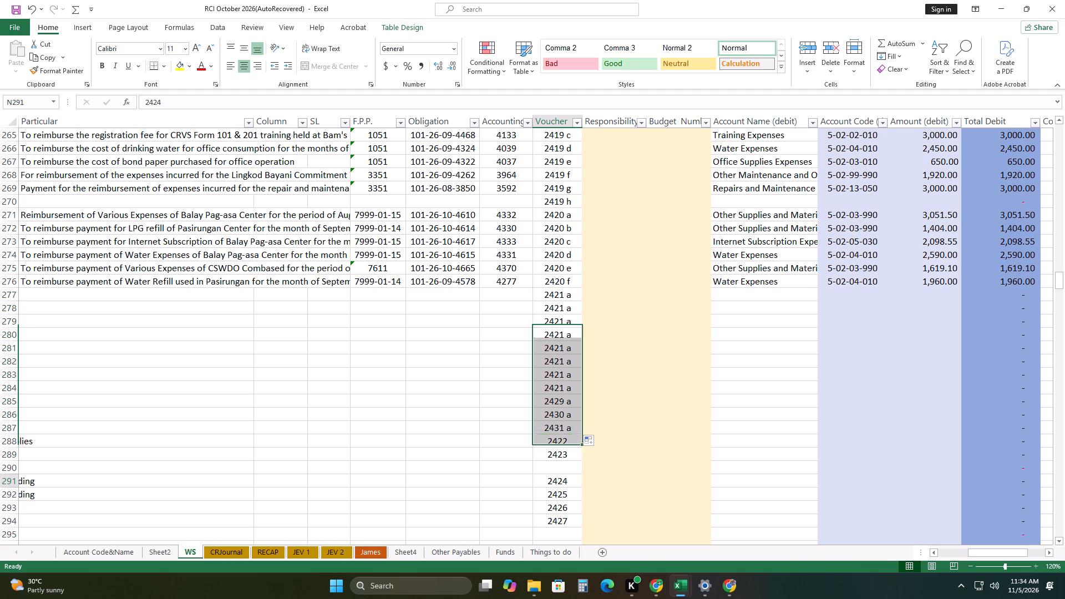
Change the voucher numbers in rows 278 to 280 to 2421 b, 2421 c and 2421 d.
{"action": "double_click", "coordinate": [577, 292]}
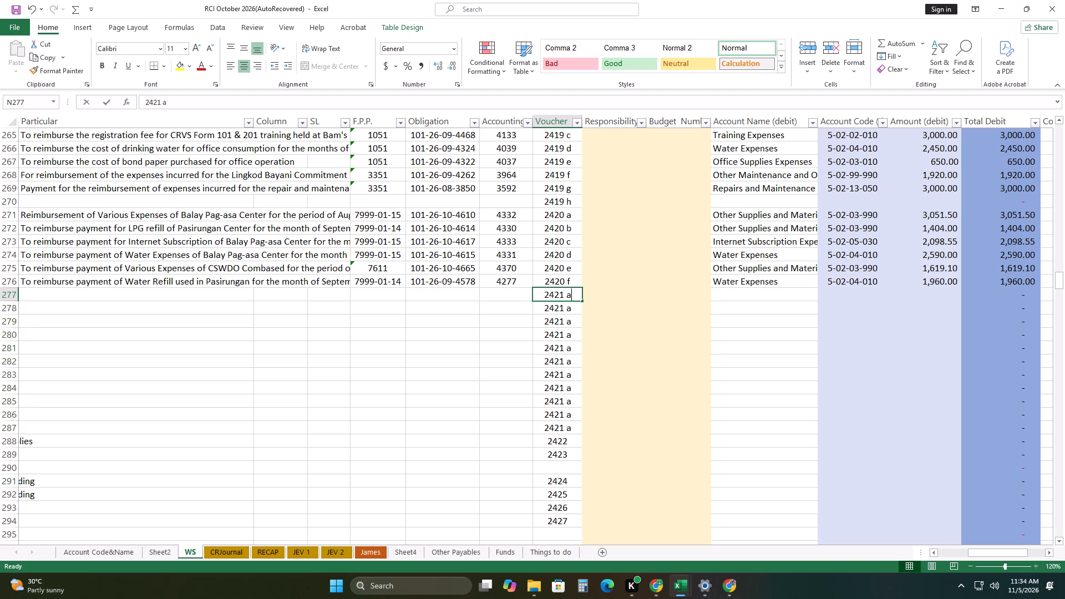
{"action": "left_click", "coordinate": [576, 302]}
{"action": "double_click", "coordinate": [578, 309]}
{"action": "key", "text": "BackSpace"}
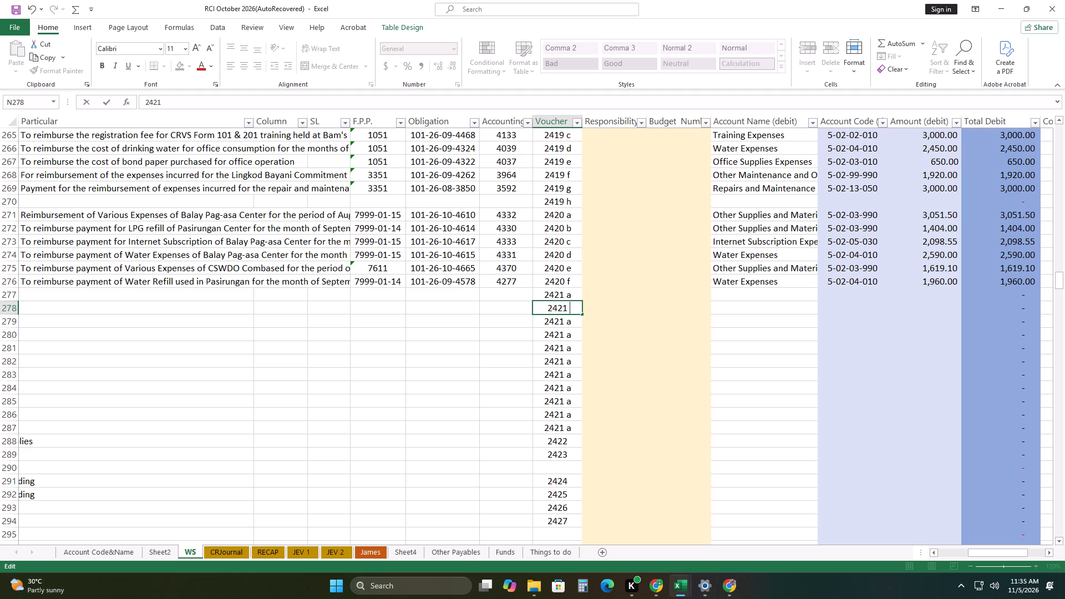
{"action": "key", "text": "b"}
{"action": "double_click", "coordinate": [574, 320]}
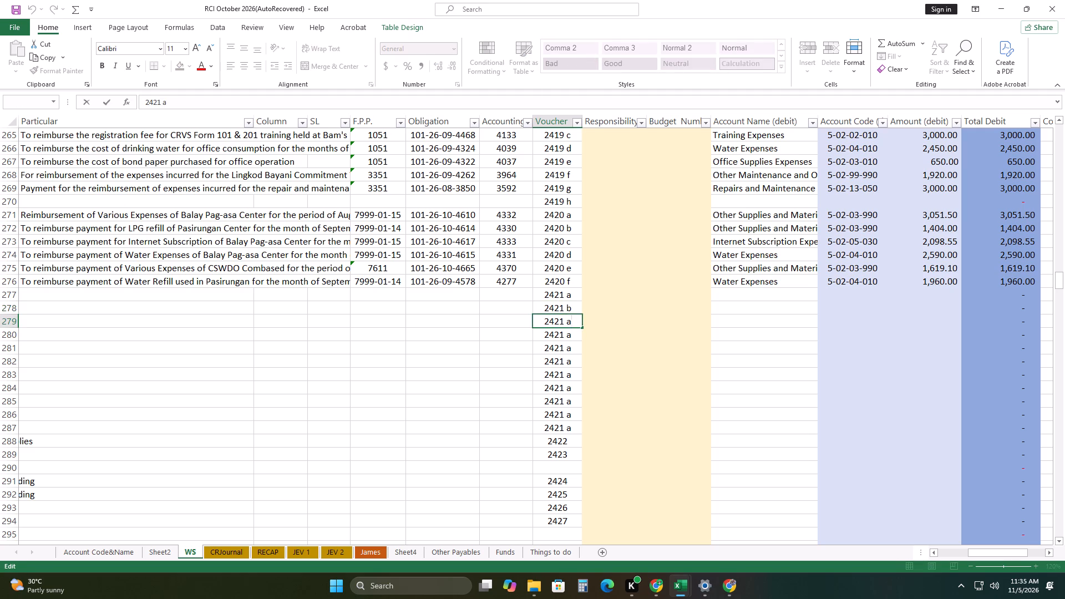
{"action": "key", "text": "BackSpace"}
{"action": "key", "text": "c"}
{"action": "double_click", "coordinate": [576, 336]}
{"action": "key", "text": "BackSpace"}
{"action": "key", "text": "d"}
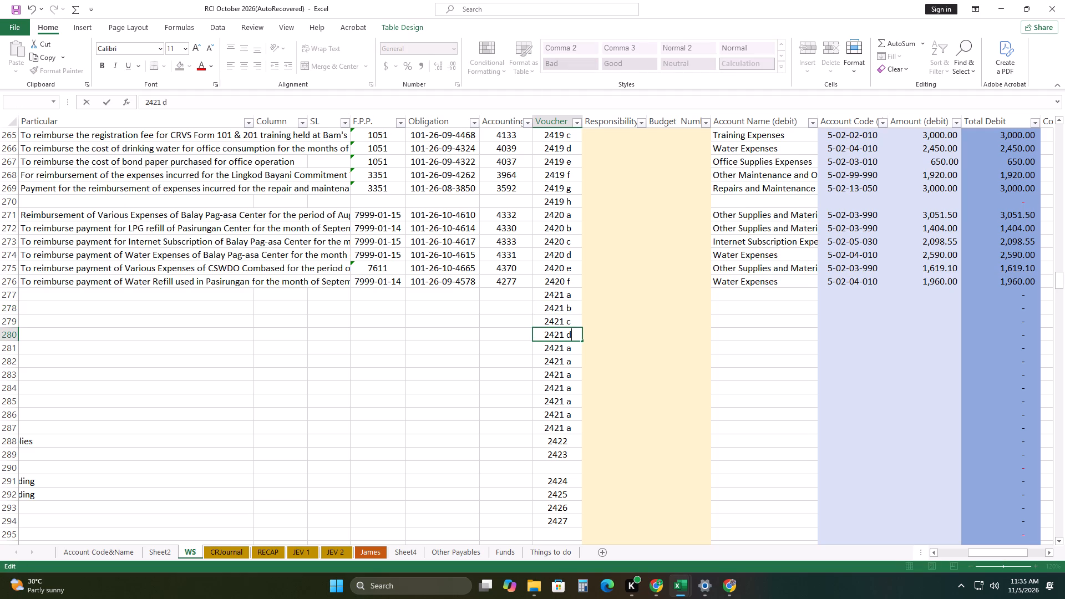
Change the voucher numbers in rows 281 to 284 to 2421 e, 2421 f, 2421 g and 2421 h.
{"action": "double_click", "coordinate": [575, 350]}
{"action": "key", "text": "BackSpace"}
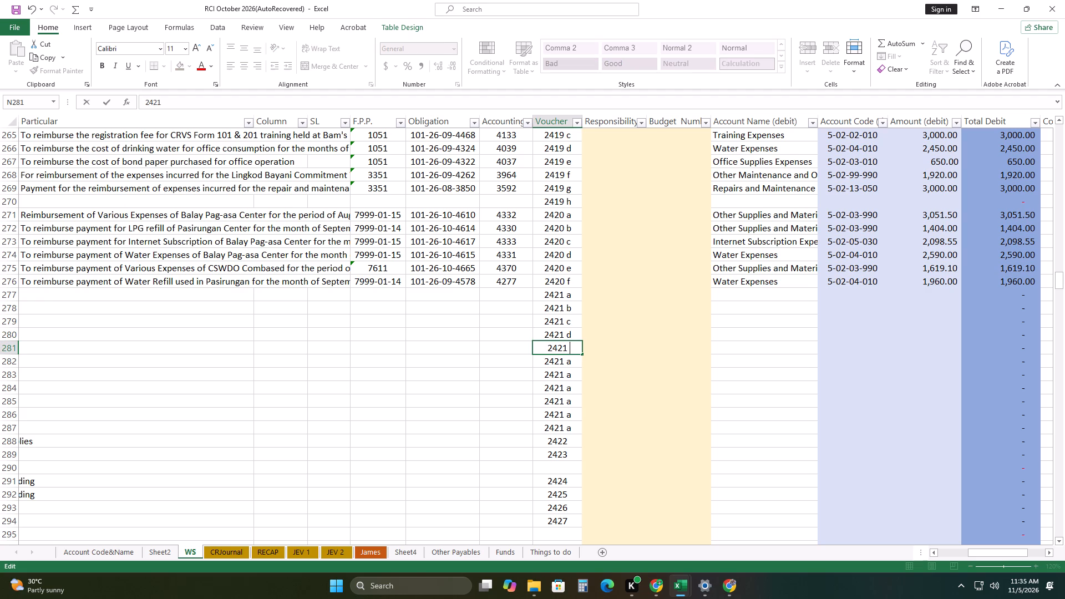
{"action": "key", "text": "e"}
{"action": "double_click", "coordinate": [574, 363]}
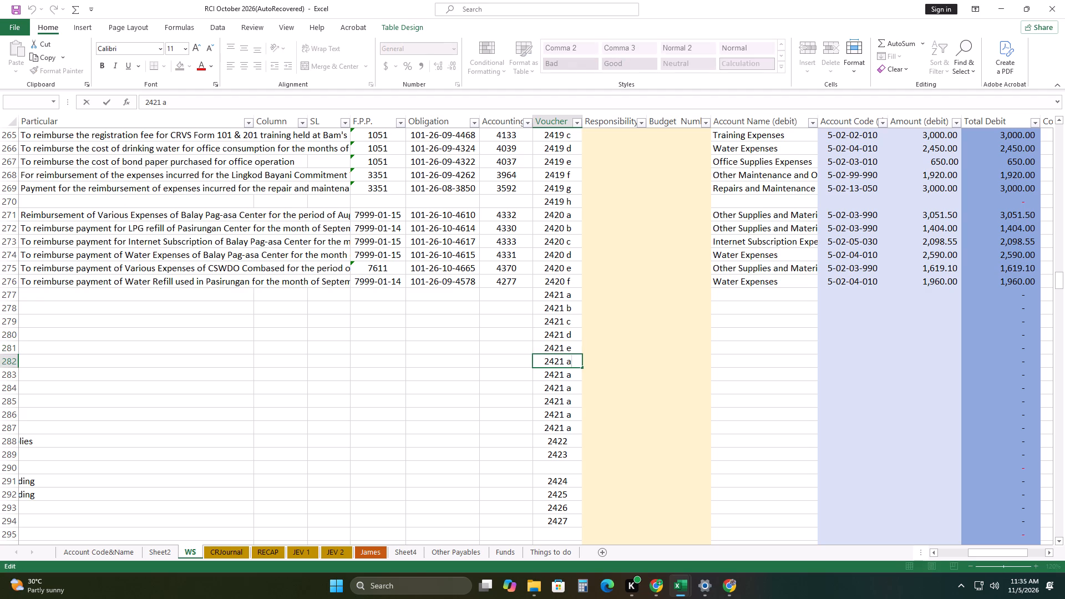
{"action": "key", "text": "BackSpace"}
{"action": "key", "text": "f"}
{"action": "double_click", "coordinate": [576, 375]}
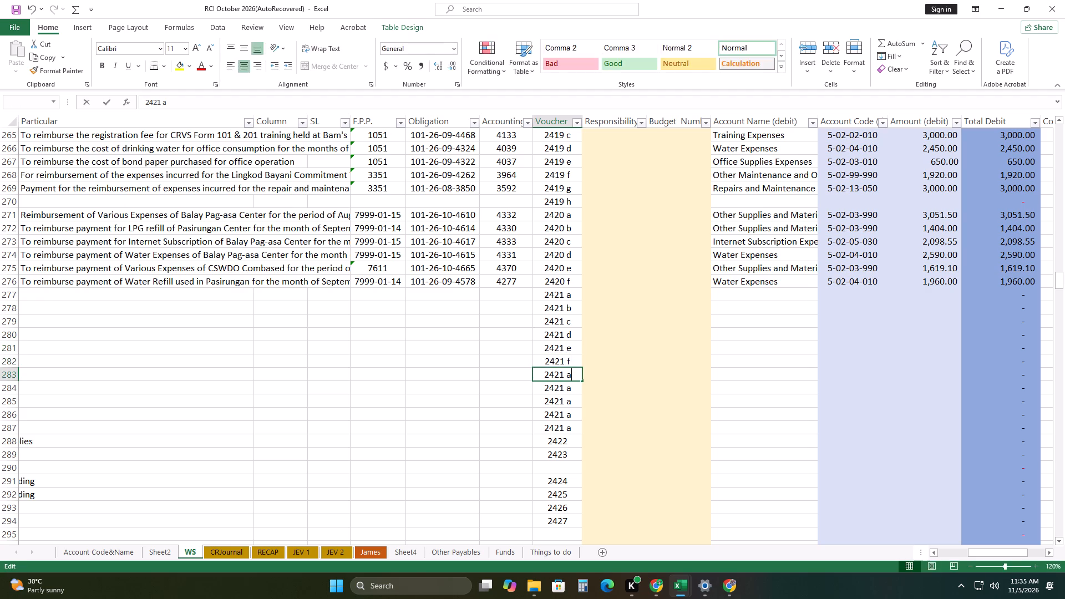
{"action": "key", "text": "BackSpace"}
{"action": "key", "text": "g"}
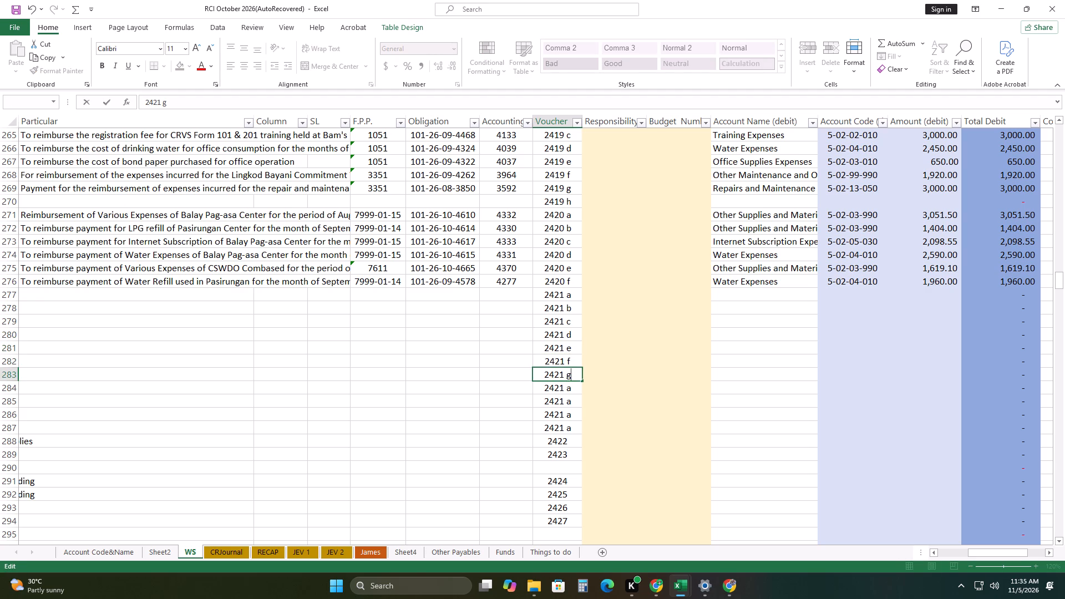
{"action": "double_click", "coordinate": [576, 389]}
{"action": "key", "text": "BackSpace"}
{"action": "key", "text": "h"}
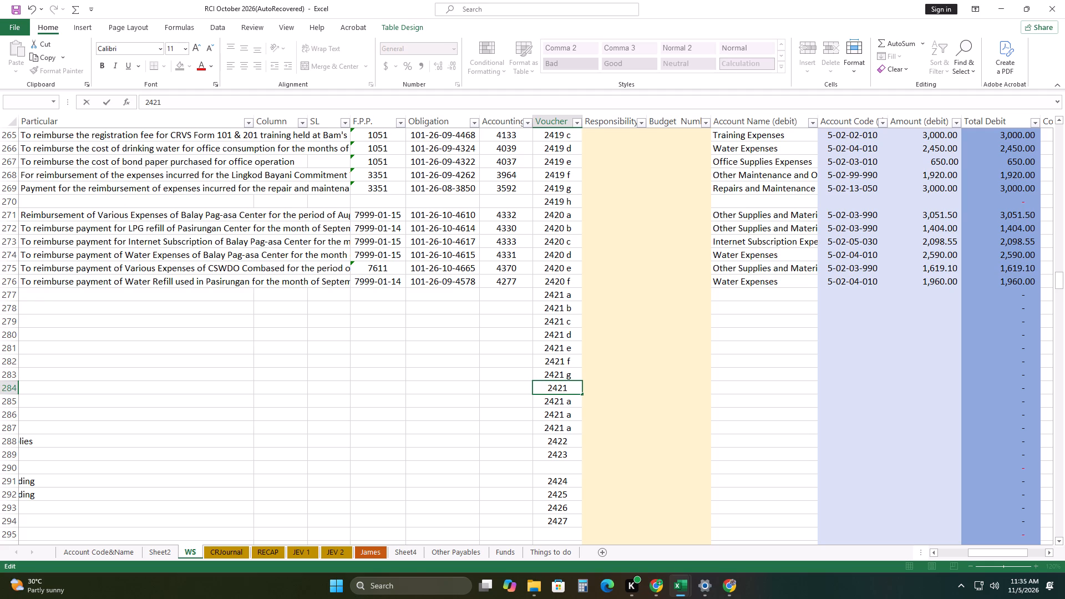
Change the voucher numbers in rows 285 to 287 to 2421 i, 2421 j and 2421 k.
{"action": "double_click", "coordinate": [575, 403]}
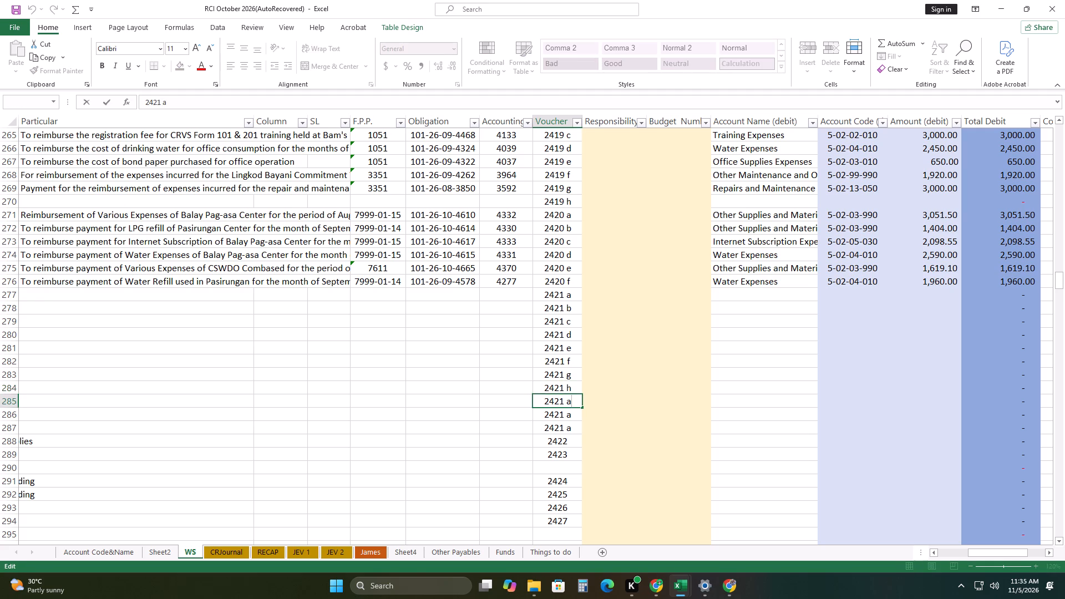
{"action": "key", "text": "BackSpace"}
{"action": "key", "text": "i"}
{"action": "double_click", "coordinate": [577, 413]}
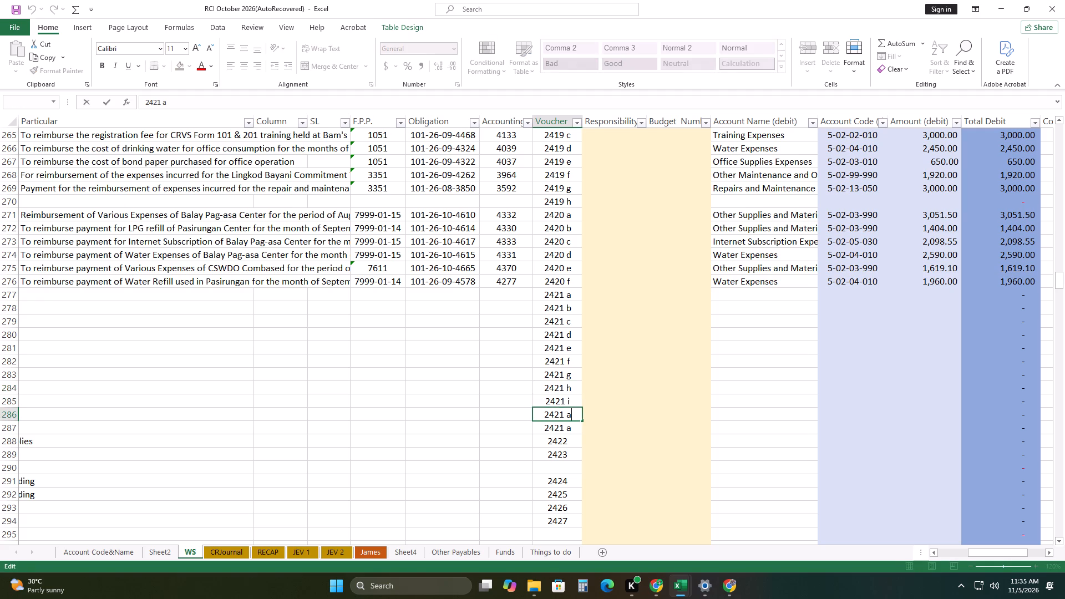
{"action": "key", "text": "BackSpace"}
{"action": "key", "text": "j"}
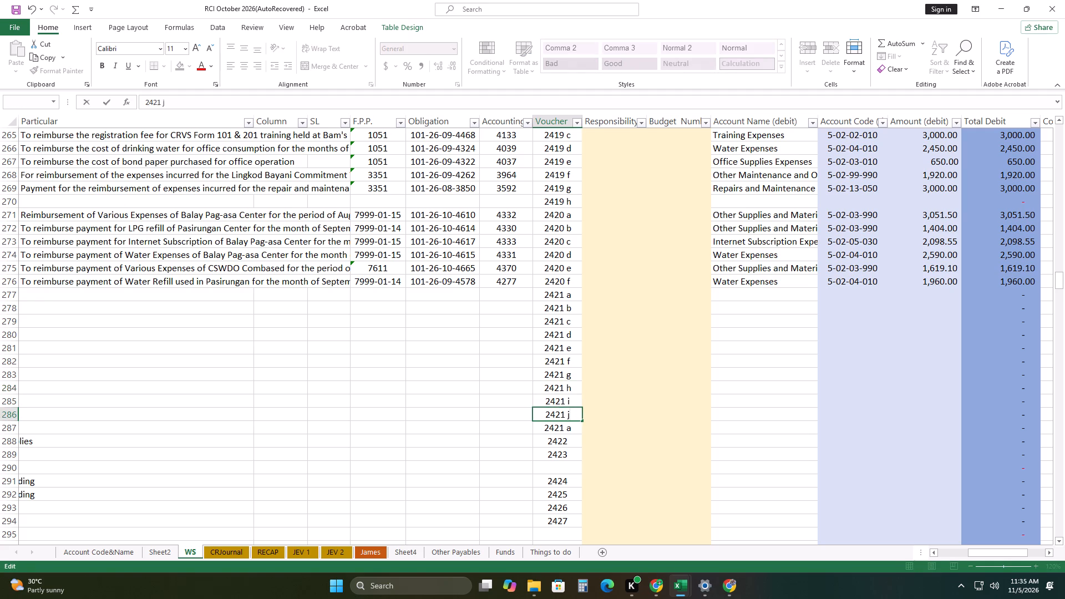
{"action": "double_click", "coordinate": [575, 430]}
{"action": "key", "text": "BackSpace"}
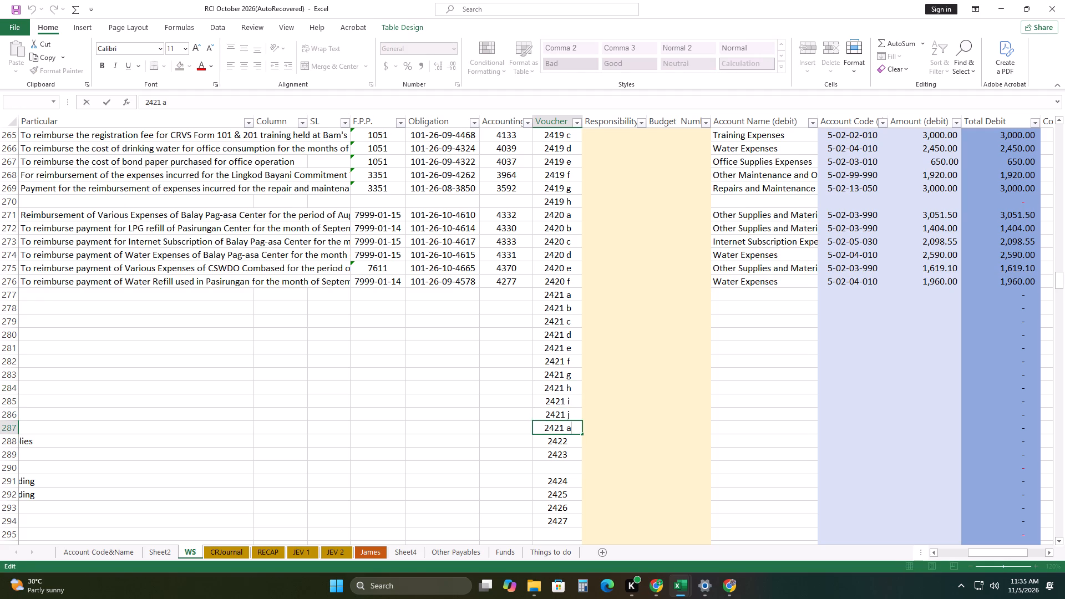
{"action": "key", "text": "k"}
{"action": "left_click", "coordinate": [470, 427]}
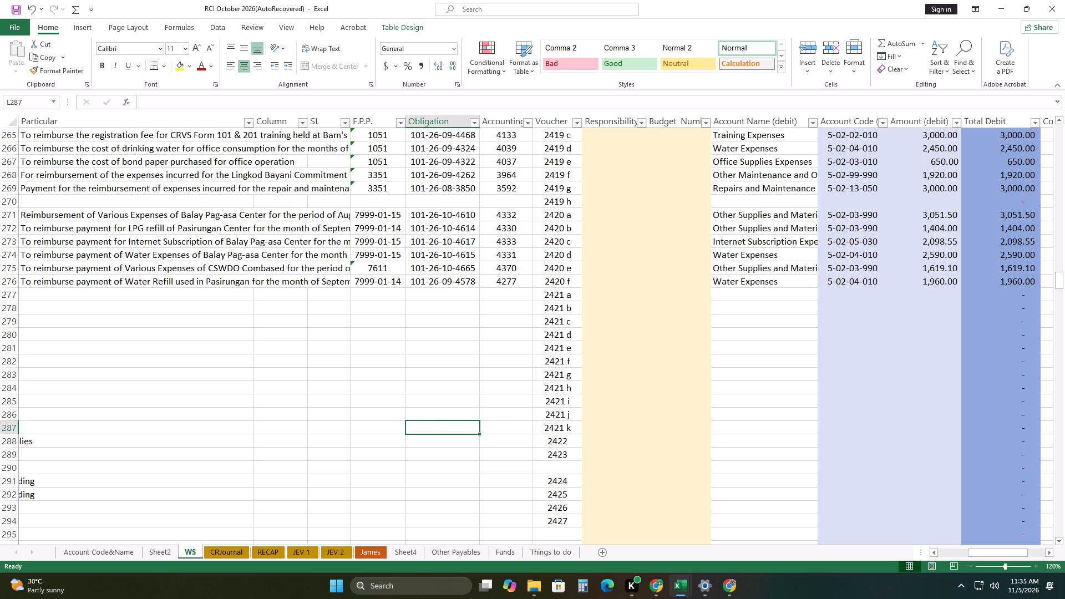
{"action": "left_click", "coordinate": [604, 434]}
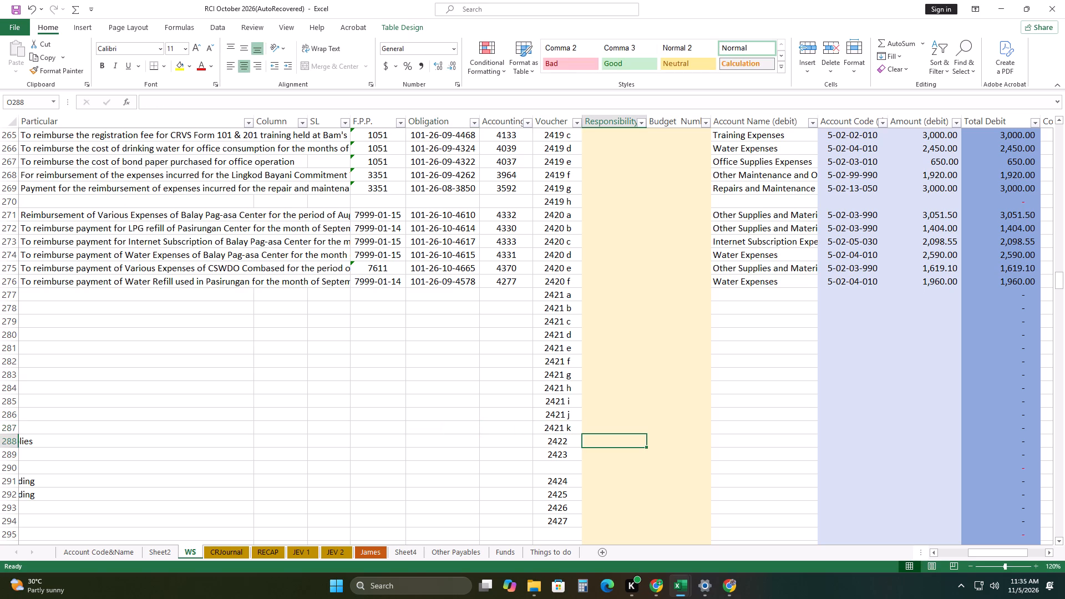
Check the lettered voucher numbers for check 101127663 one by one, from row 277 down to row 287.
{"action": "left_click", "coordinate": [566, 296]}
{"action": "left_click", "coordinate": [569, 311]}
{"action": "left_click", "coordinate": [574, 323]}
{"action": "left_click", "coordinate": [570, 335]}
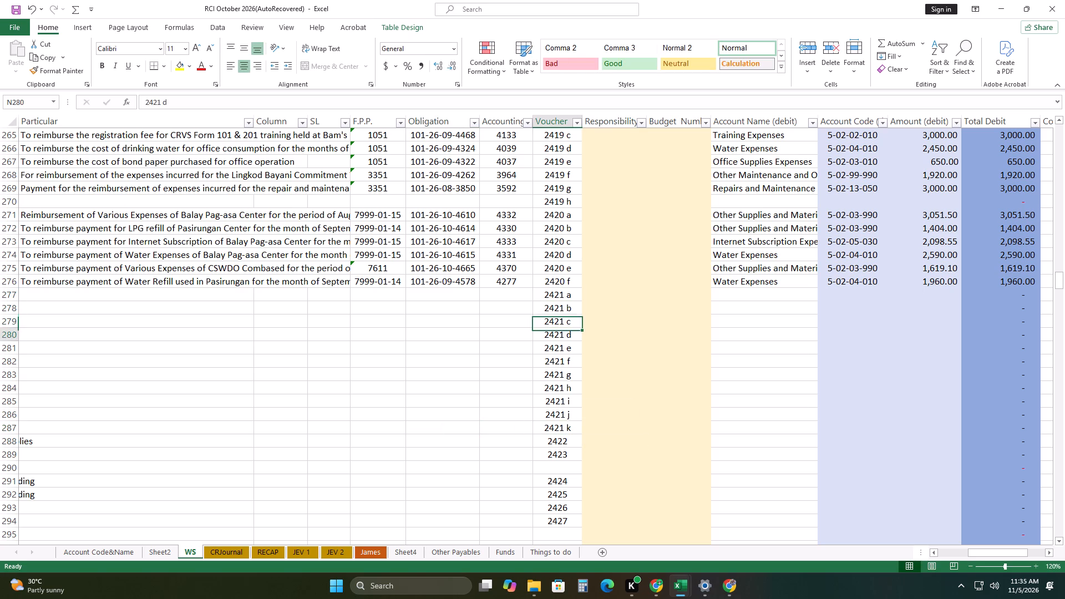
{"action": "left_click", "coordinate": [570, 345]}
{"action": "left_click", "coordinate": [568, 359]}
{"action": "left_click", "coordinate": [572, 375]}
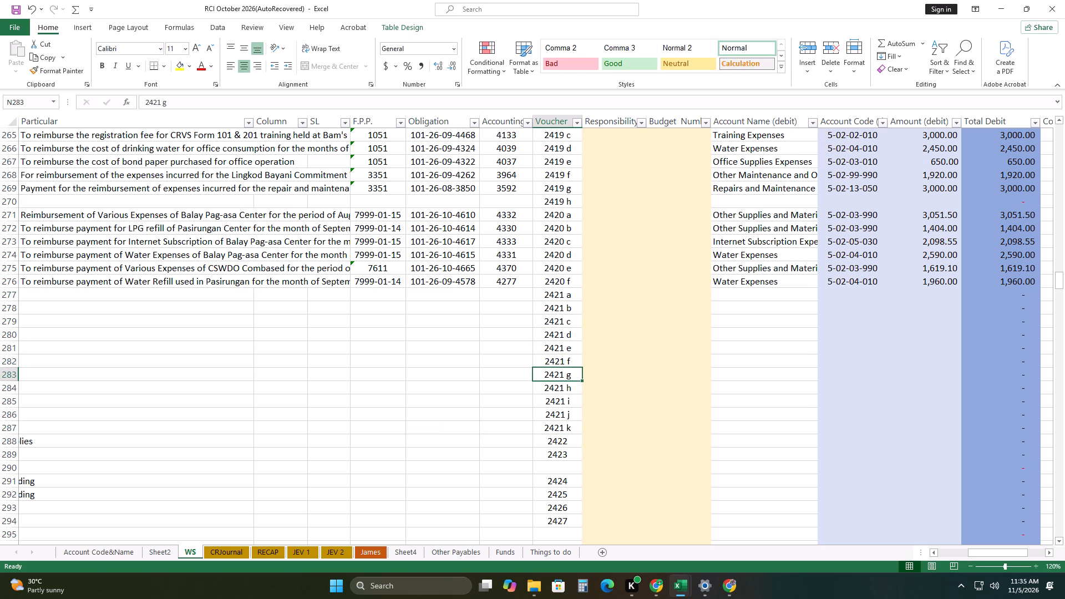
{"action": "left_click", "coordinate": [570, 392]}
{"action": "left_click", "coordinate": [573, 402]}
{"action": "left_click", "coordinate": [573, 417]}
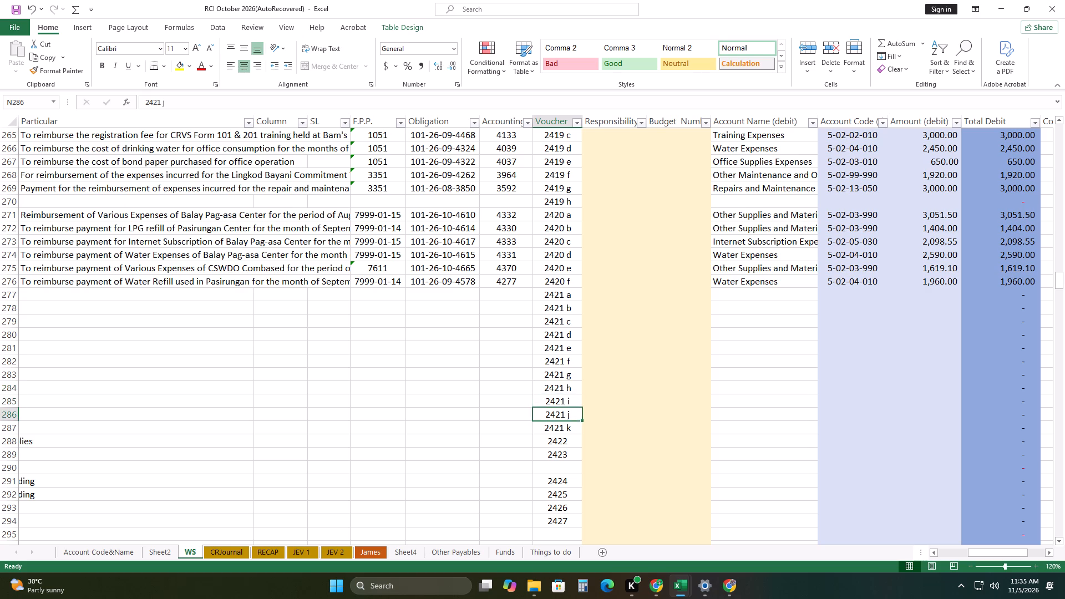
{"action": "left_click", "coordinate": [570, 429]}
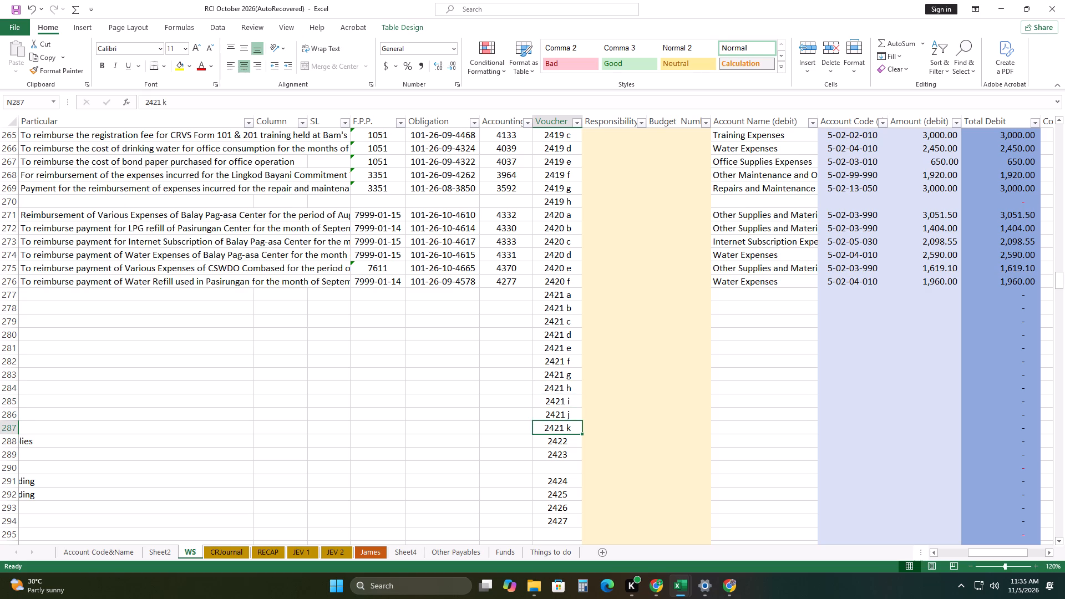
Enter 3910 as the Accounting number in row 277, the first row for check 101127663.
{"action": "left_click", "coordinate": [466, 373]}
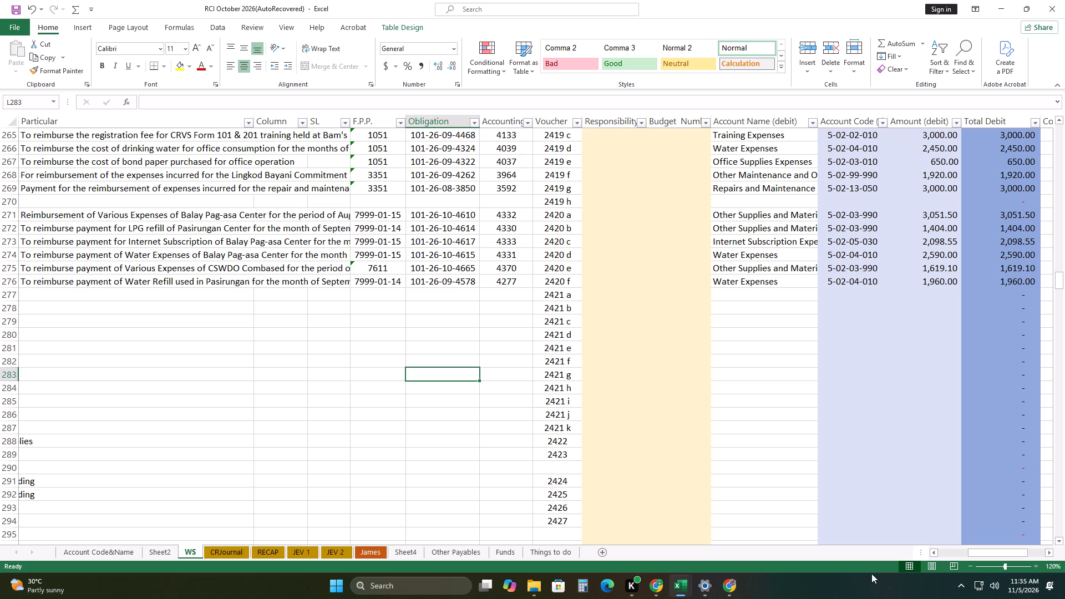
{"action": "left_click_drag", "start_coordinate": [980, 550], "coordinate": [759, 554]}
{"action": "left_click", "coordinate": [715, 378]}
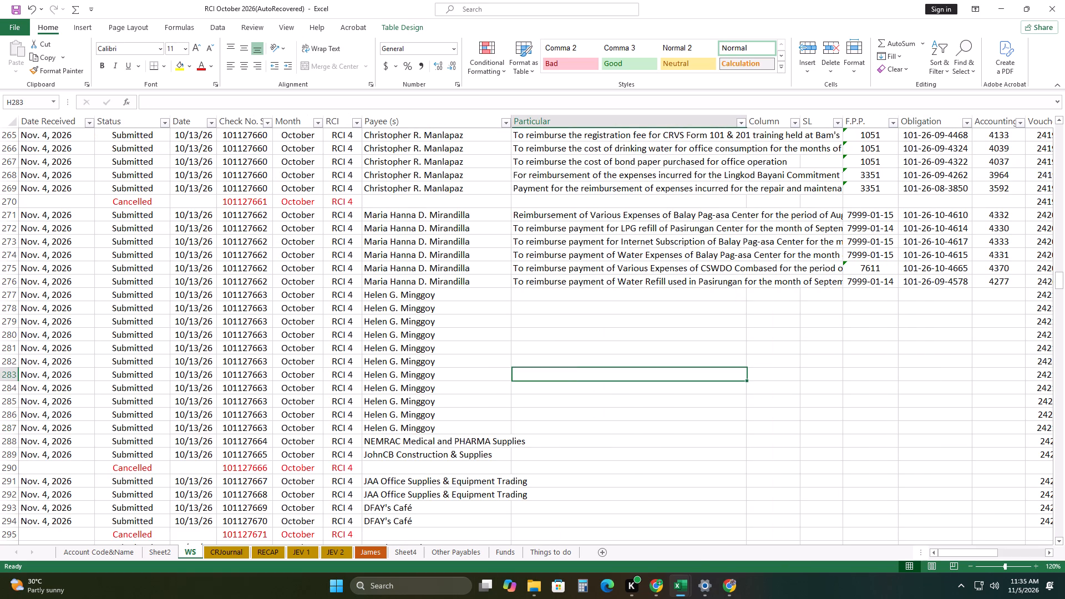
{"action": "left_click", "coordinate": [1002, 297]}
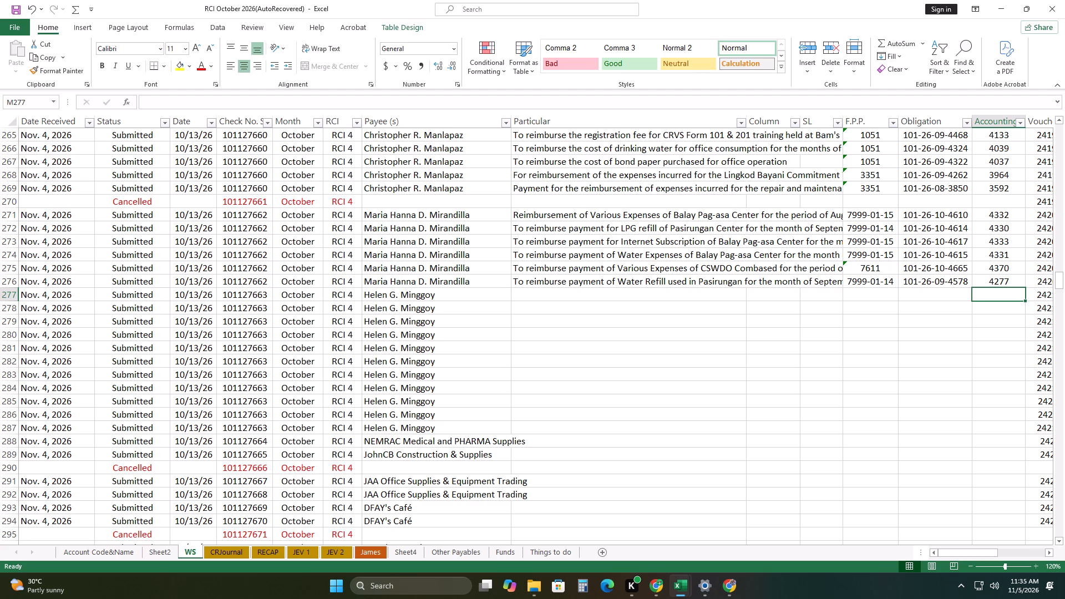
{"action": "type", "text": "3910"}
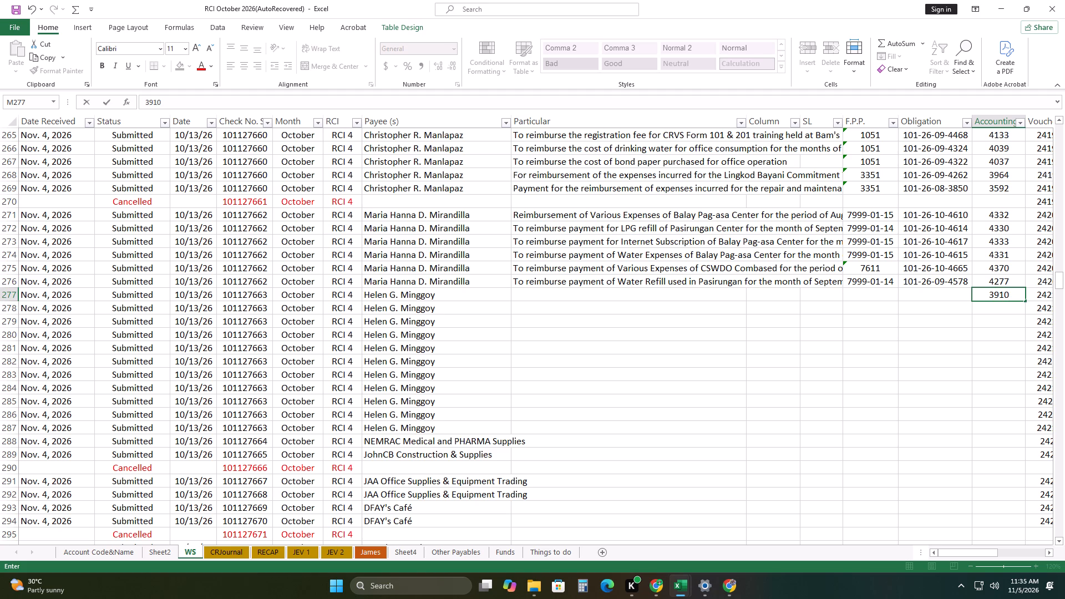
Fill row 276's F.P.P. and Obligation entries down into row 277 and change row 277's F.P.P. to 7999-01-13.
{"action": "left_click_drag", "start_coordinate": [870, 282], "coordinate": [919, 283]}
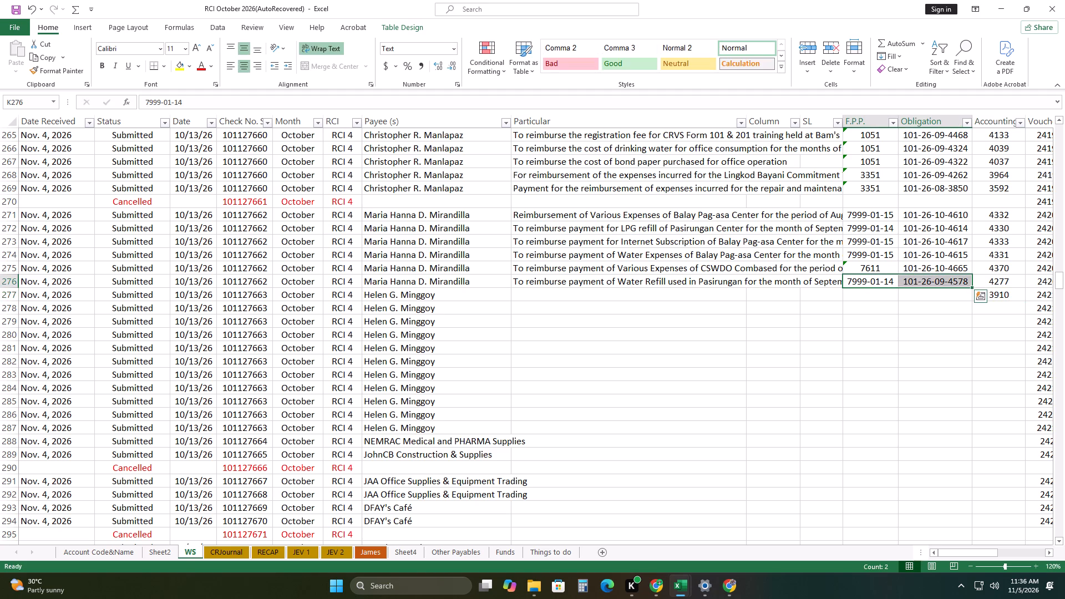
{"action": "left_click_drag", "start_coordinate": [971, 287], "coordinate": [973, 297]}
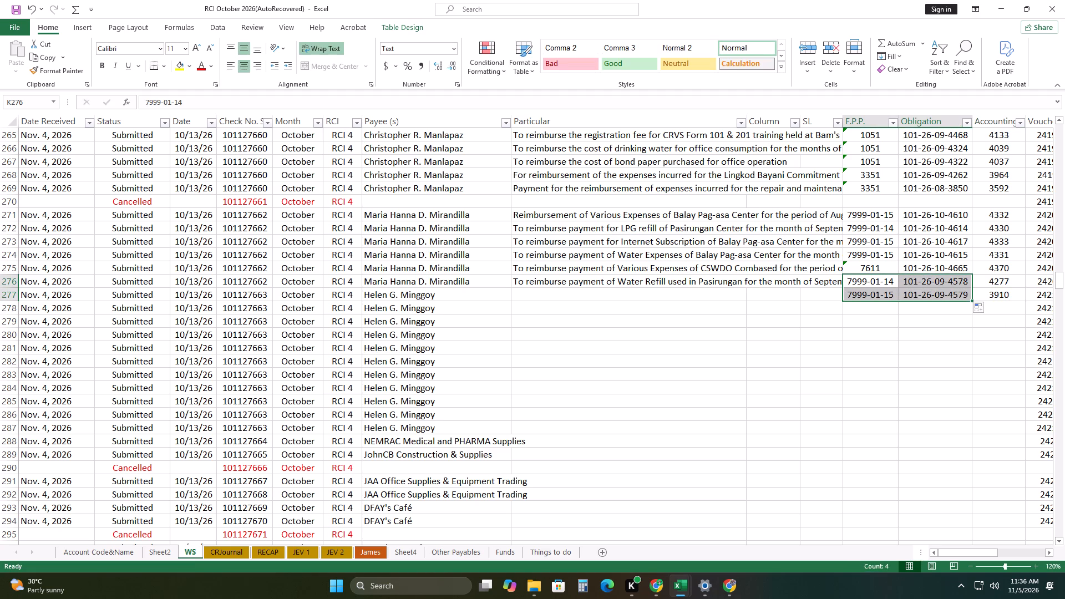
{"action": "double_click", "coordinate": [883, 296]}
{"action": "left_click", "coordinate": [892, 292]}
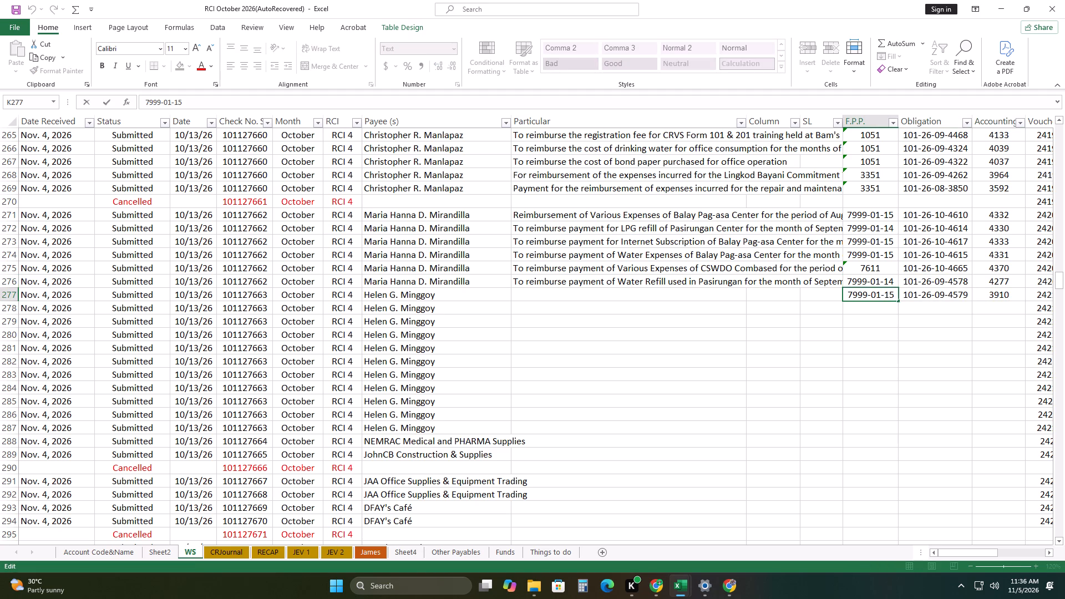
{"action": "key", "text": "BackSpace"}
{"action": "key", "text": "3"}
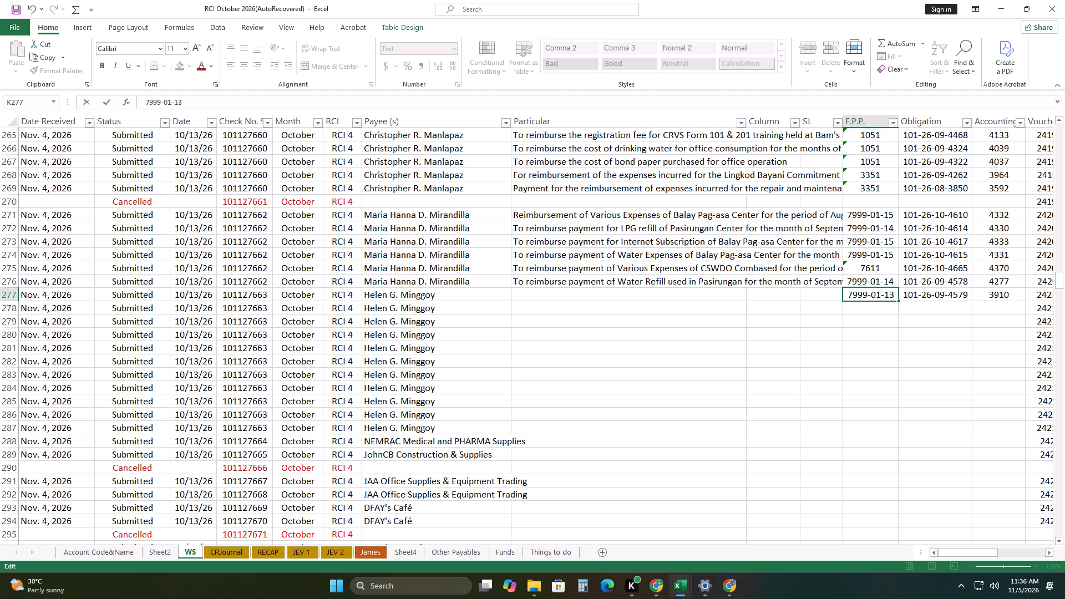
{"action": "double_click", "coordinate": [957, 294]}
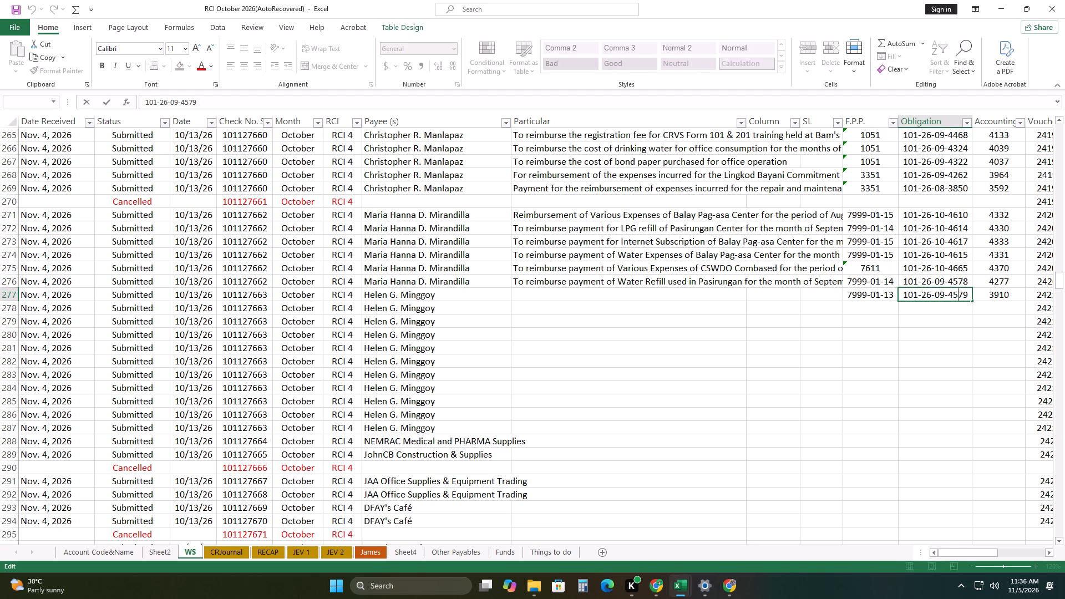
{"action": "left_click", "coordinate": [967, 293]}
{"action": "key", "text": "BackSpace"}
{"action": "key", "text": "BackSpace"}
{"action": "key", "text": "BackSpace"}
{"action": "type", "text": "203"}
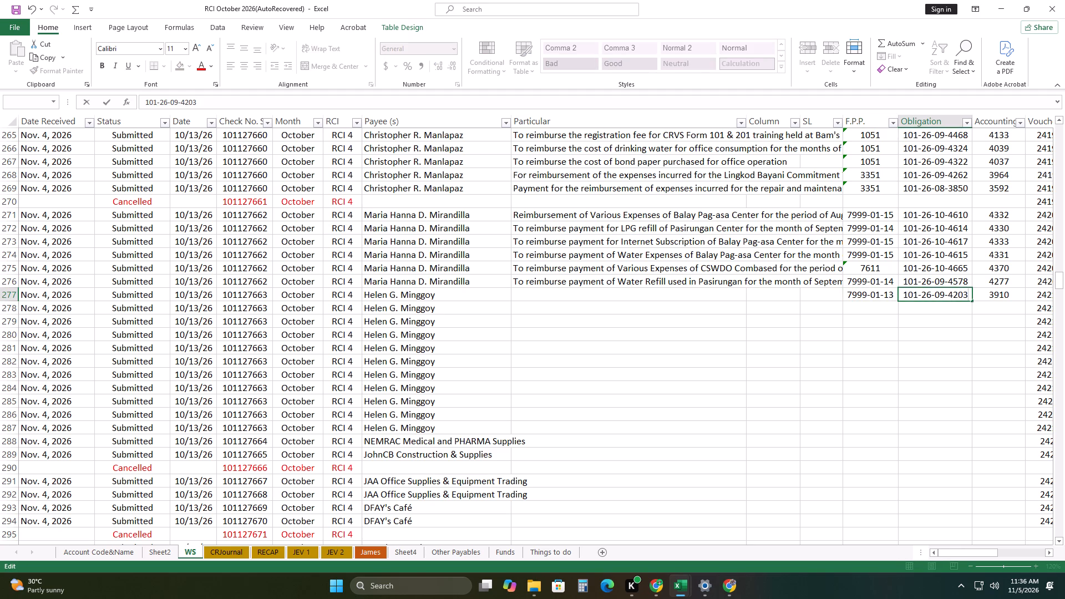
Insert a blank row below voucher 2421 a as row 278 and below voucher 2421 b as row 280.
{"action": "left_click", "coordinate": [599, 297]}
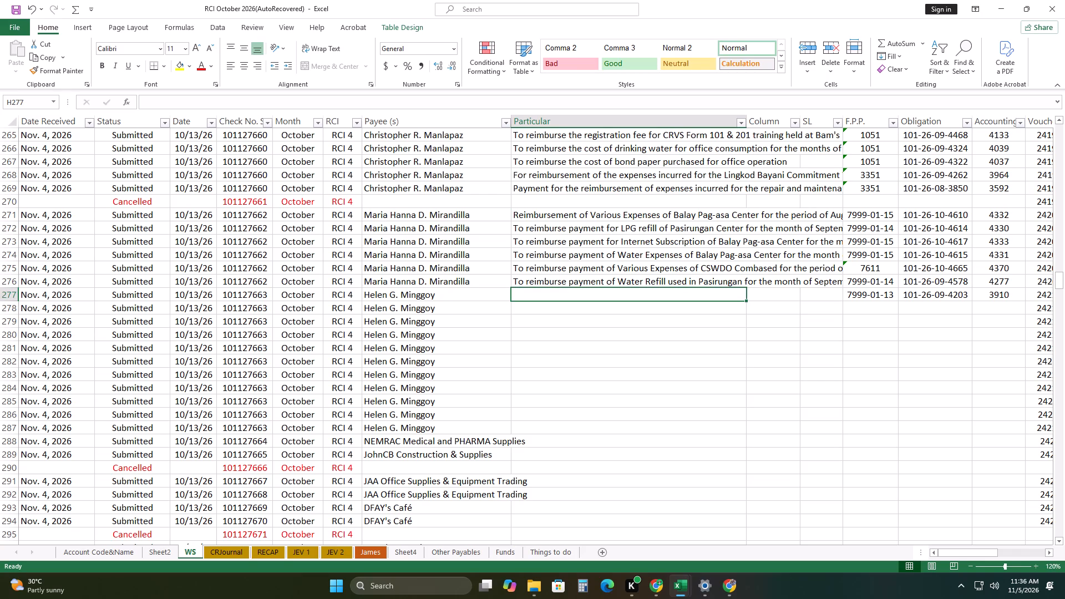
{"action": "scroll", "coordinate": [623, 349], "scroll_direction": "down", "scroll_amount": 3}
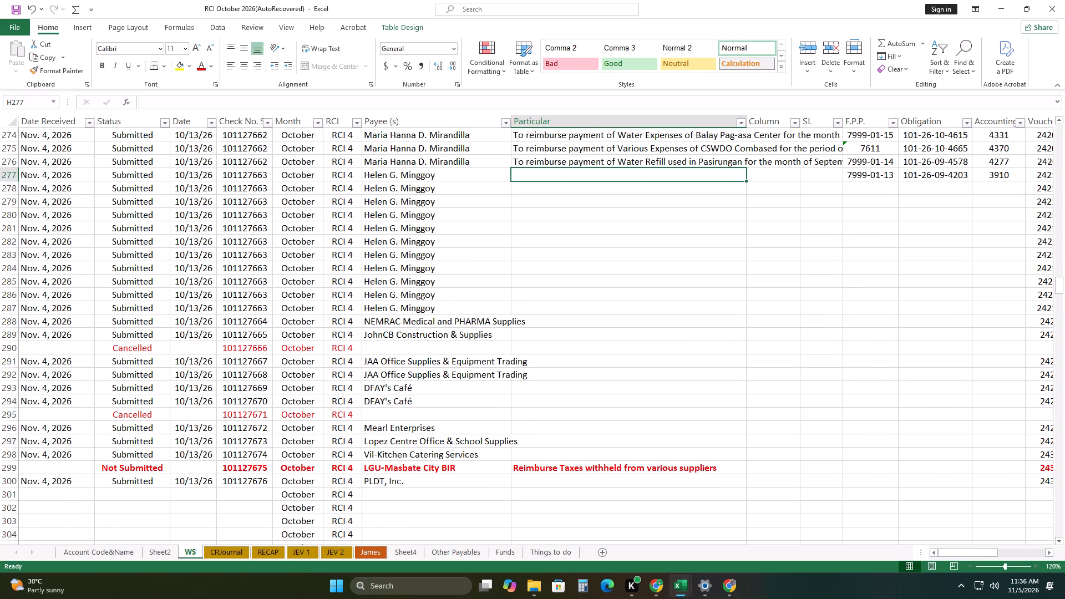
{"action": "left_click_drag", "start_coordinate": [963, 555], "coordinate": [915, 555]}
{"action": "scroll", "coordinate": [430, 283], "scroll_direction": "up", "scroll_amount": 2}
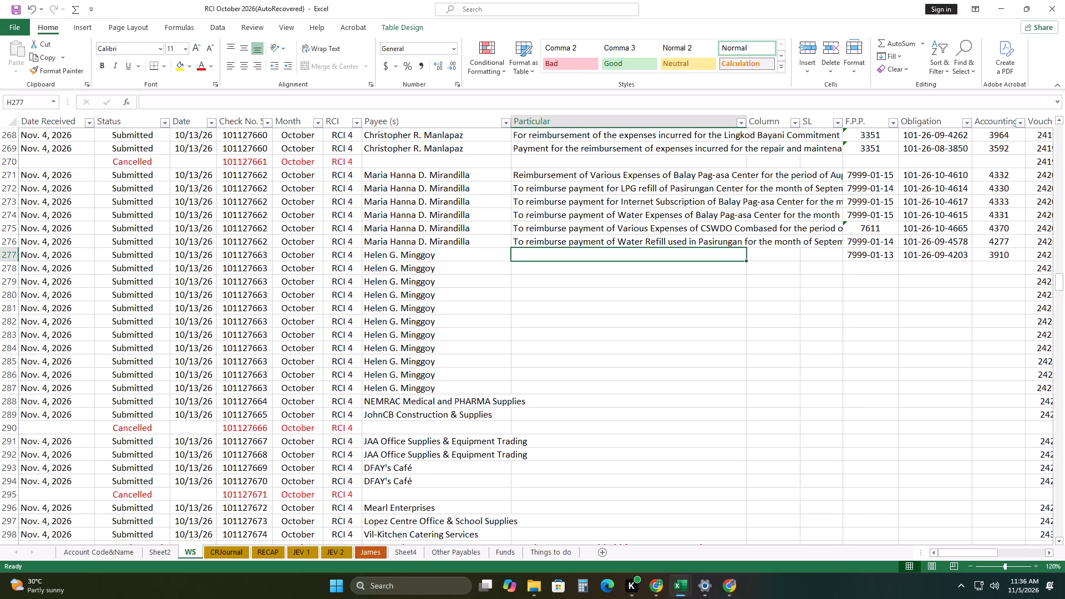
{"action": "left_click", "coordinate": [9, 267]}
{"action": "right_click", "coordinate": [9, 267]}
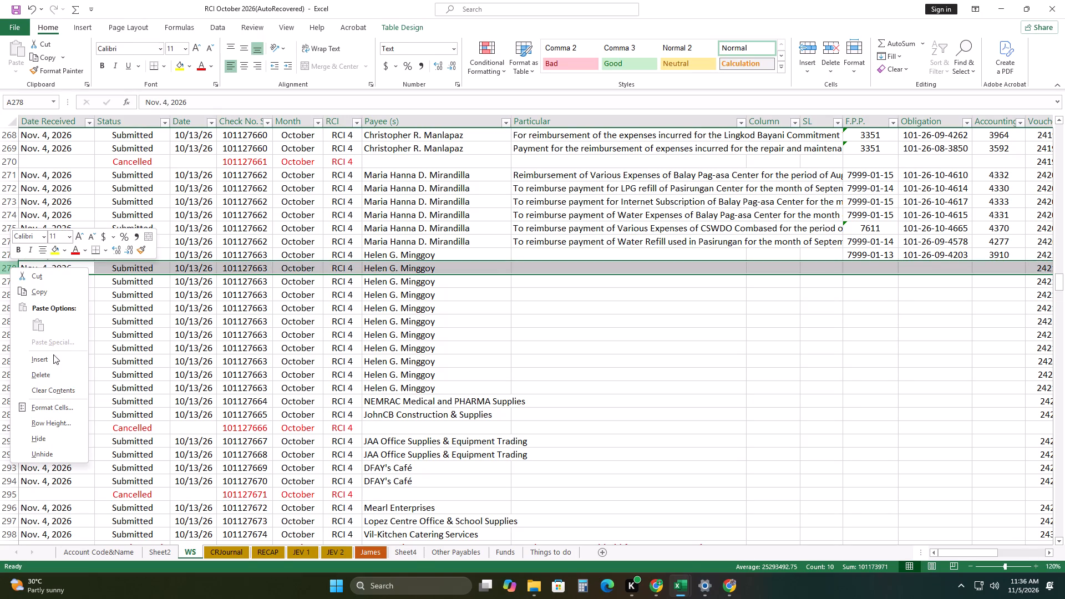
{"action": "left_click", "coordinate": [50, 358]}
{"action": "left_click_drag", "start_coordinate": [237, 314], "coordinate": [245, 318]}
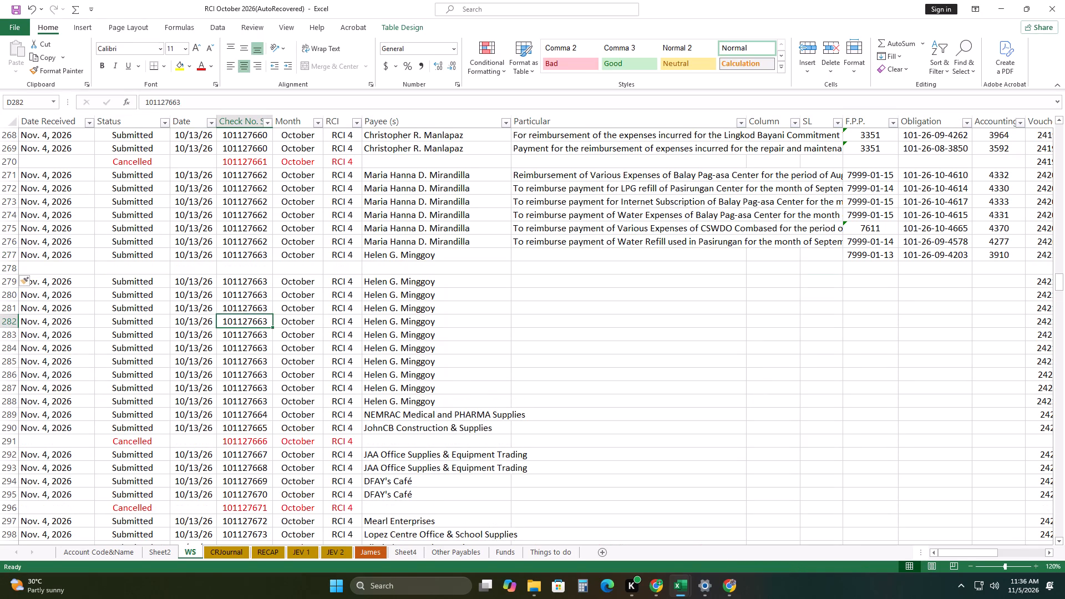
{"action": "scroll", "coordinate": [123, 278], "scroll_direction": "down", "scroll_amount": 1}
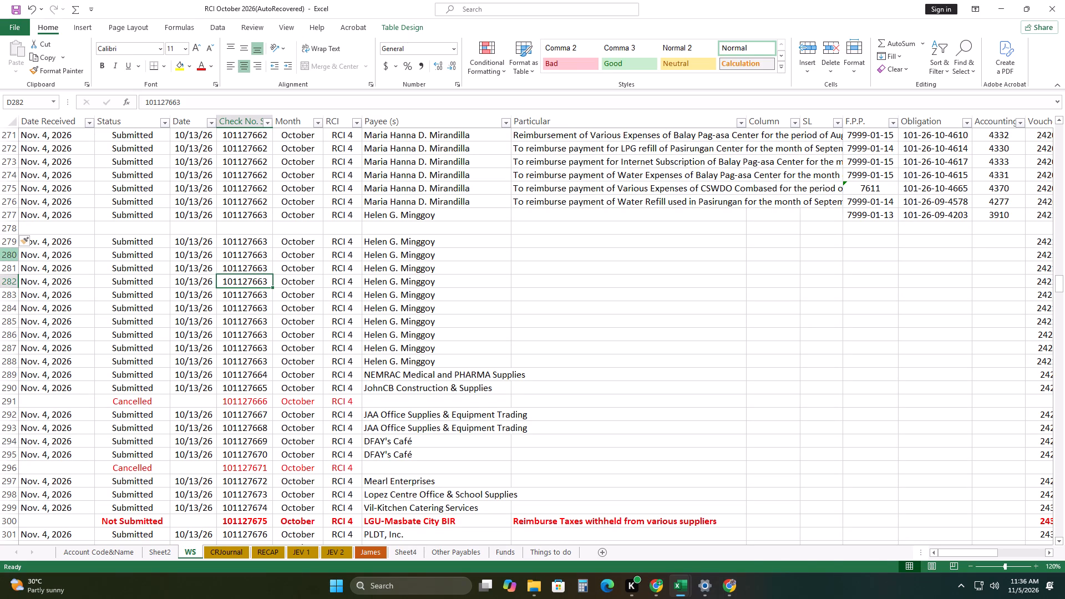
{"action": "left_click", "coordinate": [11, 257]}
{"action": "right_click", "coordinate": [11, 257]}
{"action": "left_click", "coordinate": [46, 349]}
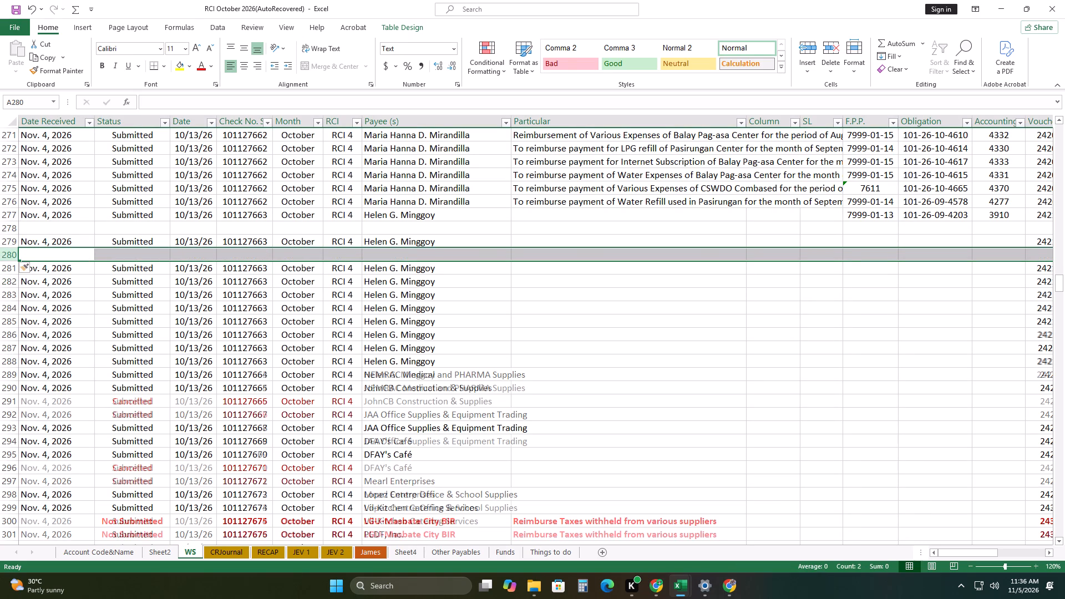
Insert a blank row below each of vouchers 2421 c, d and e, as rows 282, 284 and 286.
{"action": "left_click", "coordinate": [12, 282]}
{"action": "right_click", "coordinate": [12, 281]}
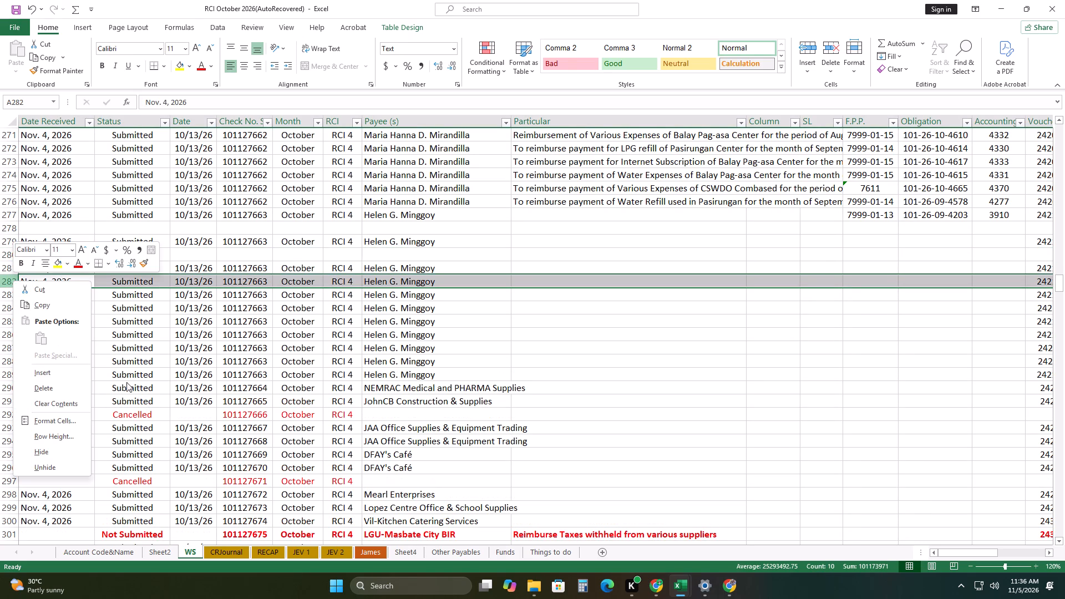
{"action": "left_click", "coordinate": [54, 374]}
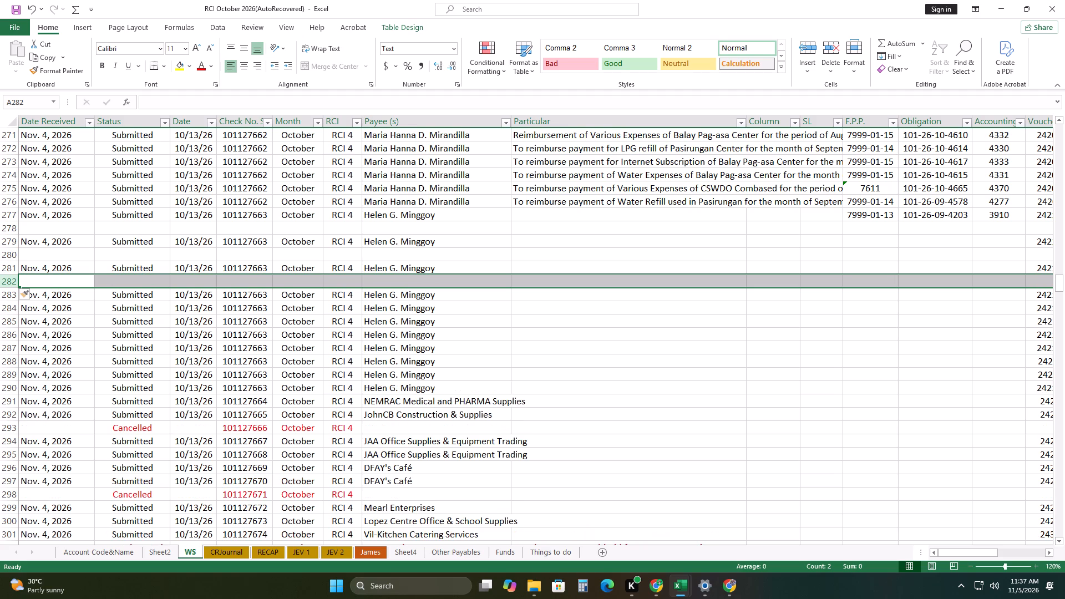
{"action": "left_click", "coordinate": [14, 309]}
{"action": "right_click", "coordinate": [14, 309]}
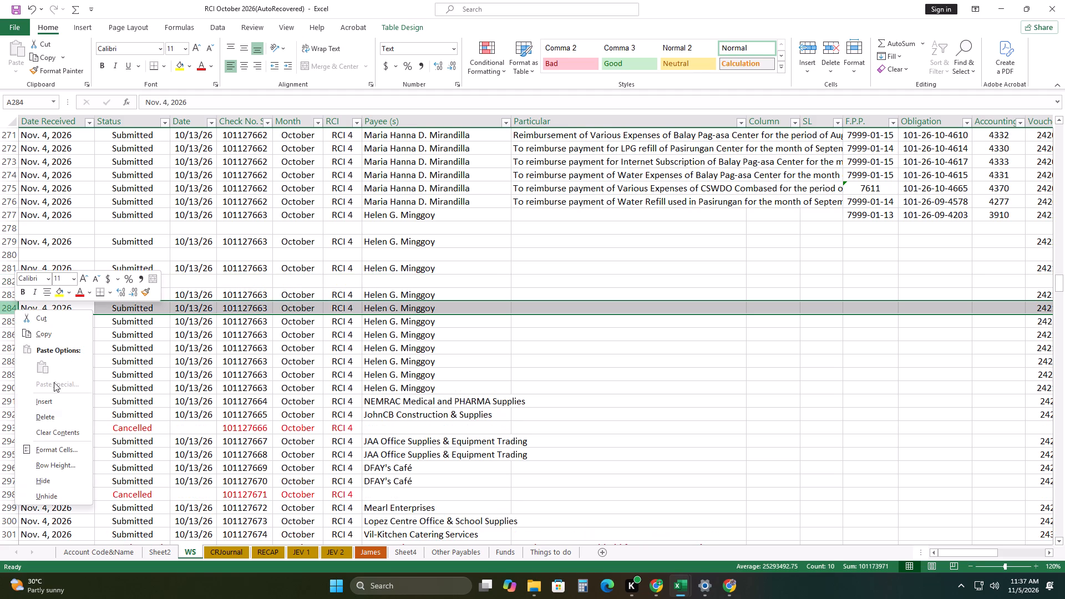
{"action": "left_click", "coordinate": [48, 402]}
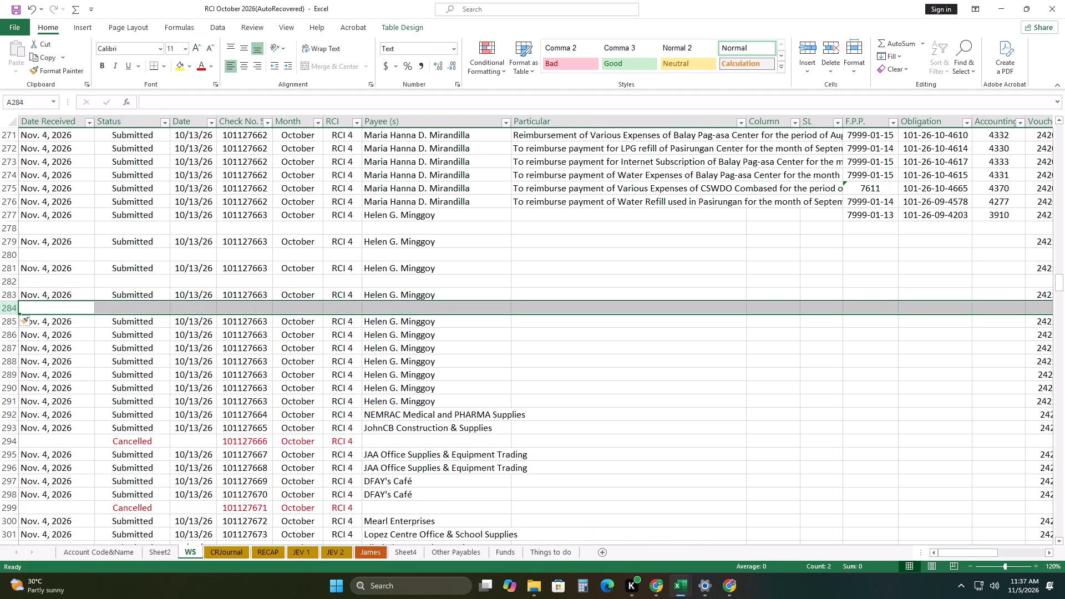
{"action": "left_click", "coordinate": [10, 336]}
{"action": "right_click", "coordinate": [10, 336]}
{"action": "left_click", "coordinate": [43, 426]}
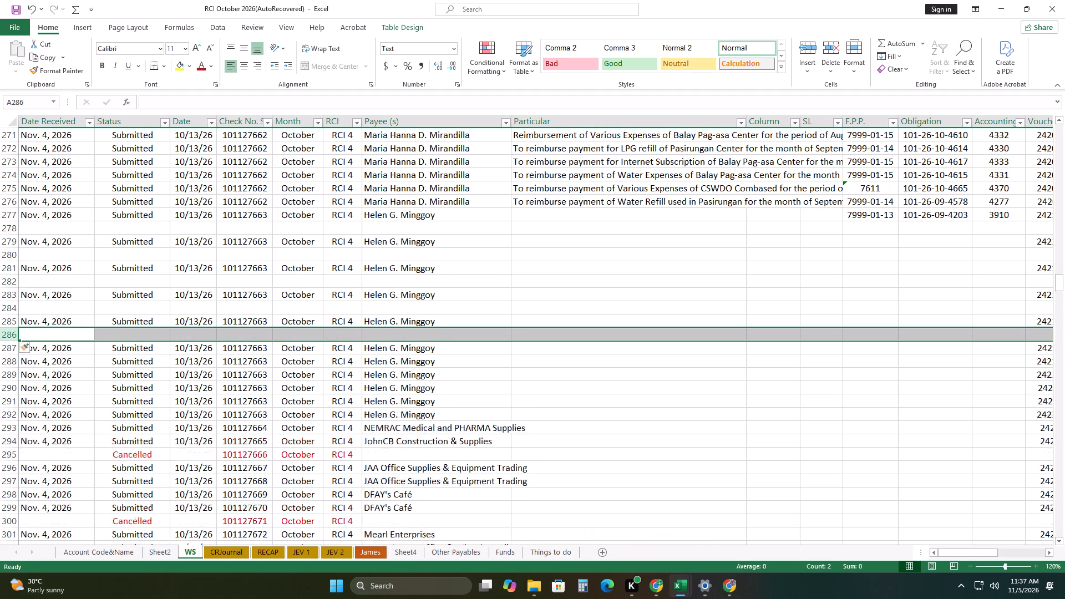
Insert a blank row below each of vouchers 2421 f, g and h, as rows 288, 290 and 292.
{"action": "left_click", "coordinate": [13, 361]}
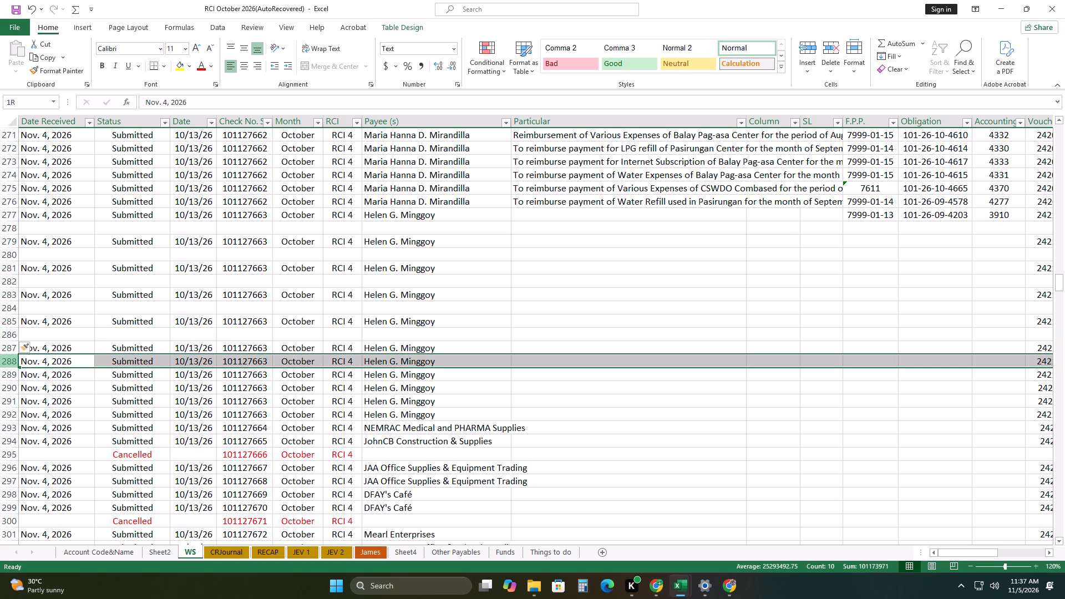
{"action": "right_click", "coordinate": [13, 361]}
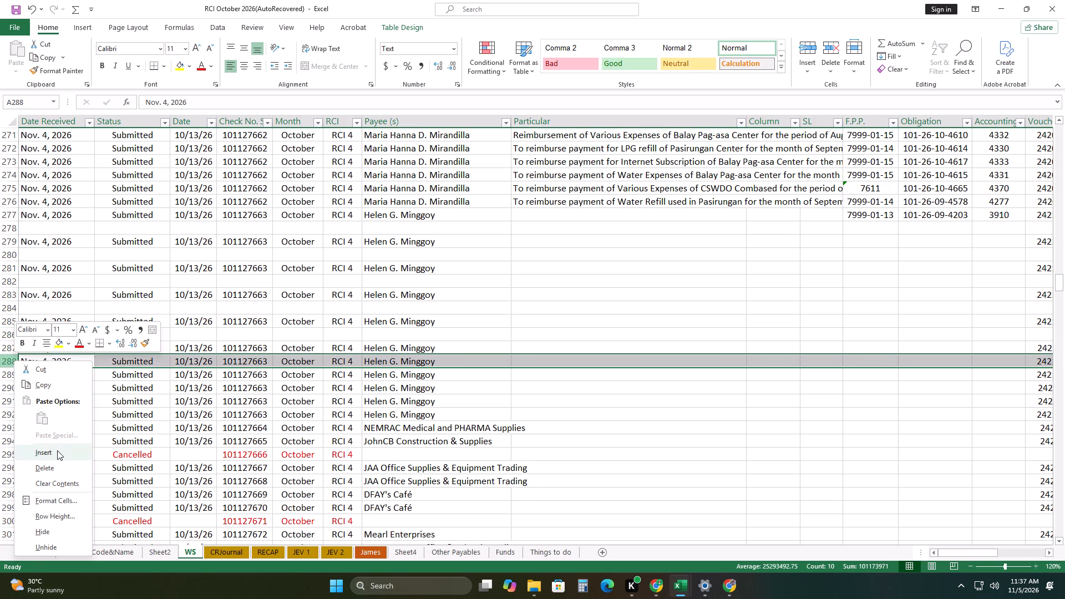
{"action": "left_click", "coordinate": [57, 450]}
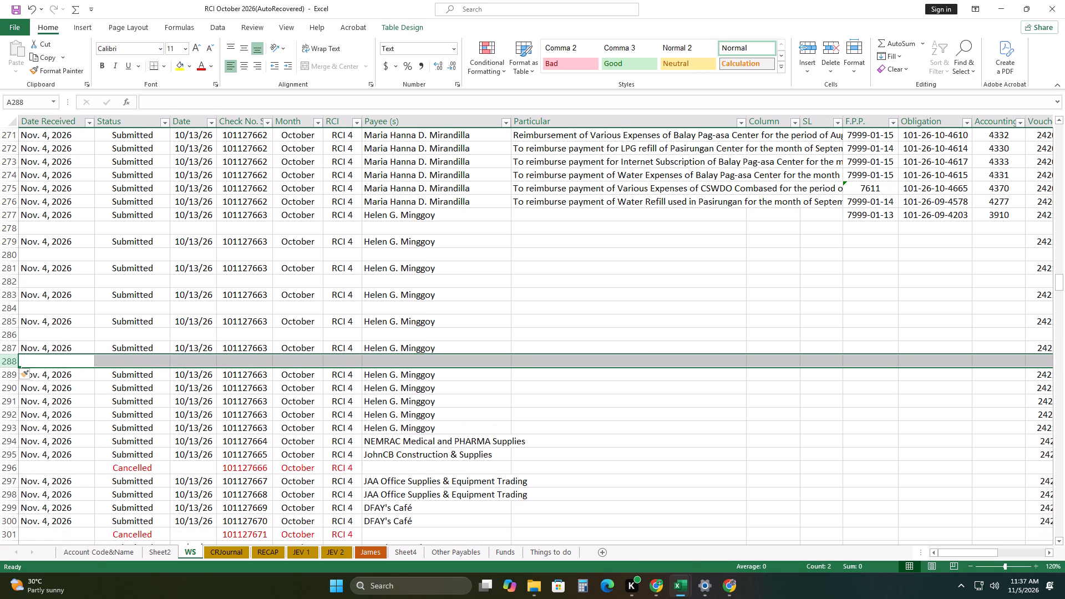
{"action": "left_click", "coordinate": [13, 388]}
{"action": "right_click", "coordinate": [13, 388]}
{"action": "left_click", "coordinate": [56, 285]}
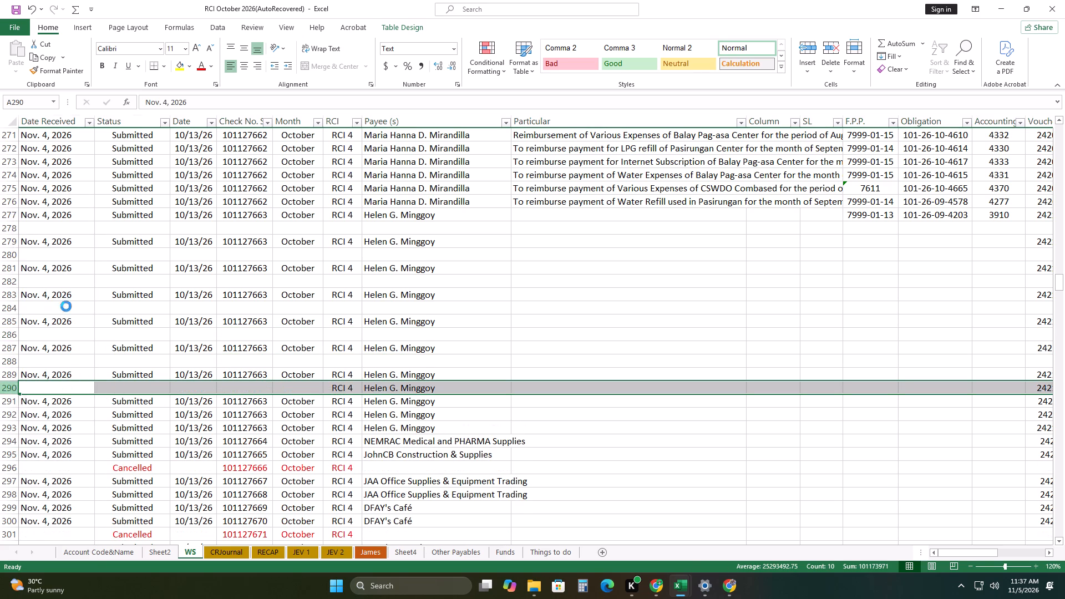
{"action": "scroll", "coordinate": [174, 419], "scroll_direction": "down", "scroll_amount": 2}
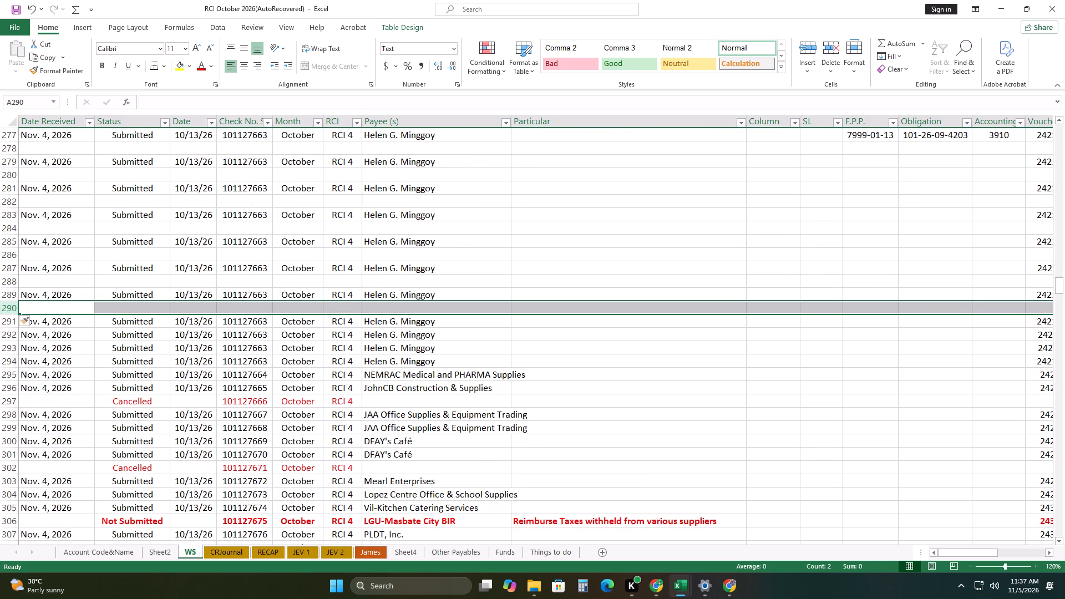
{"action": "left_click", "coordinate": [16, 334]}
{"action": "right_click", "coordinate": [16, 334]}
{"action": "left_click", "coordinate": [65, 425]}
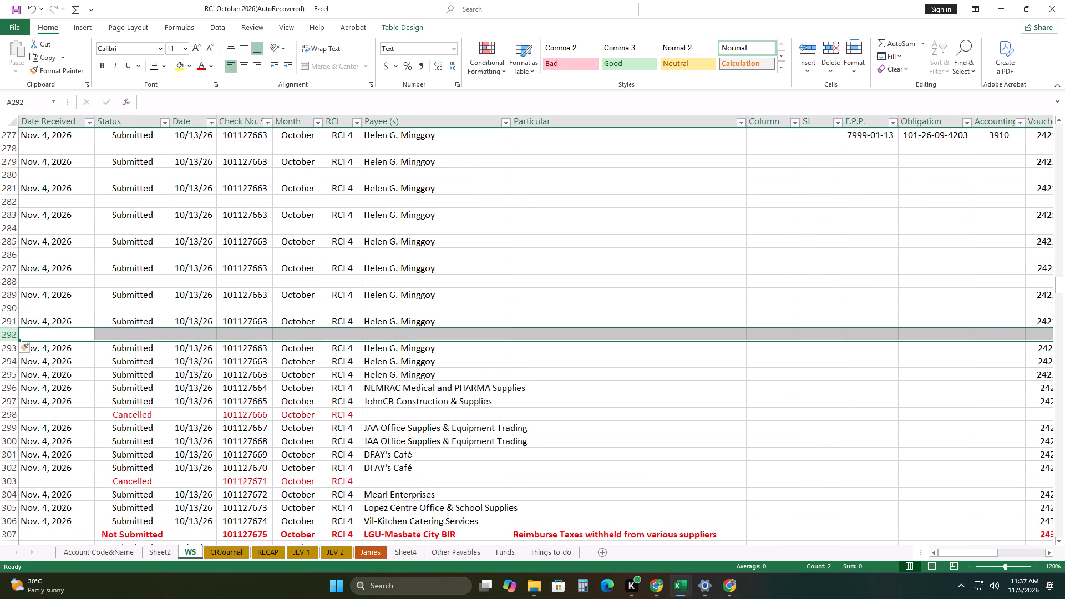
Insert a blank row below each of vouchers 2421 i, j and k, as rows 294, 296 and 298.
{"action": "left_click", "coordinate": [12, 360]}
{"action": "right_click", "coordinate": [12, 361]}
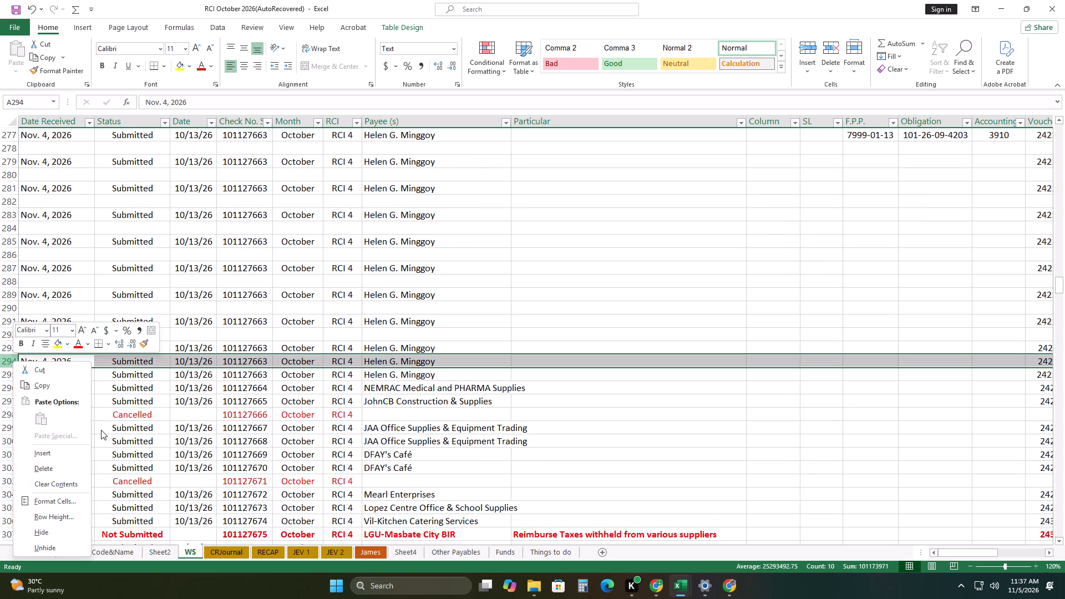
{"action": "left_click", "coordinate": [64, 451]}
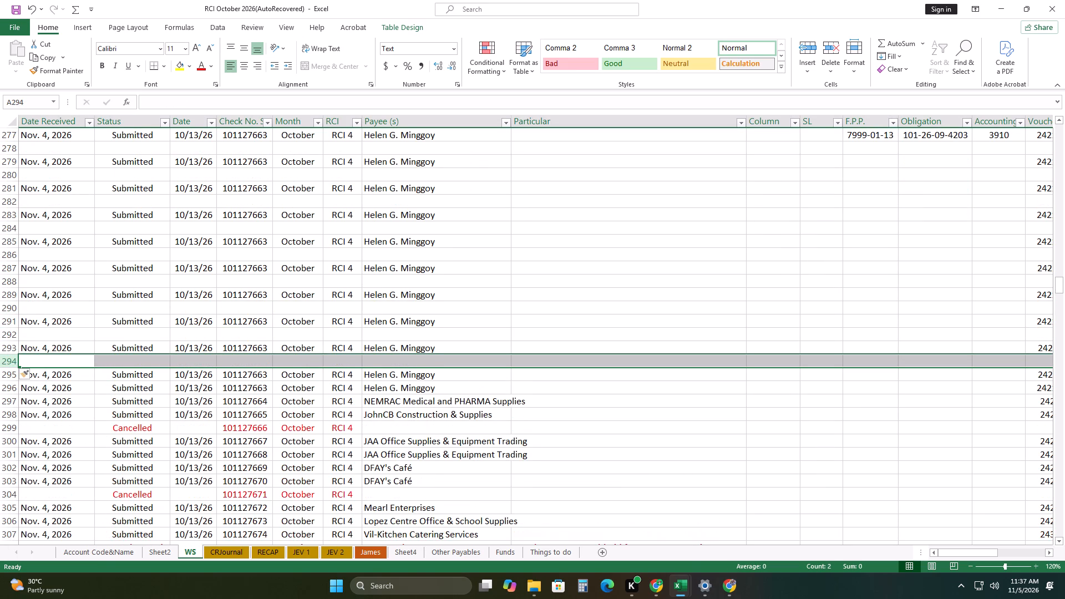
{"action": "left_click", "coordinate": [14, 389]}
{"action": "right_click", "coordinate": [14, 389]}
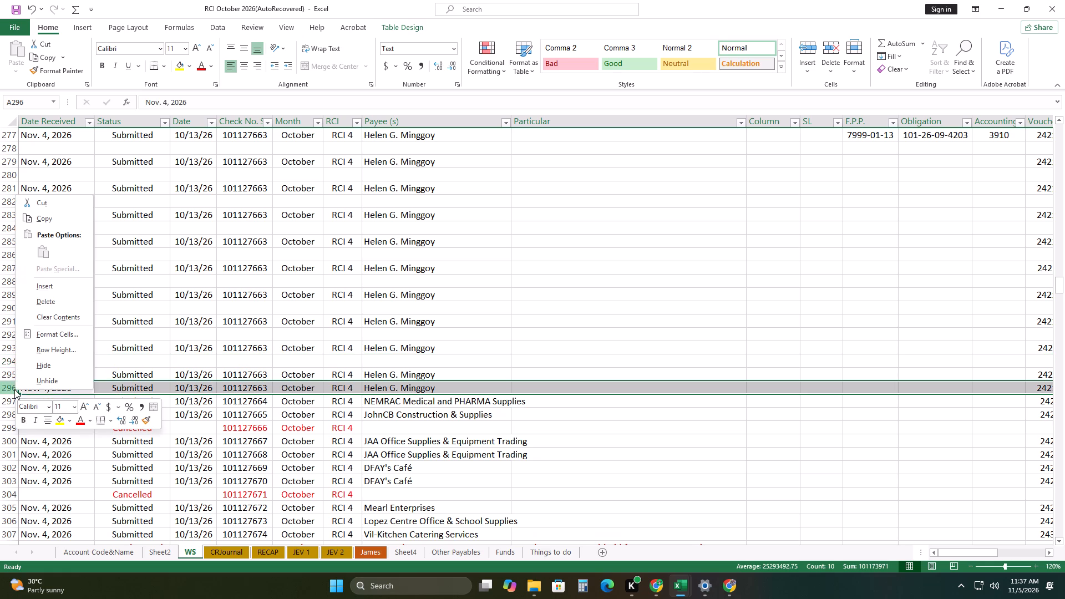
{"action": "left_click", "coordinate": [52, 288]}
{"action": "scroll", "coordinate": [235, 332], "scroll_direction": "down", "scroll_amount": 2}
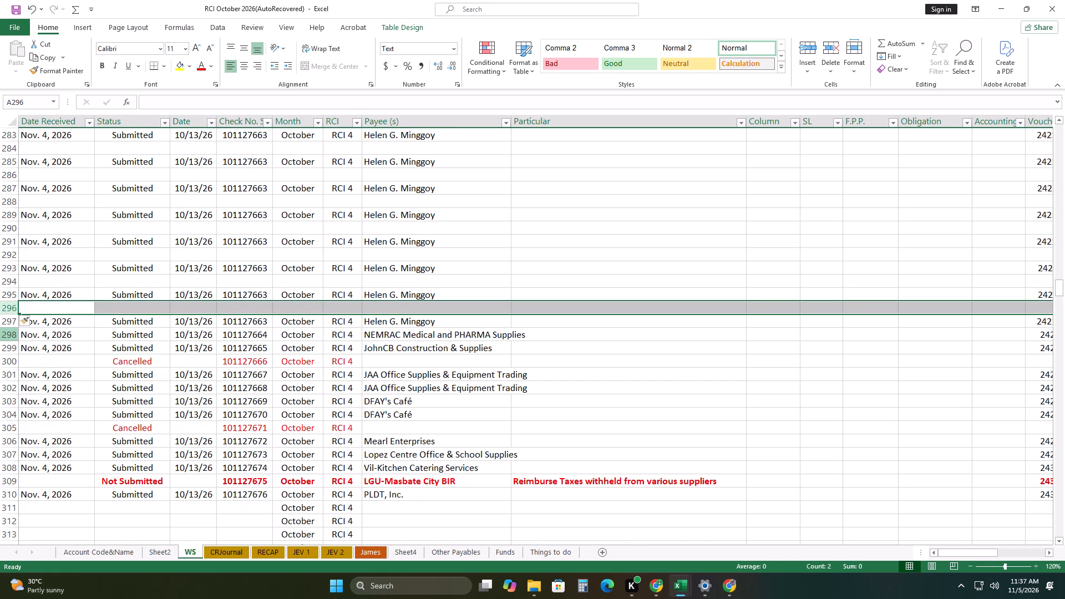
{"action": "left_click", "coordinate": [13, 333]}
{"action": "right_click", "coordinate": [12, 333]}
{"action": "left_click", "coordinate": [57, 426]}
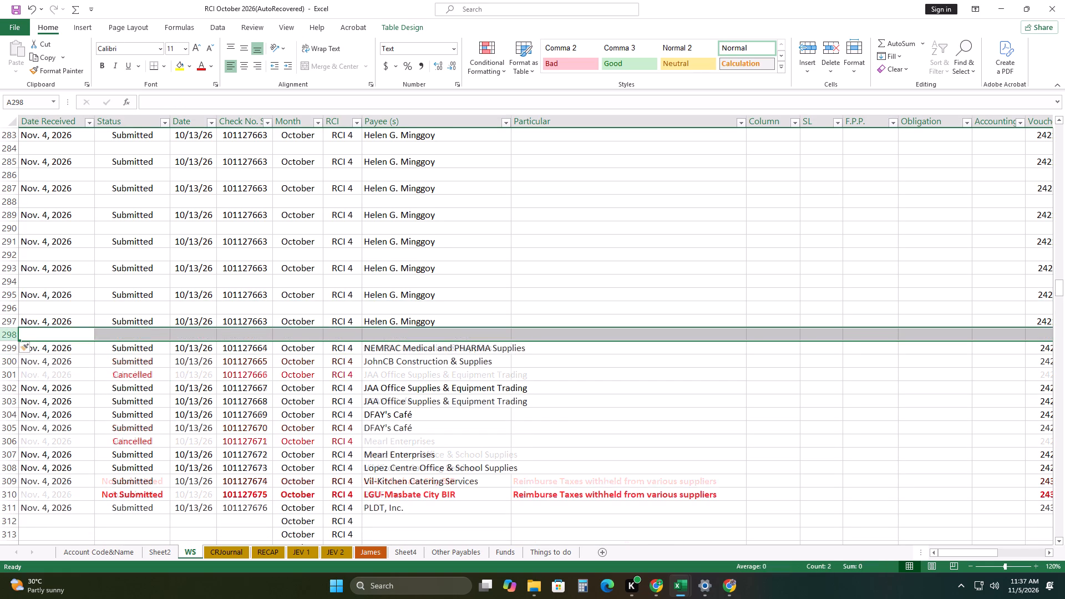
{"action": "left_click", "coordinate": [348, 369]}
{"action": "scroll", "coordinate": [405, 392], "scroll_direction": "up", "scroll_amount": 3}
{"action": "scroll", "coordinate": [460, 306], "scroll_direction": "up", "scroll_amount": 2}
{"action": "scroll", "coordinate": [445, 317], "scroll_direction": "down", "scroll_amount": 1}
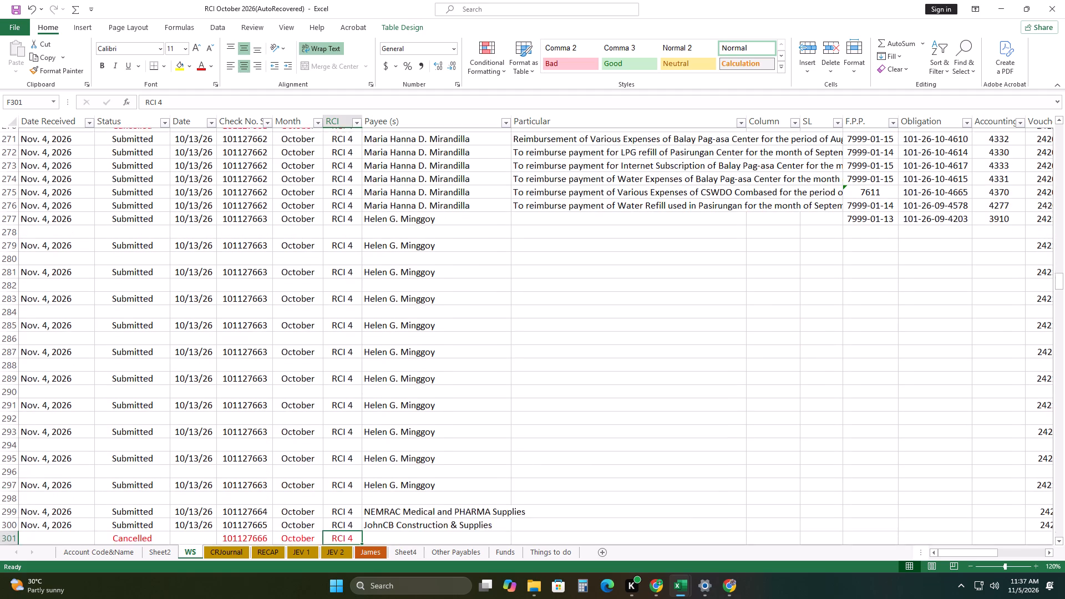
{"action": "left_click", "coordinate": [405, 227]}
{"action": "left_click", "coordinate": [416, 256]}
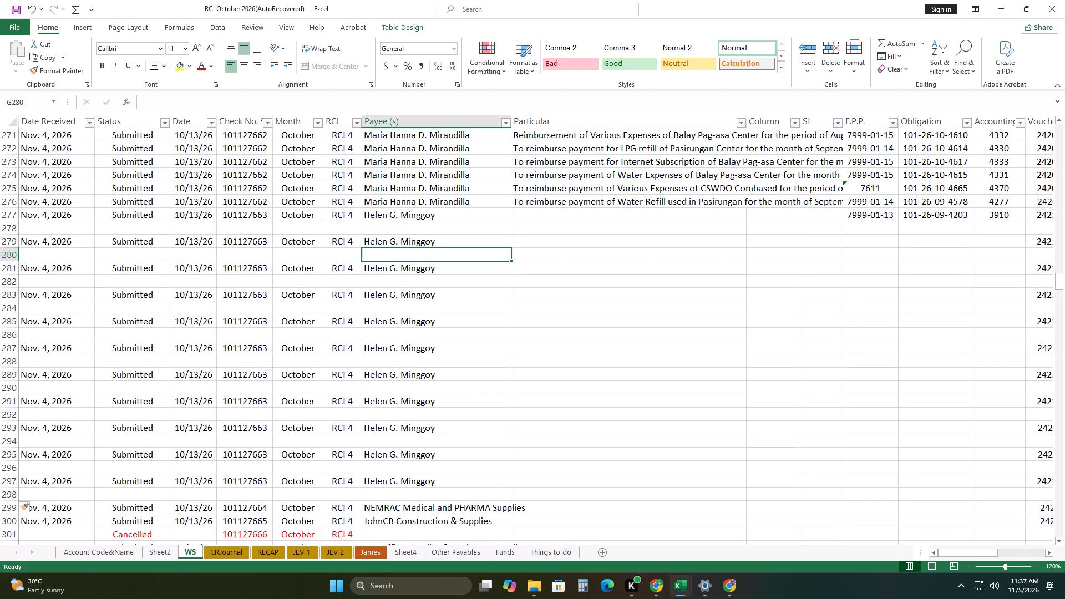
{"action": "left_click", "coordinate": [421, 282]}
{"action": "left_click", "coordinate": [412, 311]}
{"action": "left_click", "coordinate": [425, 338]}
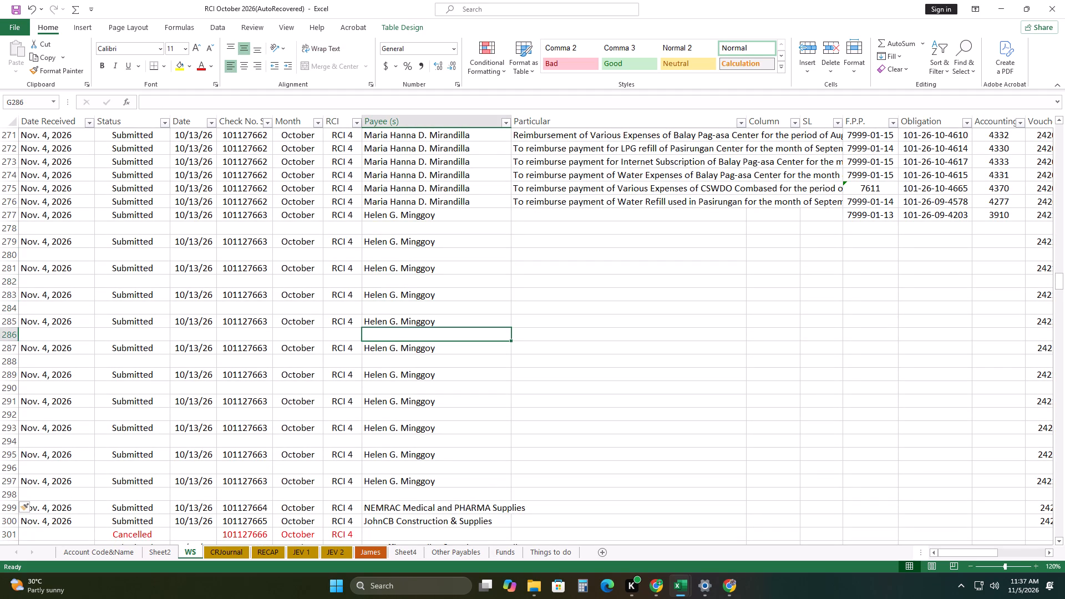
{"action": "left_click", "coordinate": [434, 364]}
{"action": "left_click", "coordinate": [437, 392]}
{"action": "left_click", "coordinate": [439, 414]}
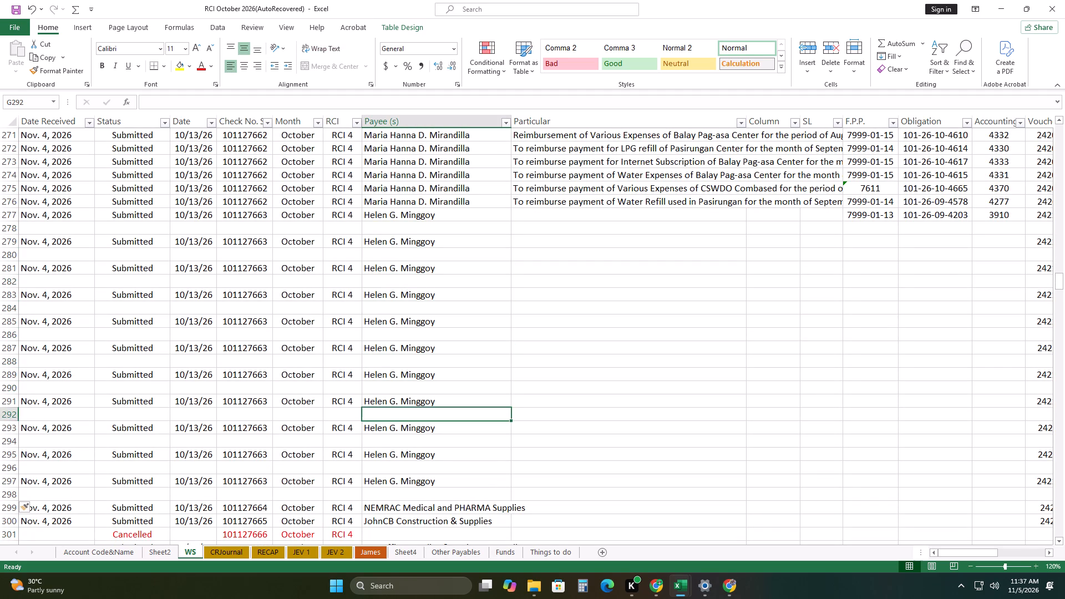
{"action": "left_click", "coordinate": [443, 440]}
{"action": "left_click", "coordinate": [444, 469]}
{"action": "left_click", "coordinate": [437, 495]}
{"action": "scroll", "coordinate": [474, 404], "scroll_direction": "up", "scroll_amount": 2}
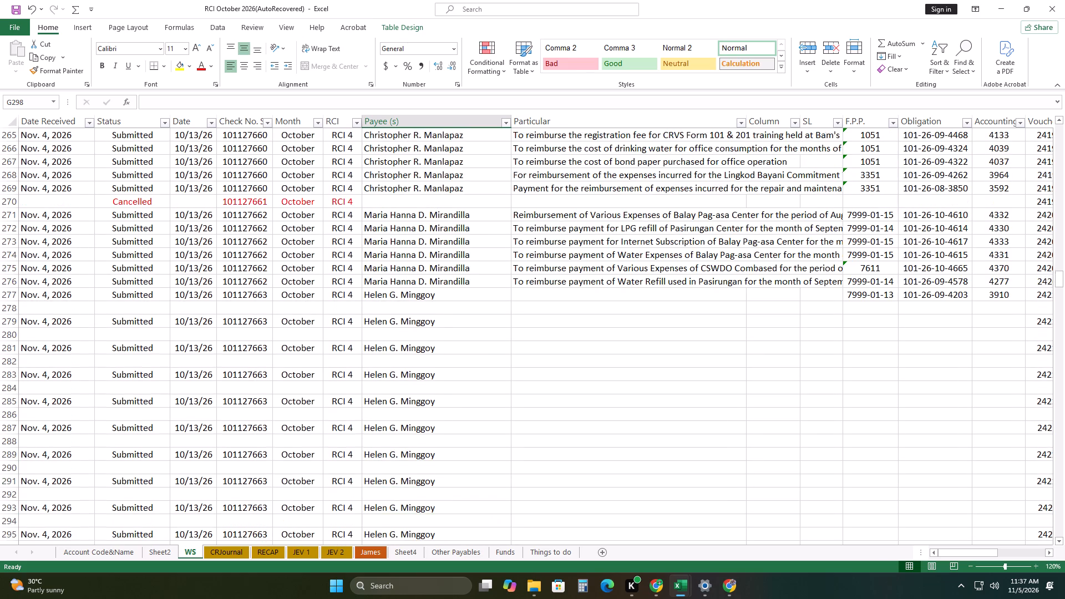
{"action": "scroll", "coordinate": [438, 390], "scroll_direction": "down", "scroll_amount": 2}
{"action": "scroll", "coordinate": [387, 377], "scroll_direction": "up", "scroll_amount": 2}
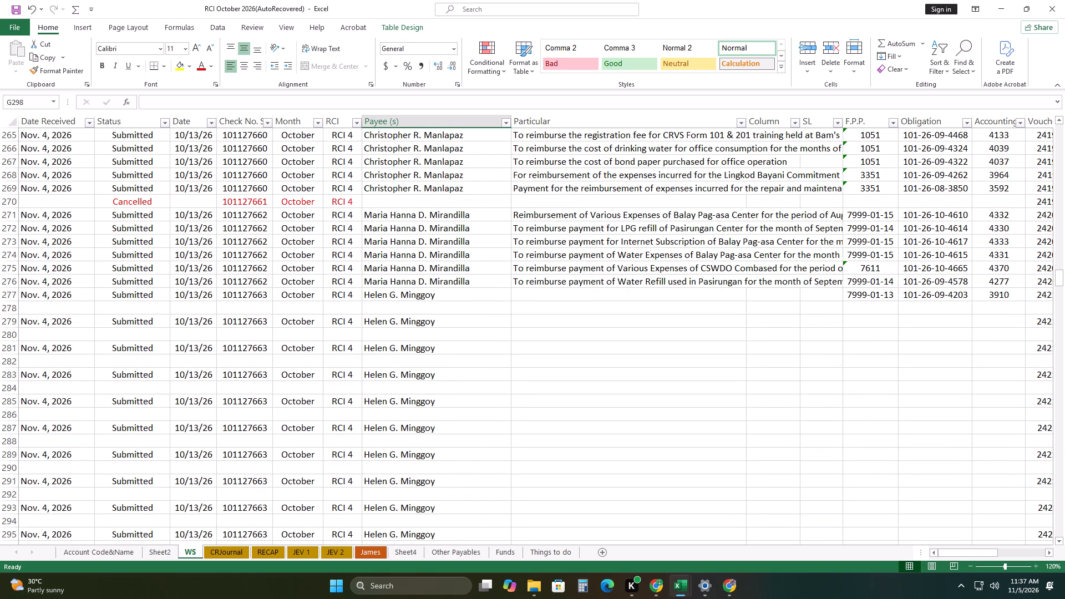
{"action": "scroll", "coordinate": [146, 322], "scroll_direction": "down", "scroll_amount": 2}
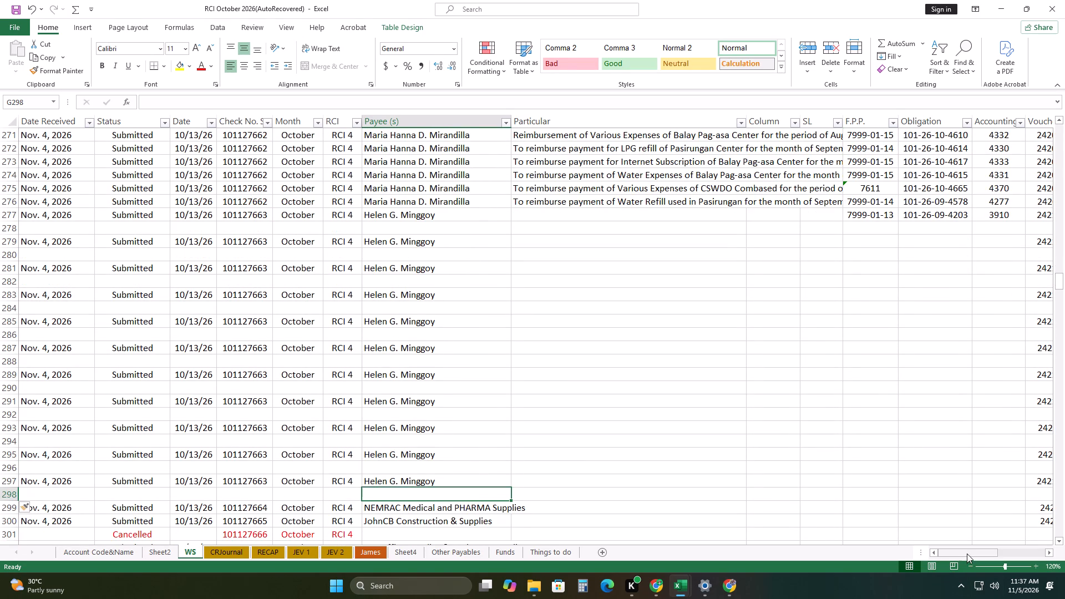
{"action": "left_click_drag", "start_coordinate": [967, 554], "coordinate": [999, 547]}
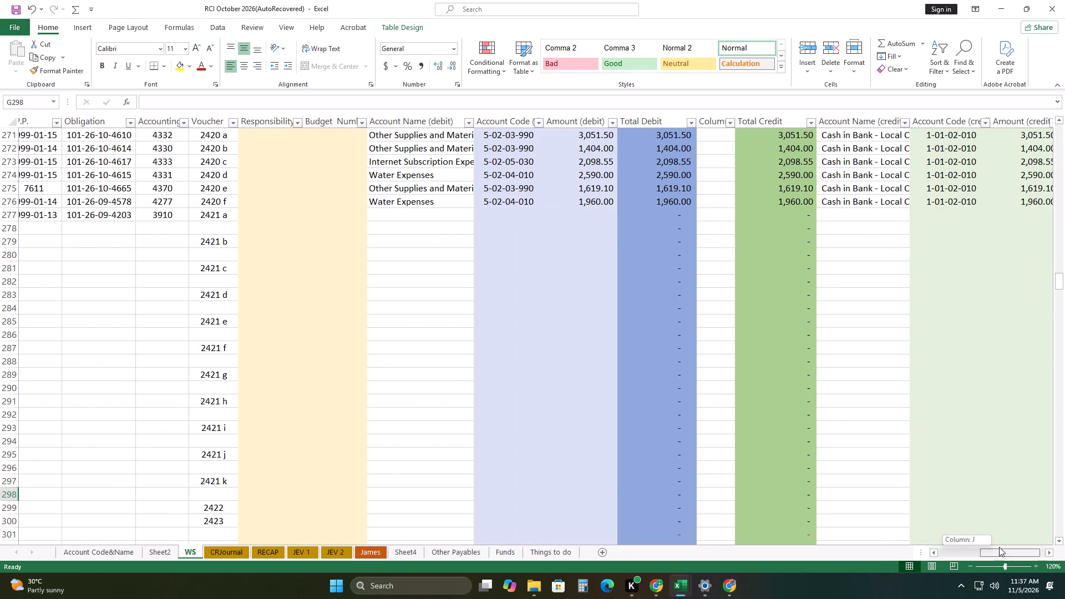
{"action": "left_click_drag", "start_coordinate": [999, 547], "coordinate": [985, 549]}
{"action": "scroll", "coordinate": [873, 476], "scroll_direction": "down", "scroll_amount": 1}
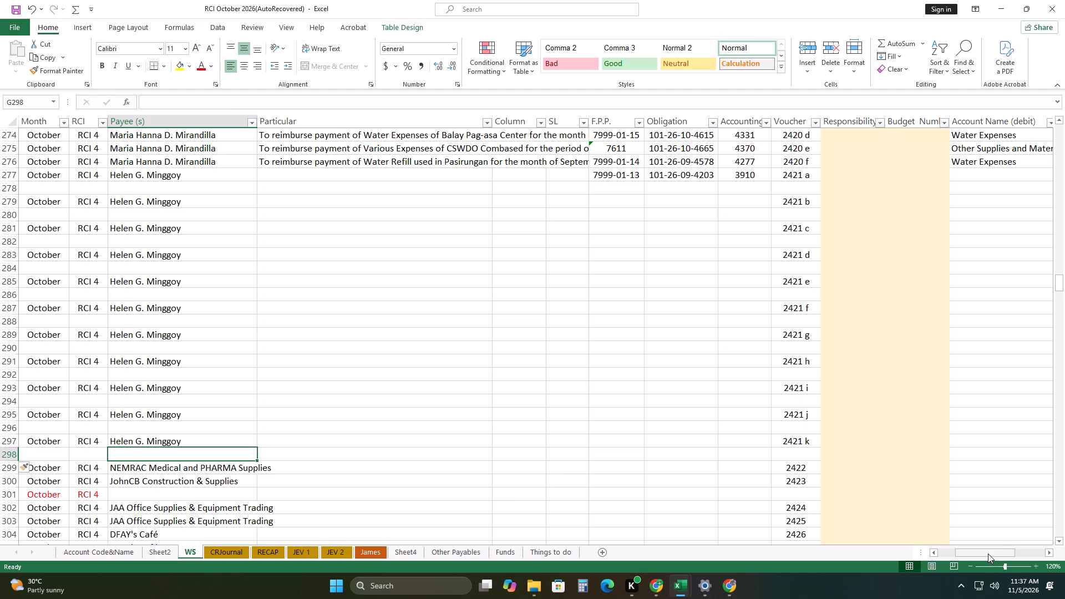
{"action": "left_click_drag", "start_coordinate": [988, 554], "coordinate": [684, 554]}
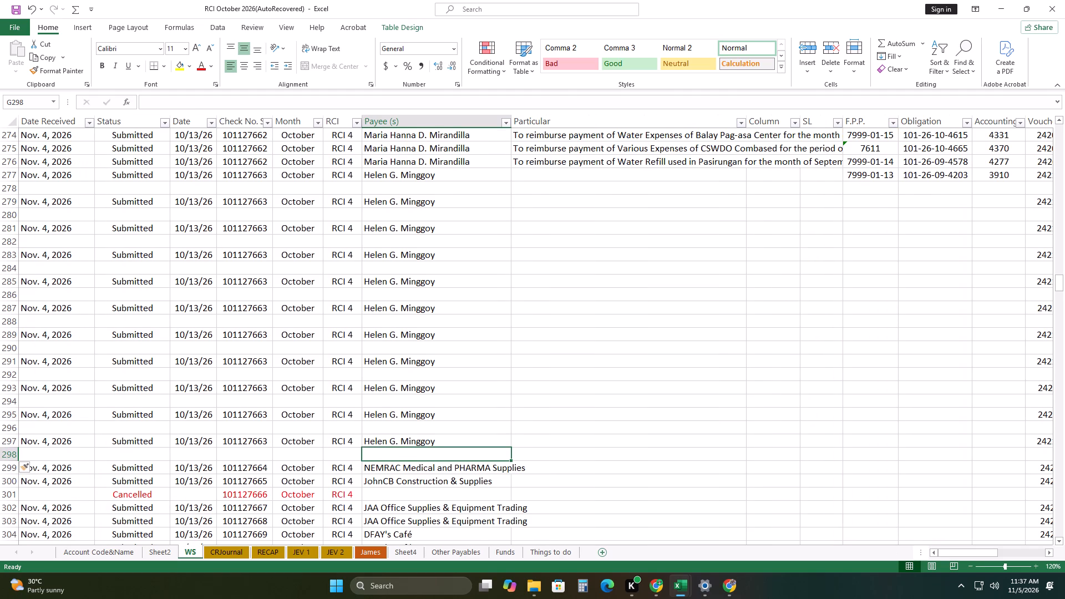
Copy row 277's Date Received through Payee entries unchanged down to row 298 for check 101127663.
{"action": "scroll", "coordinate": [283, 362], "scroll_direction": "up", "scroll_amount": 1}
{"action": "left_click_drag", "start_coordinate": [49, 216], "coordinate": [361, 217]}
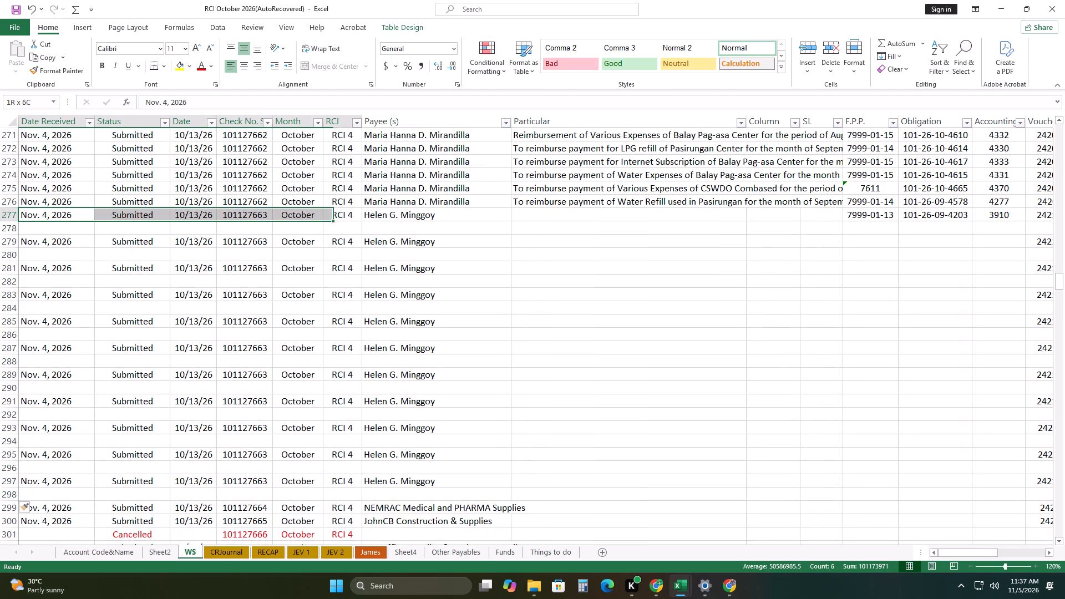
{"action": "left_click_drag", "start_coordinate": [361, 217], "coordinate": [422, 216]}
{"action": "scroll", "coordinate": [491, 309], "scroll_direction": "down", "scroll_amount": 3}
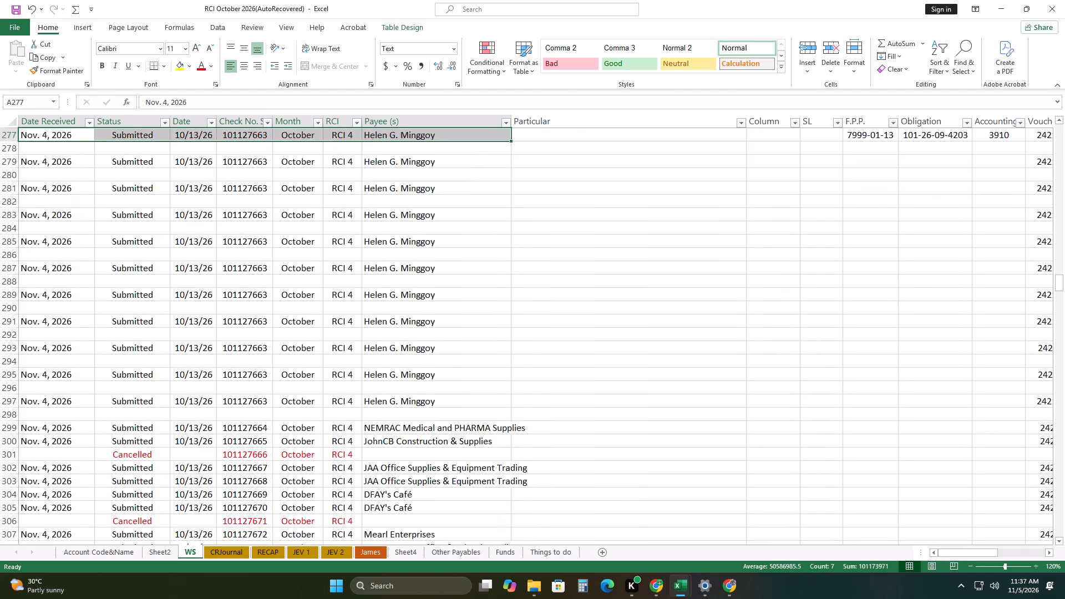
{"action": "scroll", "coordinate": [491, 309], "scroll_direction": "down", "scroll_amount": 1}
{"action": "scroll", "coordinate": [489, 309], "scroll_direction": "up", "scroll_amount": 2}
{"action": "scroll", "coordinate": [513, 194], "scroll_direction": "up", "scroll_amount": 1}
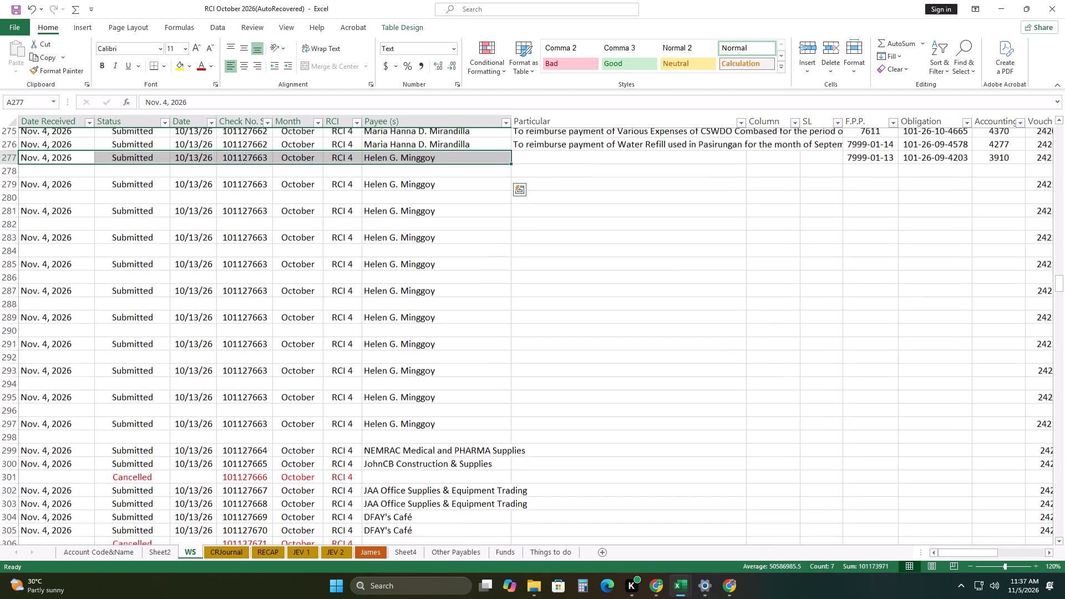
{"action": "left_click_drag", "start_coordinate": [511, 181], "coordinate": [514, 436]}
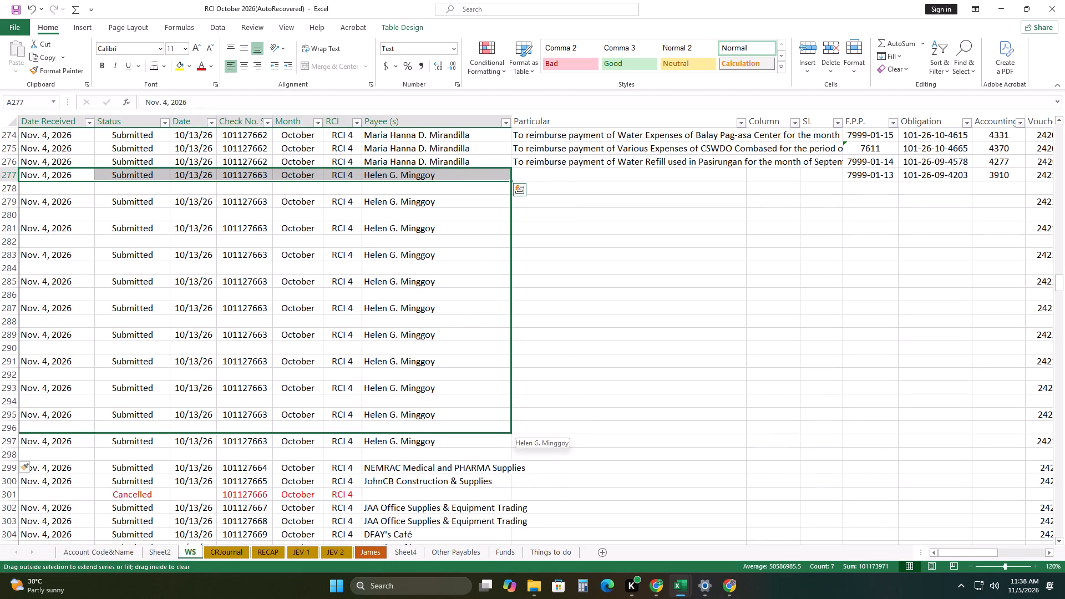
{"action": "left_click_drag", "start_coordinate": [514, 436], "coordinate": [526, 464]}
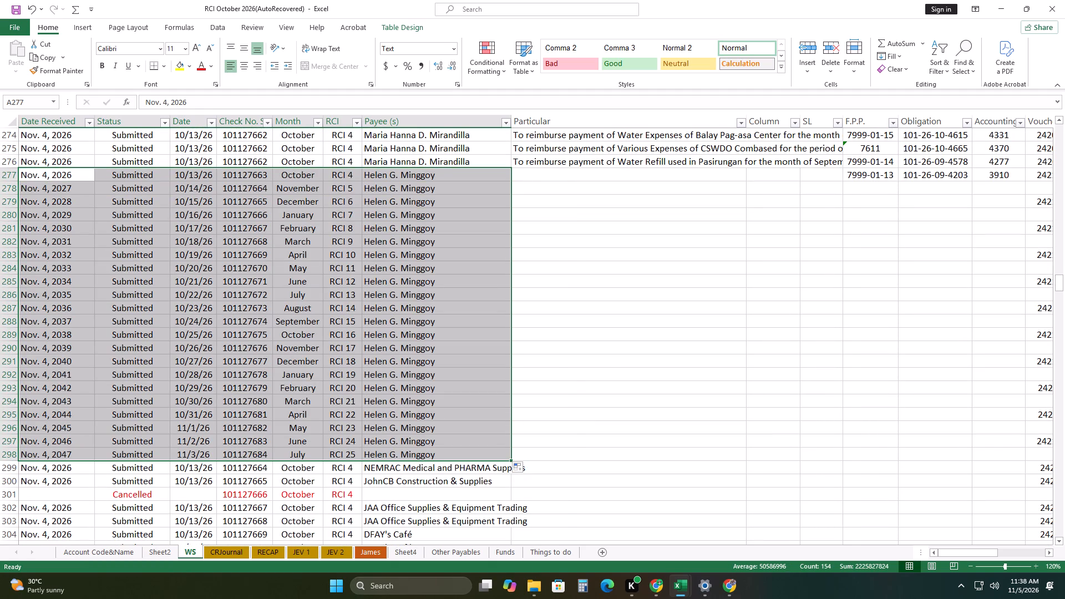
{"action": "left_click", "coordinate": [516, 466]}
{"action": "left_click", "coordinate": [548, 366]}
Copy voucher numbers 2421 a and 2421 b into the blank Voucher cells directly below them, rows 278 and 280.
{"action": "left_click_drag", "start_coordinate": [975, 554], "coordinate": [983, 550]}
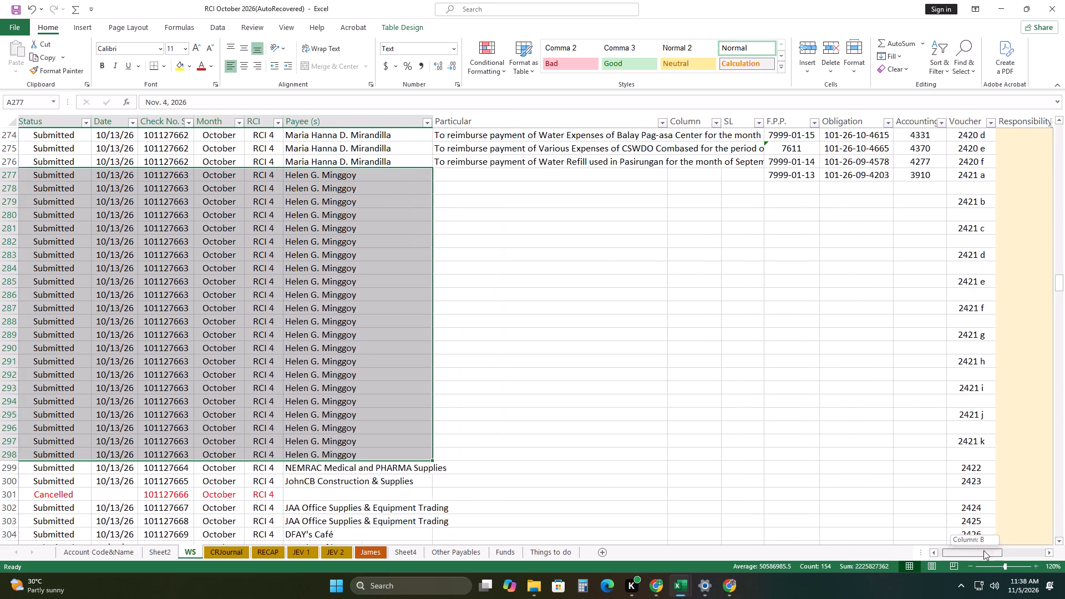
{"action": "left_click_drag", "start_coordinate": [983, 550], "coordinate": [1004, 541]}
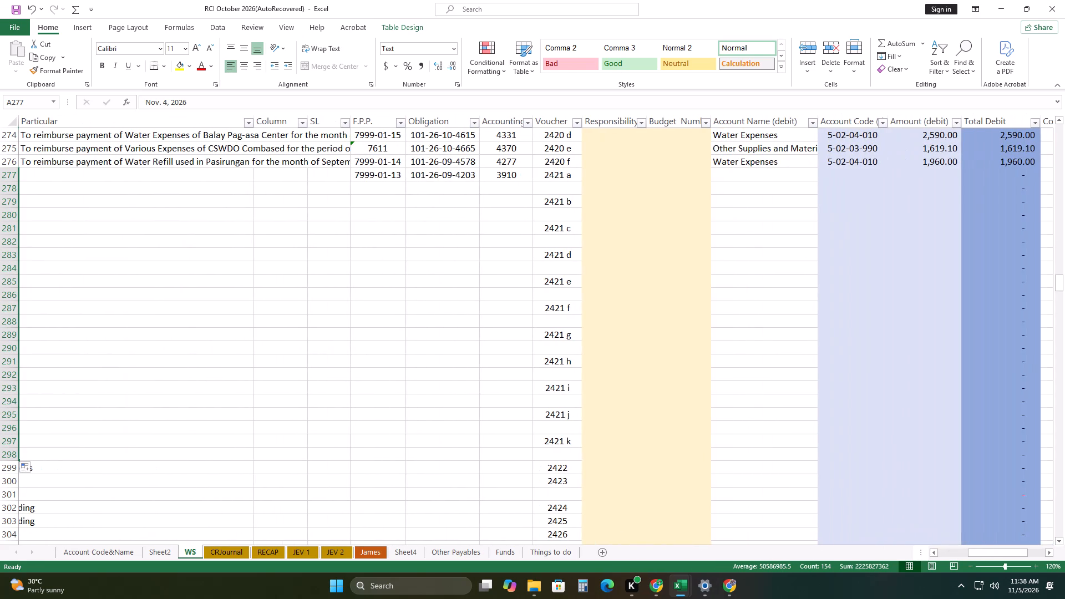
{"action": "left_click", "coordinate": [556, 176]}
{"action": "left_click_drag", "start_coordinate": [583, 181], "coordinate": [584, 186]}
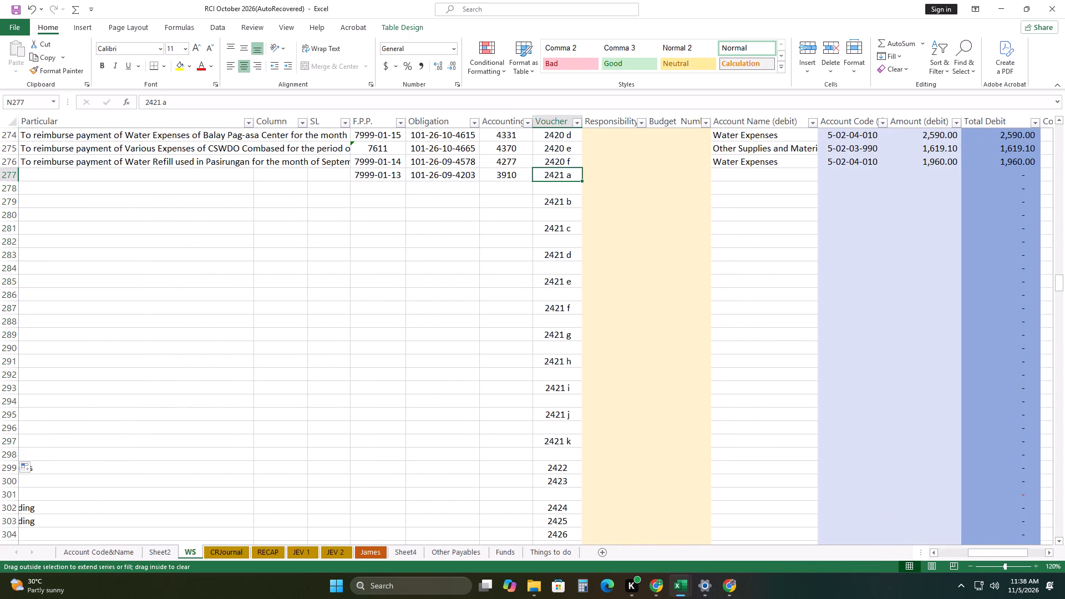
{"action": "left_click_drag", "start_coordinate": [584, 186], "coordinate": [584, 189]}
{"action": "left_click", "coordinate": [587, 197]}
{"action": "left_click", "coordinate": [614, 213]}
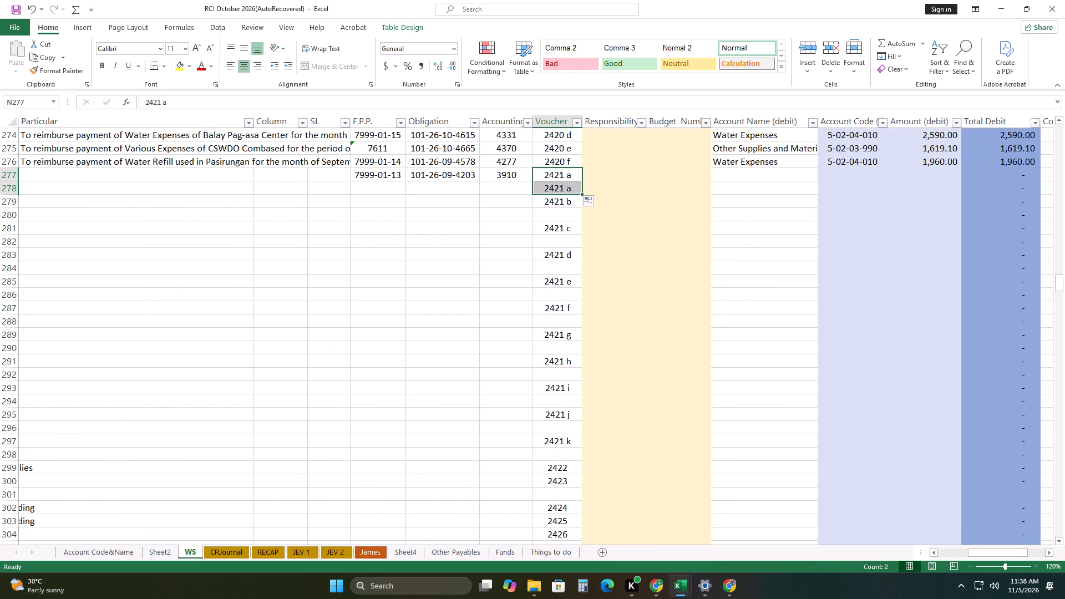
{"action": "left_click", "coordinate": [569, 201]}
{"action": "left_click_drag", "start_coordinate": [582, 210], "coordinate": [584, 219]}
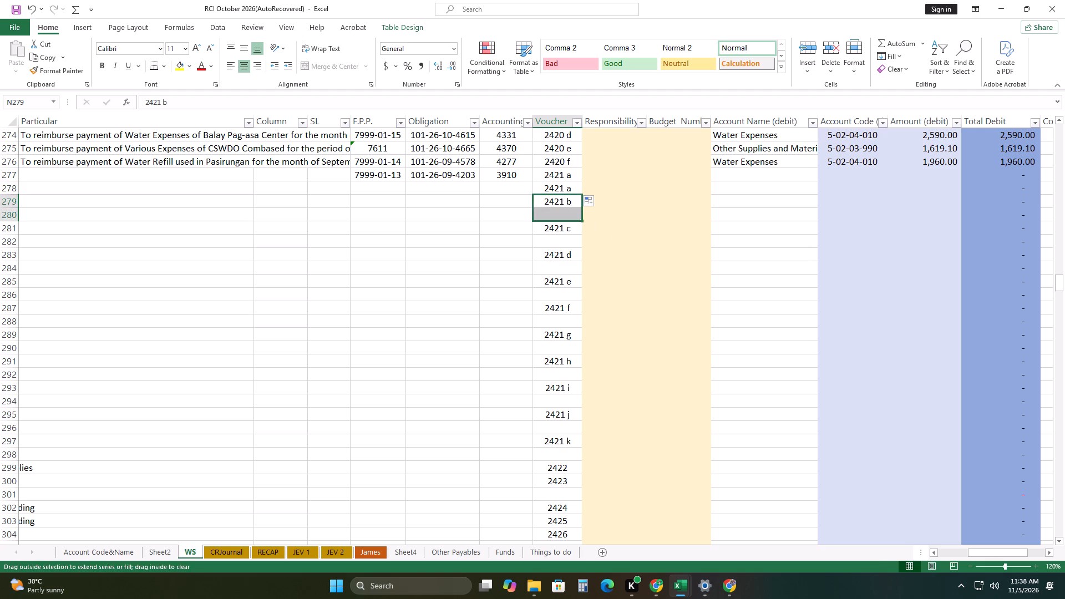
{"action": "left_click", "coordinate": [590, 227]}
{"action": "left_click", "coordinate": [621, 241]}
Copy voucher numbers 2421 c and 2421 d into the blank Voucher cells below them, rows 282 and 284.
{"action": "left_click", "coordinate": [566, 230]}
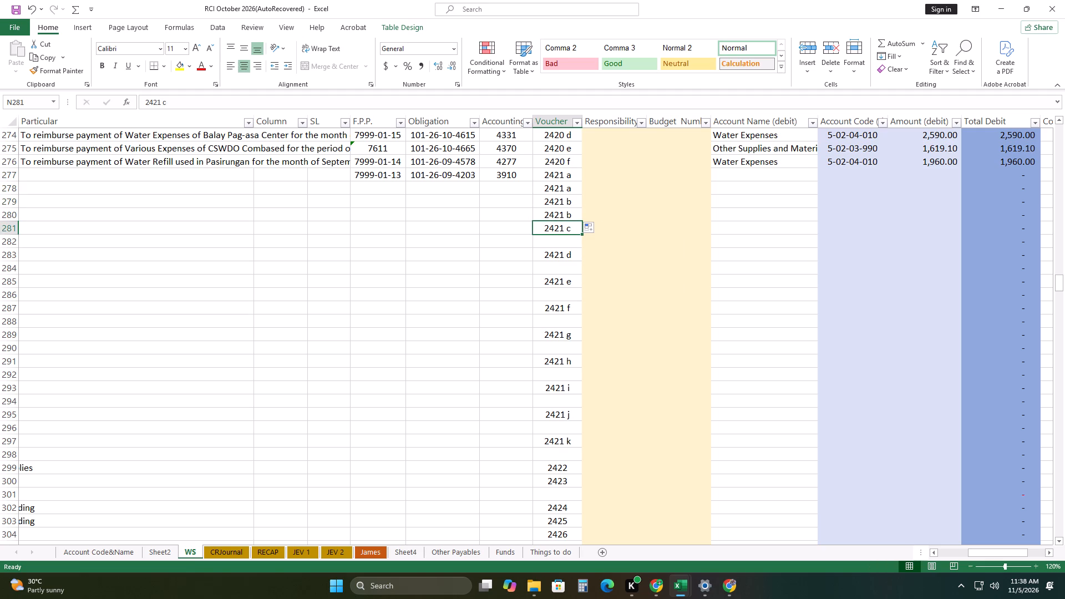
{"action": "left_click", "coordinate": [583, 237]}
{"action": "left_click", "coordinate": [567, 231]}
{"action": "left_click_drag", "start_coordinate": [580, 233], "coordinate": [582, 244]}
{"action": "left_click", "coordinate": [585, 250]}
{"action": "left_click", "coordinate": [619, 268]}
{"action": "left_click", "coordinate": [573, 256]}
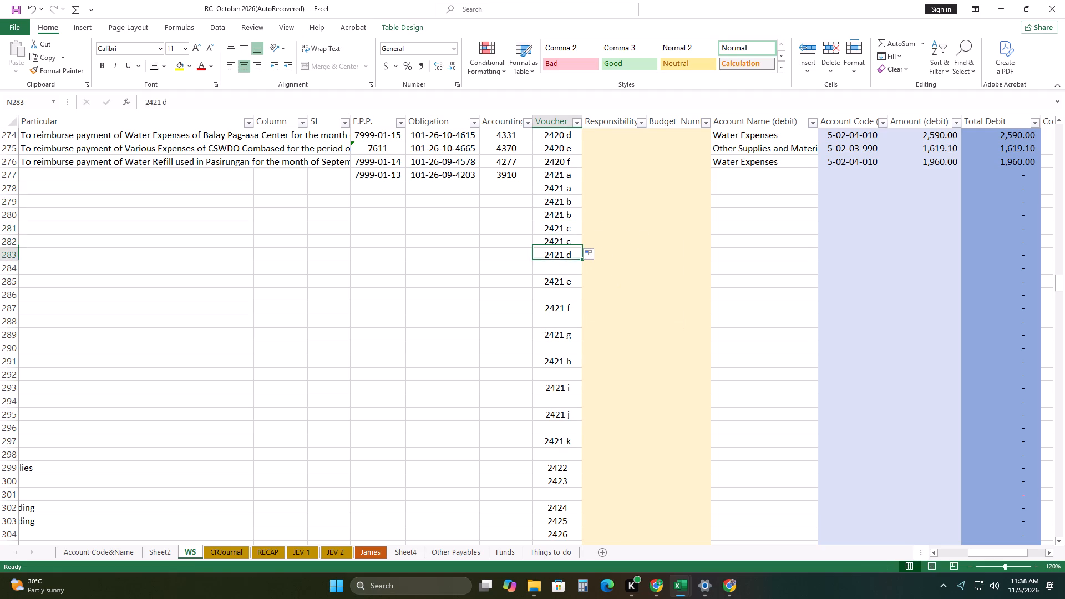
{"action": "left_click_drag", "start_coordinate": [581, 261], "coordinate": [581, 267]}
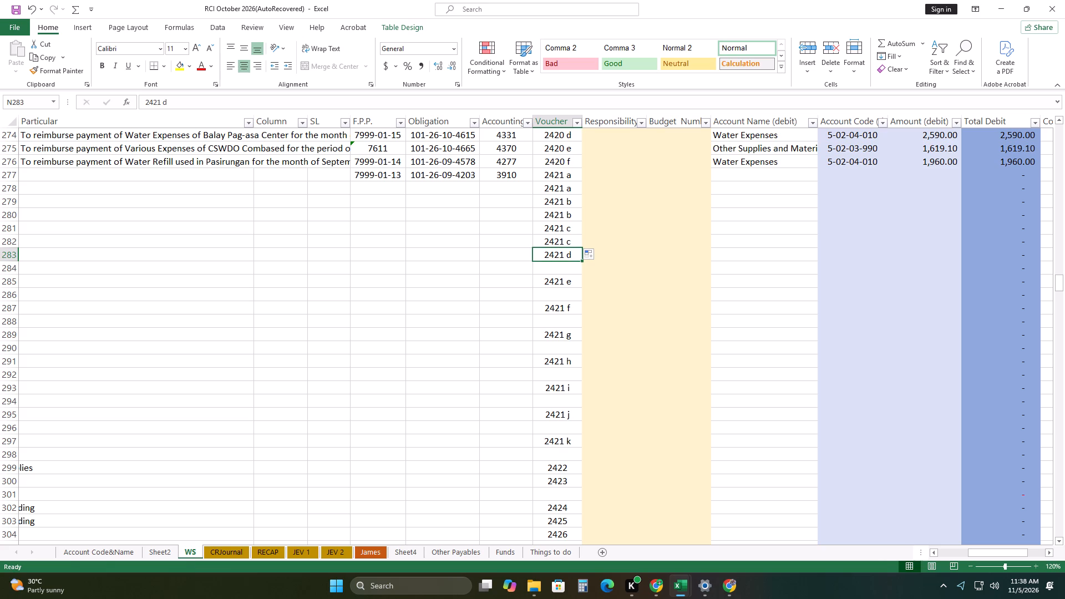
{"action": "left_click_drag", "start_coordinate": [581, 262], "coordinate": [583, 274]}
{"action": "left_click", "coordinate": [582, 279]}
{"action": "left_click", "coordinate": [591, 280]}
{"action": "left_click", "coordinate": [617, 295]}
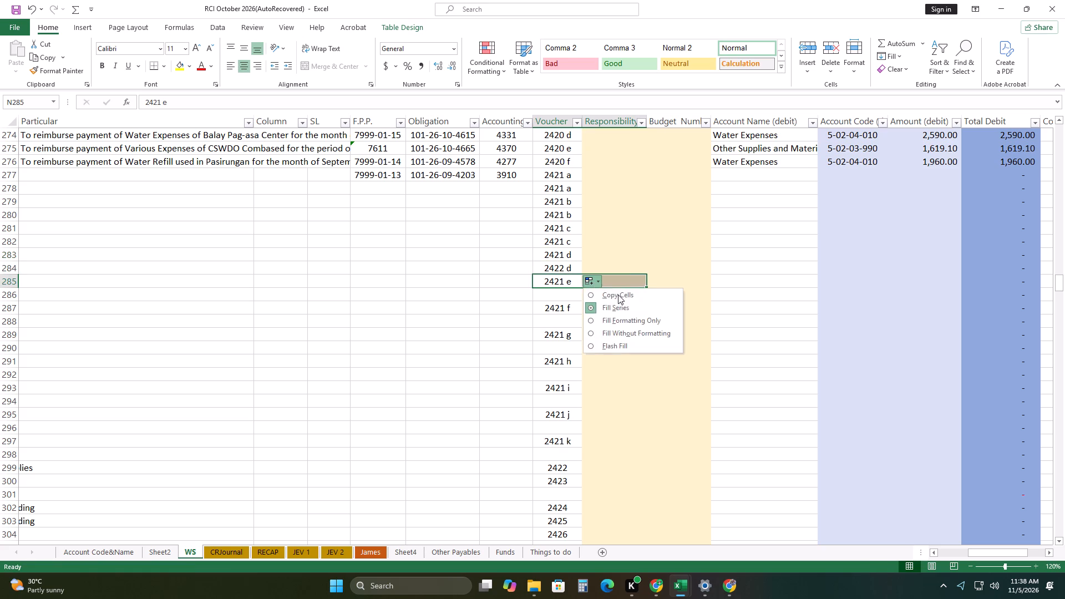
Copy voucher numbers 2421 e and 2421 f into the blank Voucher cells below them, rows 286 and 288.
{"action": "left_click", "coordinate": [562, 283]}
{"action": "left_click_drag", "start_coordinate": [582, 289], "coordinate": [583, 296]}
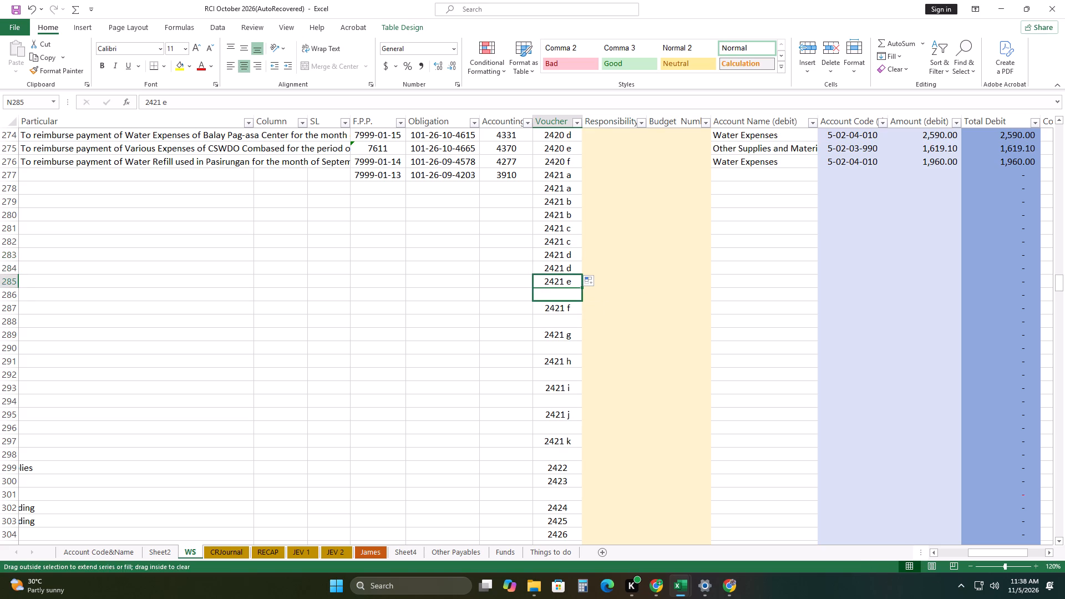
{"action": "left_click", "coordinate": [590, 305]}
{"action": "left_click", "coordinate": [612, 319]}
{"action": "left_click", "coordinate": [569, 308]}
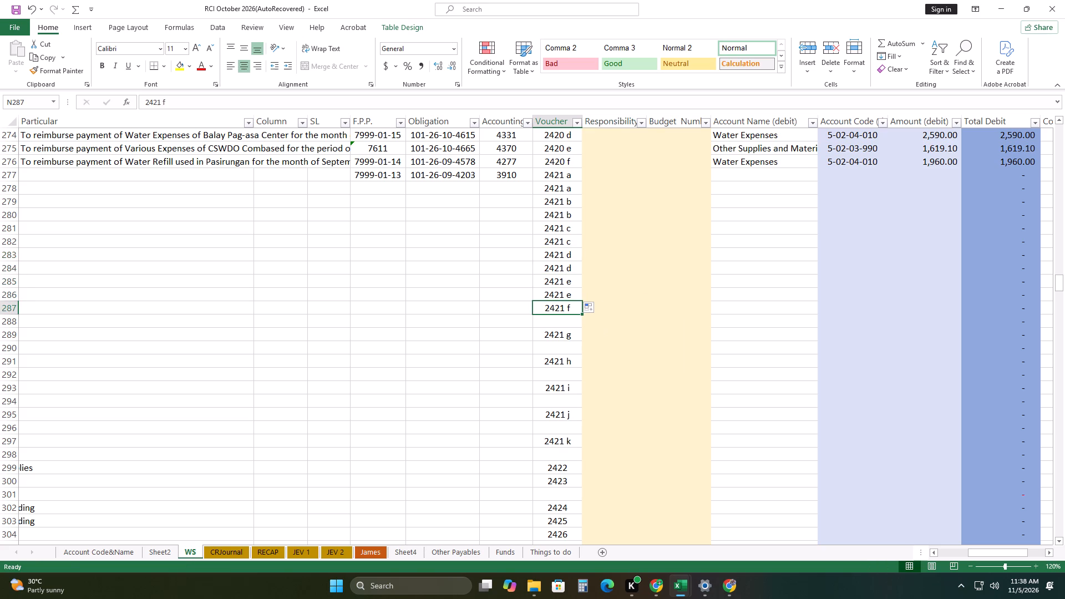
{"action": "left_click_drag", "start_coordinate": [583, 316], "coordinate": [587, 326]}
{"action": "left_click", "coordinate": [589, 335]}
{"action": "left_click", "coordinate": [627, 348]}
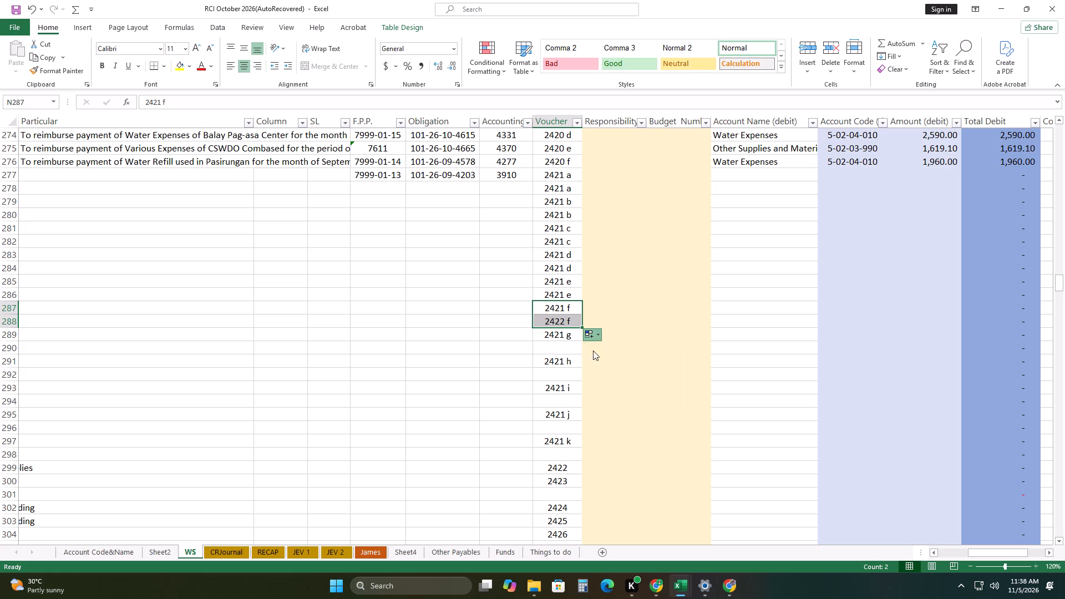
Copy voucher numbers 2421 g and 2421 h into the blank Voucher cells below them, rows 290 and 292.
{"action": "left_click", "coordinate": [562, 338]}
{"action": "left_click_drag", "start_coordinate": [583, 341], "coordinate": [585, 349]}
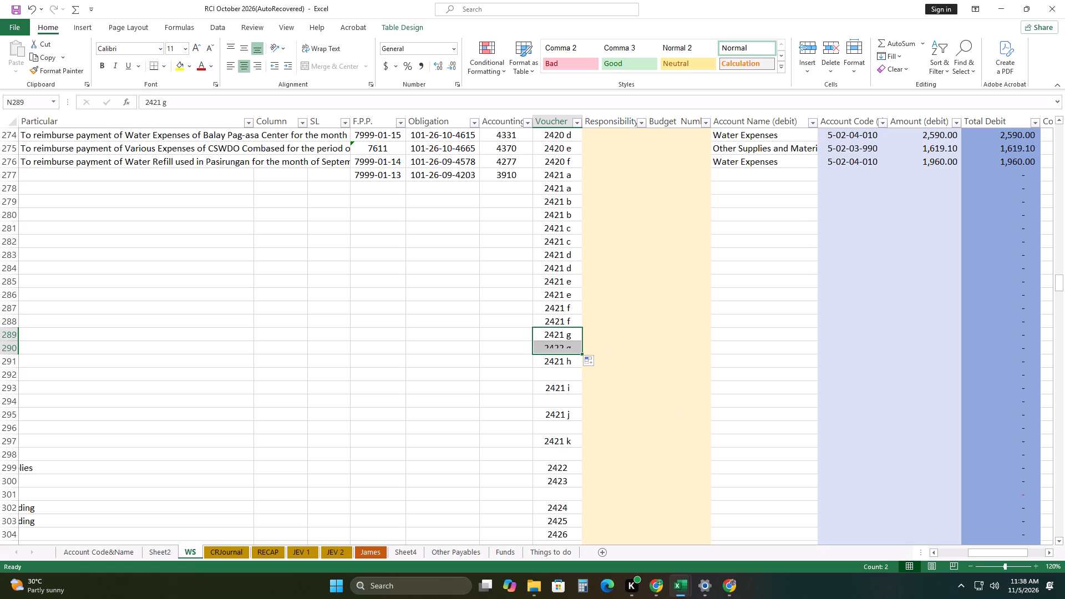
{"action": "left_click", "coordinate": [592, 364]}
{"action": "left_click", "coordinate": [607, 372]}
{"action": "left_click", "coordinate": [564, 363]}
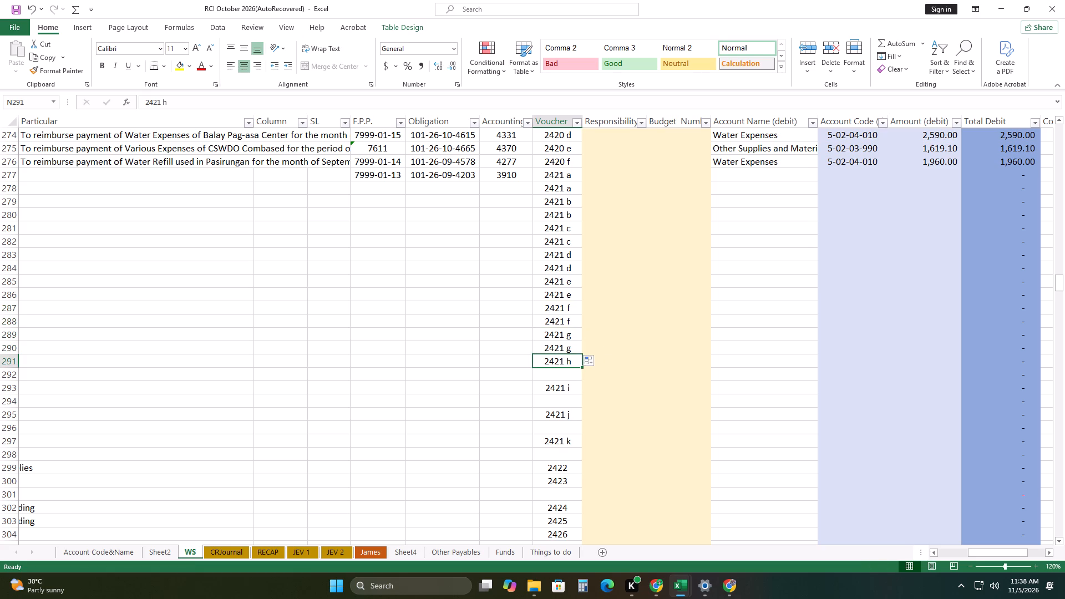
{"action": "left_click_drag", "start_coordinate": [581, 368], "coordinate": [582, 376]}
{"action": "left_click", "coordinate": [592, 389]}
{"action": "left_click", "coordinate": [611, 399]}
Copy voucher numbers 2421 i, j and k into the blank Voucher cells below them, rows 294, 296 and 298.
{"action": "scroll", "coordinate": [487, 353], "scroll_direction": "down", "scroll_amount": 1}
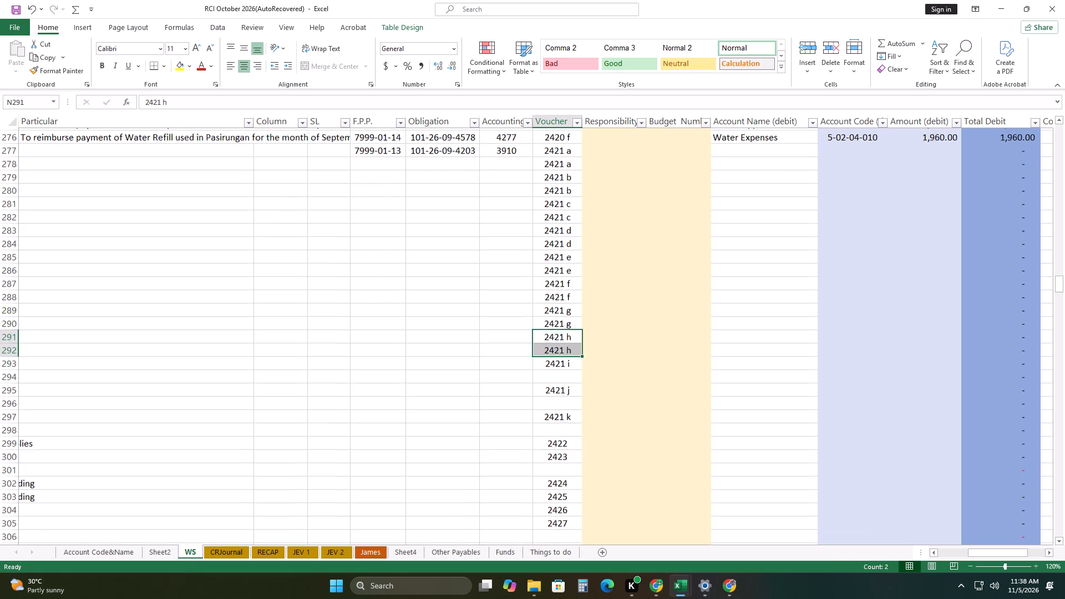
{"action": "scroll", "coordinate": [486, 353], "scroll_direction": "down", "scroll_amount": 2}
{"action": "left_click", "coordinate": [559, 274]}
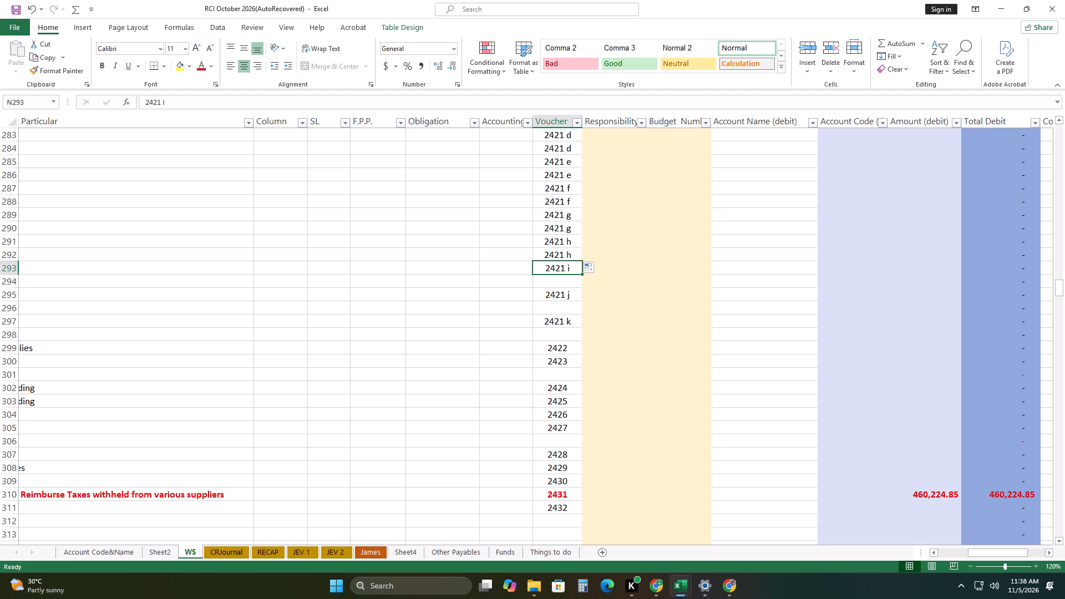
{"action": "left_click_drag", "start_coordinate": [581, 275], "coordinate": [582, 283]}
{"action": "left_click", "coordinate": [587, 295]}
{"action": "left_click", "coordinate": [605, 306]}
{"action": "left_click", "coordinate": [569, 295]}
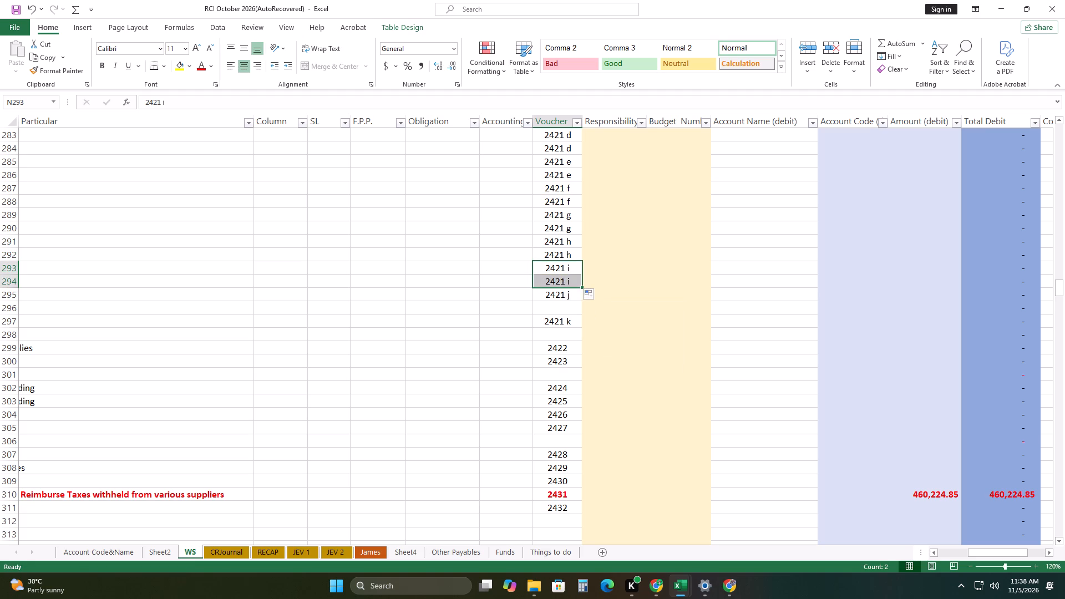
{"action": "left_click_drag", "start_coordinate": [582, 302], "coordinate": [584, 310]}
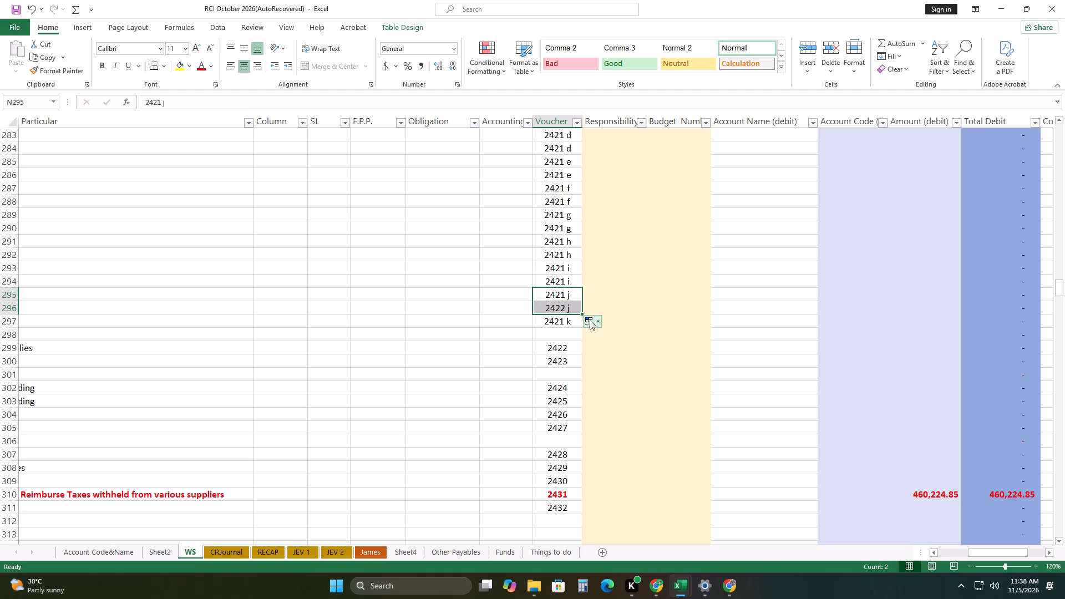
{"action": "left_click", "coordinate": [590, 320]}
{"action": "left_click", "coordinate": [612, 333]}
{"action": "left_click", "coordinate": [570, 324]}
{"action": "left_click_drag", "start_coordinate": [584, 327], "coordinate": [585, 334]}
{"action": "left_click_drag", "start_coordinate": [581, 328], "coordinate": [584, 338]}
{"action": "left_click_drag", "start_coordinate": [587, 344], "coordinate": [592, 347]}
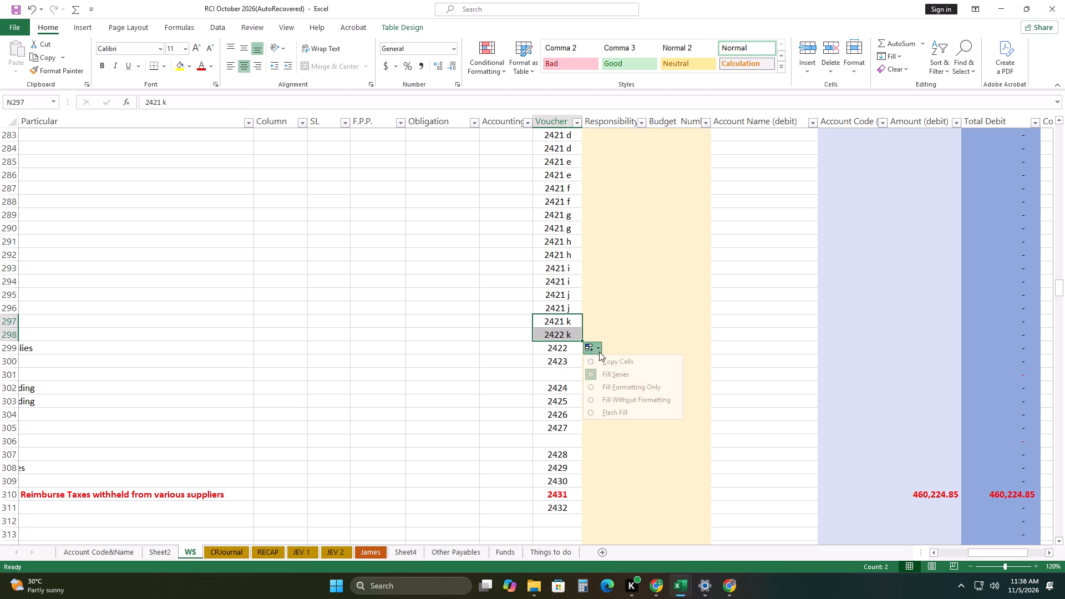
{"action": "left_click", "coordinate": [613, 358]}
Enter "To payment for Funeral Assistance" as the Particular of voucher 2421 a in row 277.
{"action": "left_click_drag", "start_coordinate": [505, 364], "coordinate": [514, 366]}
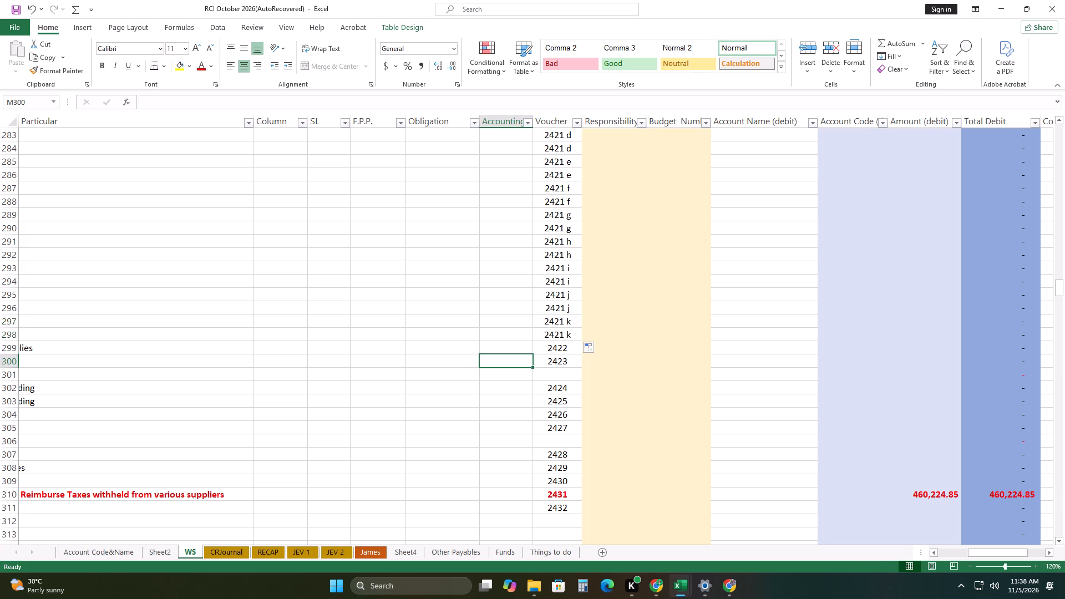
{"action": "left_click_drag", "start_coordinate": [995, 555], "coordinate": [984, 557]}
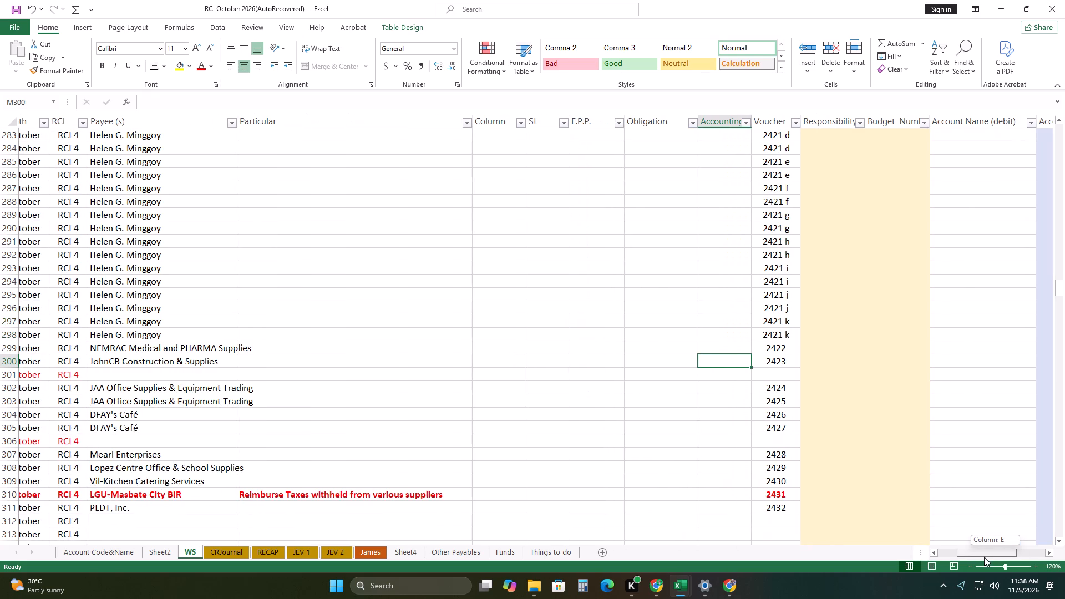
{"action": "left_click_drag", "start_coordinate": [984, 557], "coordinate": [985, 555]}
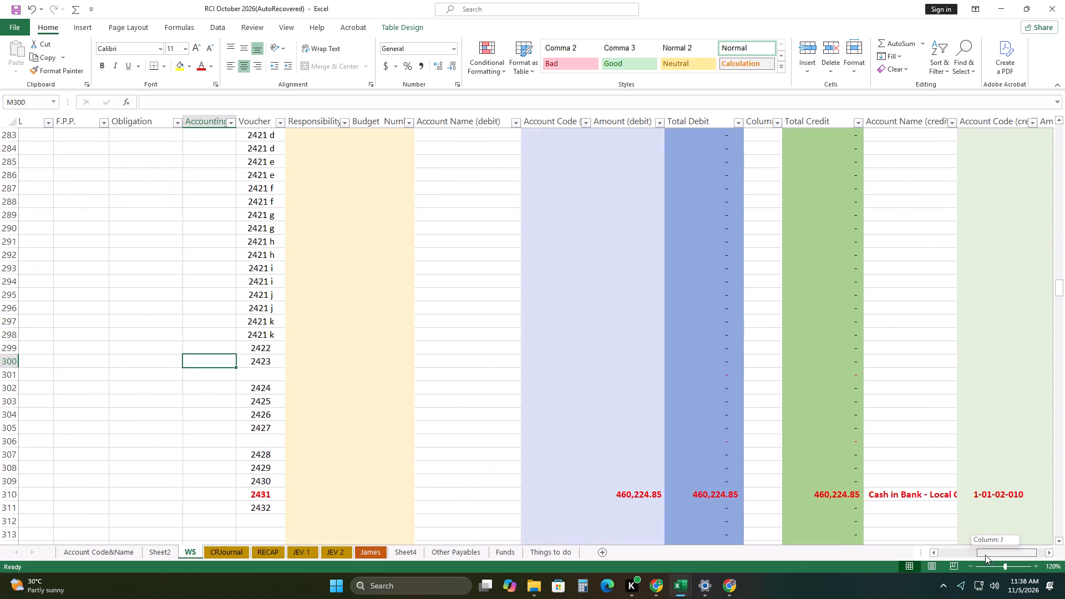
{"action": "left_click_drag", "start_coordinate": [985, 555], "coordinate": [885, 564]}
{"action": "scroll", "coordinate": [581, 423], "scroll_direction": "up", "scroll_amount": 5}
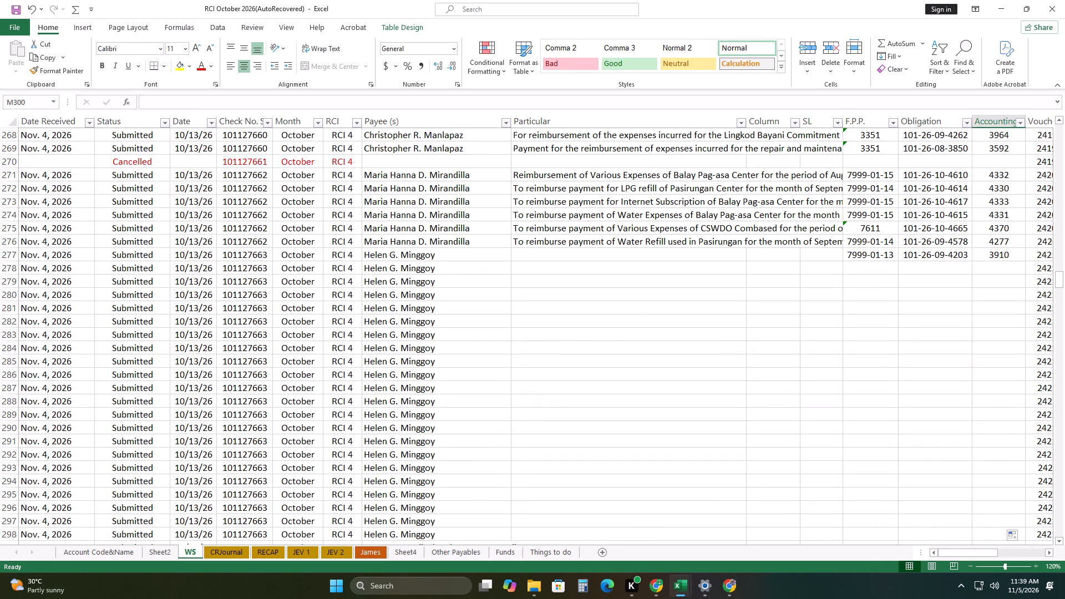
{"action": "left_click", "coordinate": [12, 252]}
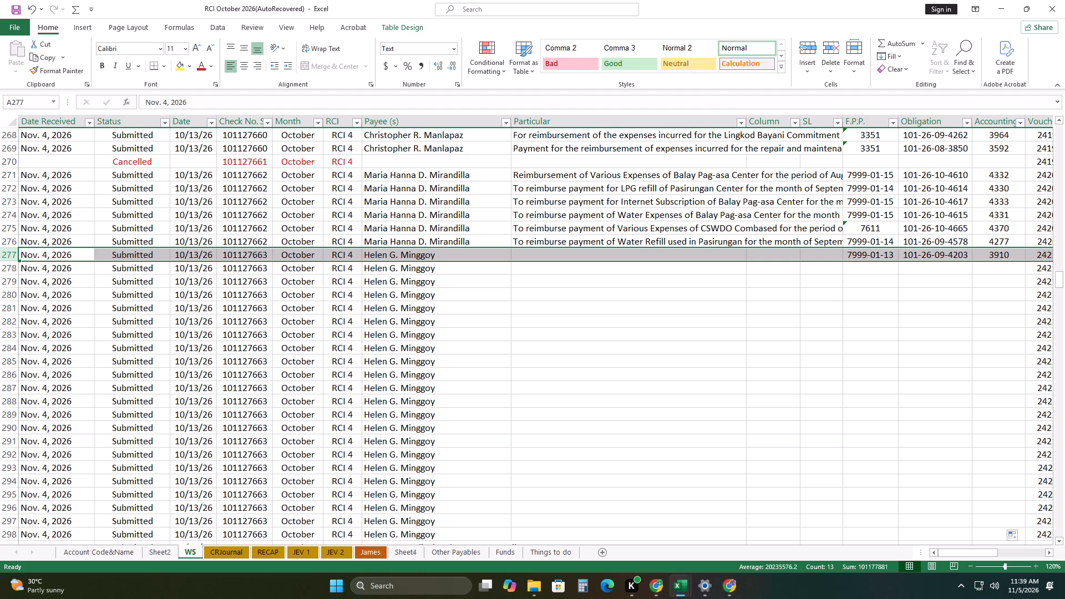
{"action": "left_click", "coordinate": [567, 258]}
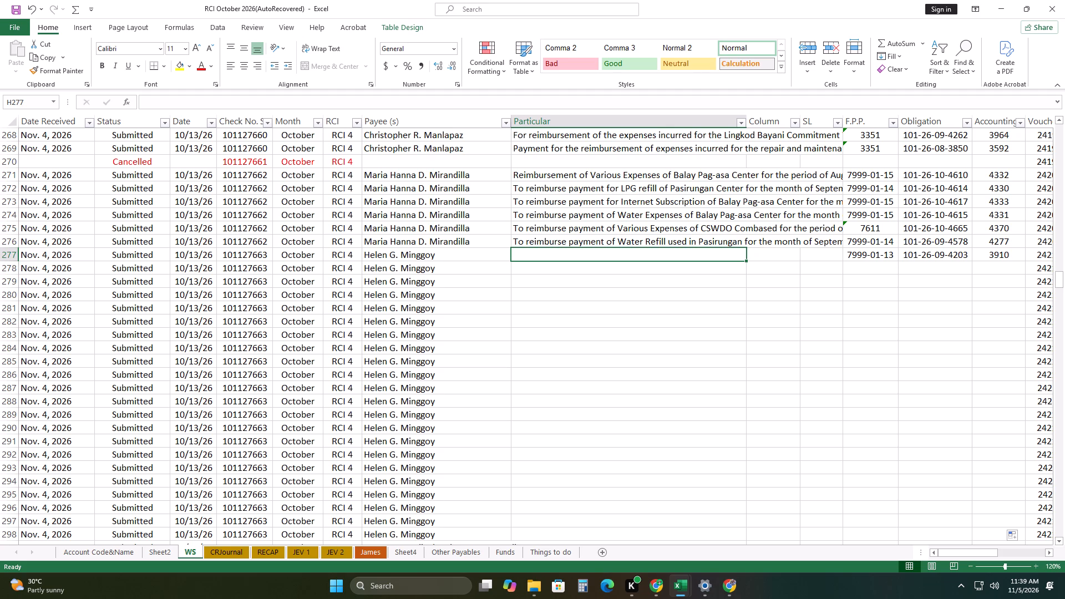
{"action": "type", "text": "To payment for Funeral |Assis"}
{"action": "key", "text": "BackSpace"}
{"action": "key", "text": "BackSpace"}
{"action": "key", "text": "BackSpace"}
{"action": "key", "text": "BackSpace"}
{"action": "key", "text": "BackSpace"}
{"action": "key", "text": "BackSpace"}
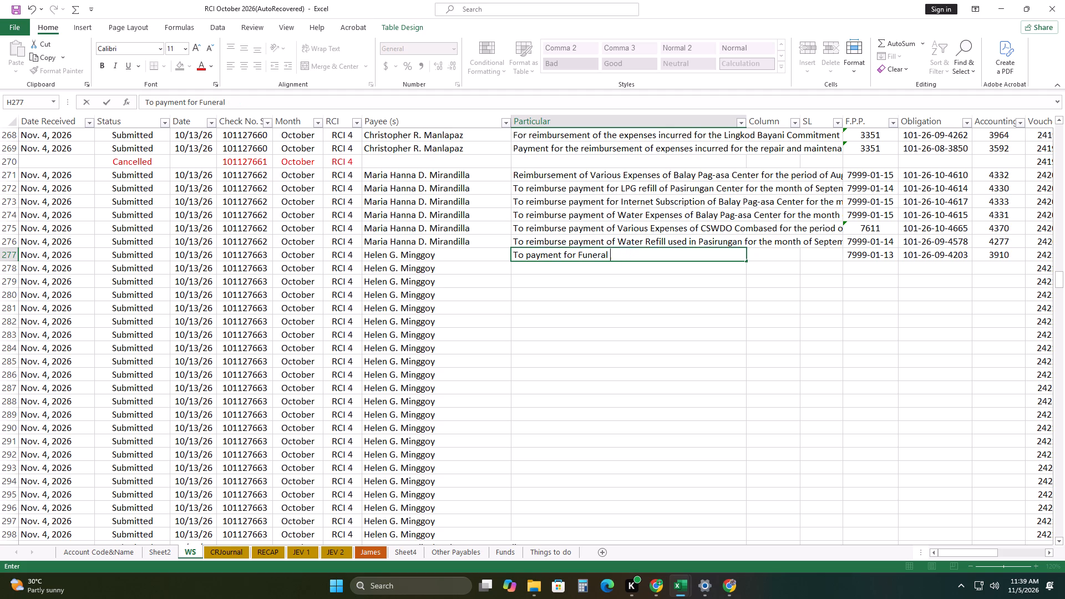
{"action": "key", "text": "BackSpace"}
{"action": "key", "text": "space"}
{"action": "type", "text": "Assistance"}
{"action": "key", "text": "space"}
{"action": "left_click", "coordinate": [738, 295]}
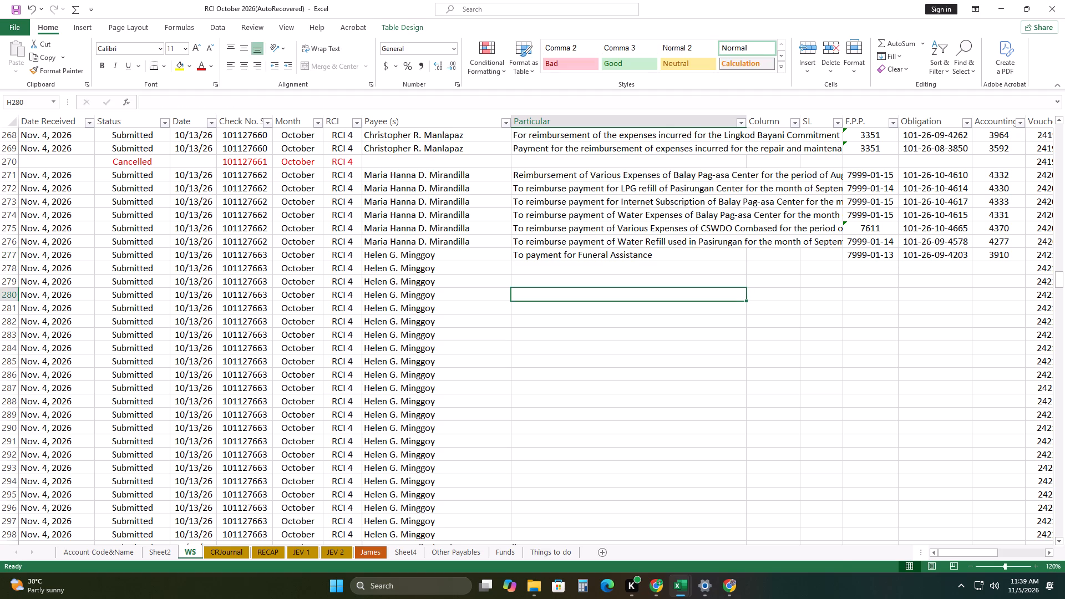
{"action": "left_click_drag", "start_coordinate": [591, 255], "coordinate": [870, 274]}
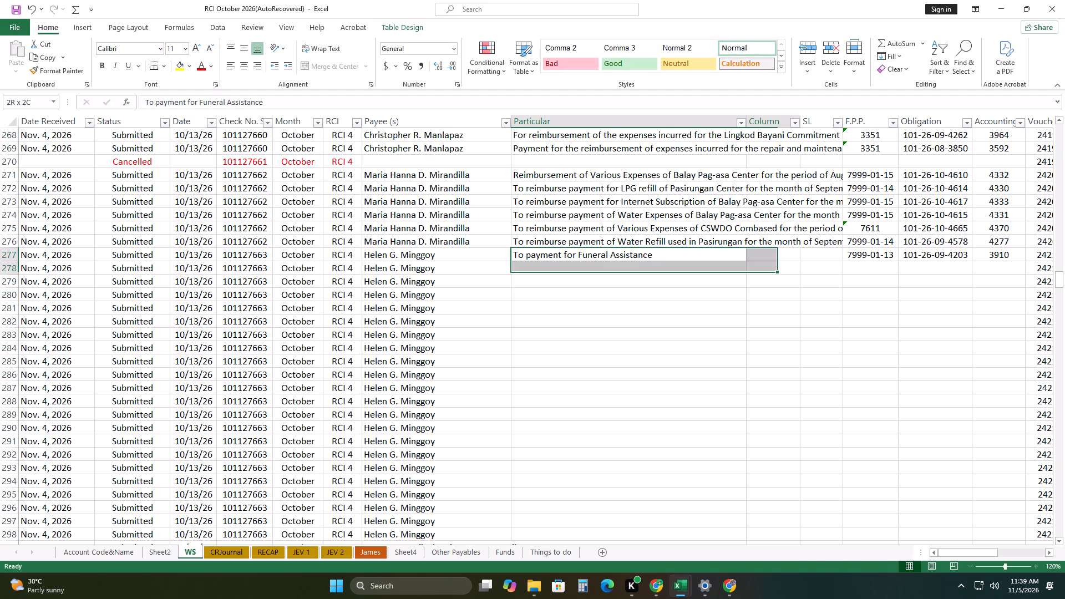
{"action": "left_click_drag", "start_coordinate": [870, 274], "coordinate": [990, 261]}
{"action": "left_click_drag", "start_coordinate": [1026, 261], "coordinate": [1027, 267]}
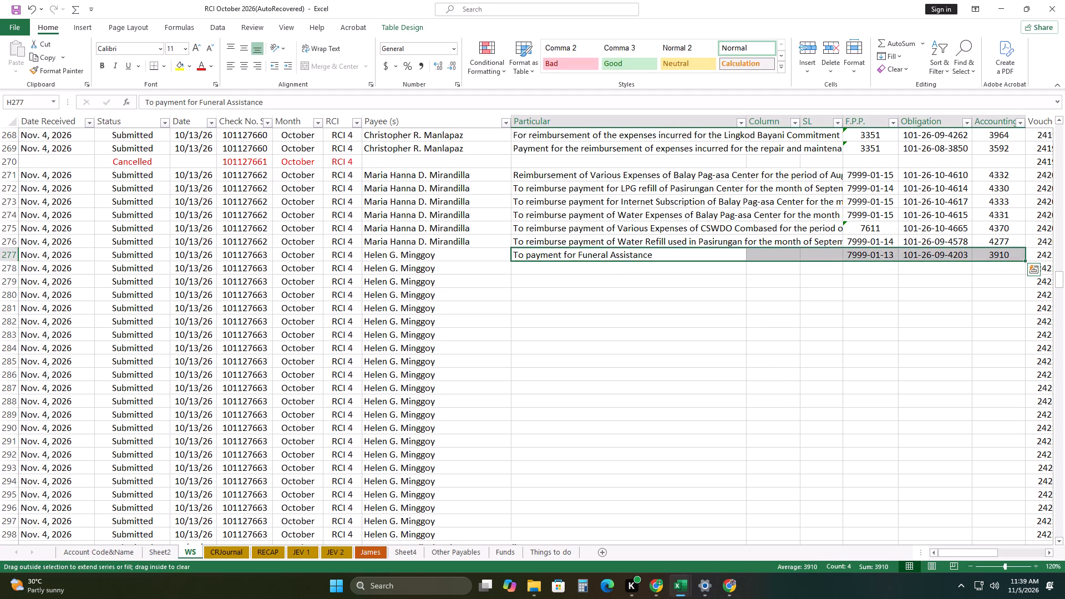
{"action": "left_click_drag", "start_coordinate": [1027, 267], "coordinate": [1027, 270]}
{"action": "left_click", "coordinate": [1035, 285]}
{"action": "left_click", "coordinate": [1019, 295]}
{"action": "left_click_drag", "start_coordinate": [792, 374], "coordinate": [794, 379]}
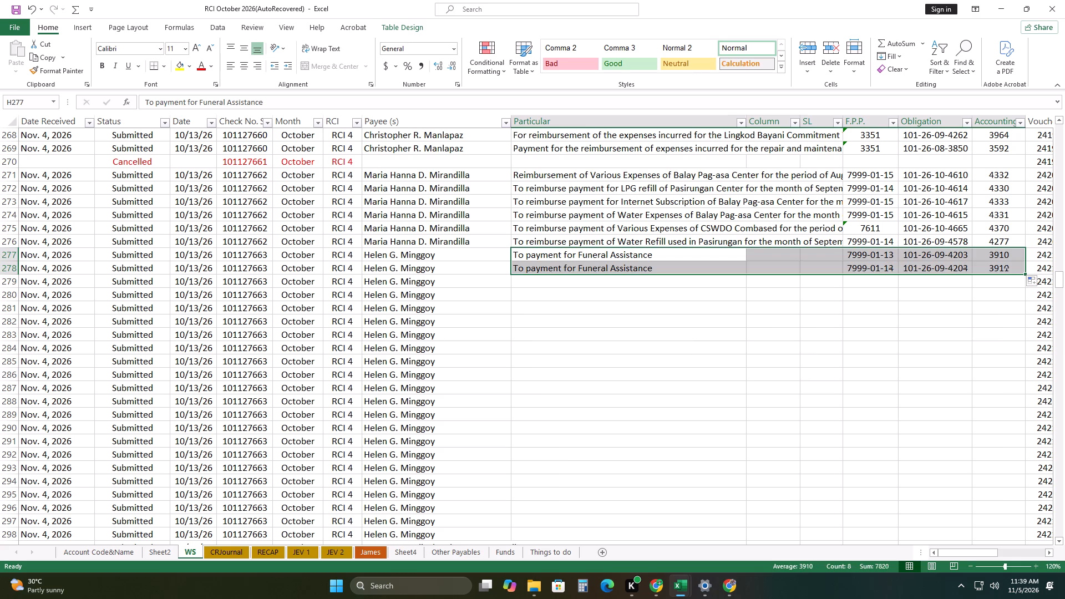
{"action": "left_click_drag", "start_coordinate": [794, 379], "coordinate": [798, 386]}
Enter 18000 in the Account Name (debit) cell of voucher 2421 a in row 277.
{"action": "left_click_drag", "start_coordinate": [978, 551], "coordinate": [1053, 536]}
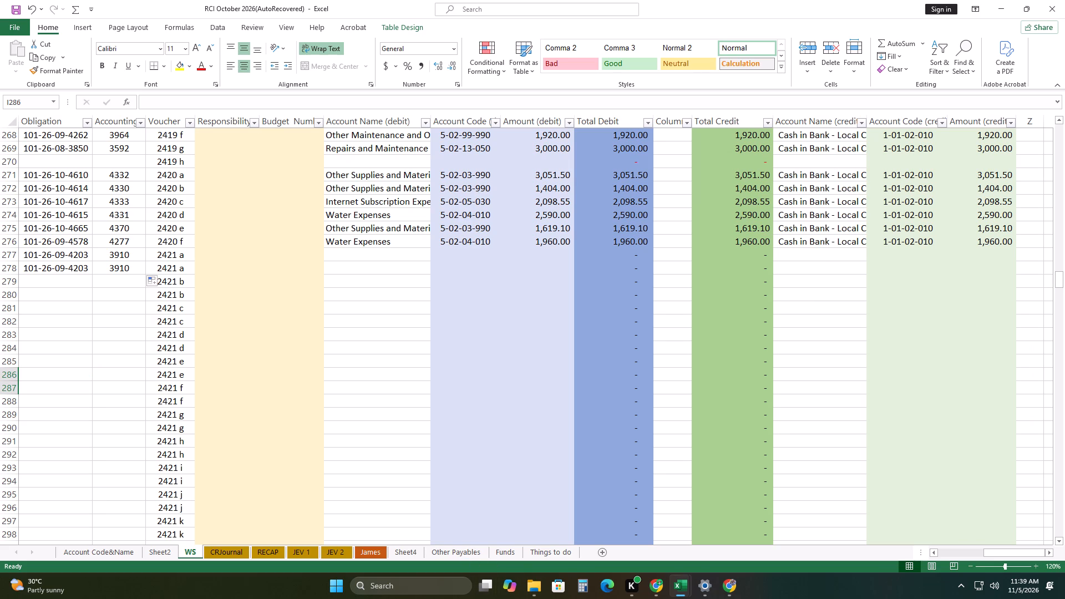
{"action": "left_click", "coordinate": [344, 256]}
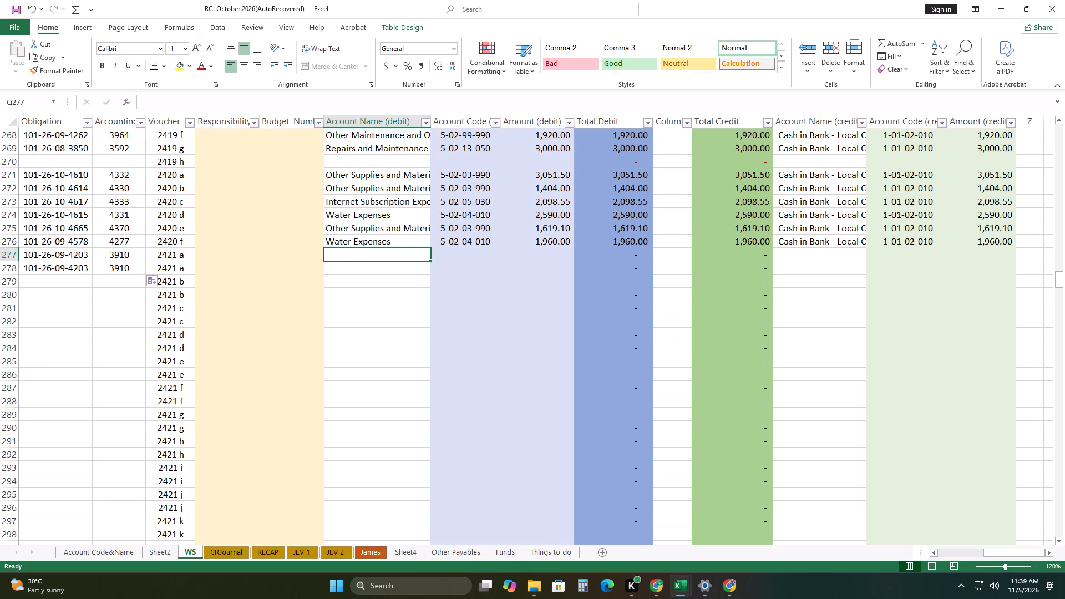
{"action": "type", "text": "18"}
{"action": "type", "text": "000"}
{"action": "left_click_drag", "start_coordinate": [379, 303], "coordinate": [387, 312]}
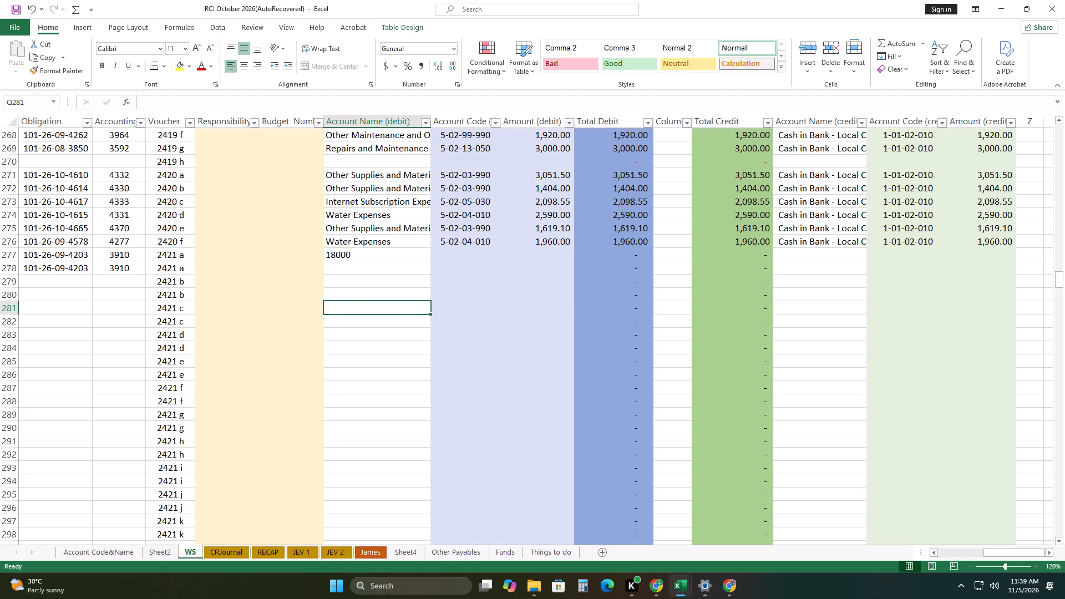
Copy the debit account Donations with code 5-02-99-080 from voucher 2414 in row 258 into row 277.
{"action": "scroll", "coordinate": [371, 294], "scroll_direction": "up", "scroll_amount": 4}
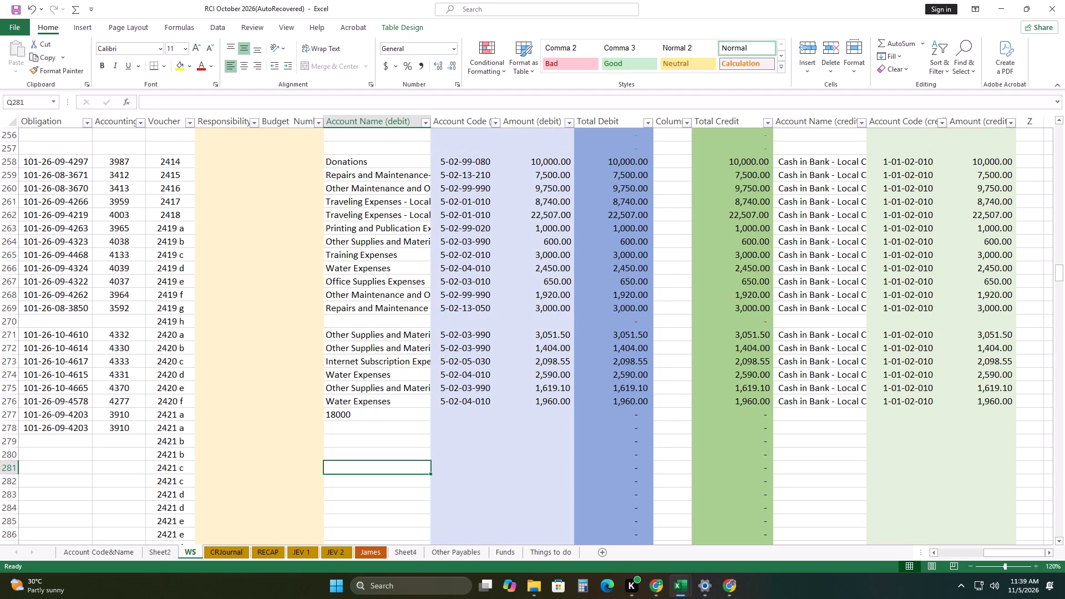
{"action": "scroll", "coordinate": [416, 339], "scroll_direction": "up", "scroll_amount": 3}
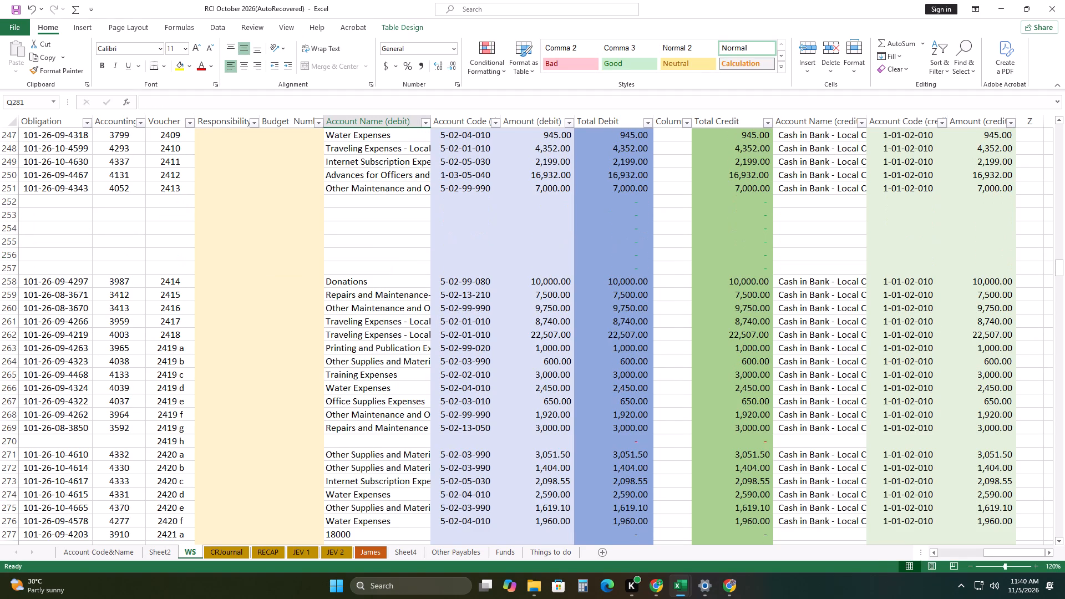
{"action": "left_click_drag", "start_coordinate": [367, 281], "coordinate": [450, 285]}
{"action": "right_click", "coordinate": [450, 285]}
{"action": "left_click", "coordinate": [489, 258]}
{"action": "scroll", "coordinate": [459, 322], "scroll_direction": "down", "scroll_amount": 8}
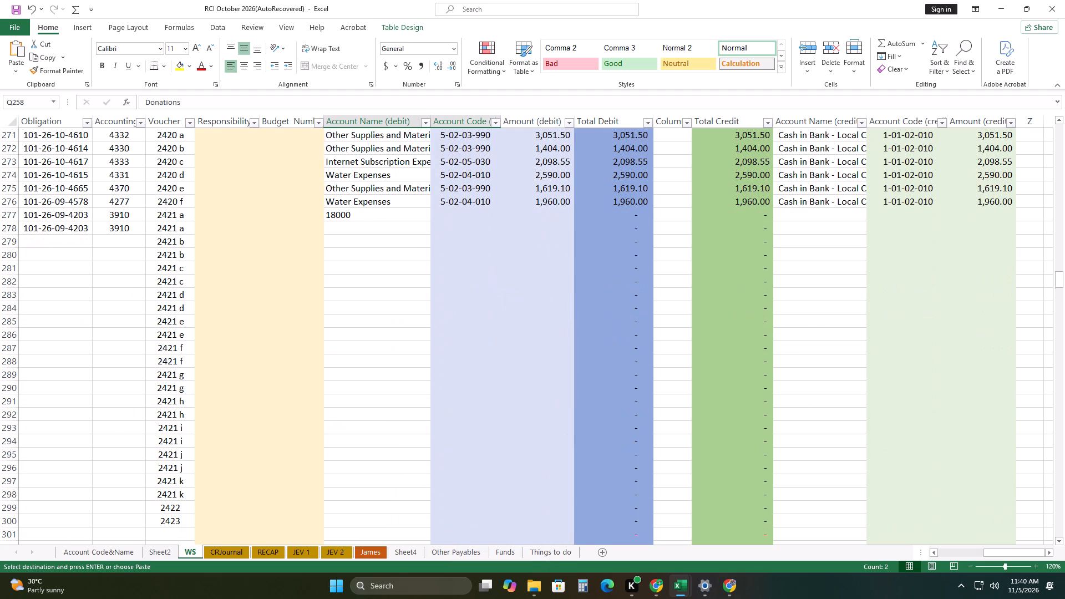
{"action": "left_click", "coordinate": [352, 215]}
{"action": "right_click", "coordinate": [352, 215]}
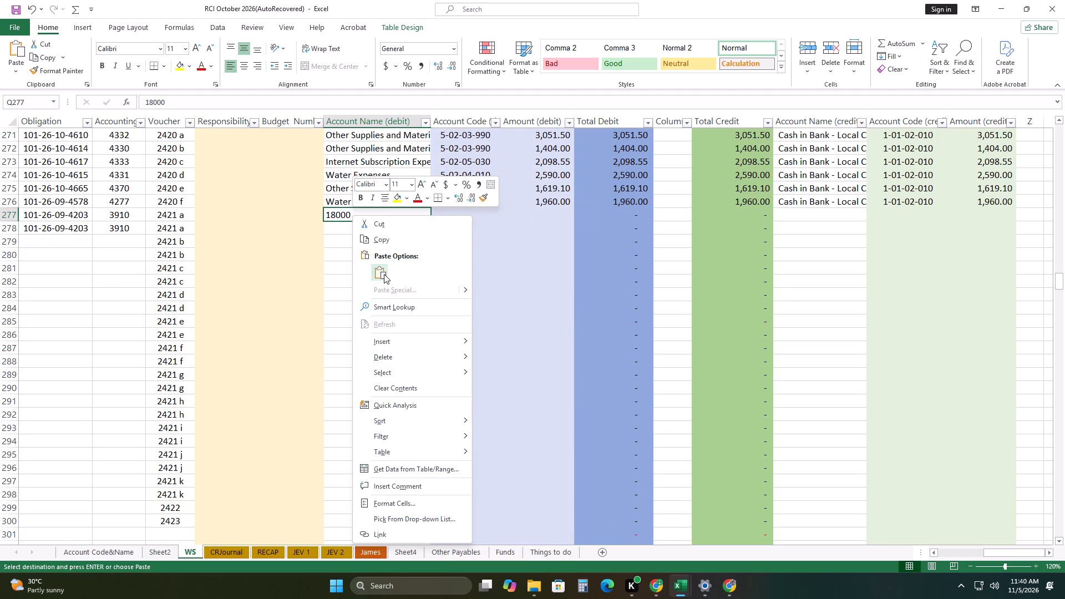
{"action": "left_click", "coordinate": [384, 274]}
{"action": "left_click_drag", "start_coordinate": [417, 272], "coordinate": [423, 273]}
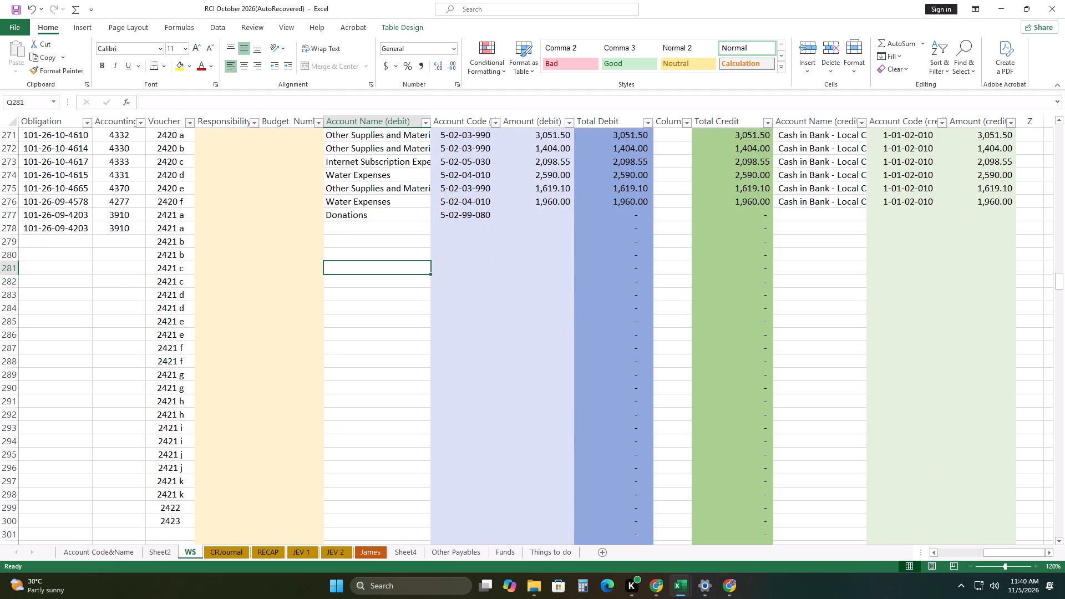
Enter 18000 as the Amount (debit) of voucher 2421 a in row 277.
{"action": "left_click", "coordinate": [552, 215]}
{"action": "type", "text": "18"}
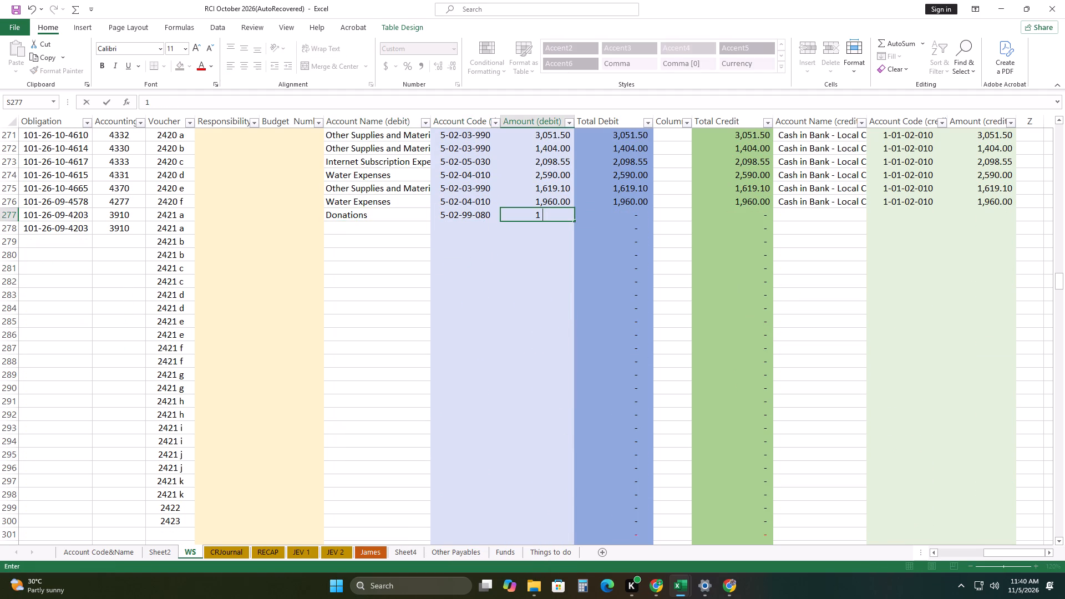
{"action": "type", "text": "000"}
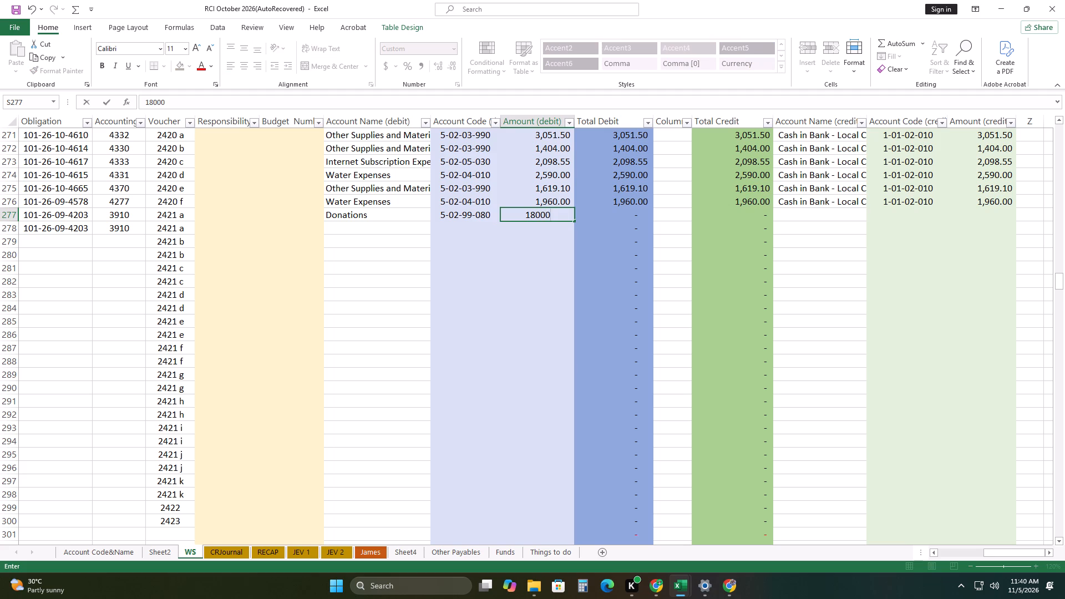
{"action": "left_click", "coordinate": [531, 267]}
Copy the Due to BIR (2-02-01-010) and Guaranty/Security (2-04-01-040) credit accounts from rows 154 and 155 into rows 277 and 278 as values.
{"action": "left_click_drag", "start_coordinate": [1001, 550], "coordinate": [1025, 550]}
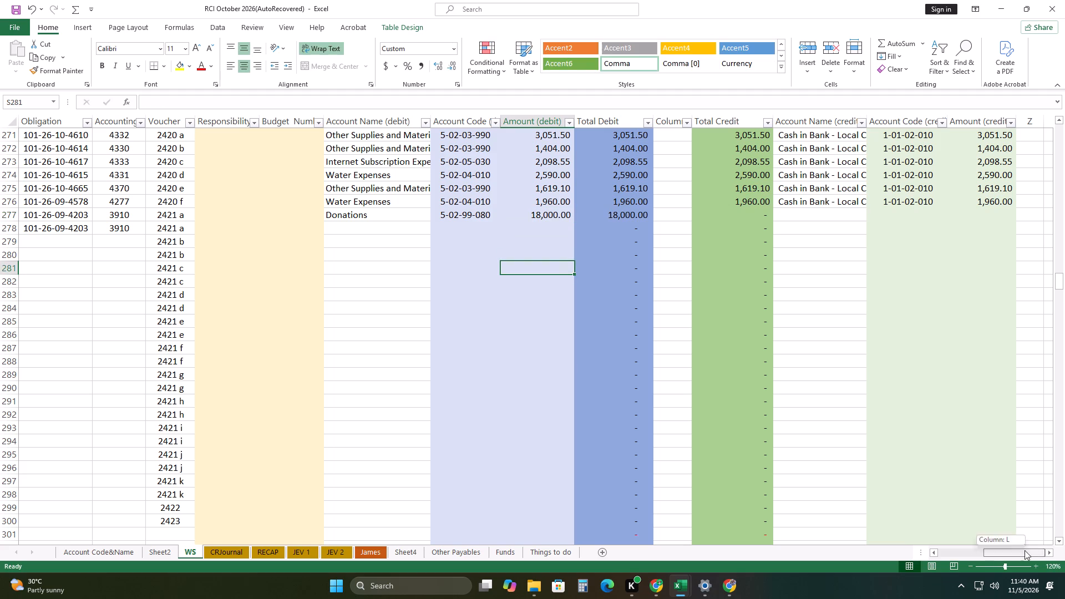
{"action": "left_click_drag", "start_coordinate": [1025, 550], "coordinate": [1051, 550]}
{"action": "scroll", "coordinate": [859, 393], "scroll_direction": "up", "scroll_amount": 16}
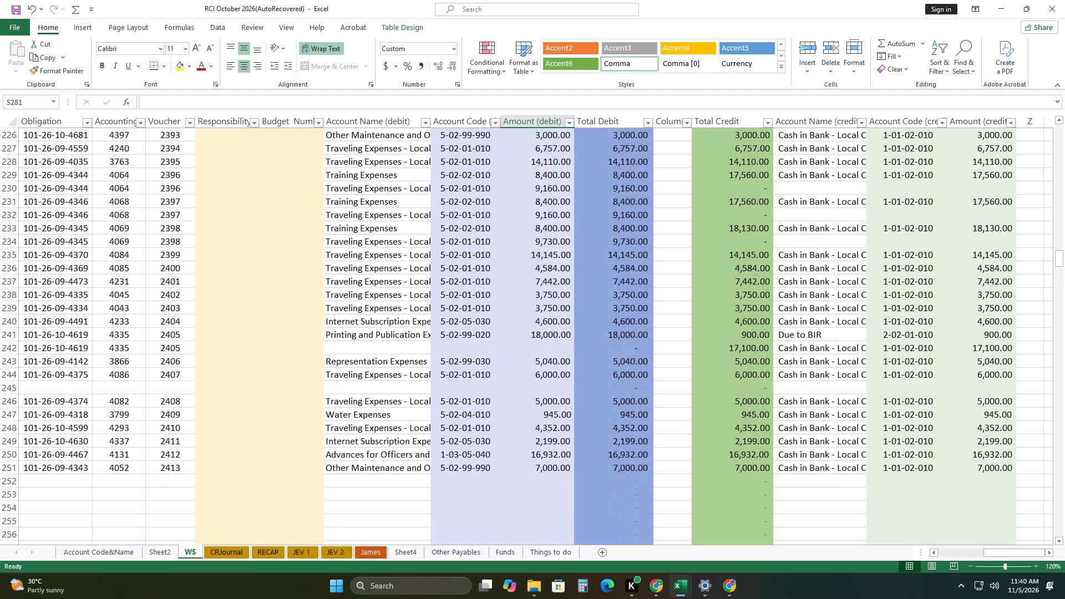
{"action": "scroll", "coordinate": [844, 383], "scroll_direction": "up", "scroll_amount": 20}
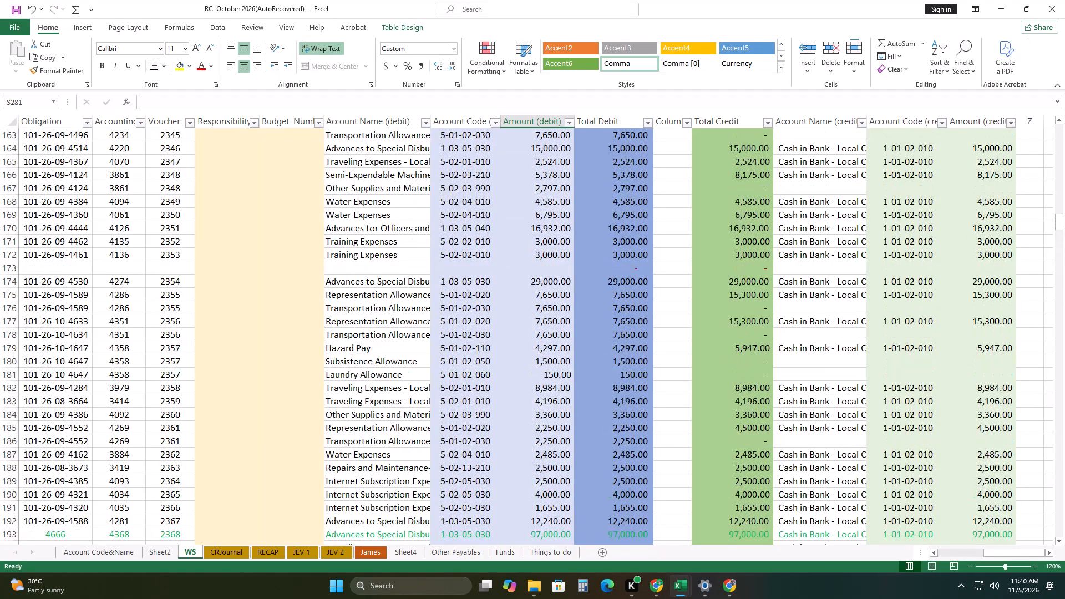
{"action": "scroll", "coordinate": [842, 383], "scroll_direction": "up", "scroll_amount": 9}
{"action": "scroll", "coordinate": [833, 369], "scroll_direction": "down", "scroll_amount": 1}
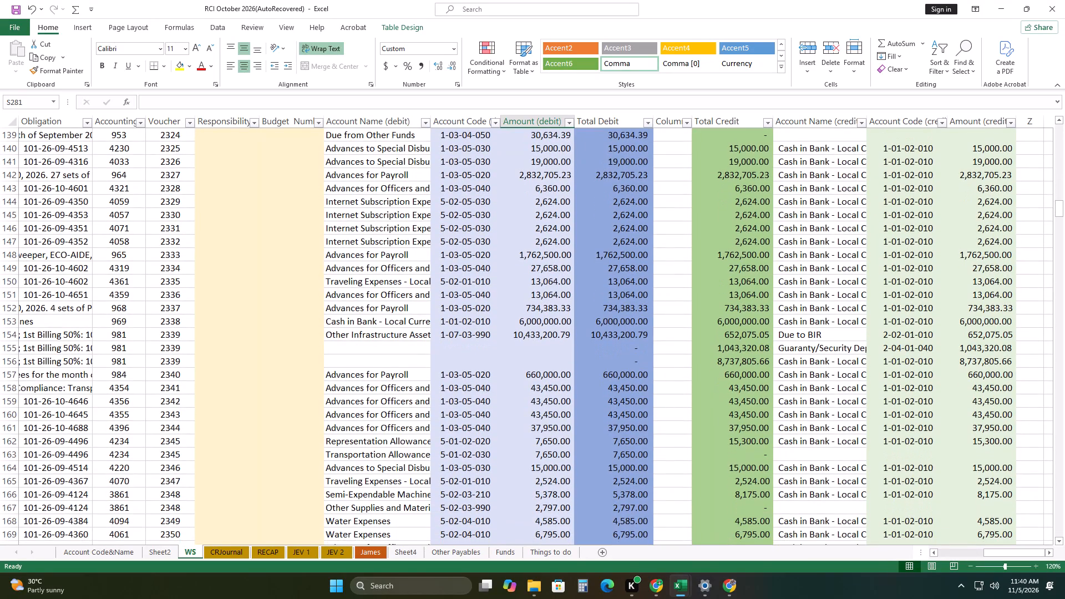
{"action": "left_click_drag", "start_coordinate": [807, 334], "coordinate": [888, 343]}
{"action": "right_click", "coordinate": [888, 343]}
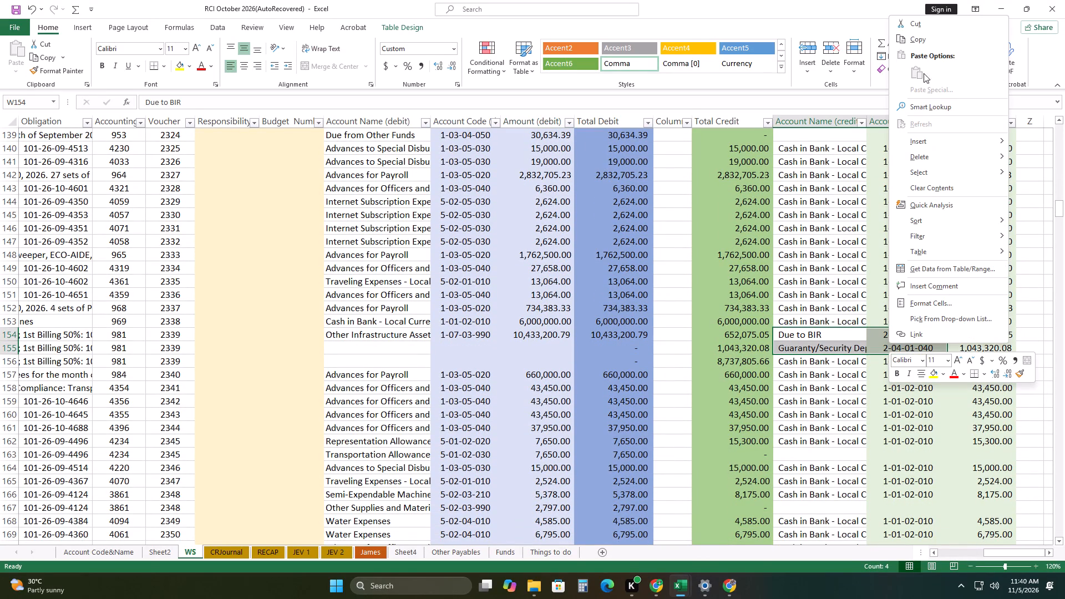
{"action": "left_click", "coordinate": [921, 40]}
{"action": "scroll", "coordinate": [830, 363], "scroll_direction": "down", "scroll_amount": 20}
{"action": "scroll", "coordinate": [830, 363], "scroll_direction": "down", "scroll_amount": 4}
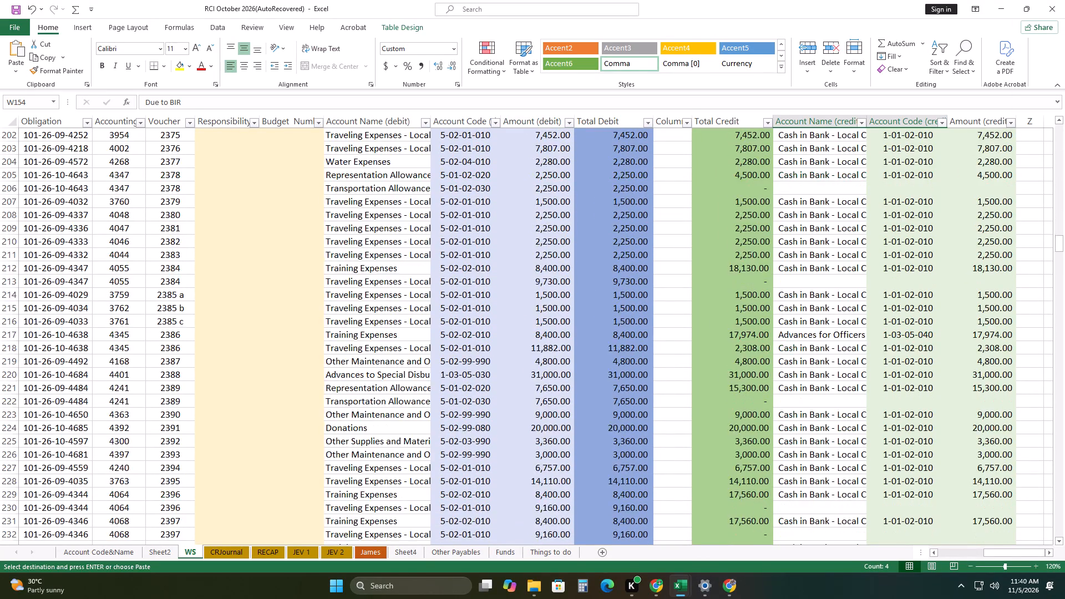
{"action": "scroll", "coordinate": [816, 361], "scroll_direction": "down", "scroll_amount": 20}
{"action": "scroll", "coordinate": [816, 361], "scroll_direction": "down", "scroll_amount": 3}
{"action": "scroll", "coordinate": [303, 314], "scroll_direction": "up", "scroll_amount": 2}
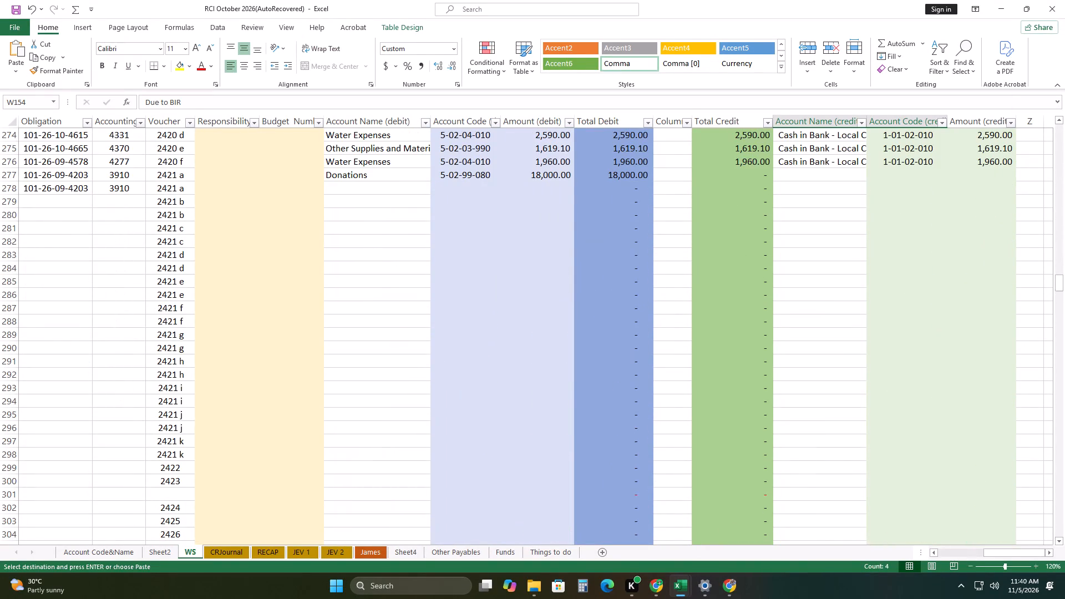
{"action": "scroll", "coordinate": [250, 301], "scroll_direction": "up", "scroll_amount": 2}
{"action": "left_click", "coordinate": [6, 255]}
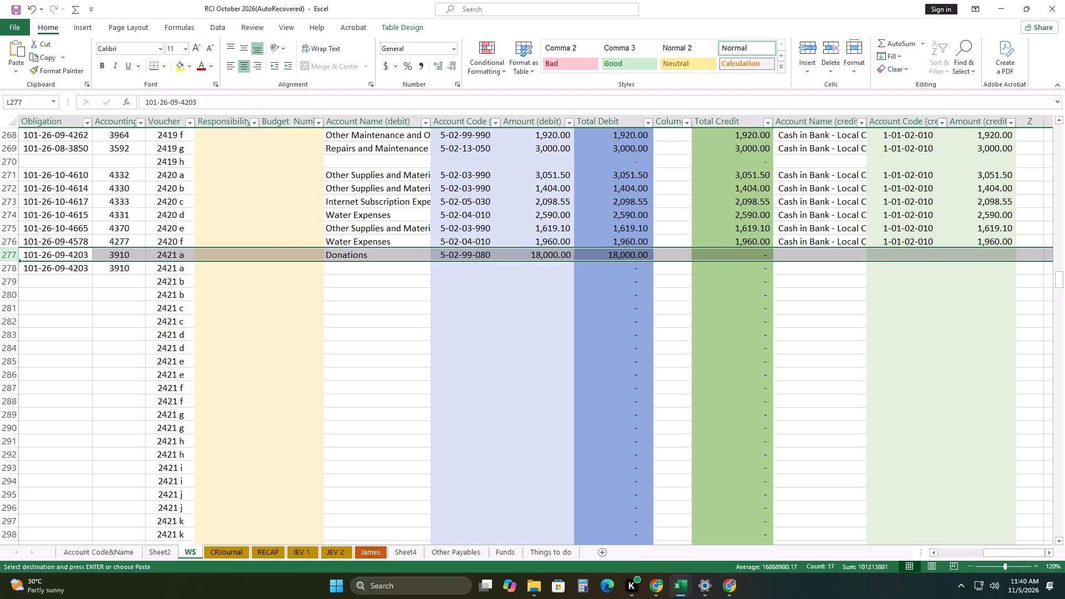
{"action": "left_click", "coordinate": [792, 251]}
{"action": "right_click", "coordinate": [790, 252]}
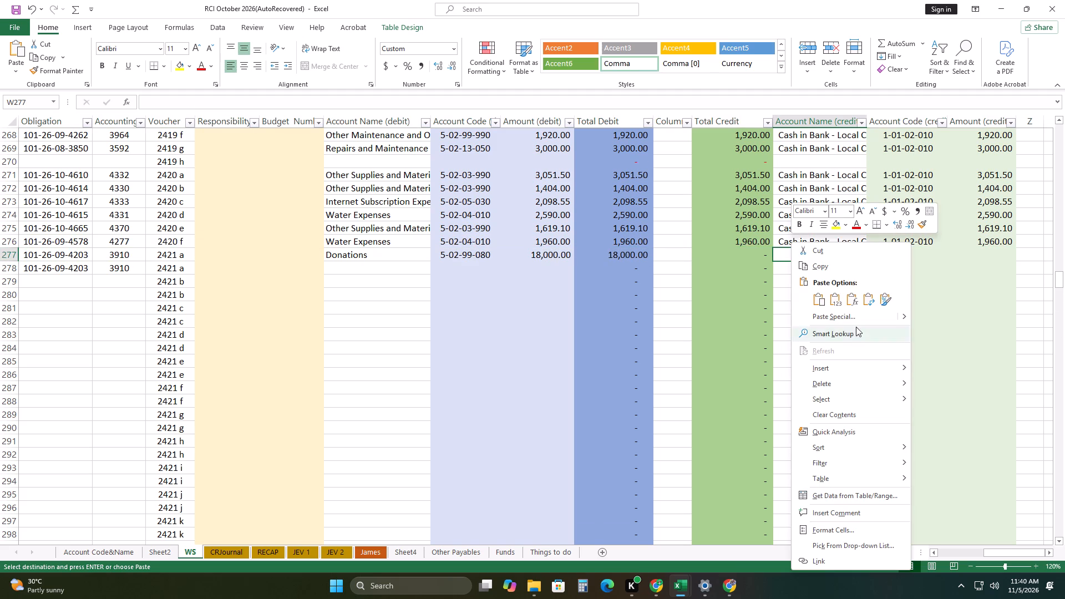
{"action": "left_click", "coordinate": [835, 302]}
Enter the credit amounts of voucher 2421 a: 900 for Due to BIR in row 277 and 17100 in row 278.
{"action": "left_click", "coordinate": [990, 259]}
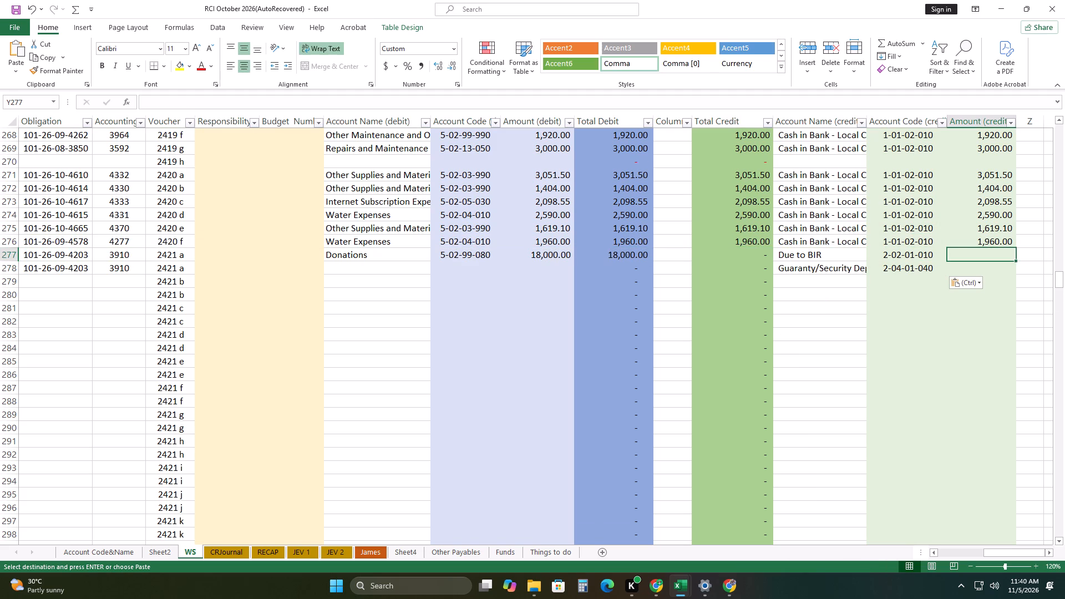
{"action": "type", "text": "900"}
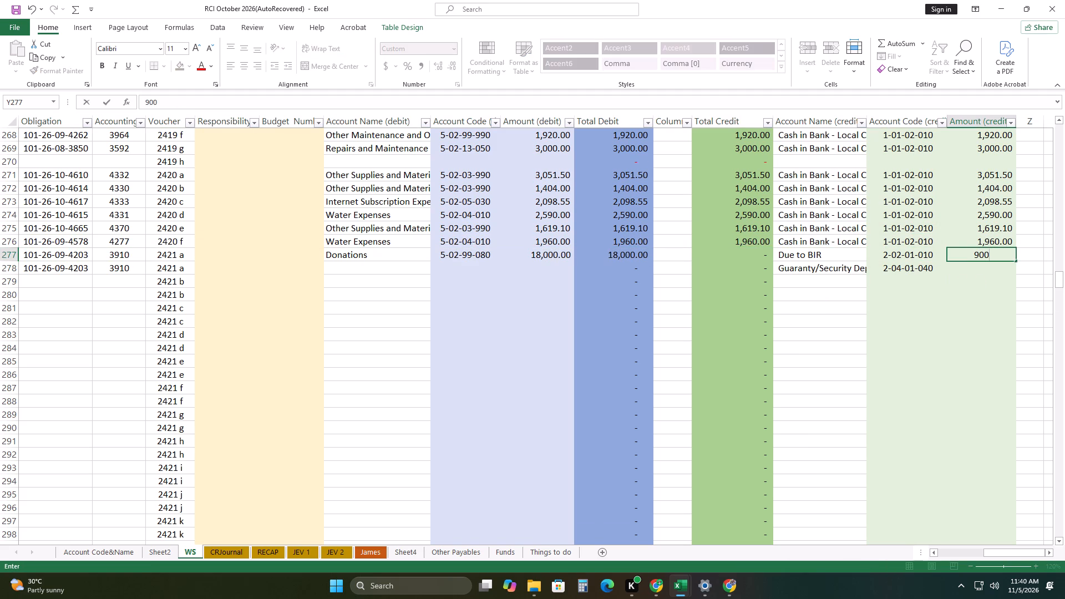
{"action": "left_click", "coordinate": [983, 271]}
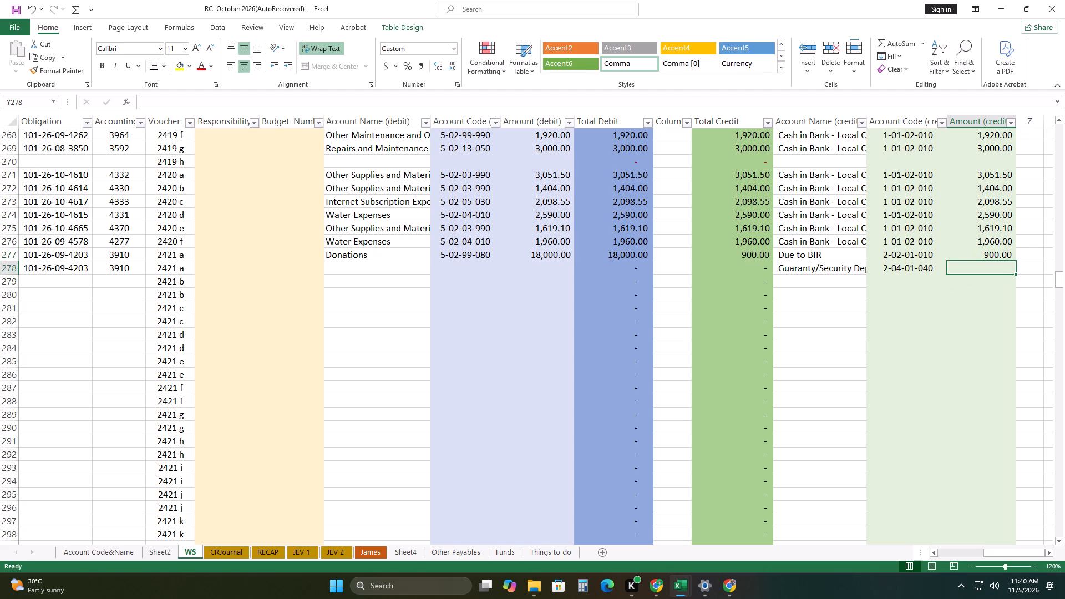
{"action": "type", "text": "17100"}
{"action": "left_click_drag", "start_coordinate": [955, 322], "coordinate": [960, 322]}
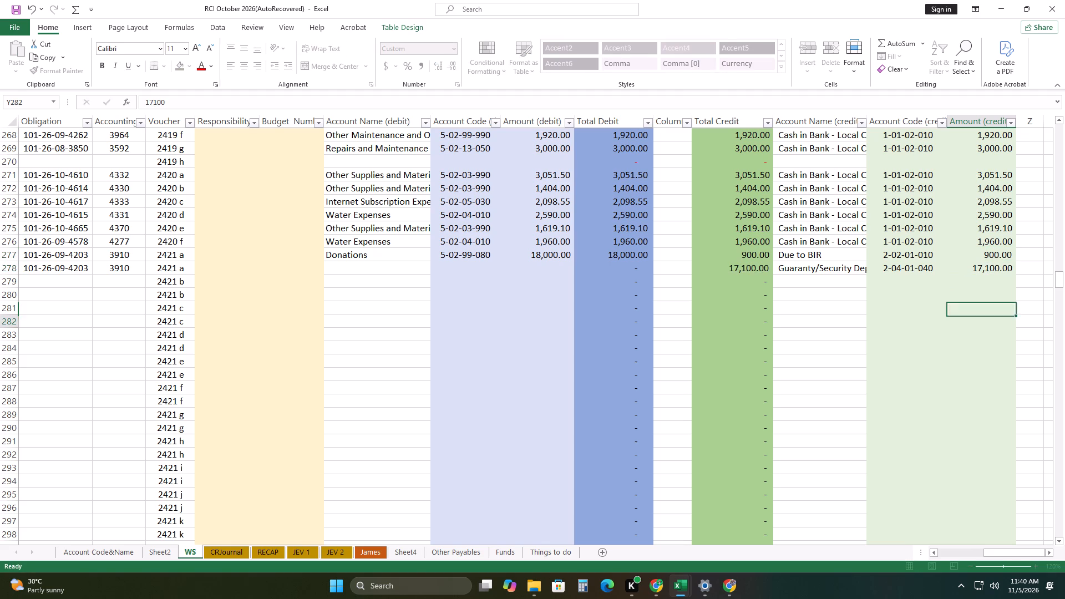
Extend row 277's Particular so it reads "To payment for Funeral Assistance under AICS".
{"action": "left_click_drag", "start_coordinate": [1015, 555], "coordinate": [615, 542]}
{"action": "left_click_drag", "start_coordinate": [547, 412], "coordinate": [550, 418]}
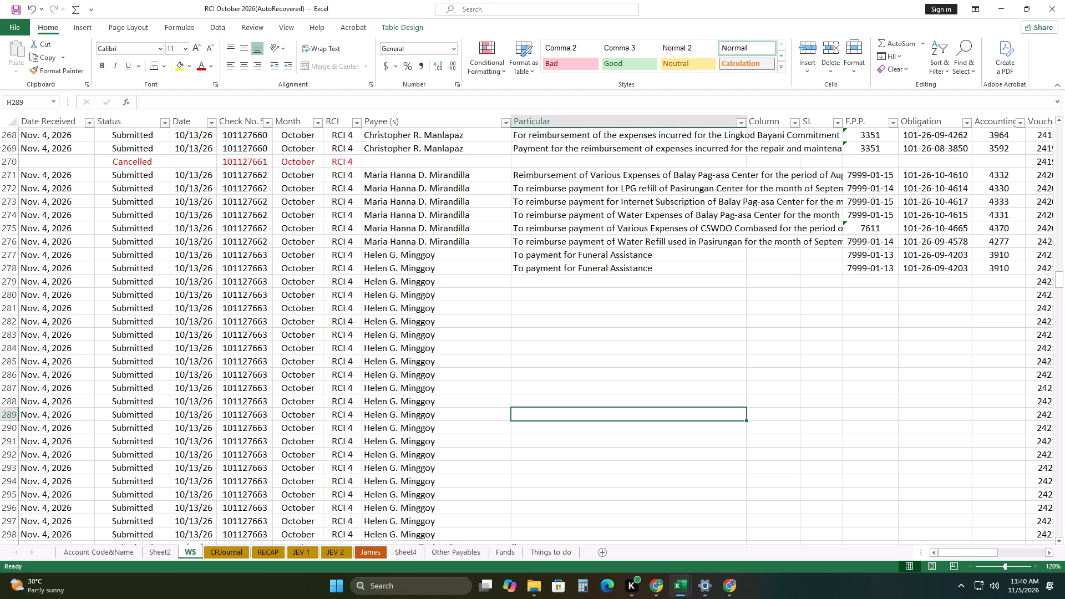
{"action": "left_click_drag", "start_coordinate": [962, 552], "coordinate": [1028, 540]}
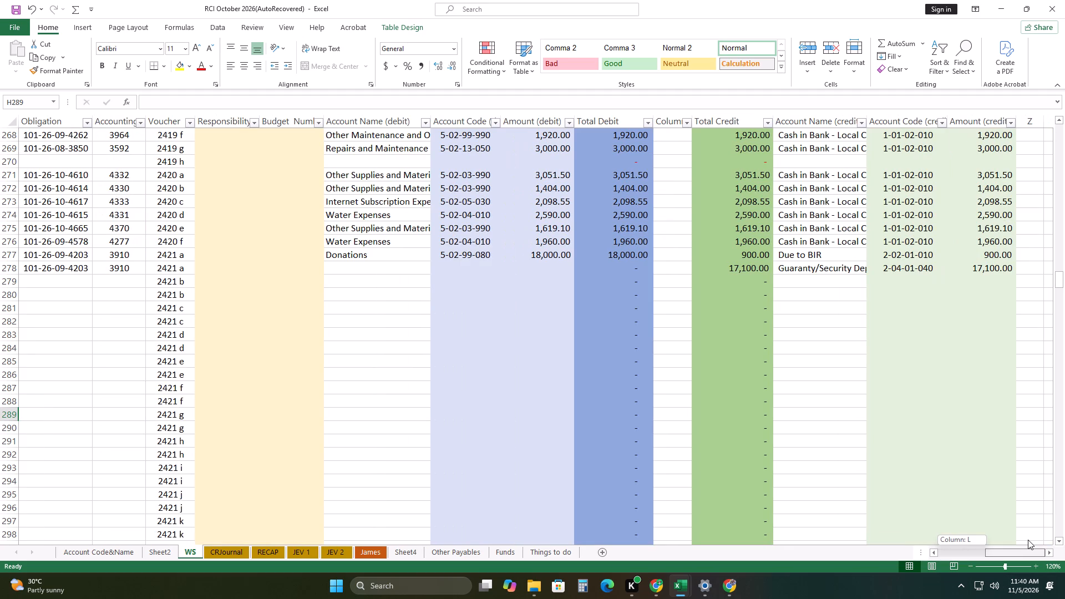
{"action": "left_click_drag", "start_coordinate": [1028, 540], "coordinate": [831, 535]}
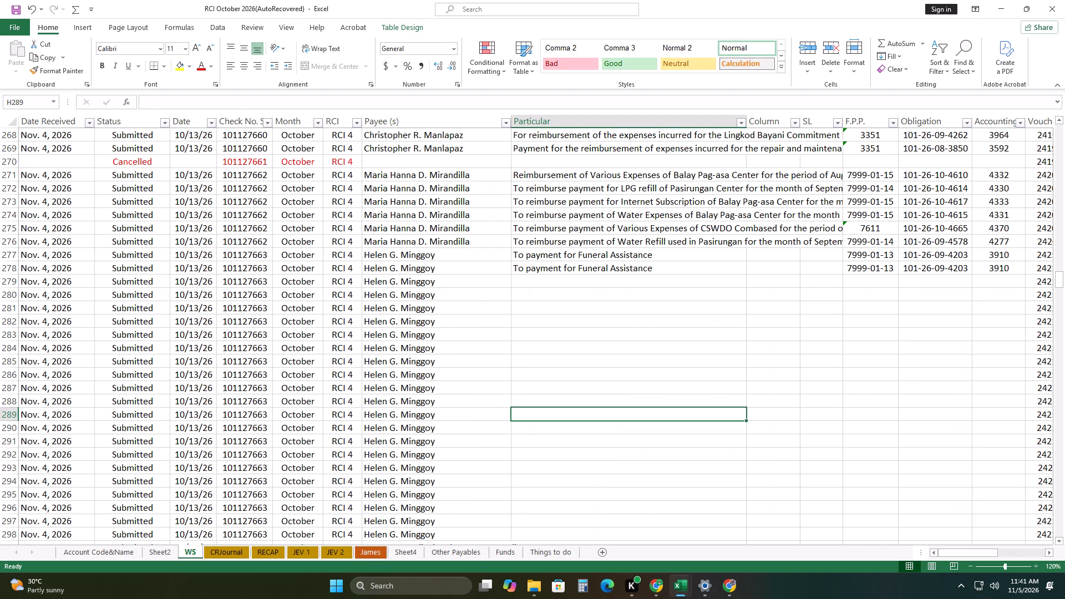
{"action": "double_click", "coordinate": [672, 256]}
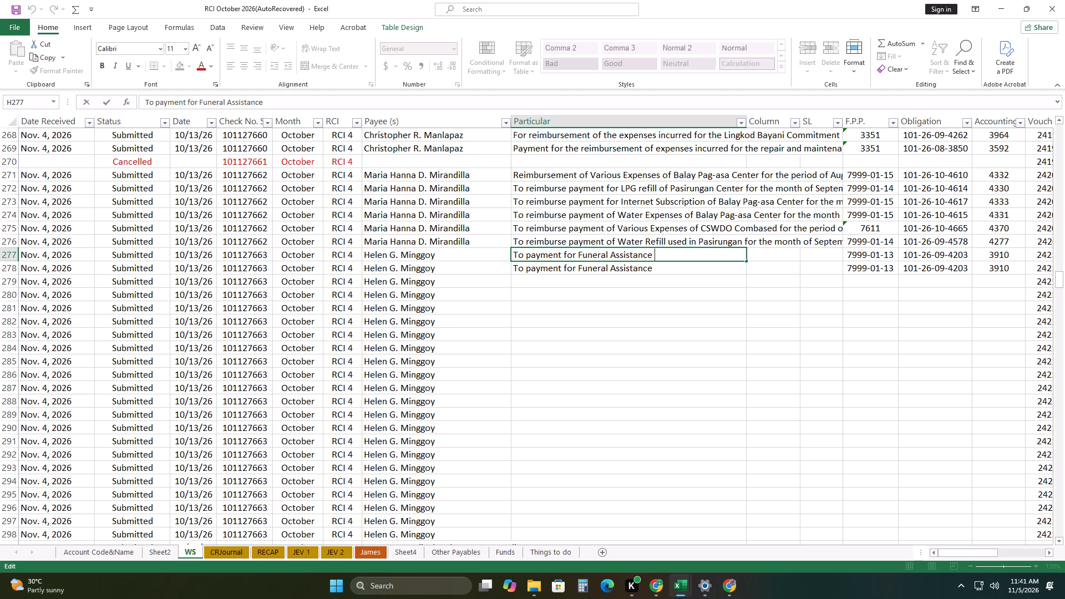
{"action": "type", "text": "undr"}
{"action": "key", "text": "BackSpace"}
{"action": "type", "text": "er AICS"}
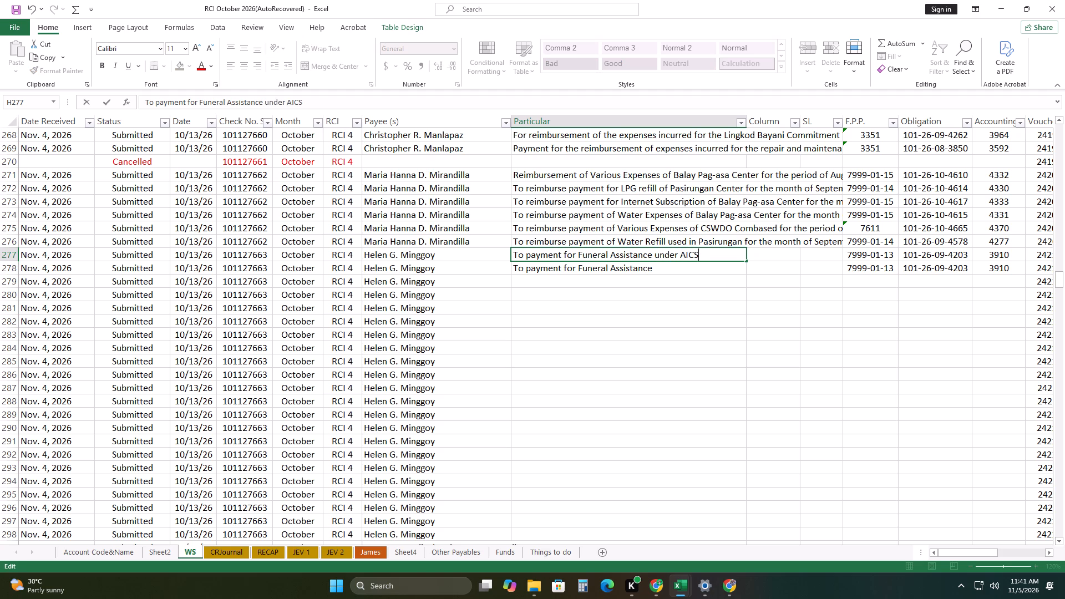
{"action": "left_click", "coordinate": [714, 340]}
Copy row 277's Particular down through row 298 for all the voucher 2421 rows.
{"action": "left_click", "coordinate": [715, 255]}
{"action": "scroll", "coordinate": [752, 293], "scroll_direction": "down", "scroll_amount": 1}
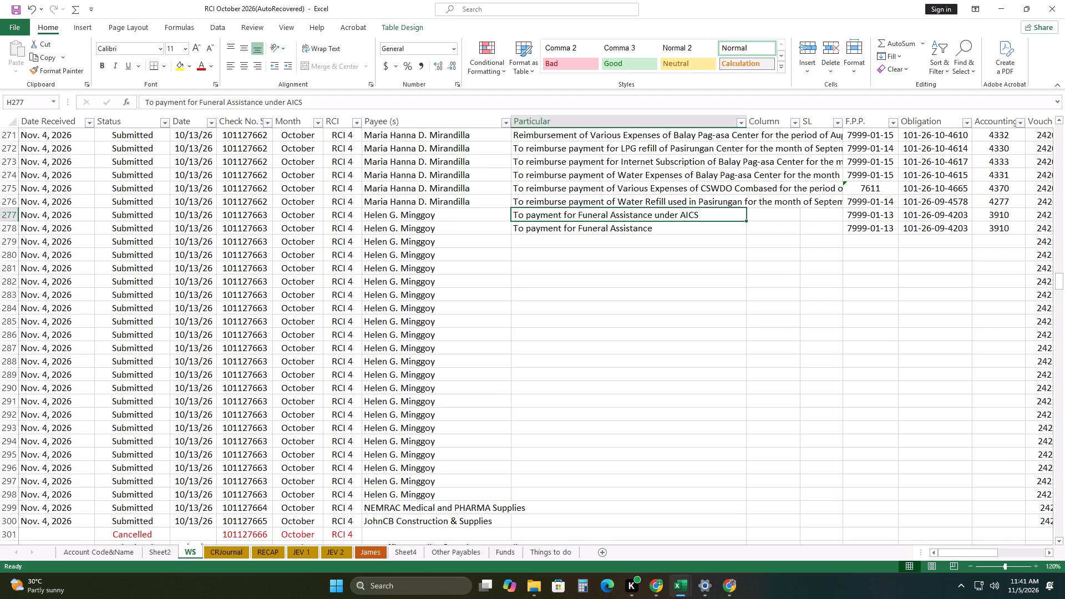
{"action": "left_click_drag", "start_coordinate": [745, 221], "coordinate": [770, 494]}
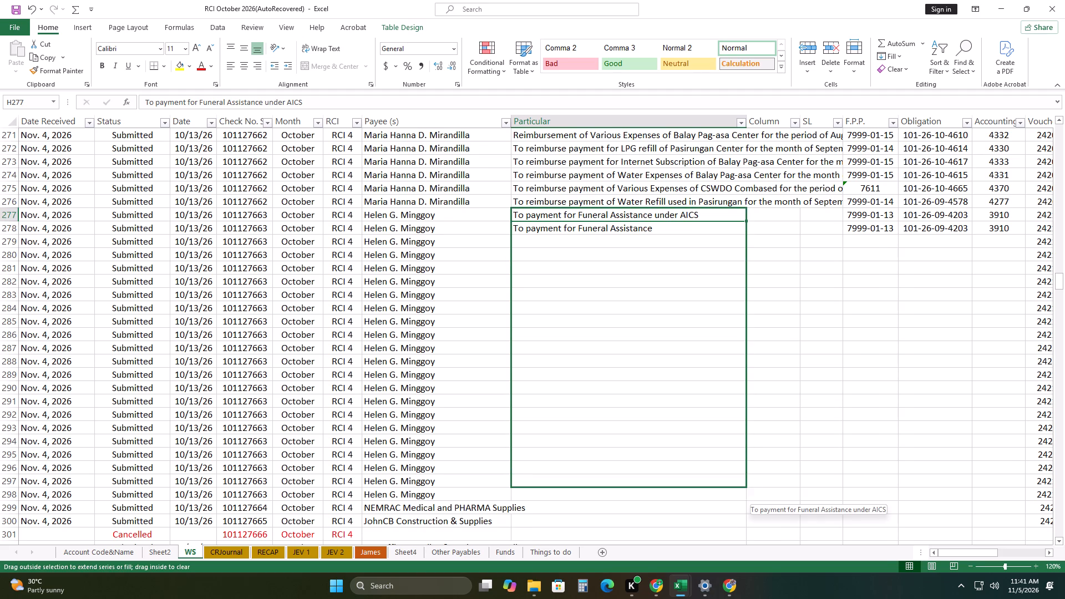
{"action": "left_click_drag", "start_coordinate": [770, 494], "coordinate": [770, 499]}
{"action": "left_click", "coordinate": [755, 507]}
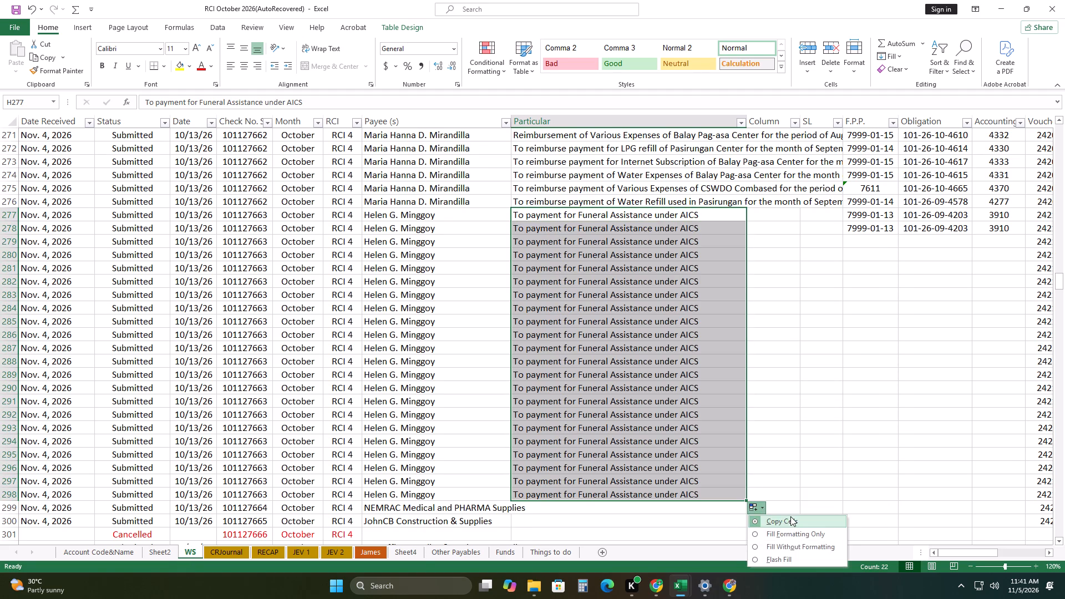
{"action": "left_click", "coordinate": [790, 520]}
{"action": "scroll", "coordinate": [683, 451], "scroll_direction": "up", "scroll_amount": 2}
{"action": "left_click", "coordinate": [835, 377]}
{"action": "scroll", "coordinate": [855, 415], "scroll_direction": "down", "scroll_amount": 3}
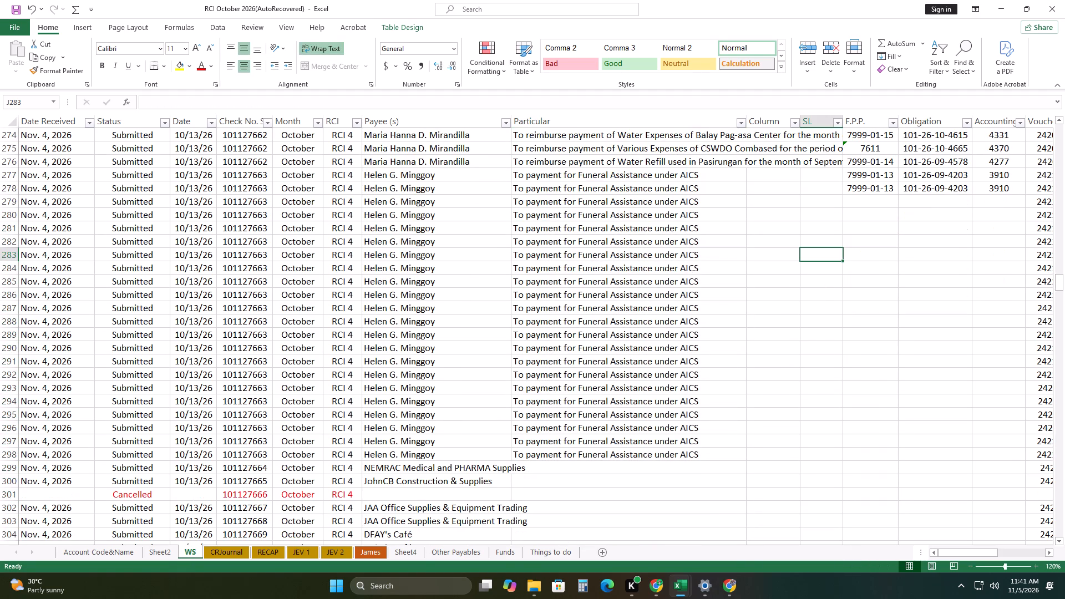
Enter accounting number 3912 for voucher 2421 b in row 279.
{"action": "left_click_drag", "start_coordinate": [981, 551], "coordinate": [987, 547]}
{"action": "left_click", "coordinate": [845, 204]}
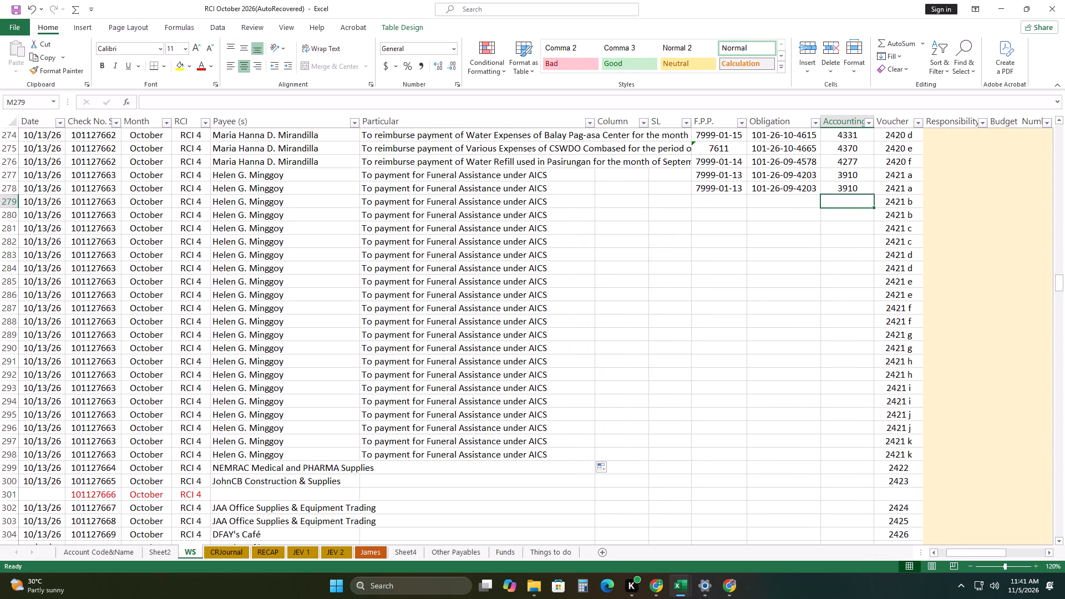
{"action": "key", "text": "3"}
{"action": "type", "text": "912"}
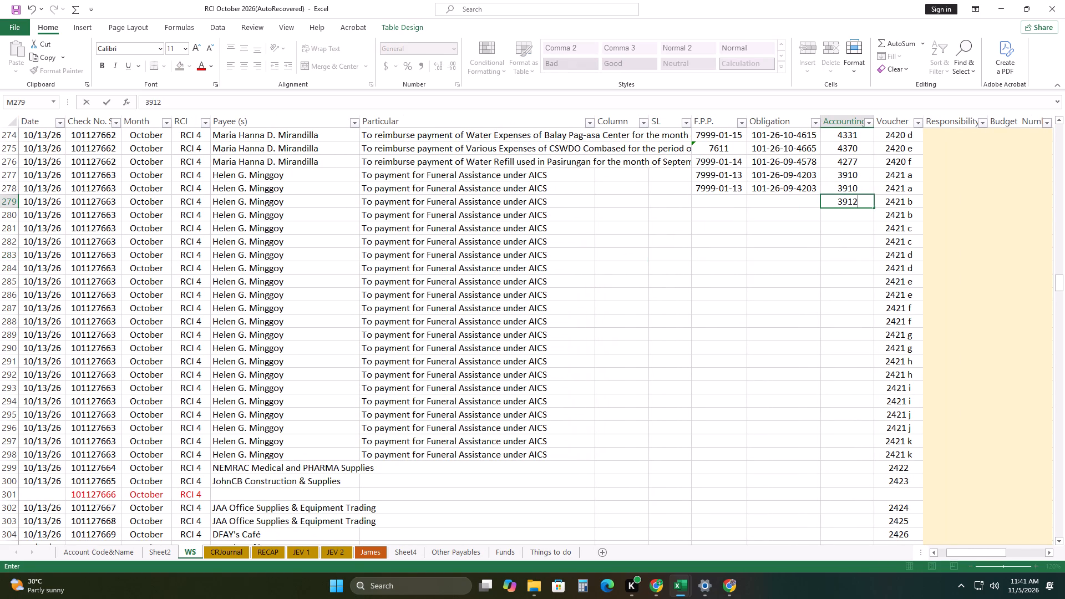
Copy the F.P.P. 7999-01-13 and Obligation from row 278 into row 279 as an exact copy, without series increments.
{"action": "left_click_drag", "start_coordinate": [716, 187], "coordinate": [767, 192]}
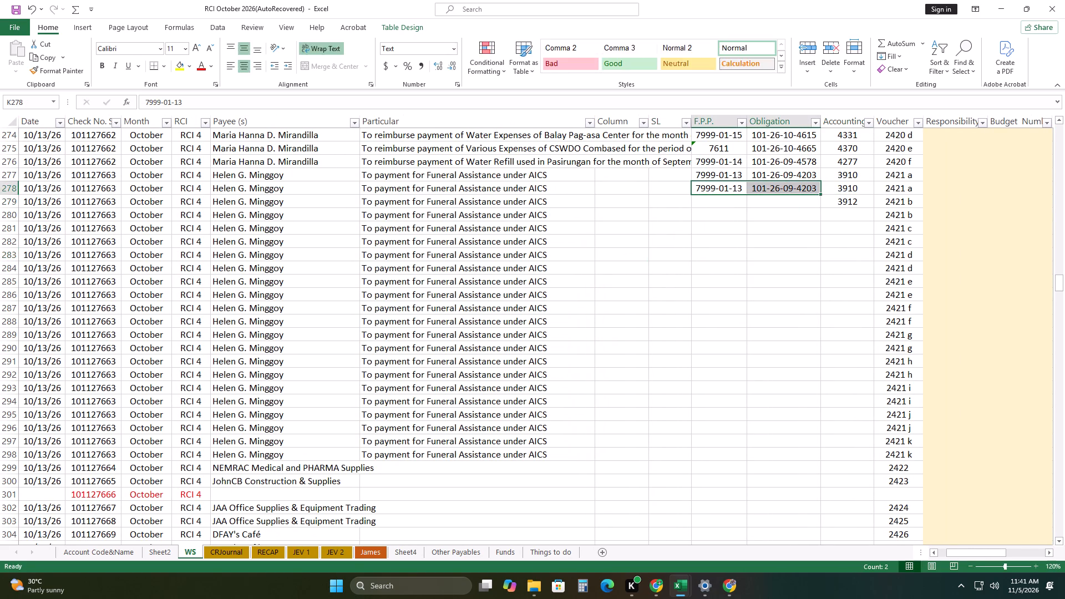
{"action": "left_click_drag", "start_coordinate": [819, 192], "coordinate": [822, 204]}
{"action": "left_click", "coordinate": [824, 213]}
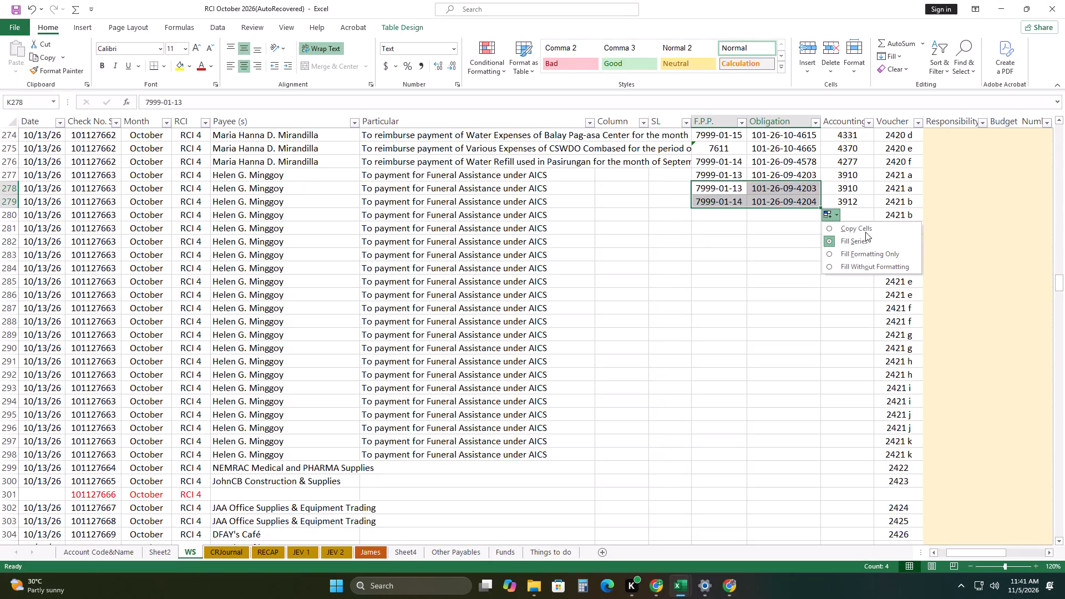
{"action": "left_click", "coordinate": [865, 229]}
{"action": "left_click", "coordinate": [803, 252]}
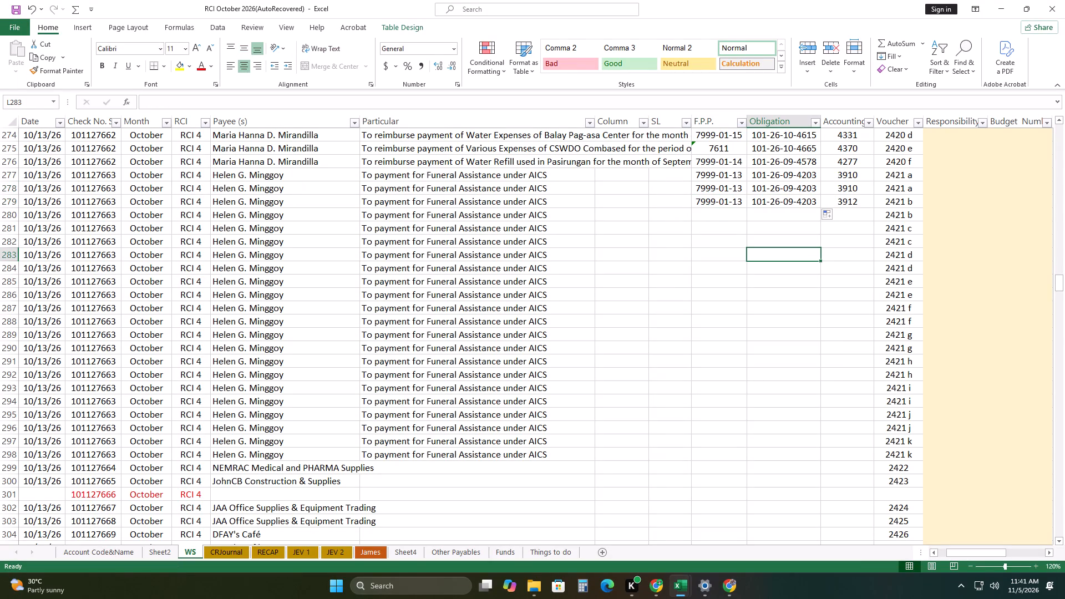
{"action": "double_click", "coordinate": [798, 204]}
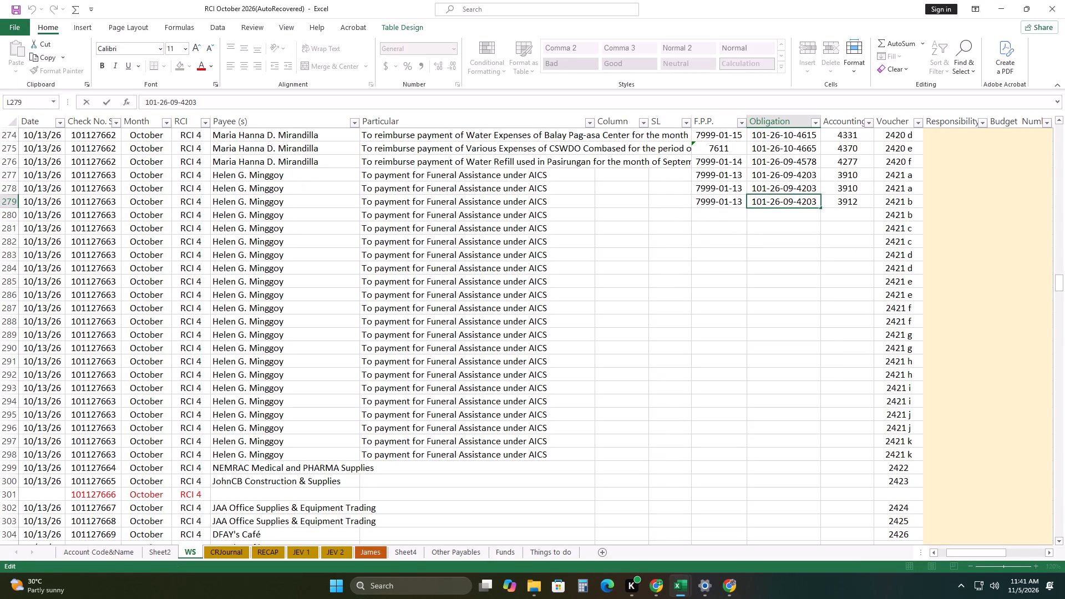
{"action": "left_click", "coordinate": [814, 203]}
{"action": "key", "text": "Right"}
{"action": "key", "text": "Right"}
{"action": "key", "text": "BackSpace"}
{"action": "key", "text": "1"}
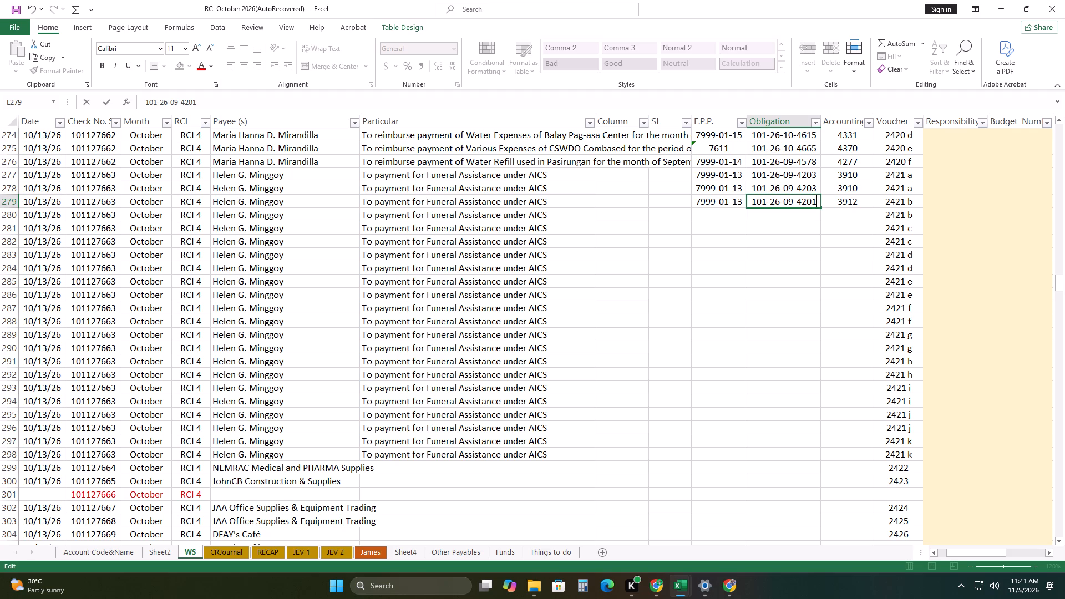
{"action": "left_click", "coordinate": [813, 278]}
Copy row 279's F.P.P., Obligation and Accounting number unchanged into row 280, the second row of voucher 2421 b.
{"action": "left_click_drag", "start_coordinate": [731, 206], "coordinate": [822, 205]}
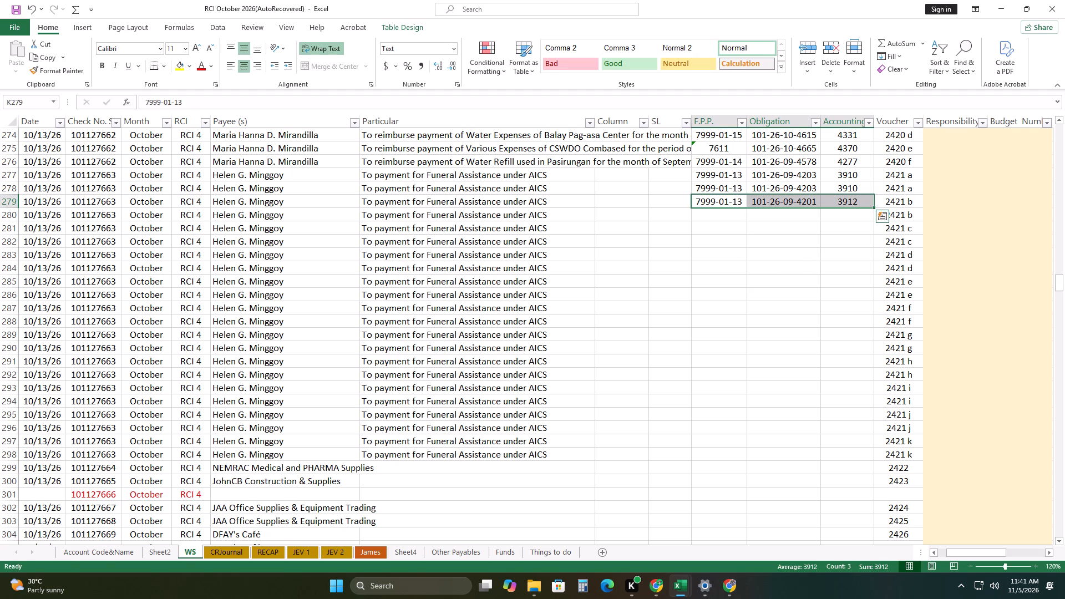
{"action": "left_click_drag", "start_coordinate": [875, 208], "coordinate": [875, 216]}
{"action": "left_click", "coordinate": [882, 227]}
{"action": "left_click", "coordinate": [903, 241]}
{"action": "left_click_drag", "start_coordinate": [824, 313], "coordinate": [826, 322]}
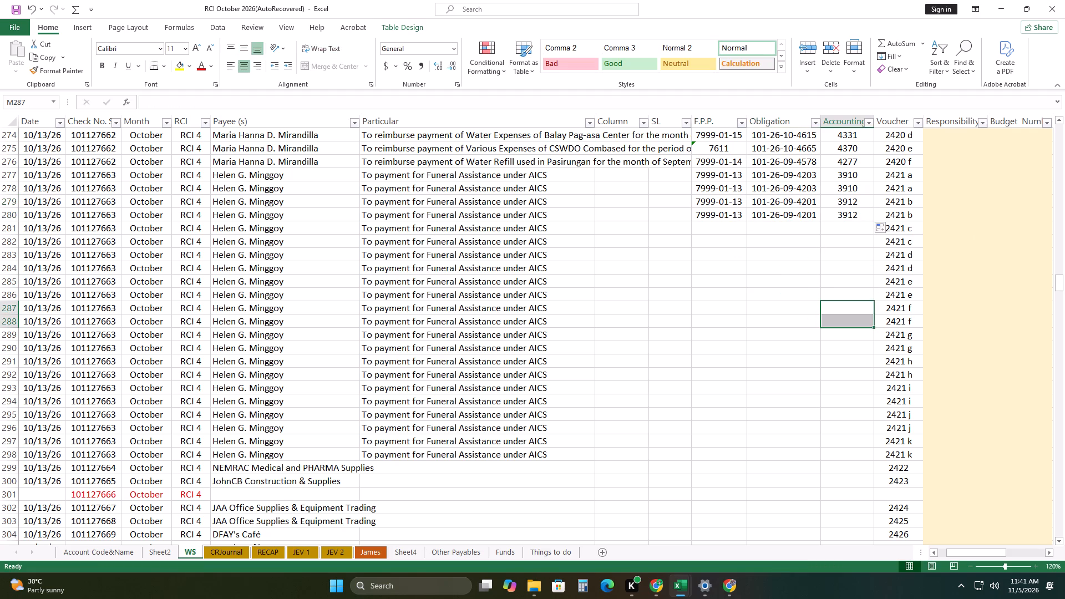
Copy the Donations debit entry (5-02-99-080, 18,000.00) from row 277 into row 279 as values.
{"action": "left_click_drag", "start_coordinate": [994, 552], "coordinate": [1064, 530]}
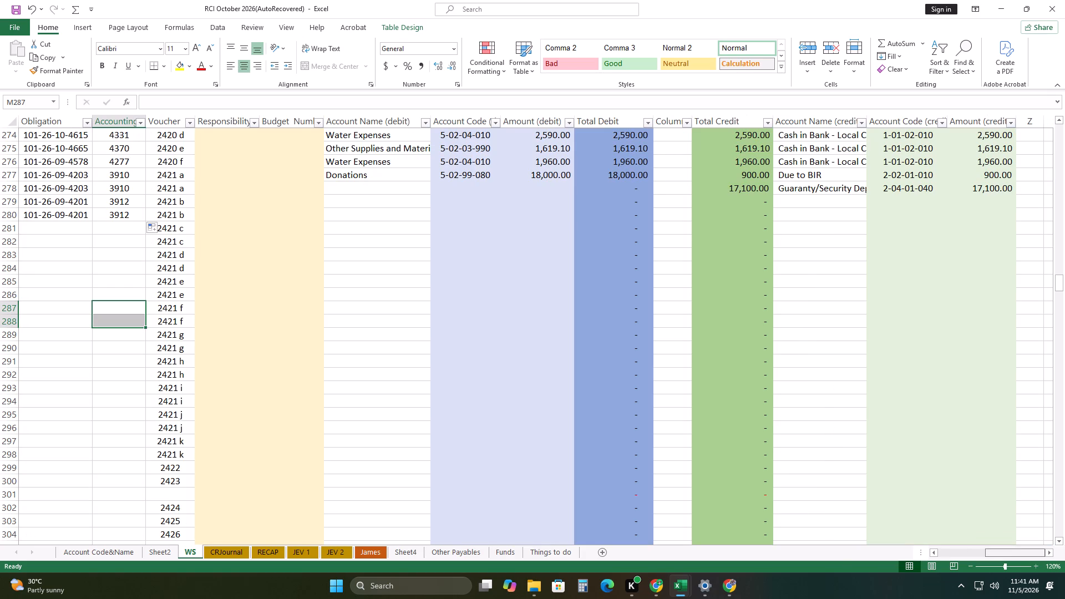
{"action": "left_click_drag", "start_coordinate": [358, 176], "coordinate": [562, 176]}
{"action": "right_click", "coordinate": [560, 176]}
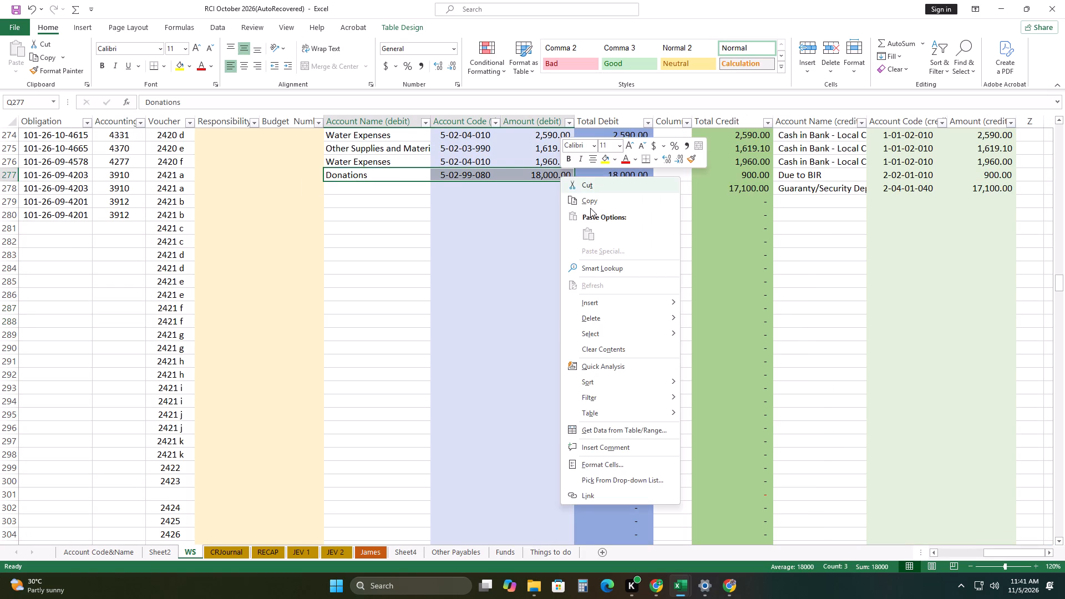
{"action": "left_click", "coordinate": [592, 201]}
{"action": "left_click", "coordinate": [341, 200]}
{"action": "right_click", "coordinate": [341, 201]}
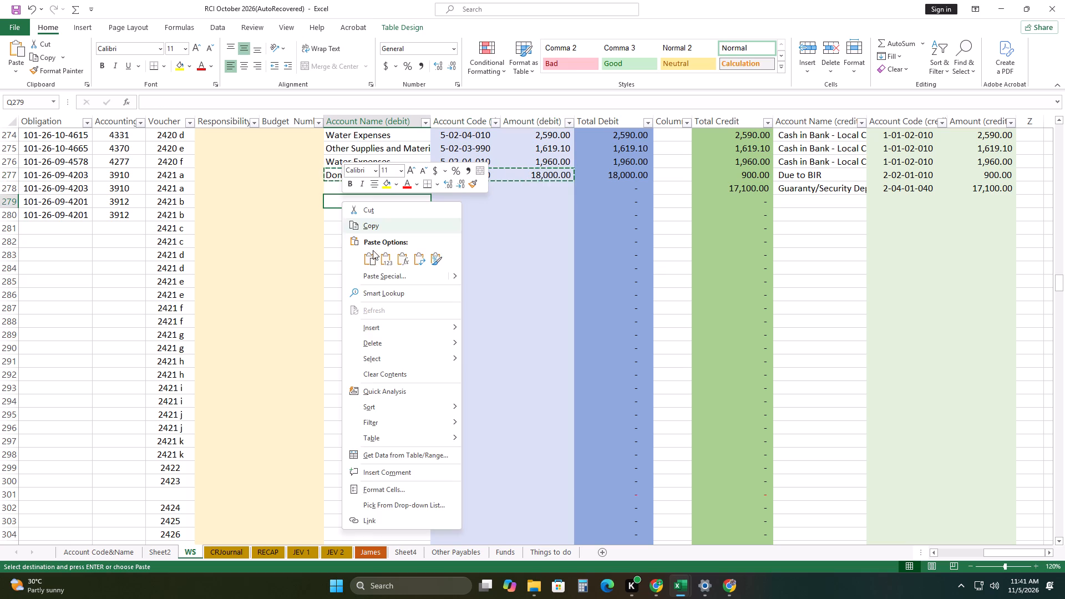
{"action": "left_click", "coordinate": [389, 263]}
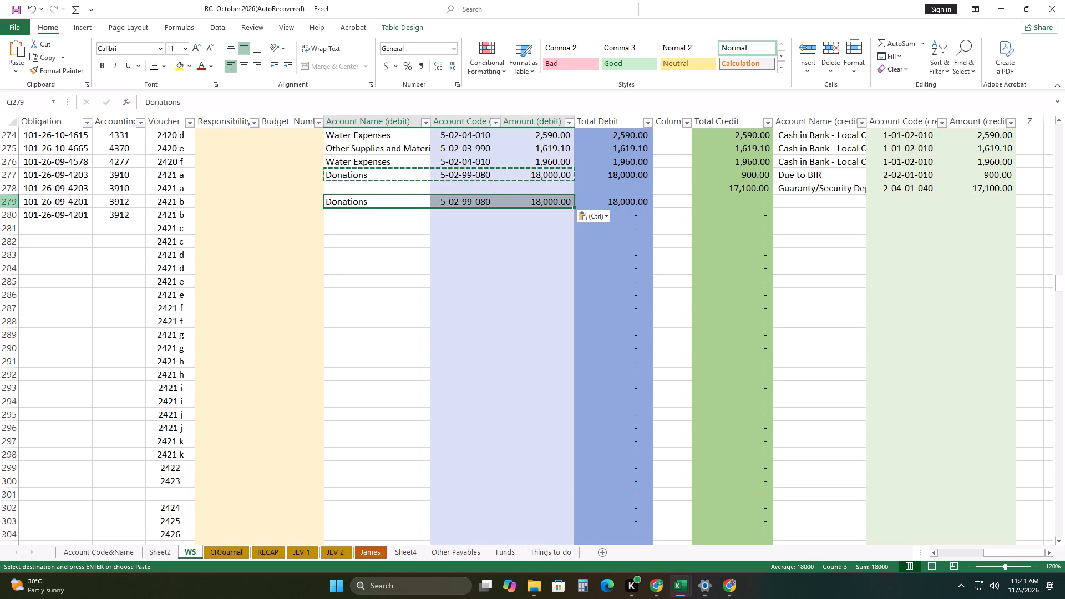
{"action": "left_click", "coordinate": [13, 201]}
Copy the Due to BIR (900.00) and Guaranty/Security (17,100.00) credit entries from rows 277 and 278 into rows 279 and 280 as values.
{"action": "left_click_drag", "start_coordinate": [811, 175], "coordinate": [949, 191]}
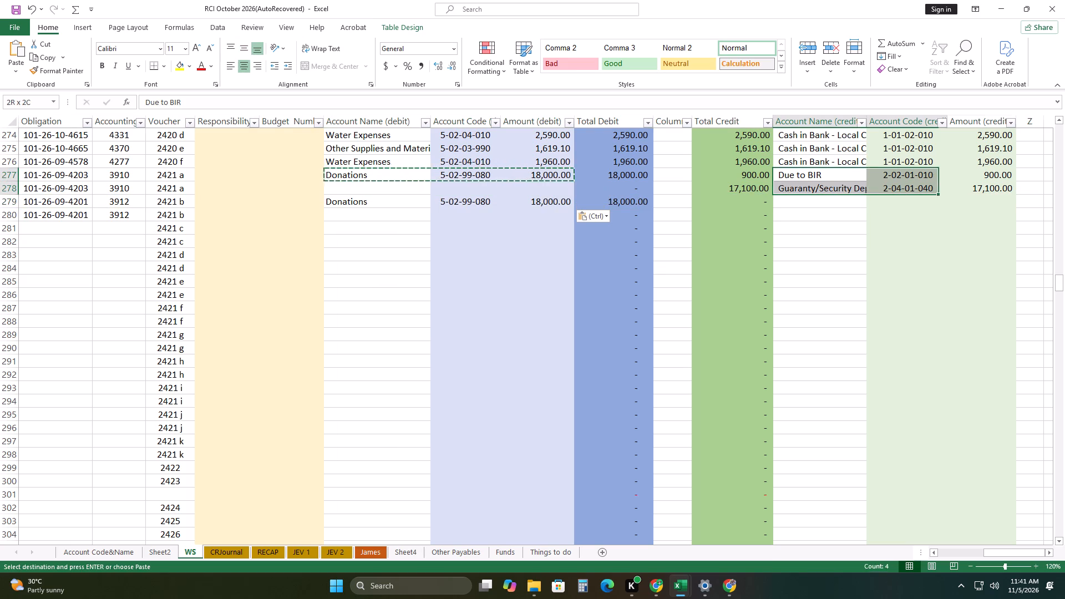
{"action": "left_click_drag", "start_coordinate": [949, 191], "coordinate": [980, 191]}
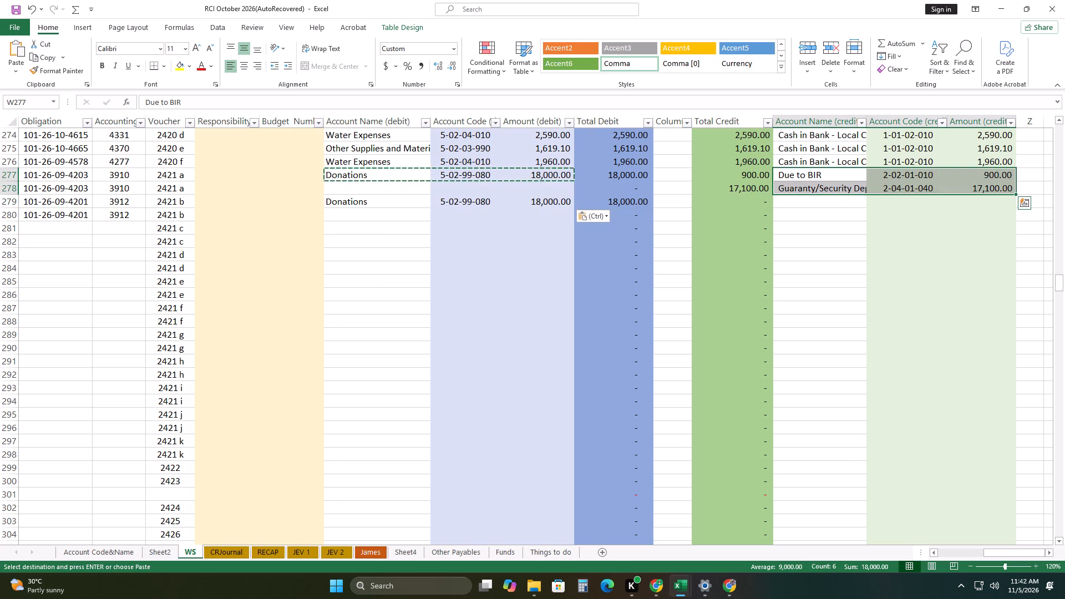
{"action": "right_click", "coordinate": [973, 186]}
{"action": "left_click", "coordinate": [907, 213]}
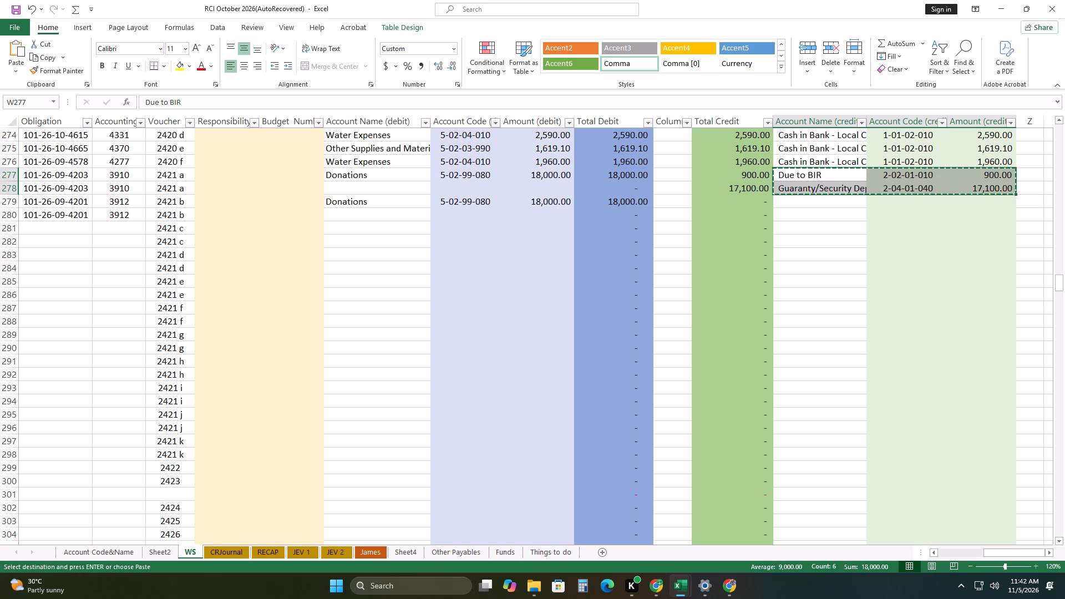
{"action": "left_click", "coordinate": [789, 205]}
{"action": "right_click", "coordinate": [789, 205]}
{"action": "left_click", "coordinate": [836, 261]}
{"action": "left_click", "coordinate": [795, 281]}
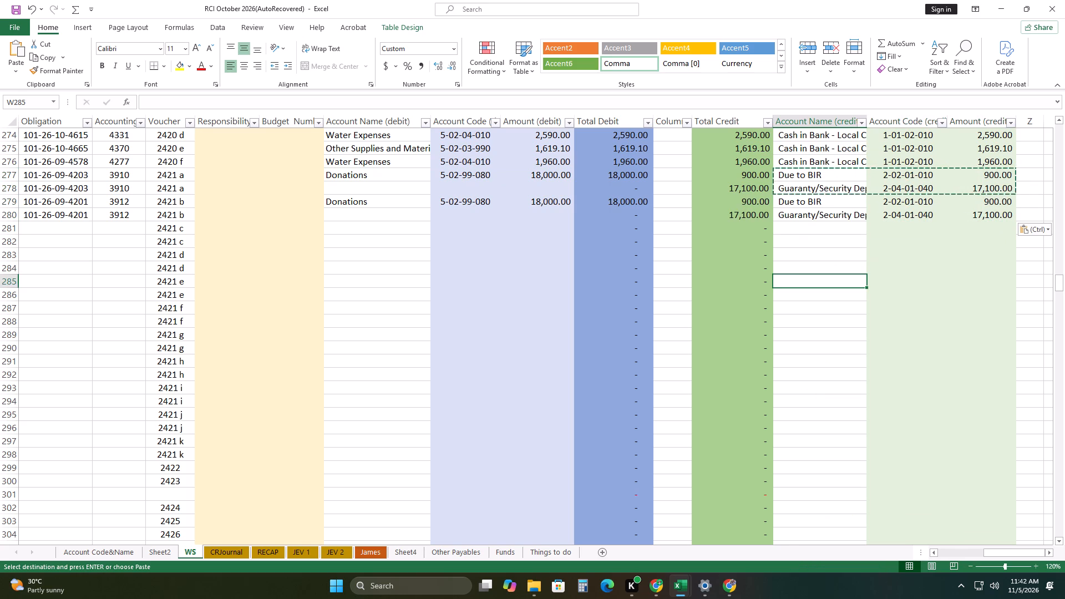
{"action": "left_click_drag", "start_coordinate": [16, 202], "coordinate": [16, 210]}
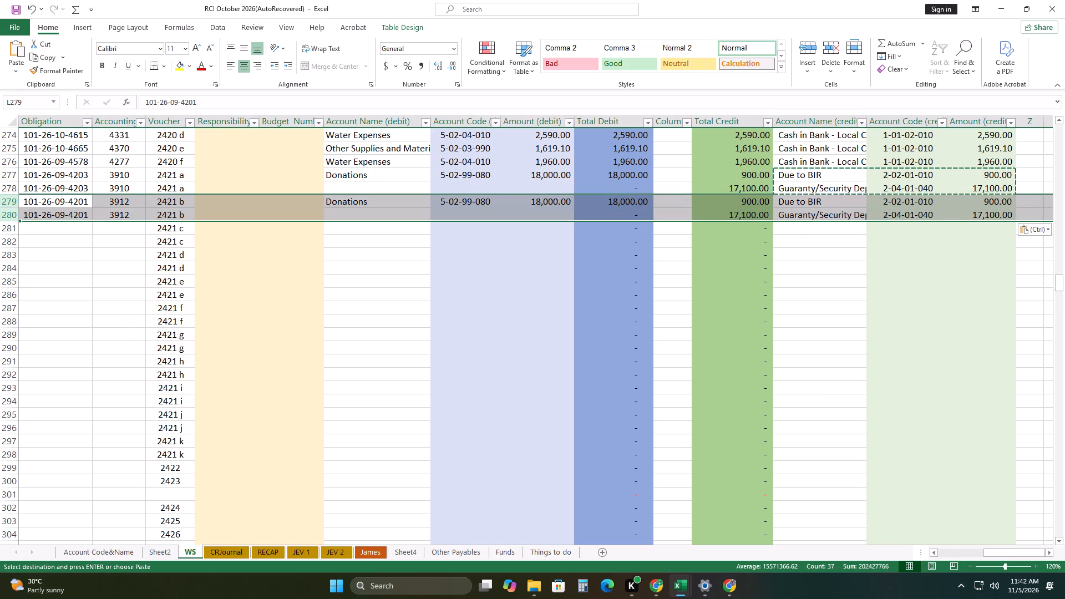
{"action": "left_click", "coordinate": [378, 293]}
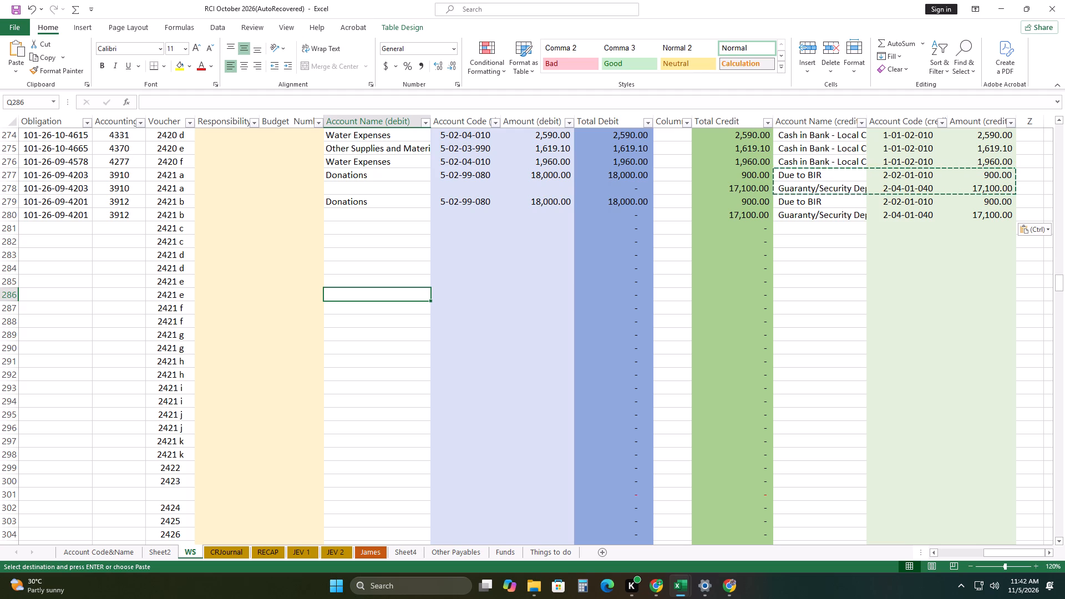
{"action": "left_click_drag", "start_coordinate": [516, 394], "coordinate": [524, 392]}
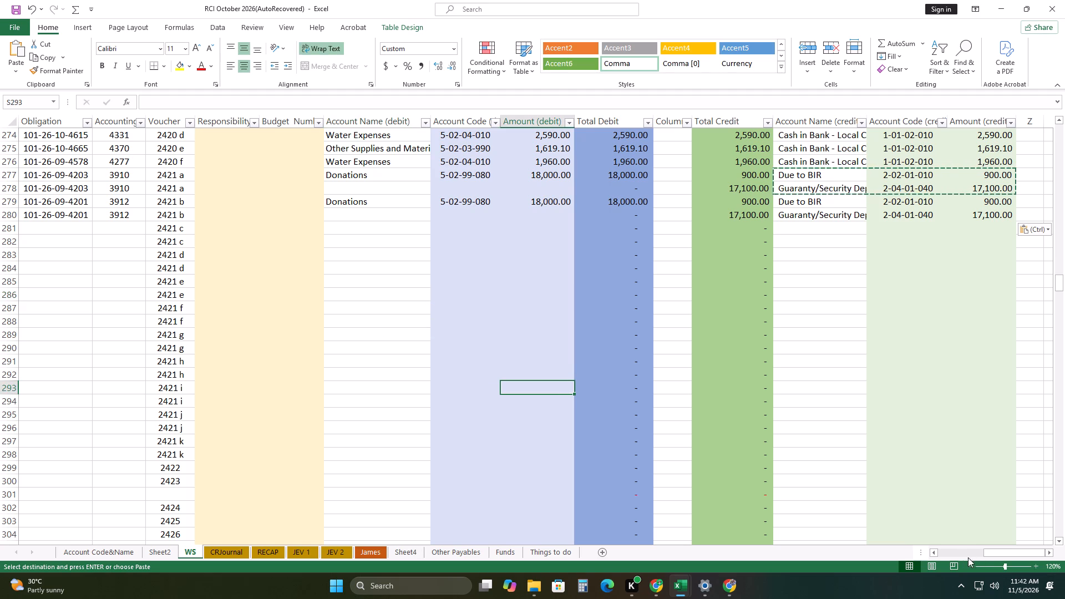
Enter accounting number 3911 for voucher 2421 c in row 281.
{"action": "left_click_drag", "start_coordinate": [995, 552], "coordinate": [733, 522]}
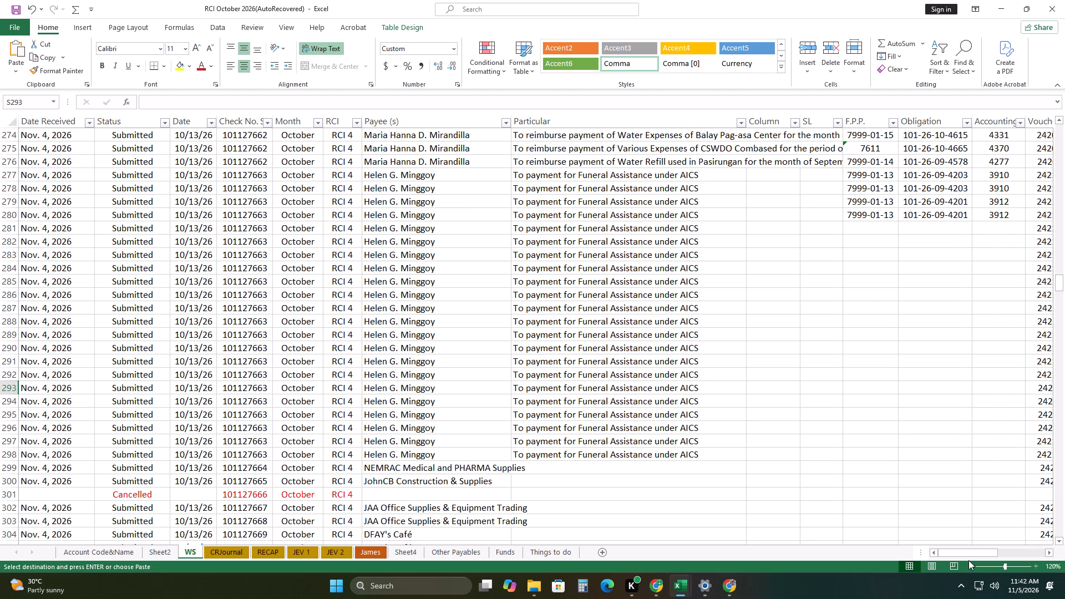
{"action": "left_click_drag", "start_coordinate": [969, 555], "coordinate": [991, 547]}
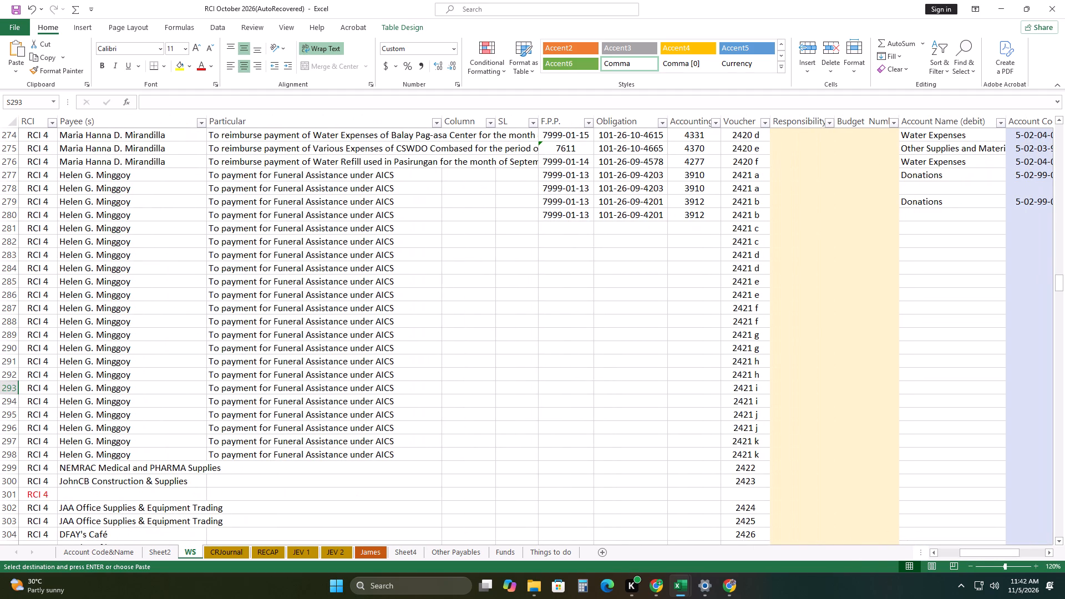
{"action": "left_click", "coordinate": [703, 230]}
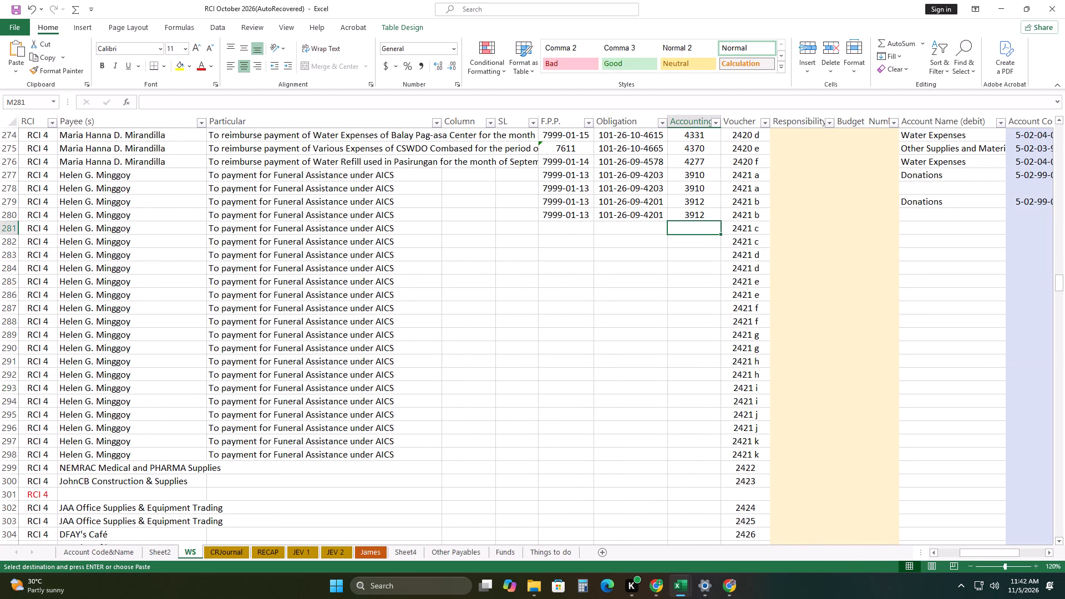
{"action": "type", "text": "3911"}
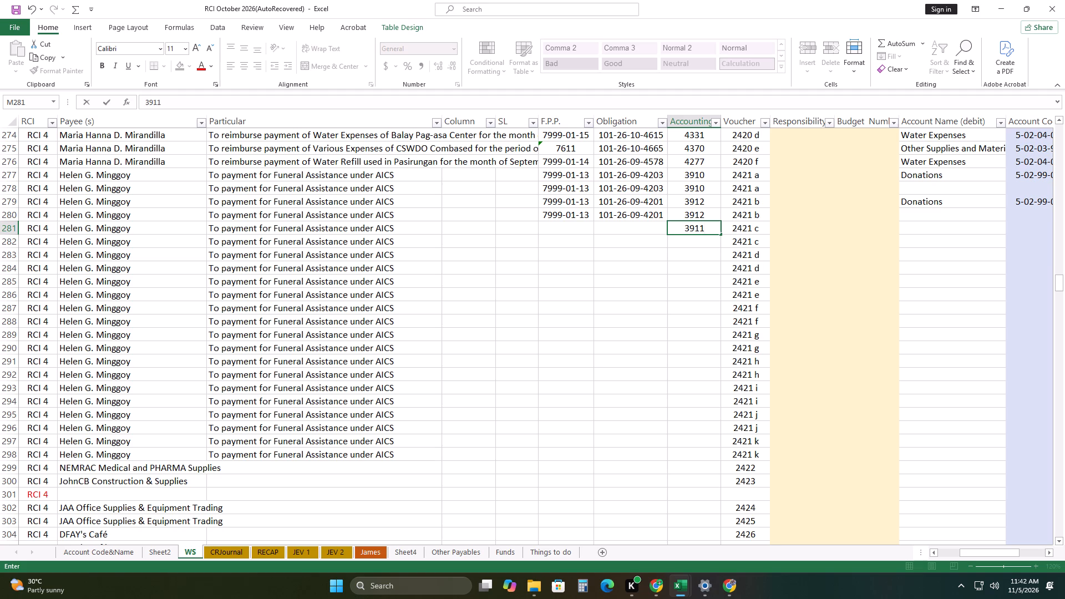
Copy the F.P.P. 7999-01-13 and Obligation from row 280 into row 281 as an exact copy, without series increments.
{"action": "left_click_drag", "start_coordinate": [567, 216], "coordinate": [628, 216]}
{"action": "left_click_drag", "start_coordinate": [668, 222], "coordinate": [668, 232]}
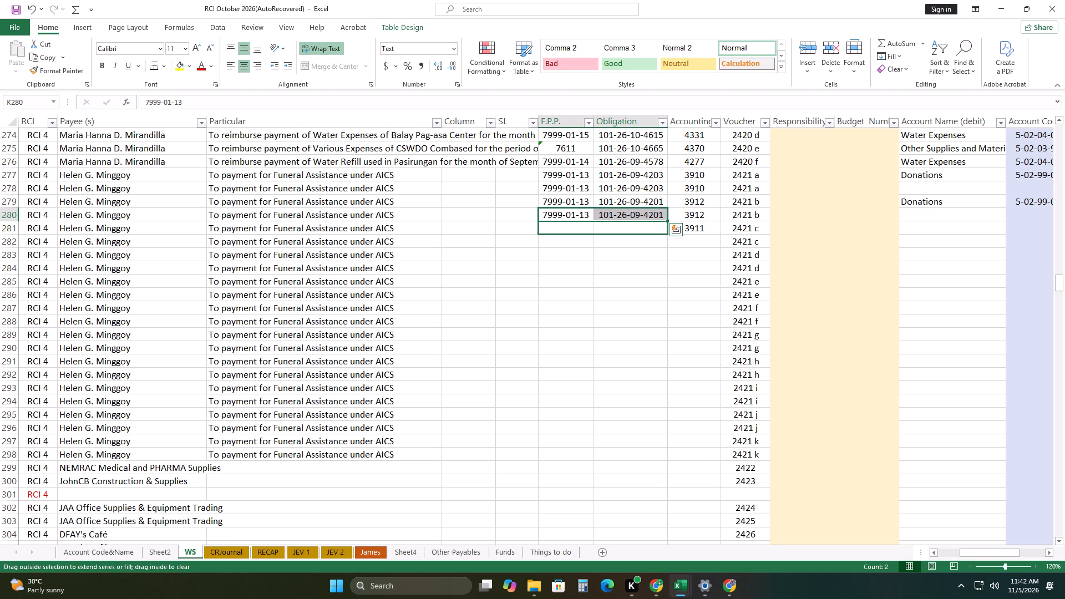
{"action": "left_click_drag", "start_coordinate": [668, 232], "coordinate": [668, 231]}
{"action": "left_click", "coordinate": [678, 242]}
{"action": "left_click", "coordinate": [702, 257]}
{"action": "left_click_drag", "start_coordinate": [631, 267], "coordinate": [636, 270]}
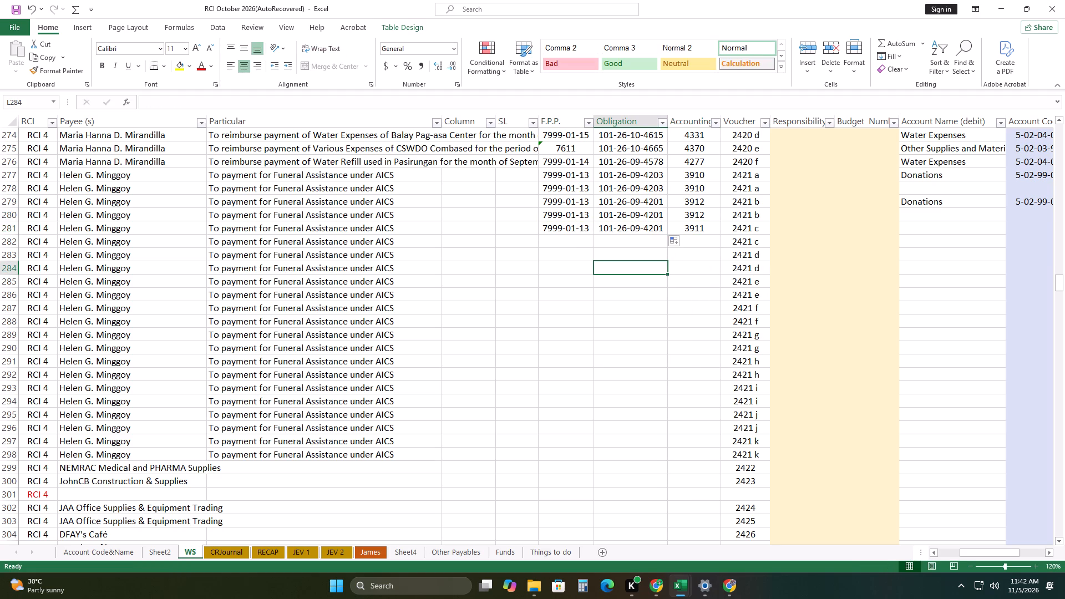
{"action": "double_click", "coordinate": [630, 229]}
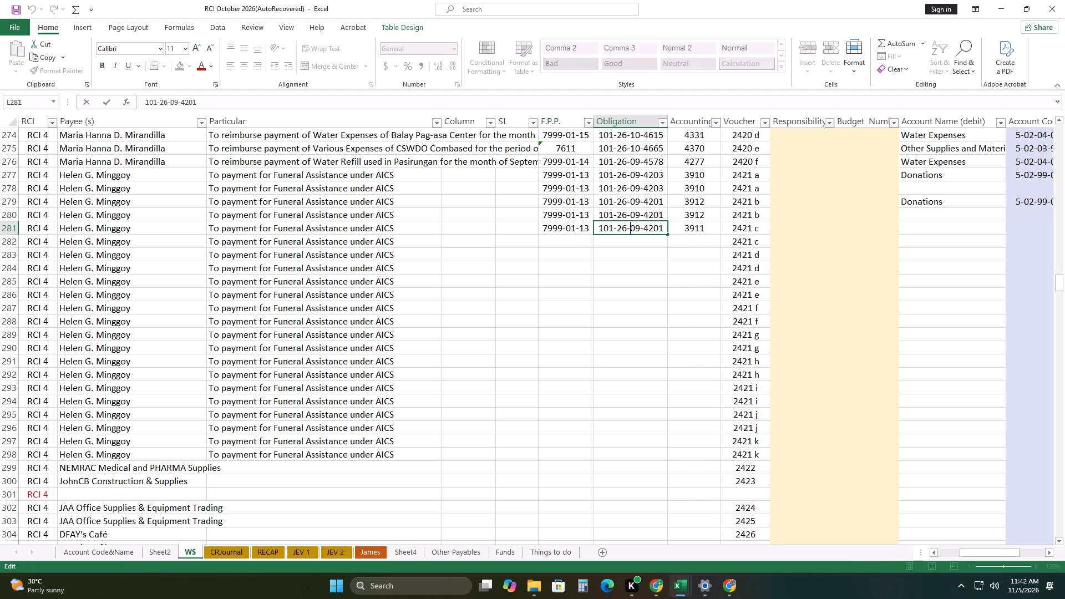
{"action": "left_click", "coordinate": [665, 228]}
{"action": "key", "text": "BackSpace"}
{"action": "key", "text": "2"}
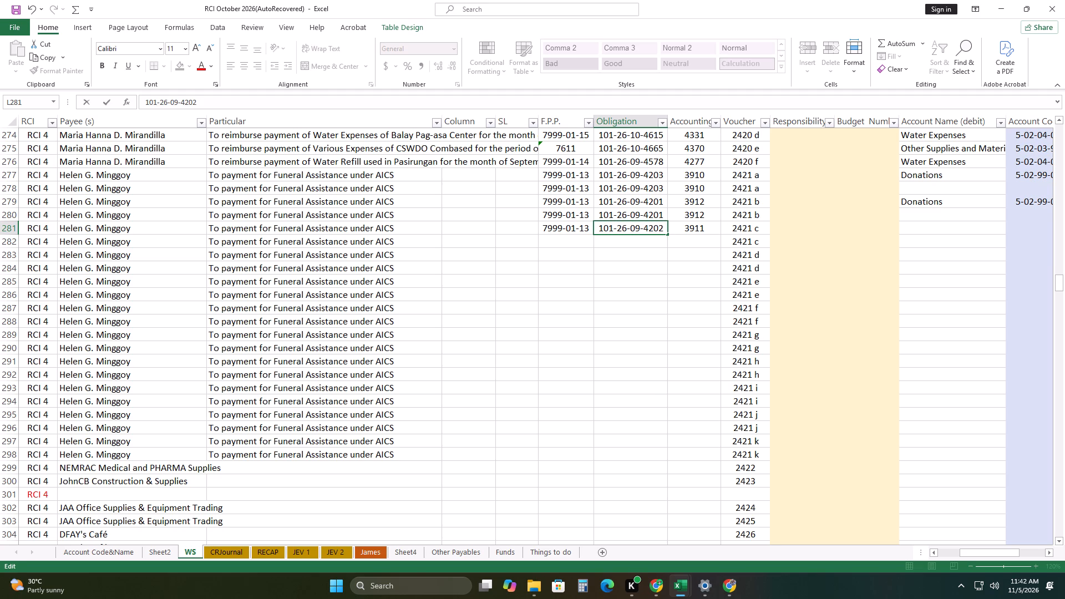
{"action": "left_click", "coordinate": [652, 307]}
Copy row 281's F.P.P., Obligation and Accounting number unchanged into row 282, the second row of voucher 2421 c.
{"action": "left_click_drag", "start_coordinate": [577, 227], "coordinate": [670, 226]}
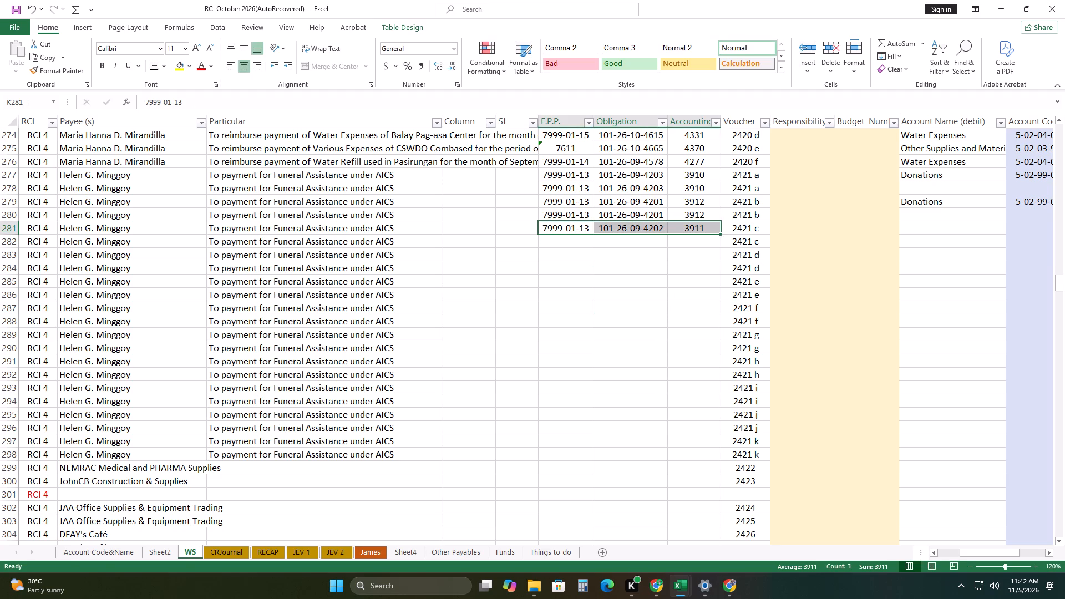
{"action": "left_click_drag", "start_coordinate": [719, 235], "coordinate": [720, 244]}
{"action": "left_click", "coordinate": [727, 257]}
{"action": "left_click", "coordinate": [747, 266]}
{"action": "left_click_drag", "start_coordinate": [700, 296], "coordinate": [709, 306]}
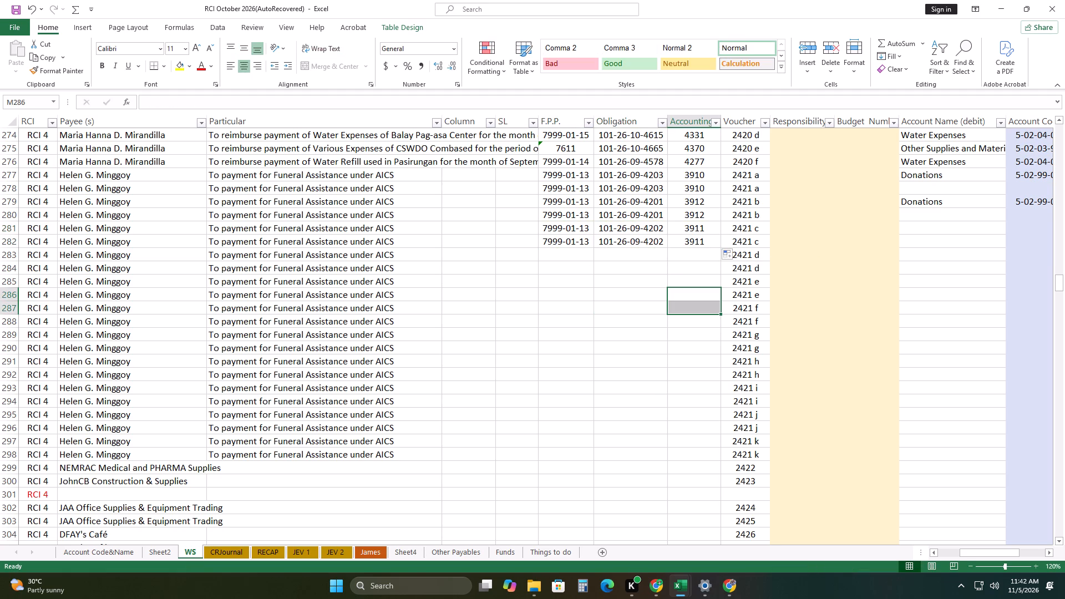
Copy the Donations debit entry (5-02-99-080, 18,000.00) from row 279 and paste it as values into row 281 for voucher 2421 c.
{"action": "left_click_drag", "start_coordinate": [997, 552], "coordinate": [1046, 529]}
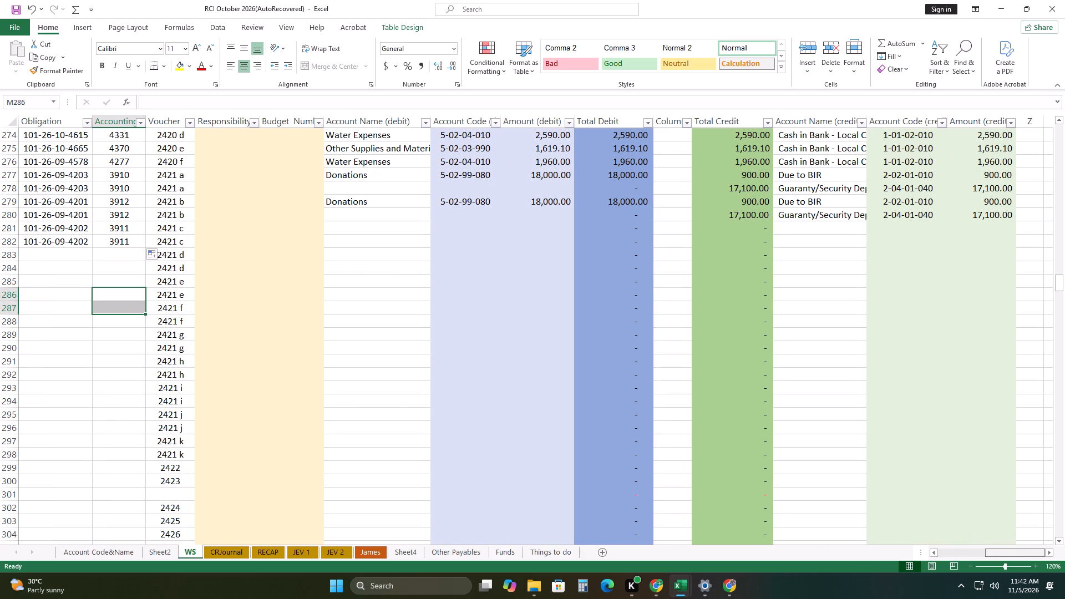
{"action": "left_click_drag", "start_coordinate": [370, 205], "coordinate": [558, 195]}
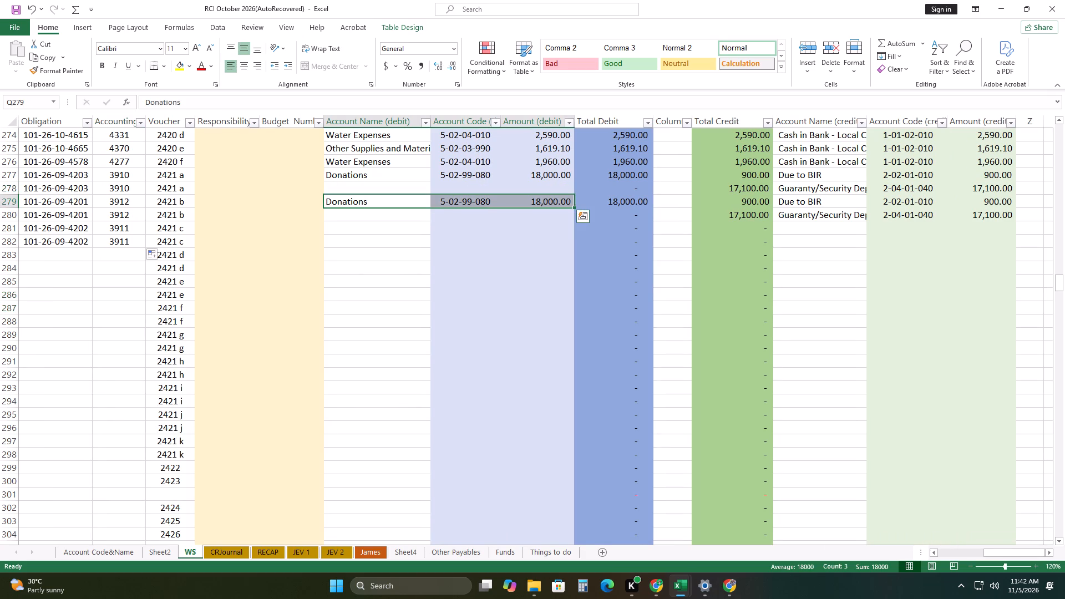
{"action": "right_click", "coordinate": [516, 202]}
{"action": "left_click", "coordinate": [560, 226]}
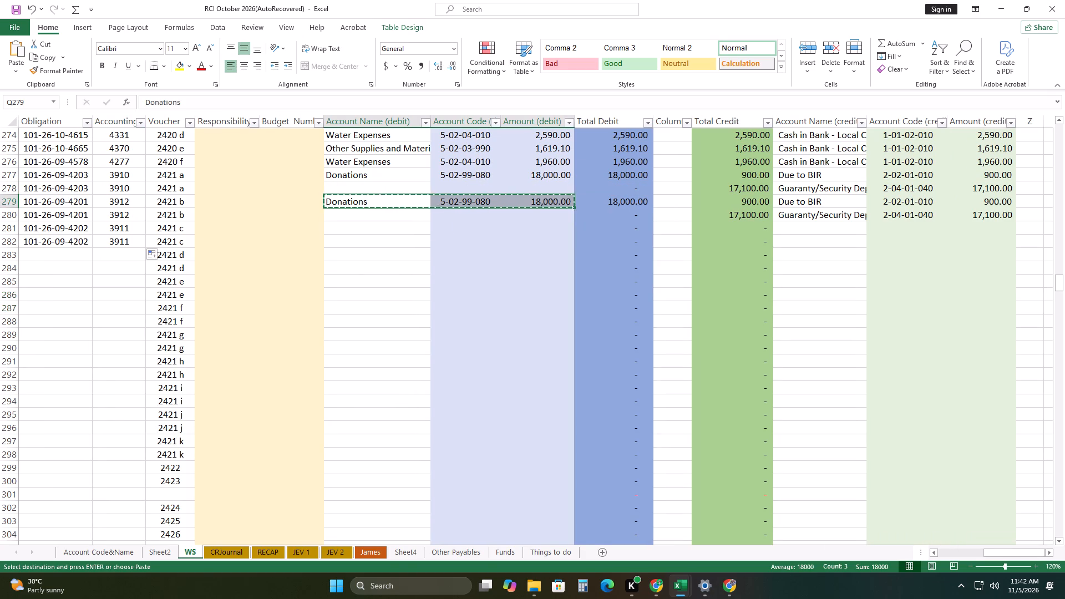
{"action": "left_click", "coordinate": [364, 231]}
{"action": "right_click", "coordinate": [364, 230]}
{"action": "left_click", "coordinate": [411, 287]}
{"action": "left_click", "coordinate": [397, 296]}
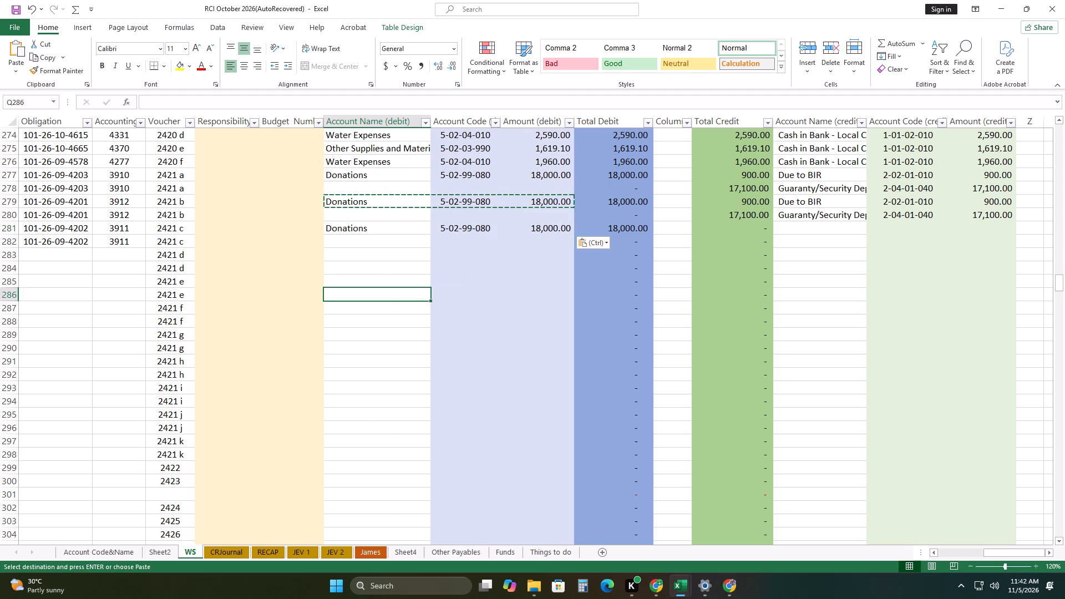
Copy the two credit entries, Due to BIR 900.00 and Guaranty/Security Deposits 17,100.00, from rows 279–280 as values into rows 281–282.
{"action": "left_click_drag", "start_coordinate": [804, 203], "coordinate": [976, 210]}
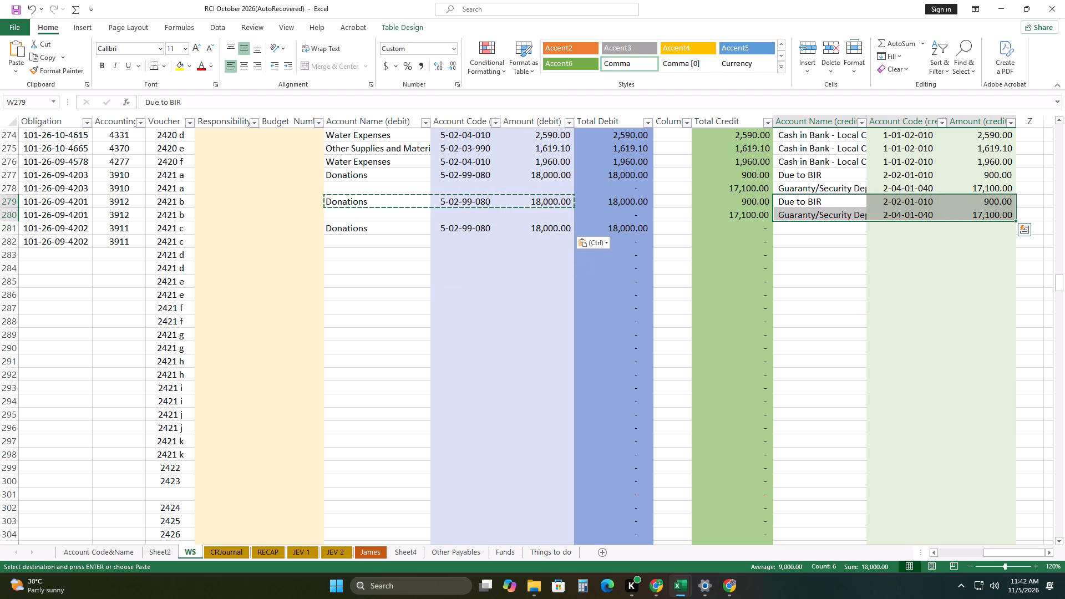
{"action": "right_click", "coordinate": [952, 210]}
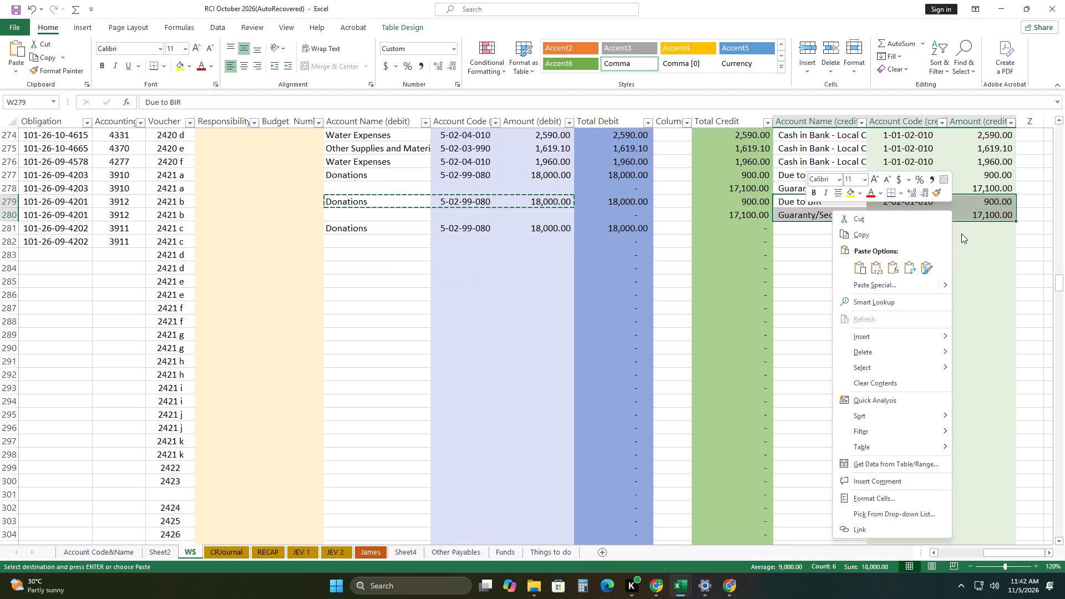
{"action": "left_click", "coordinate": [906, 236]}
{"action": "left_click", "coordinate": [793, 232]}
{"action": "right_click", "coordinate": [793, 232]}
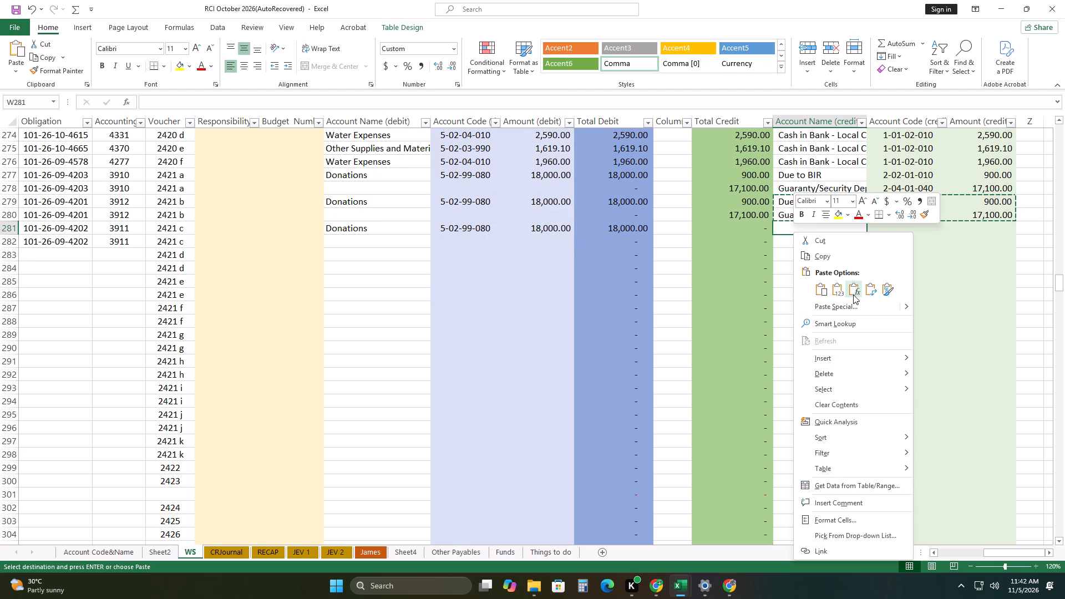
{"action": "left_click", "coordinate": [839, 293]}
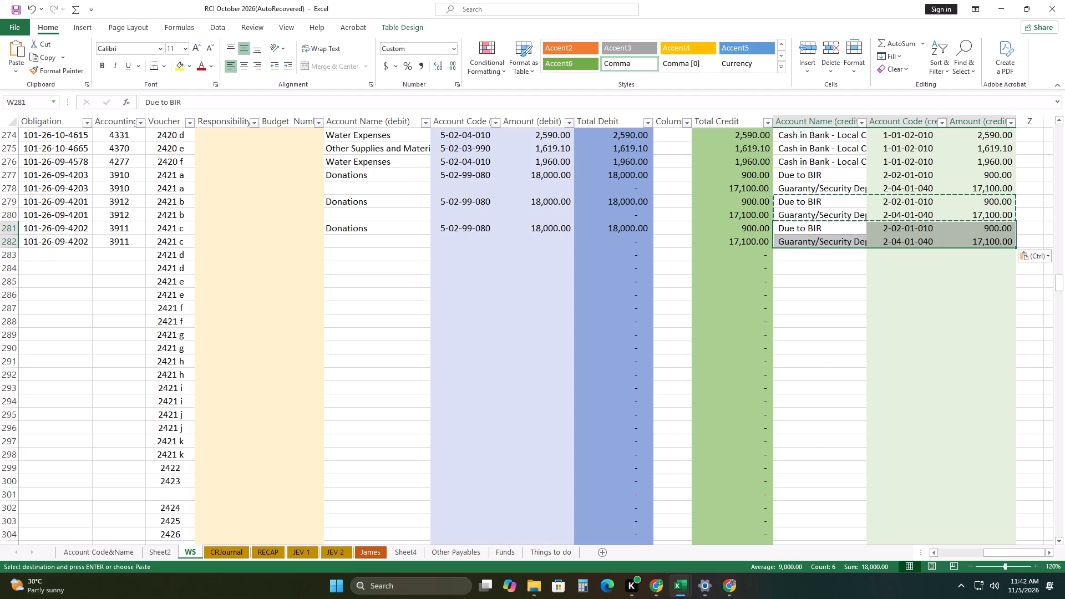
{"action": "left_click_drag", "start_coordinate": [14, 230], "coordinate": [14, 241]}
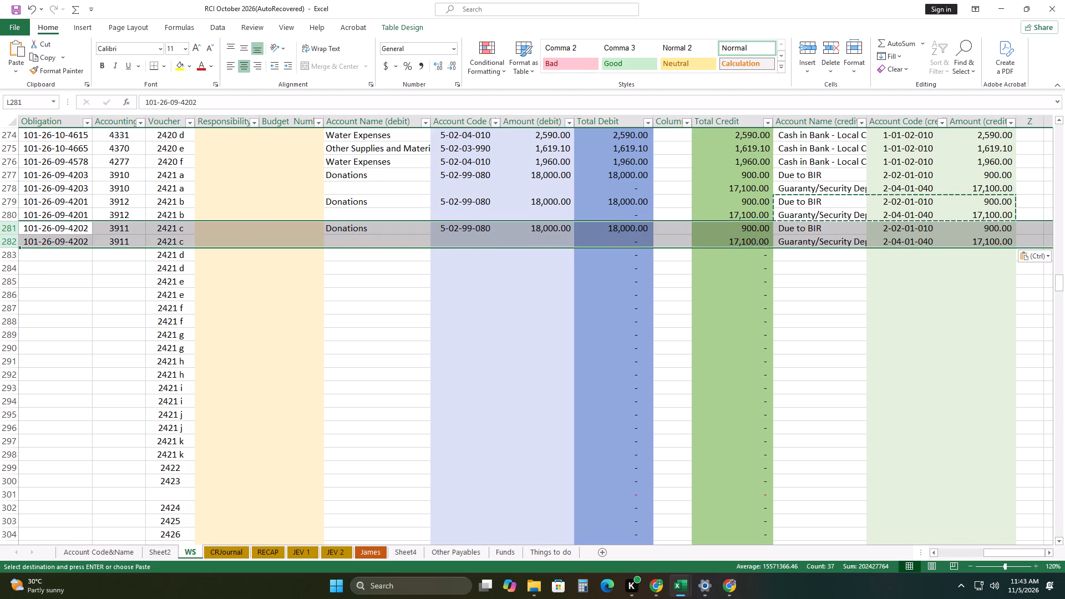
{"action": "left_click", "coordinate": [263, 333]}
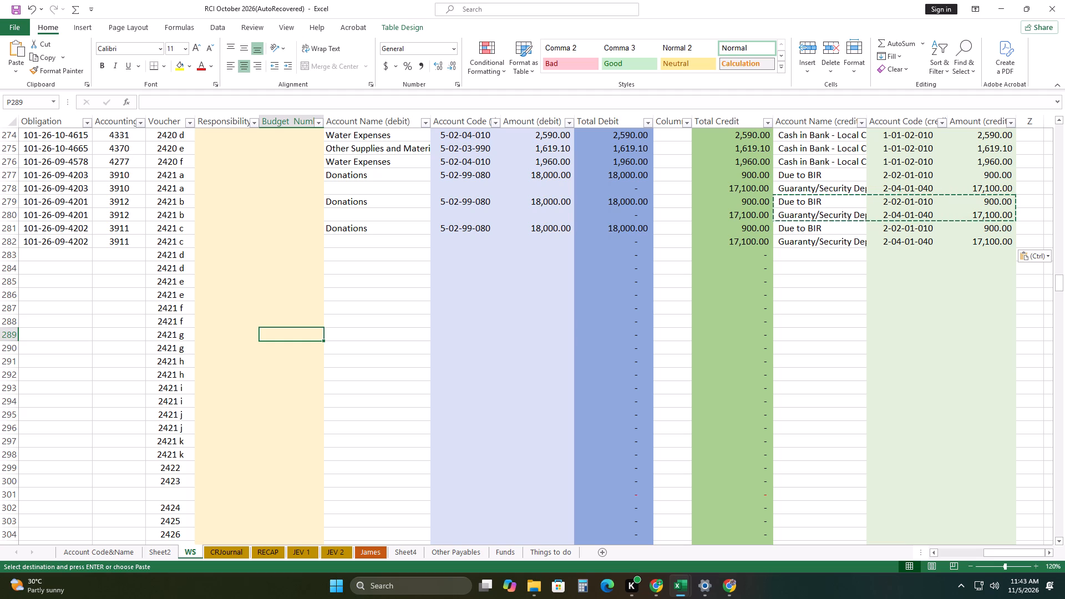
{"action": "left_click", "coordinate": [480, 316]}
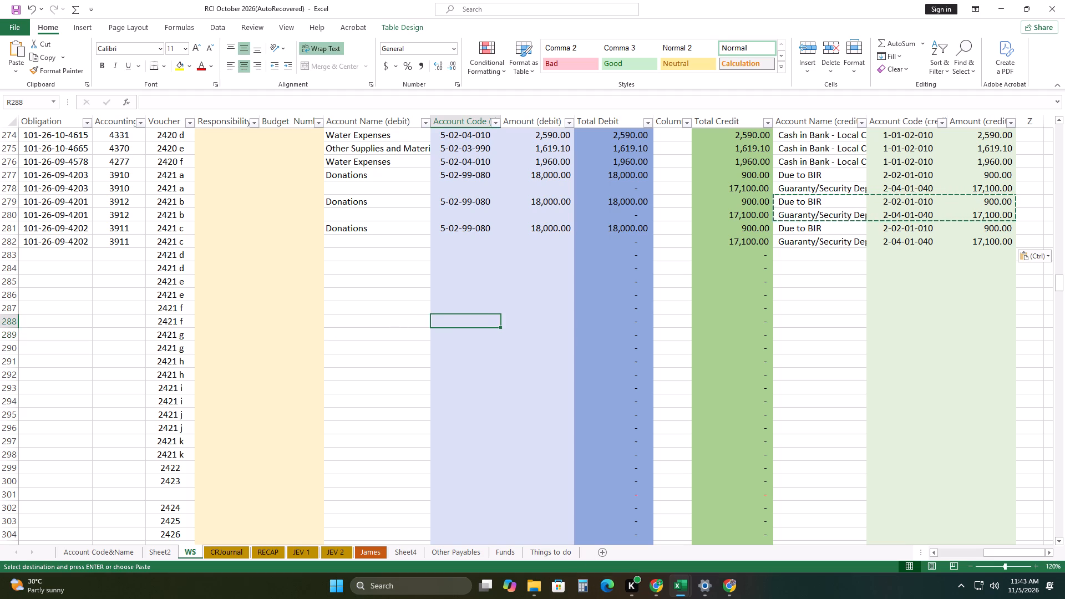
Enter accounting number 3913 for voucher 2421 d in row 283.
{"action": "left_click_drag", "start_coordinate": [1015, 552], "coordinate": [793, 515]}
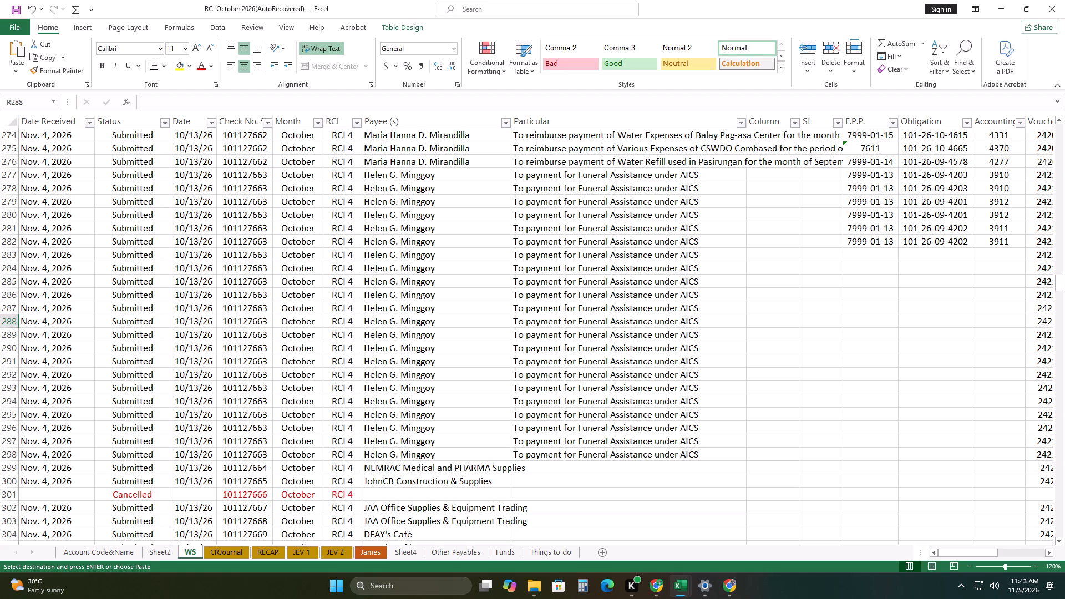
{"action": "left_click_drag", "start_coordinate": [968, 552], "coordinate": [982, 550]}
{"action": "left_click", "coordinate": [798, 254]}
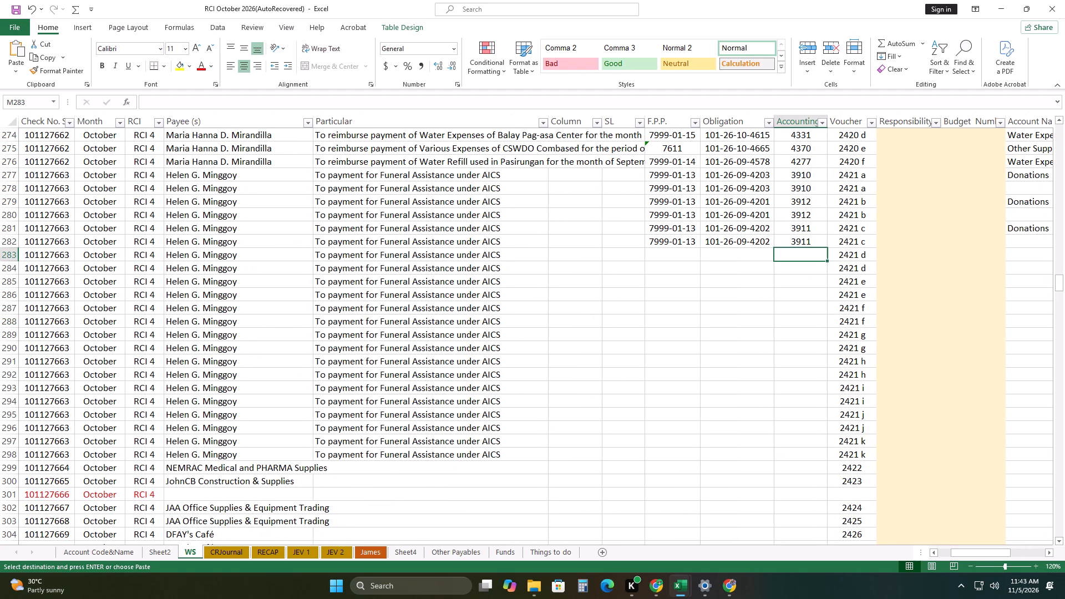
{"action": "type", "text": "3913"}
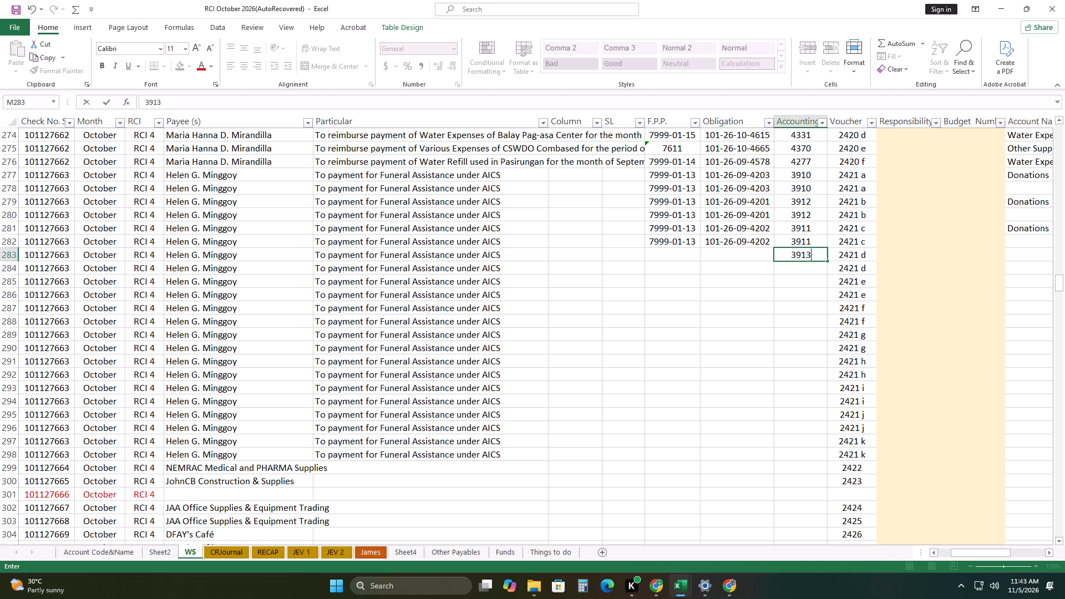
Copy the F.P.P. 7999-01-13 and Obligation from row 282 into row 283 as an exact copy, without series increments.
{"action": "left_click_drag", "start_coordinate": [681, 244], "coordinate": [784, 246]}
{"action": "left_click", "coordinate": [764, 291]}
{"action": "left_click_drag", "start_coordinate": [686, 242], "coordinate": [724, 240]}
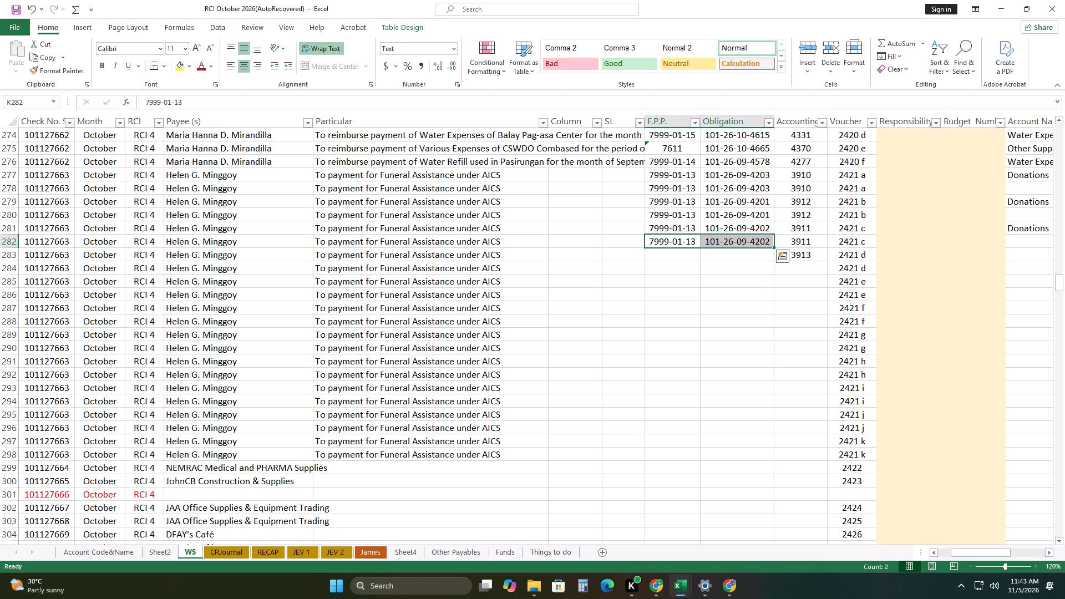
{"action": "left_click_drag", "start_coordinate": [772, 248], "coordinate": [772, 260]}
{"action": "left_click", "coordinate": [783, 269]}
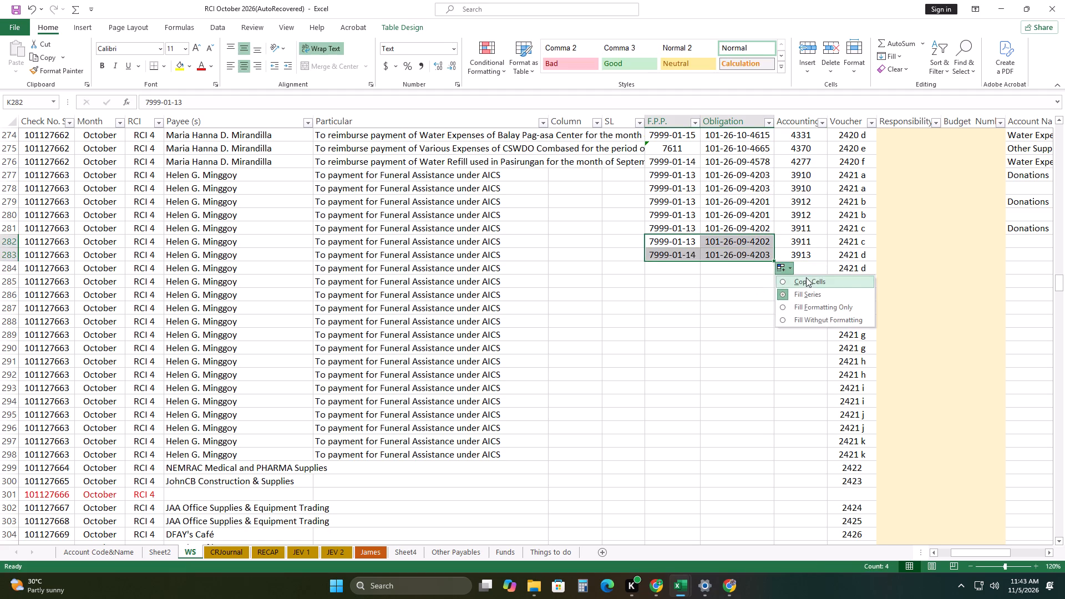
{"action": "left_click", "coordinate": [807, 278]}
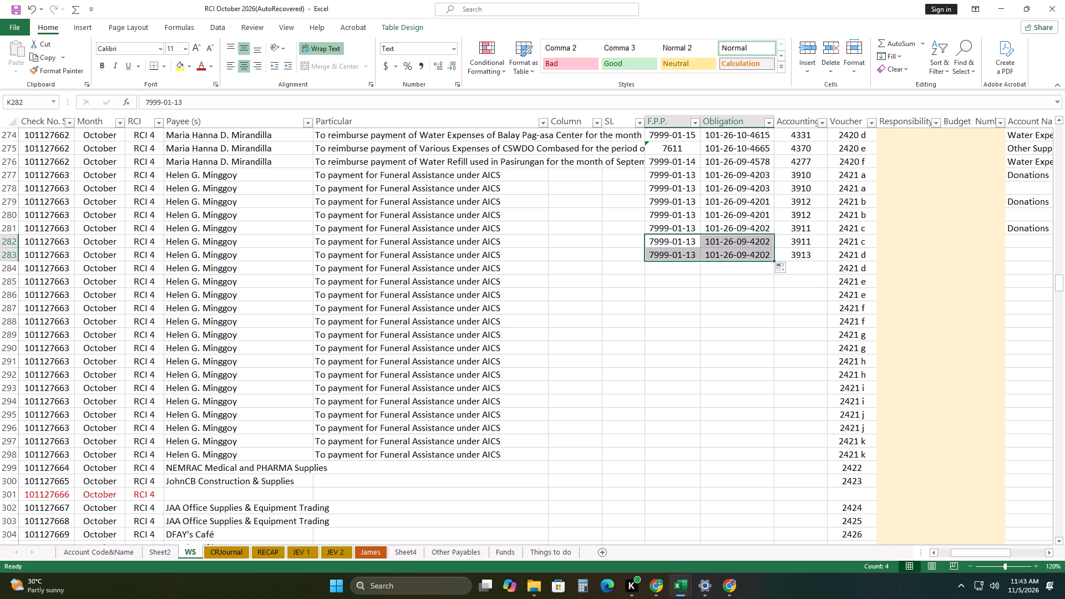
{"action": "double_click", "coordinate": [749, 253]}
{"action": "double_click", "coordinate": [757, 253]}
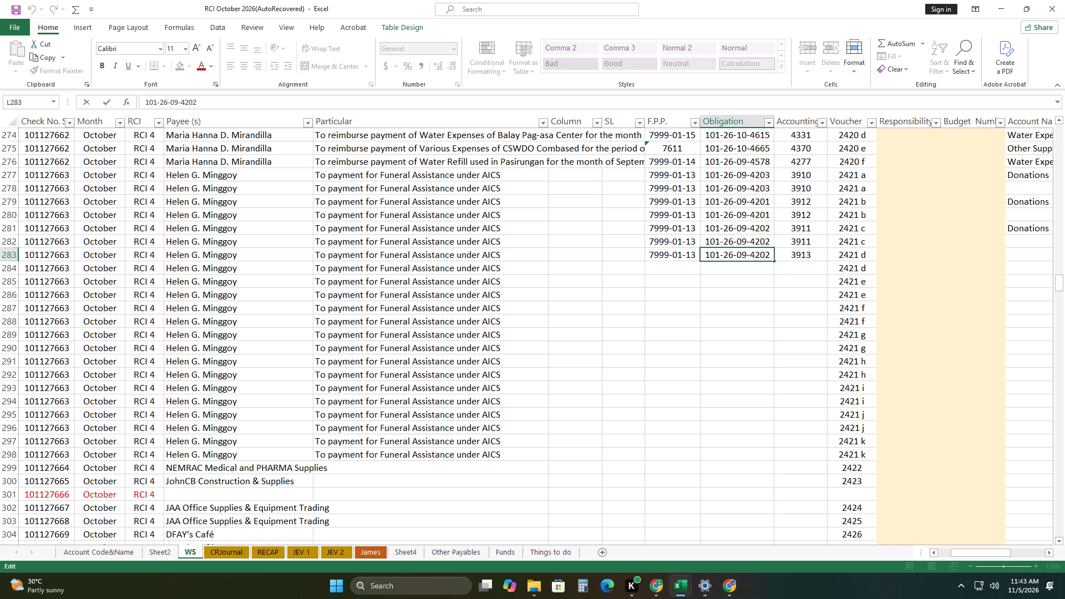
{"action": "left_click", "coordinate": [769, 256]}
{"action": "key", "text": "BackSpace"}
{"action": "key", "text": "4"}
Copy row 283's F.P.P., Obligation and Accounting number unchanged into row 284, the second row of voucher 2421 d.
{"action": "left_click_drag", "start_coordinate": [673, 254], "coordinate": [783, 255]}
{"action": "left_click_drag", "start_coordinate": [828, 263], "coordinate": [828, 272]}
{"action": "left_click_drag", "start_coordinate": [694, 257], "coordinate": [779, 254]}
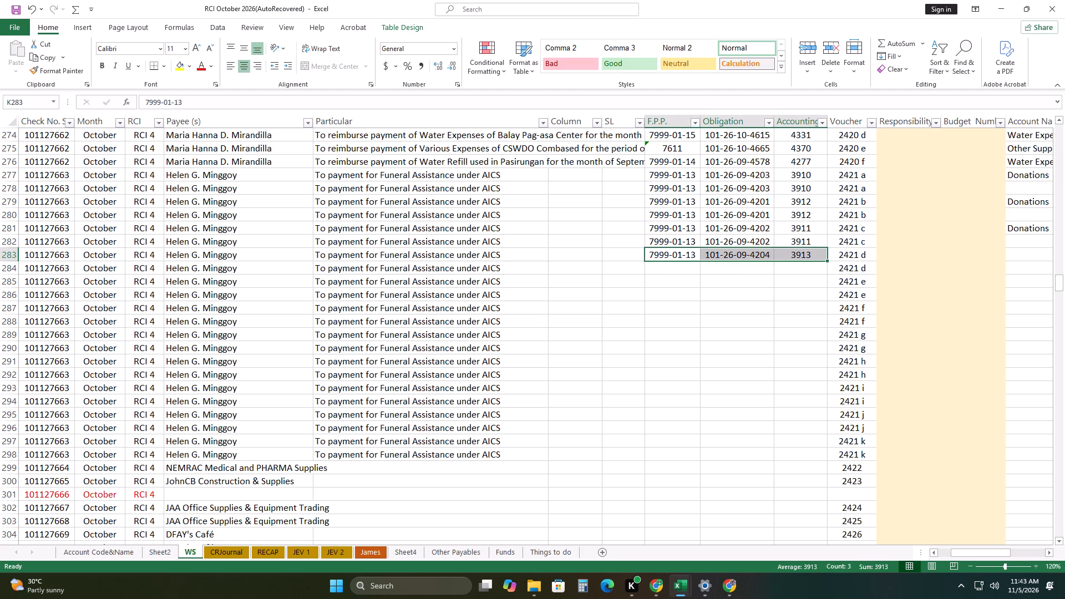
{"action": "left_click_drag", "start_coordinate": [825, 262], "coordinate": [830, 272]}
{"action": "left_click", "coordinate": [835, 282]}
{"action": "left_click", "coordinate": [856, 293]}
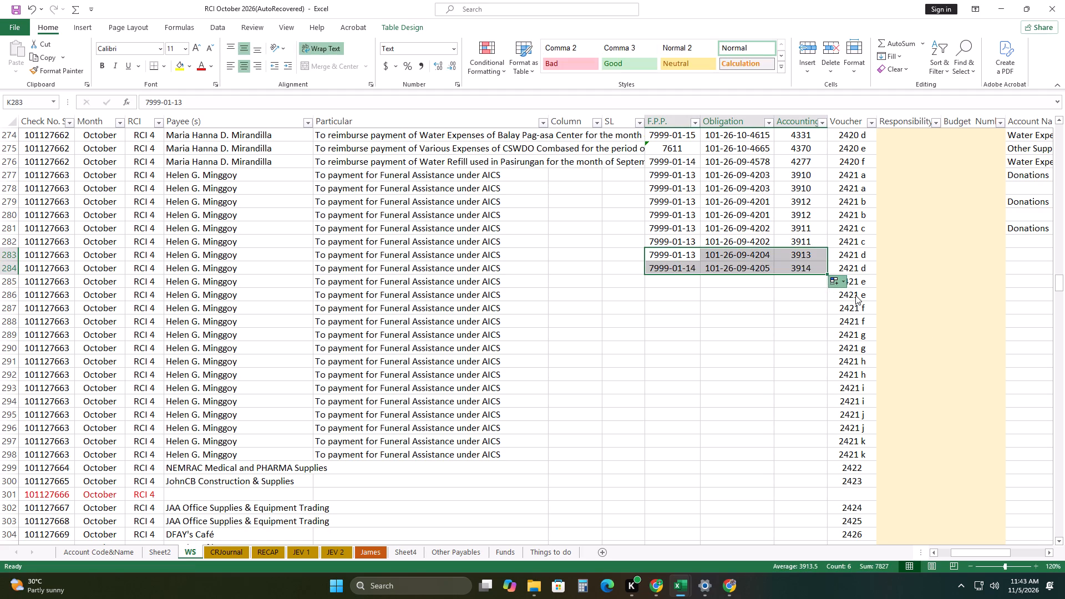
{"action": "left_click", "coordinate": [793, 343]}
Copy the Donations debit entry (5-02-99-080, 18,000.00) from row 281 and paste it as values into row 283 for voucher 2421 d.
{"action": "left_click_drag", "start_coordinate": [998, 553], "coordinate": [1053, 540]}
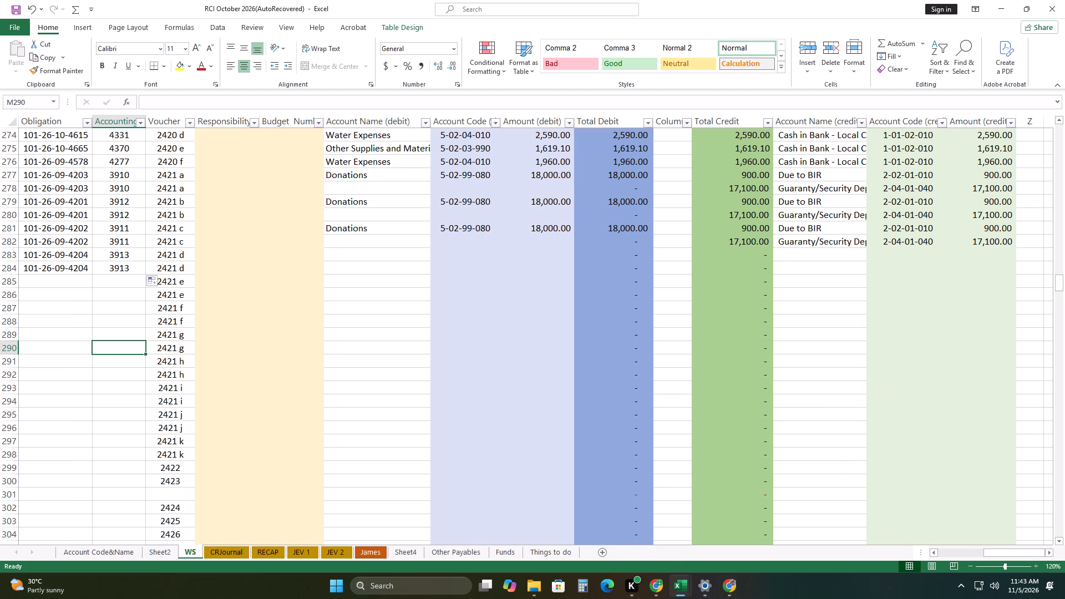
{"action": "left_click_drag", "start_coordinate": [368, 229], "coordinate": [412, 229]}
{"action": "left_click_drag", "start_coordinate": [412, 229], "coordinate": [526, 227]}
{"action": "right_click", "coordinate": [526, 229]}
{"action": "left_click", "coordinate": [558, 253]}
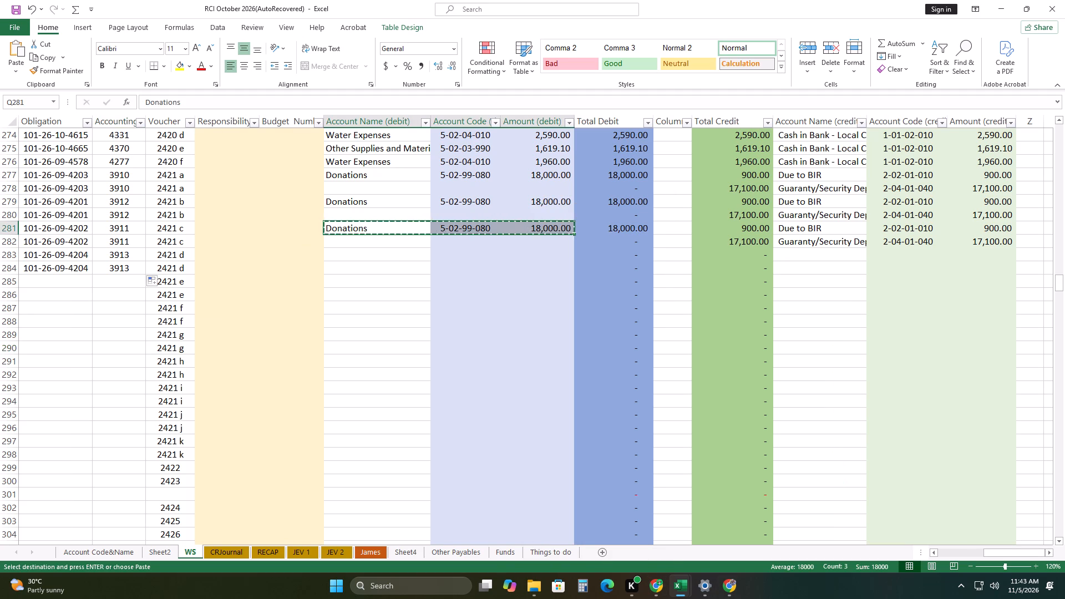
{"action": "right_click", "coordinate": [376, 255]}
{"action": "left_click", "coordinate": [424, 299]}
{"action": "left_click_drag", "start_coordinate": [386, 321], "coordinate": [402, 332]}
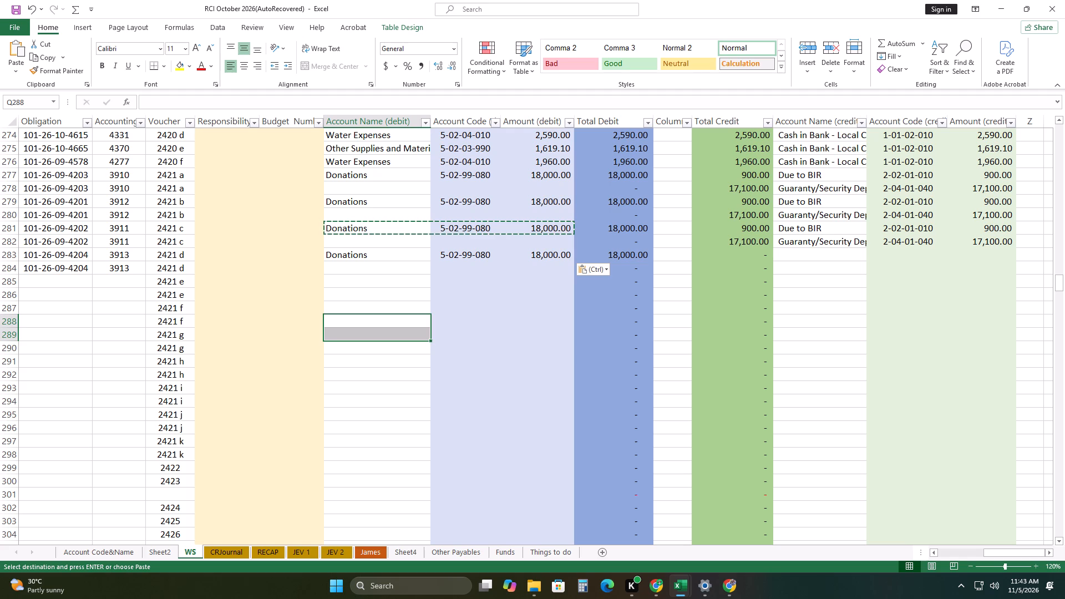
Copy the two credit entries, Due to BIR 900.00 and Guaranty/Security Deposits 17,100.00, from rows 281–282 as values into rows 283–284.
{"action": "left_click_drag", "start_coordinate": [809, 232], "coordinate": [978, 242]}
{"action": "right_click", "coordinate": [963, 241]}
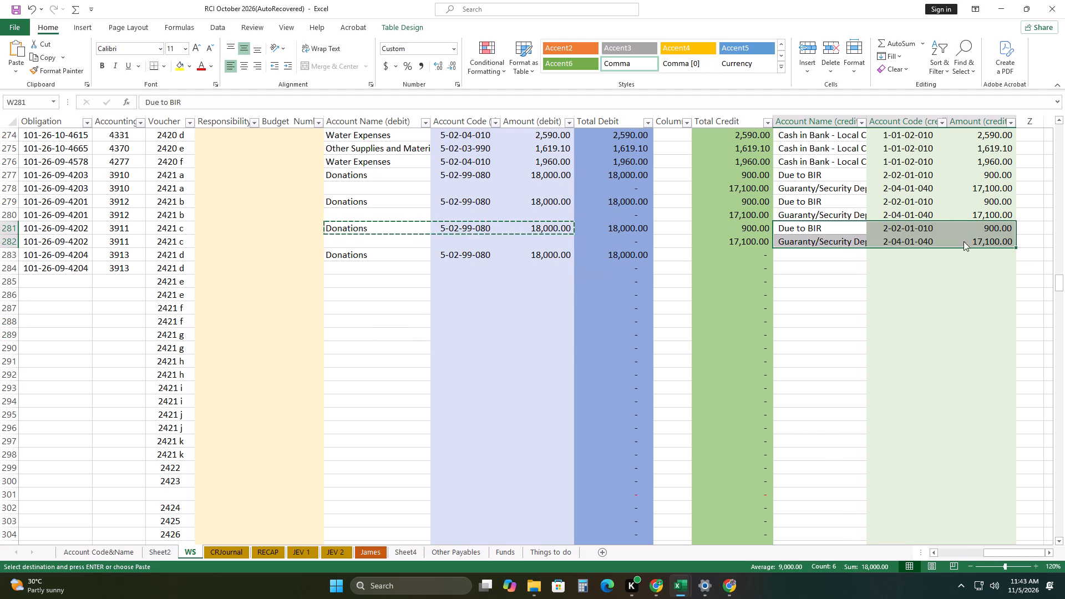
{"action": "left_click", "coordinate": [873, 263]}
{"action": "right_click", "coordinate": [796, 256]}
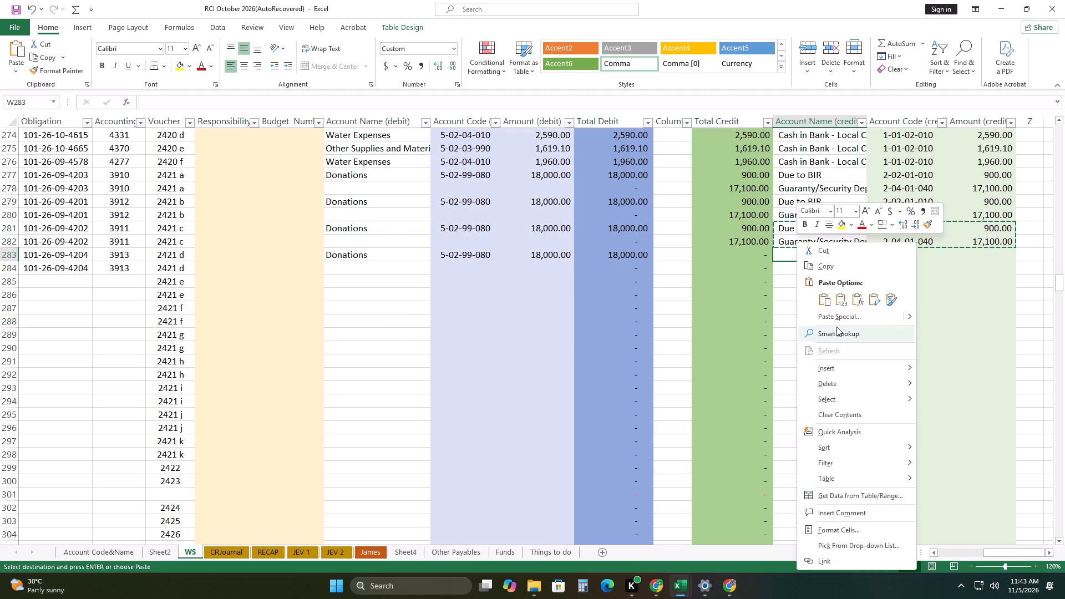
{"action": "left_click", "coordinate": [844, 303]}
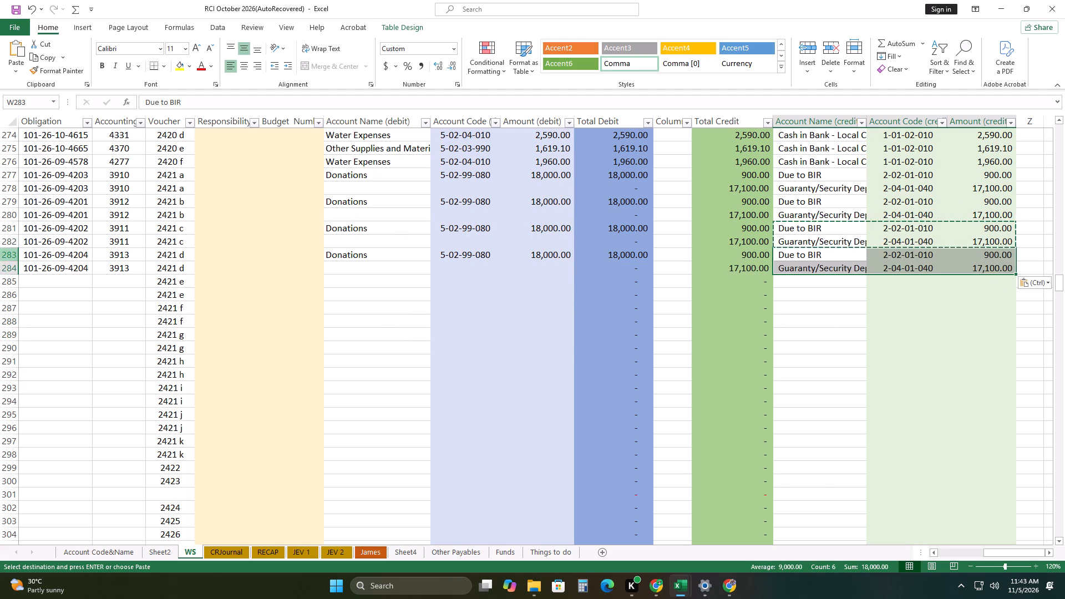
{"action": "left_click_drag", "start_coordinate": [12, 256], "coordinate": [11, 268]}
{"action": "left_click", "coordinate": [515, 381]}
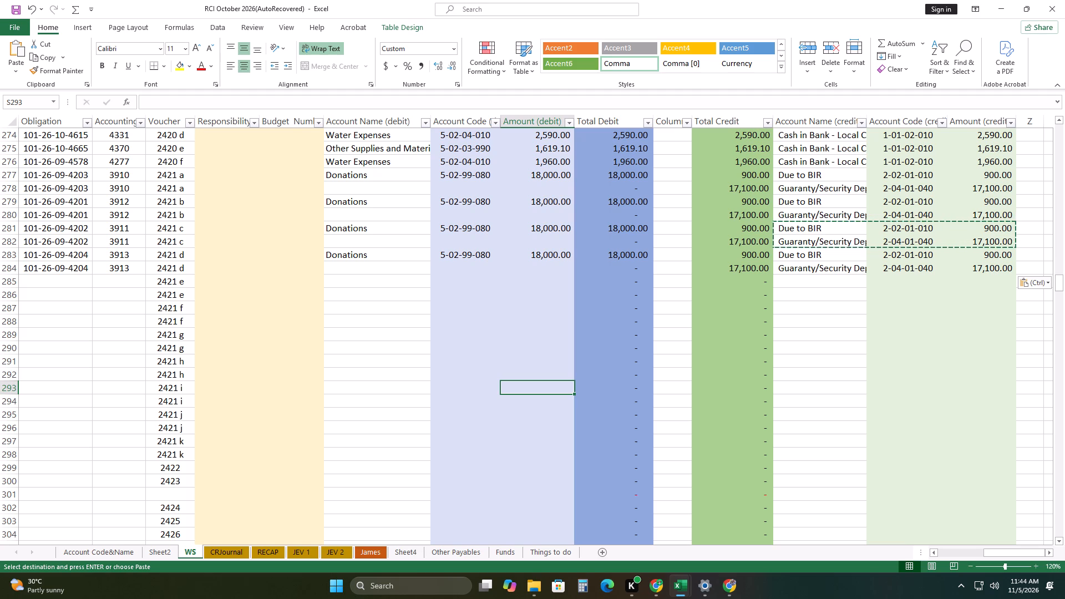
Enter accounting number 4007 for voucher 2421 e in row 285.
{"action": "left_click_drag", "start_coordinate": [997, 550], "coordinate": [974, 560]}
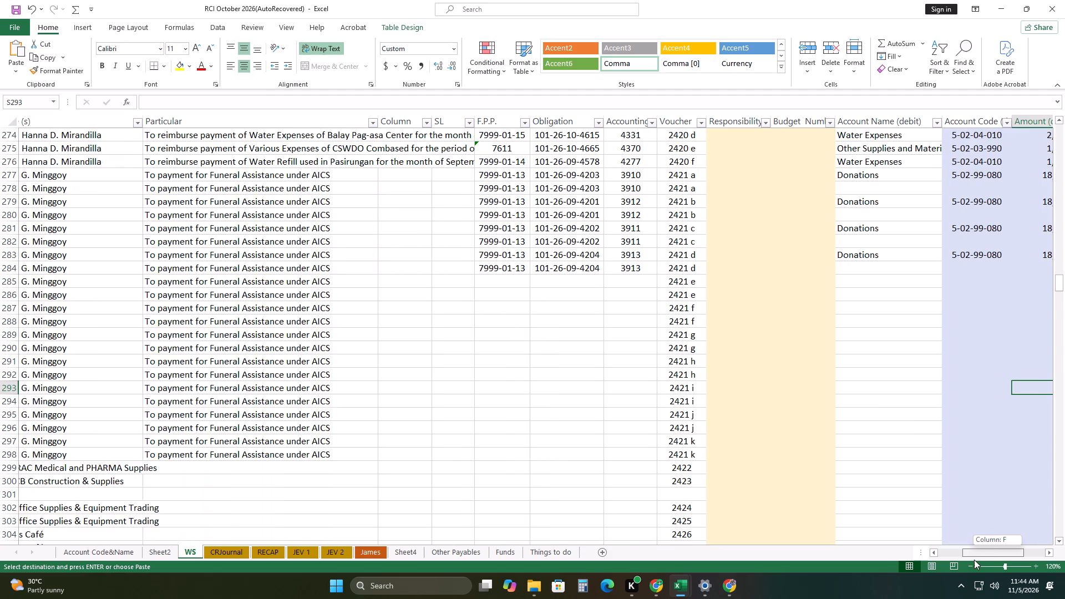
{"action": "left_click_drag", "start_coordinate": [974, 560], "coordinate": [976, 557]}
{"action": "left_click", "coordinate": [647, 281]}
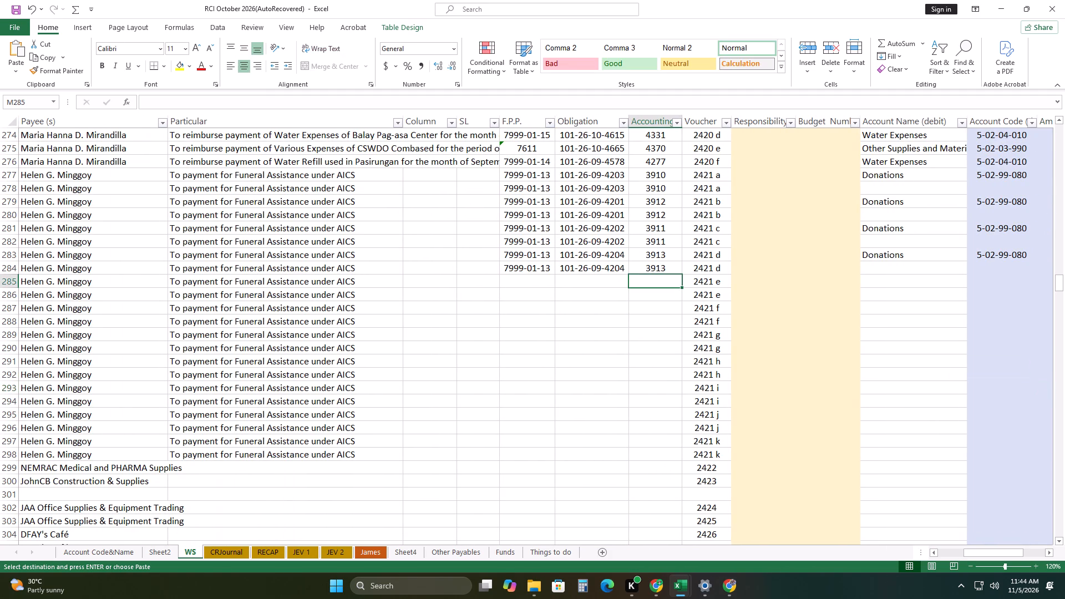
{"action": "type", "text": "4007"}
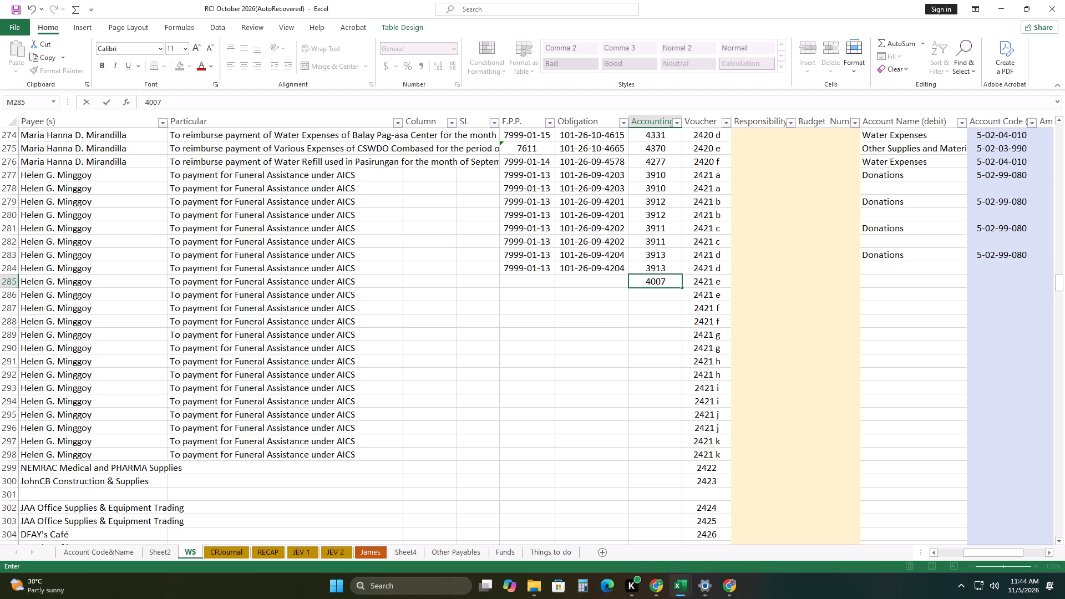
{"action": "left_click_drag", "start_coordinate": [539, 271], "coordinate": [596, 271]}
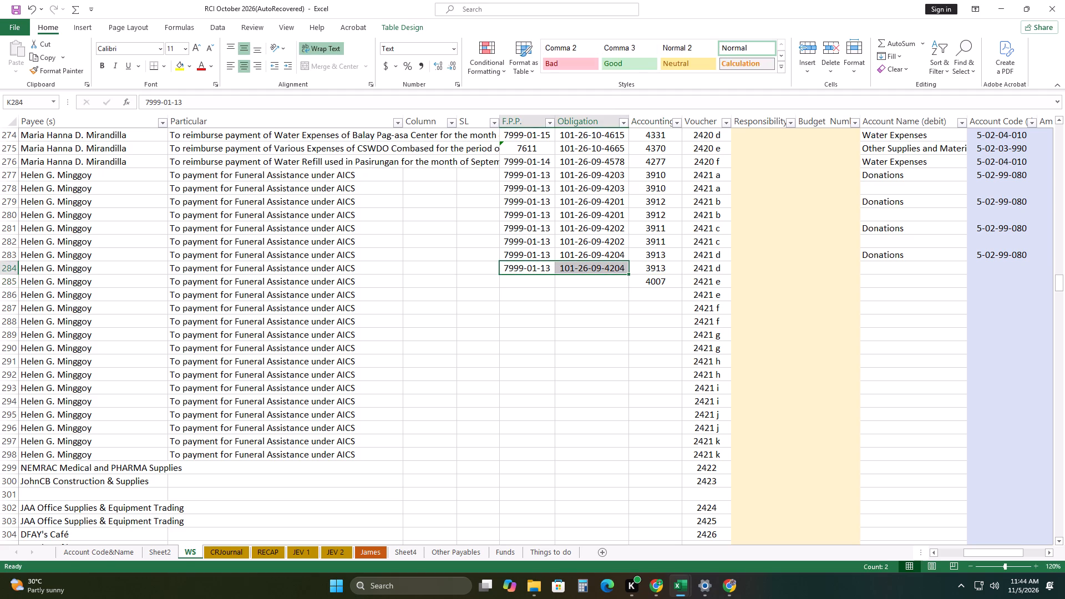
{"action": "left_click_drag", "start_coordinate": [630, 276], "coordinate": [632, 286]}
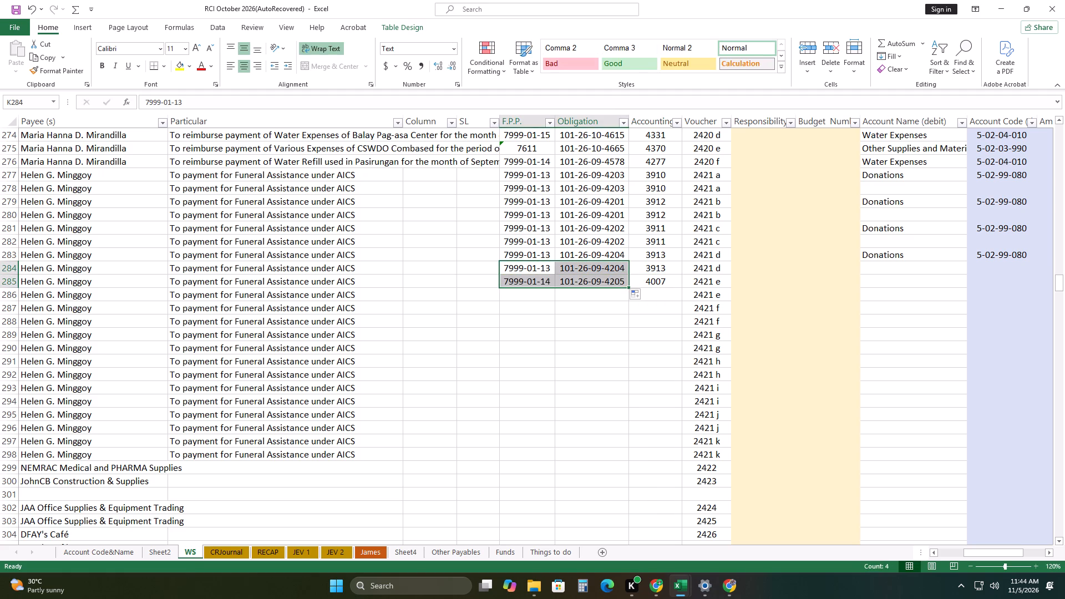
{"action": "left_click", "coordinate": [635, 295]}
{"action": "left_click", "coordinate": [651, 303]}
{"action": "left_click", "coordinate": [594, 324]}
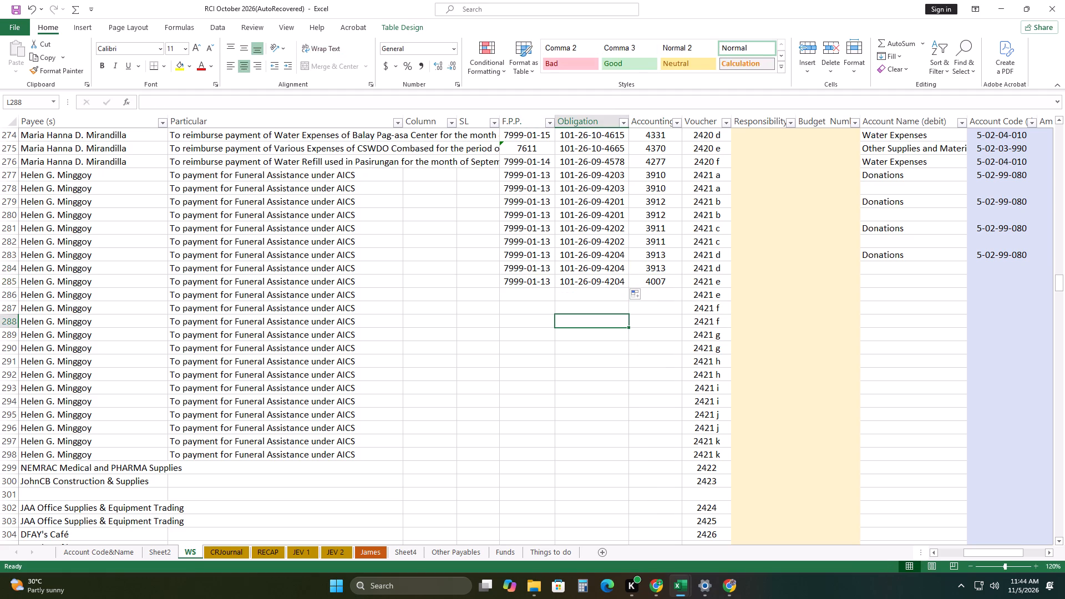
{"action": "double_click", "coordinate": [591, 280]}
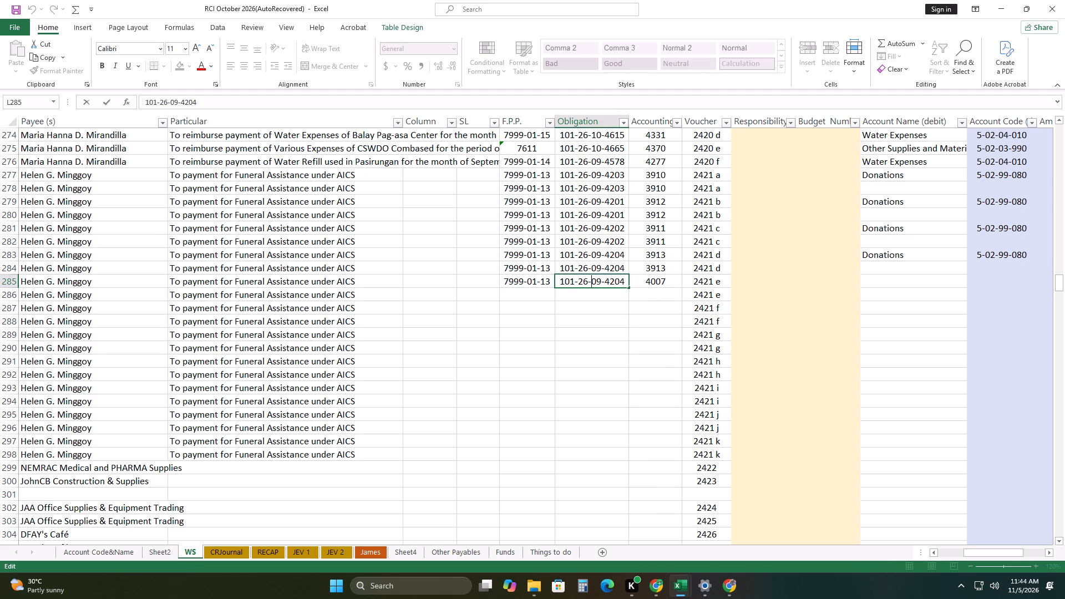
{"action": "left_click", "coordinate": [627, 283]}
{"action": "key", "text": "BackSpace"}
{"action": "key", "text": "BackSpace"}
{"action": "type", "text": "98"}
{"action": "left_click_drag", "start_coordinate": [743, 356], "coordinate": [753, 357]}
Copy the Donations debit entry (5-02-99-080, 18,000.00) from row 283 and paste it as values into row 285 for voucher 2421 e.
{"action": "left_click_drag", "start_coordinate": [1000, 553], "coordinate": [1061, 536]}
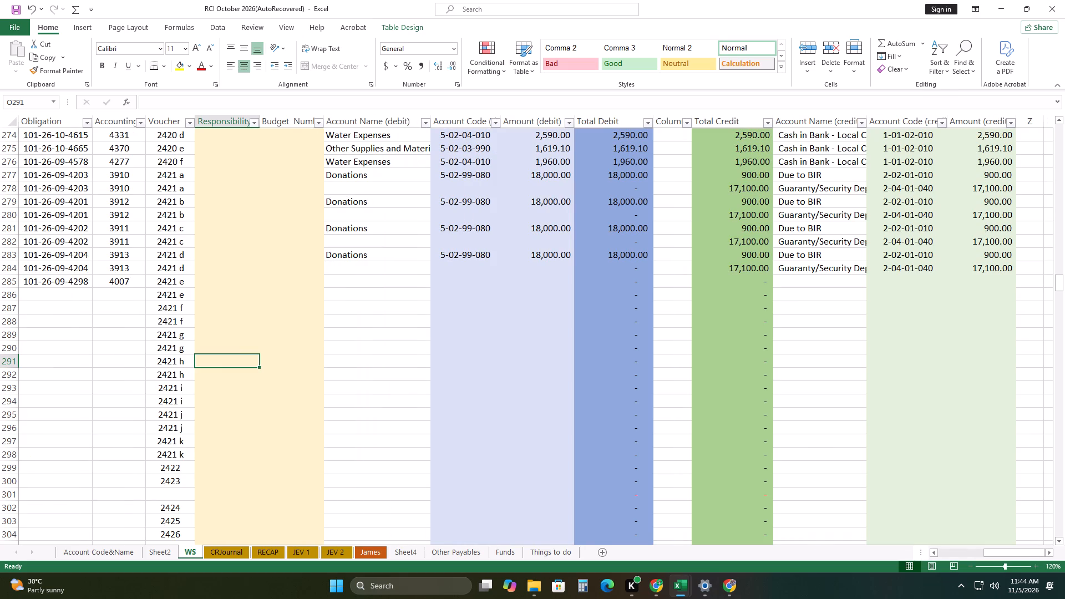
{"action": "left_click_drag", "start_coordinate": [357, 255], "coordinate": [532, 250]}
{"action": "right_click", "coordinate": [530, 256]}
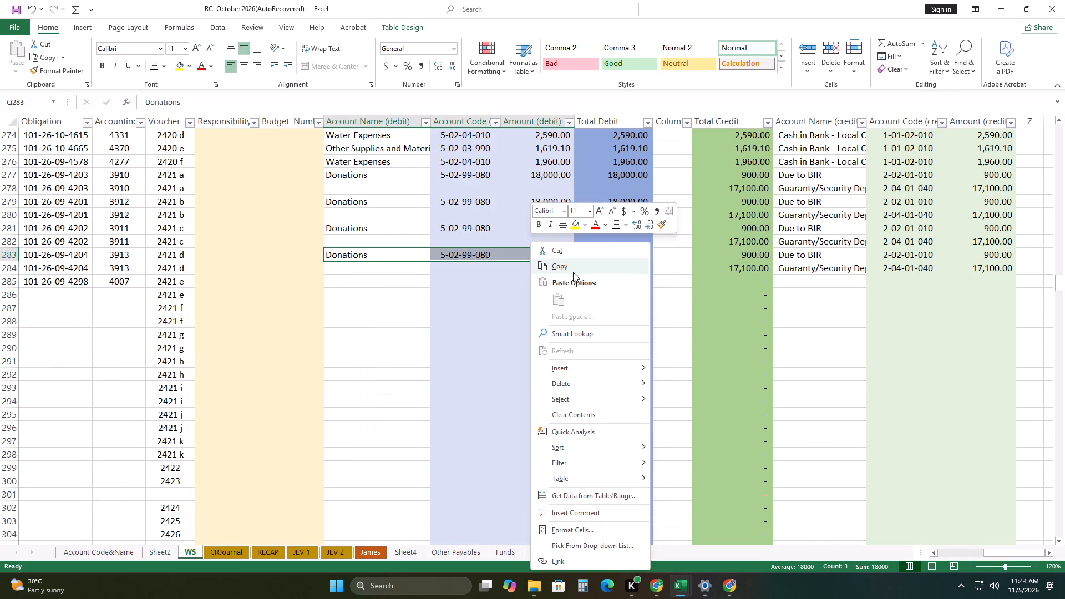
{"action": "left_click", "coordinate": [574, 268]}
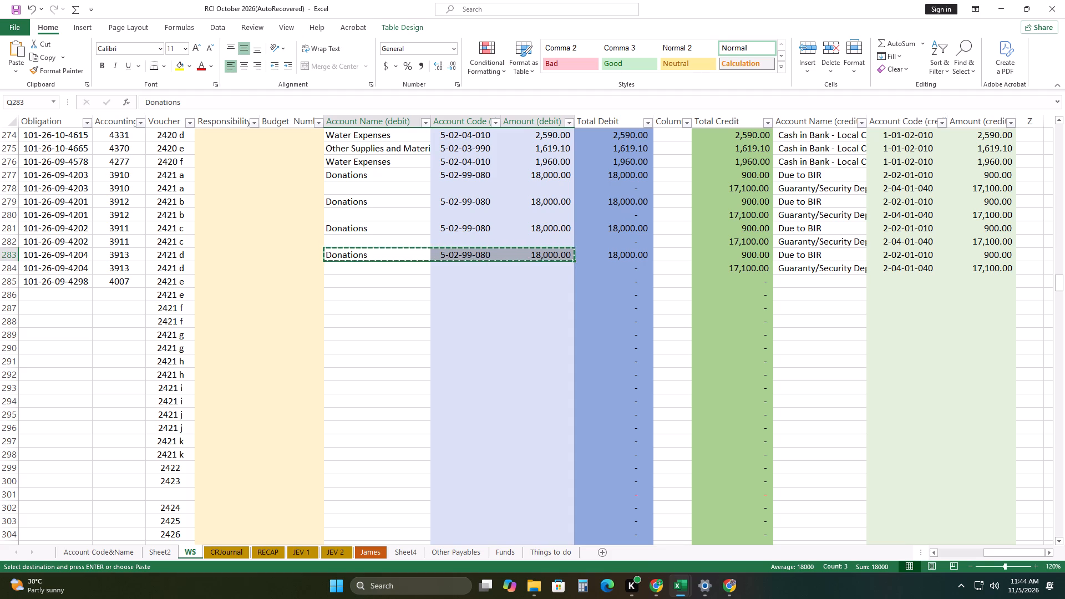
{"action": "left_click", "coordinate": [343, 268]}
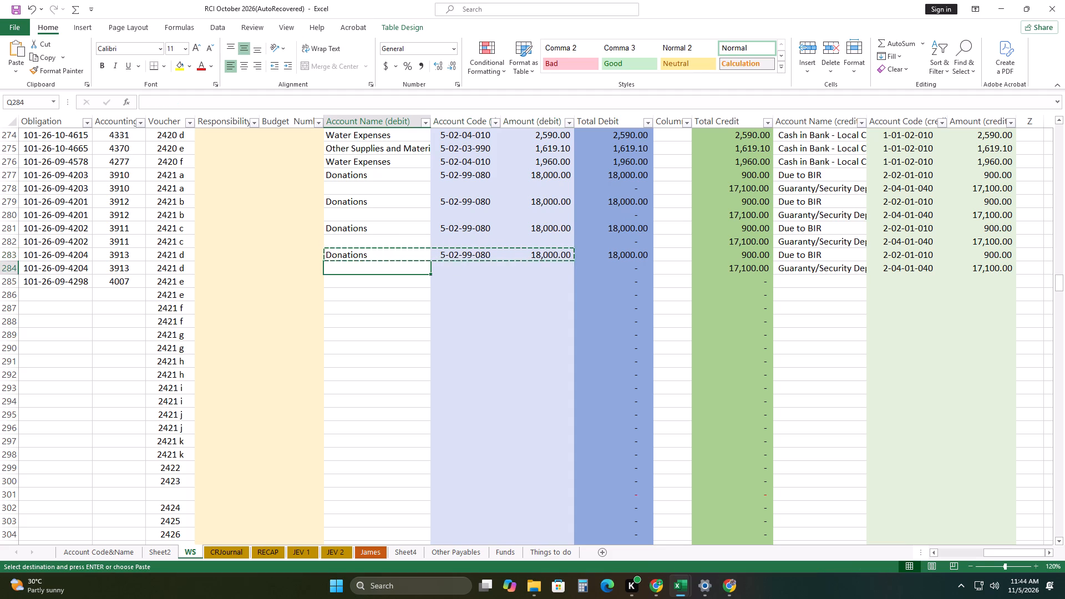
{"action": "left_click", "coordinate": [337, 284]}
{"action": "right_click", "coordinate": [337, 283]}
{"action": "left_click", "coordinate": [385, 298]}
{"action": "left_click_drag", "start_coordinate": [423, 353], "coordinate": [430, 366]}
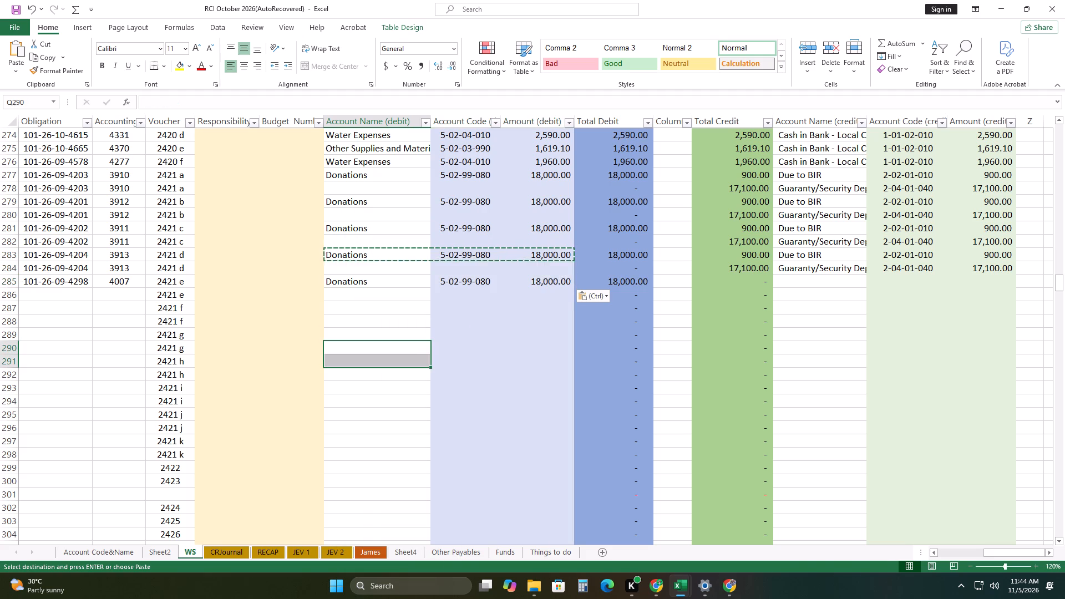
Copy row 285's F.P.P., Obligation and Accounting number unchanged into row 286, the second row of voucher 2421 e.
{"action": "left_click_drag", "start_coordinate": [1024, 552], "coordinate": [1003, 559]}
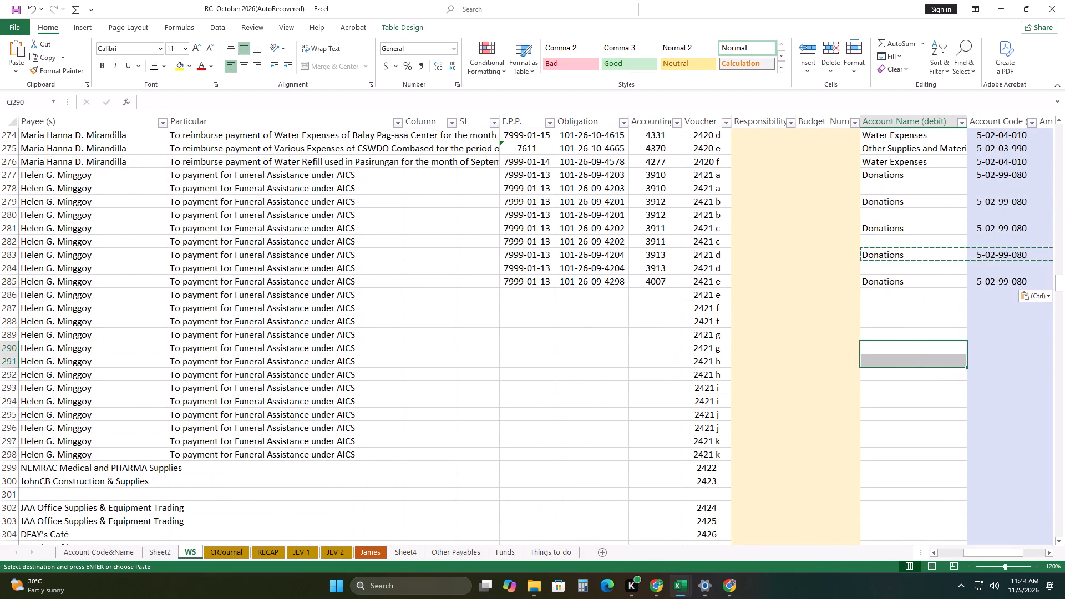
{"action": "left_click_drag", "start_coordinate": [531, 282], "coordinate": [651, 278]}
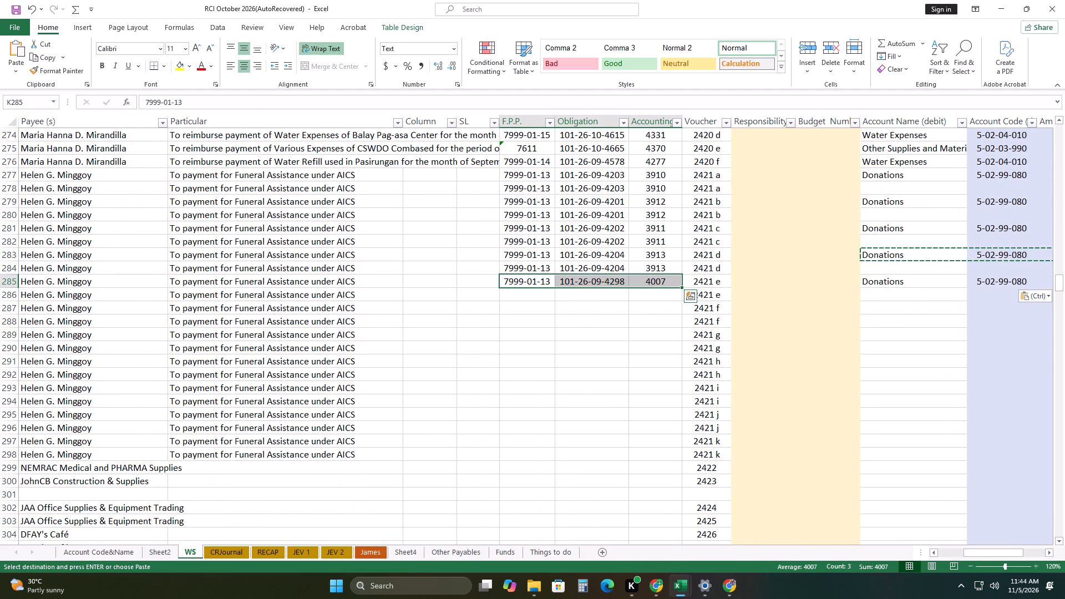
{"action": "left_click_drag", "start_coordinate": [681, 289], "coordinate": [683, 296]}
{"action": "left_click", "coordinate": [686, 308]}
{"action": "left_click", "coordinate": [710, 321]}
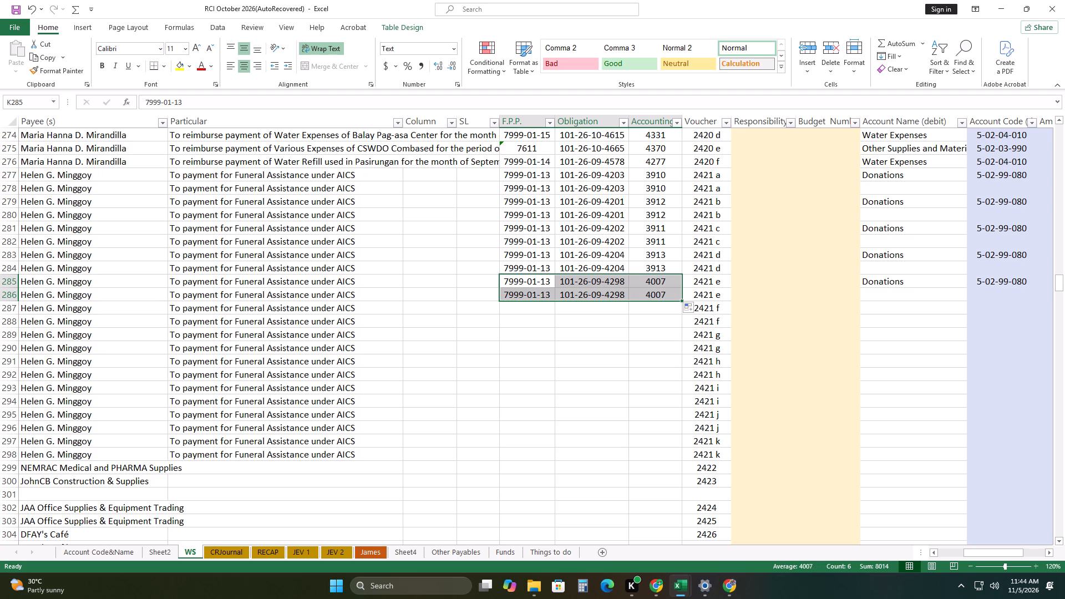
Copy the two credit entries, Due to BIR 900.00 and Guaranty/Security Deposits 17,100.00, from rows 283–284 as values into rows 285–286.
{"action": "left_click_drag", "start_coordinate": [1004, 554], "coordinate": [1031, 543]}
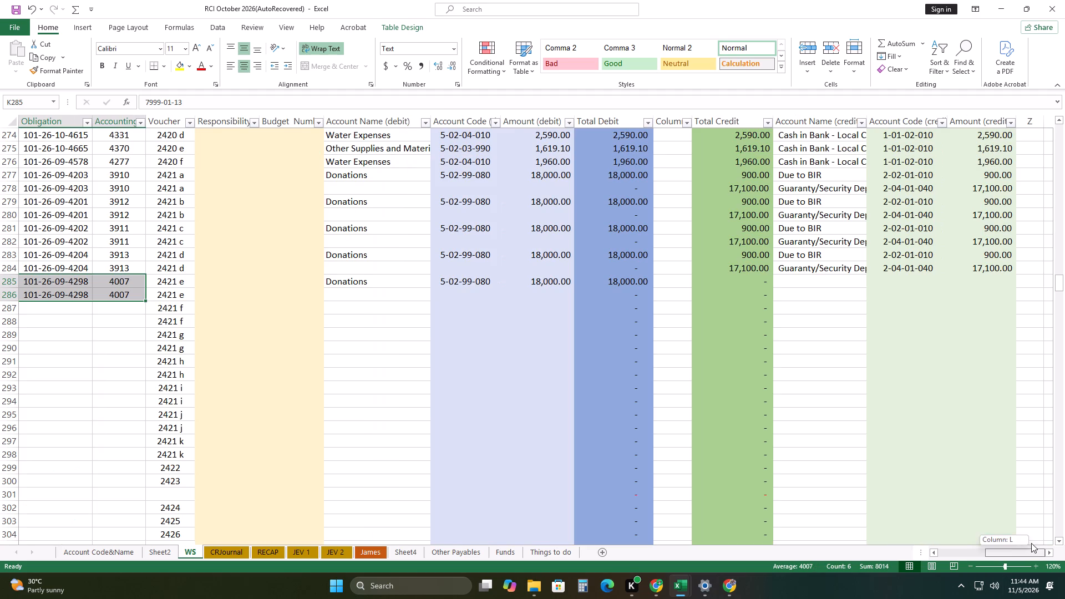
{"action": "left_click_drag", "start_coordinate": [1031, 543], "coordinate": [1032, 542]}
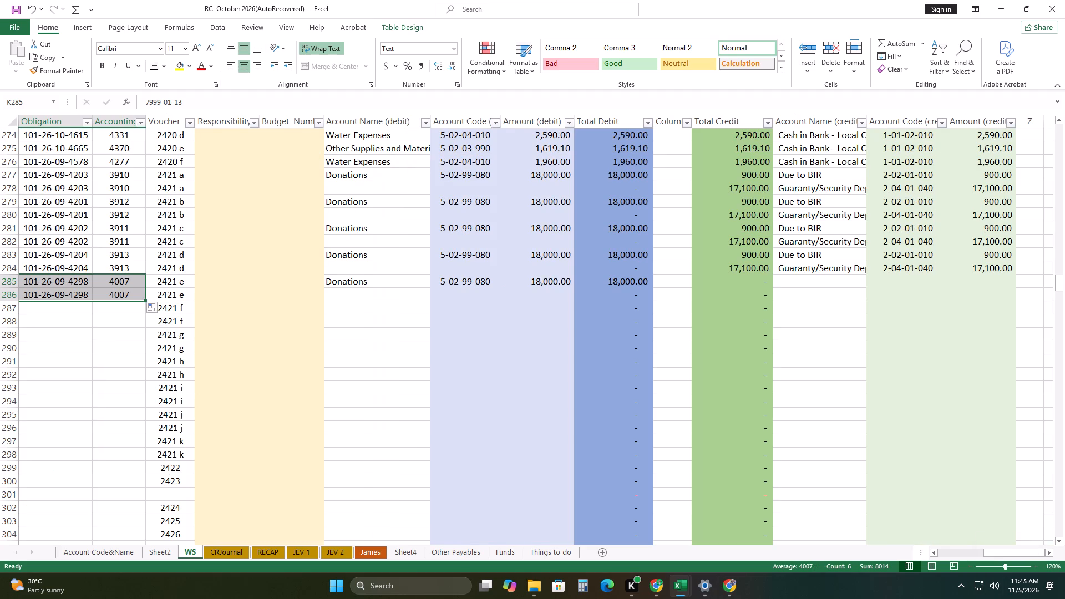
{"action": "left_click_drag", "start_coordinate": [816, 261], "coordinate": [981, 264]}
{"action": "right_click", "coordinate": [977, 263]}
{"action": "left_click", "coordinate": [906, 259]}
{"action": "right_click", "coordinate": [792, 278]}
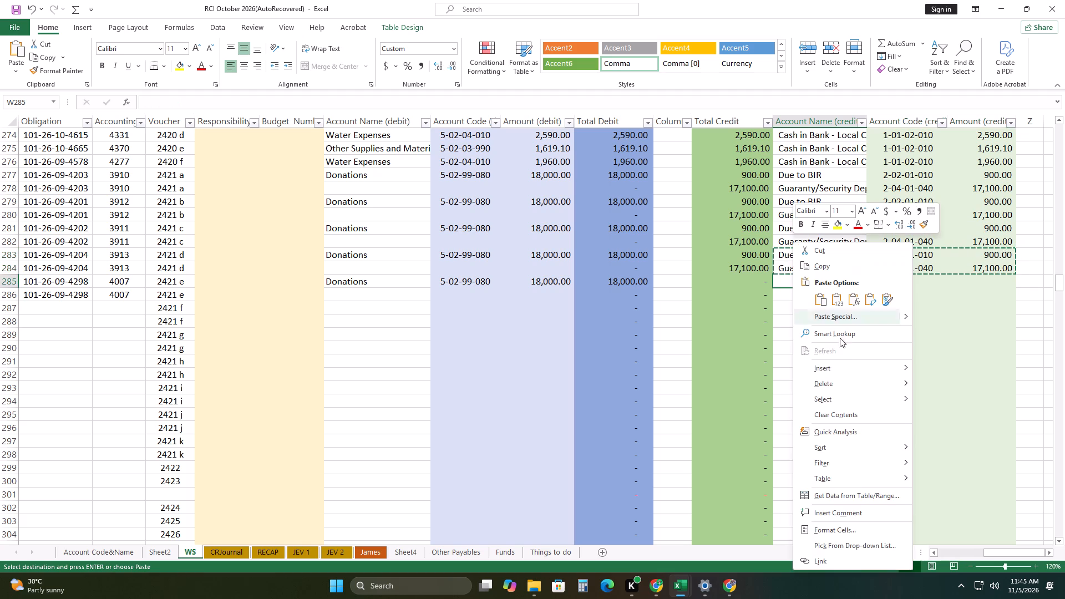
{"action": "left_click", "coordinate": [841, 304]}
{"action": "left_click", "coordinate": [820, 333]}
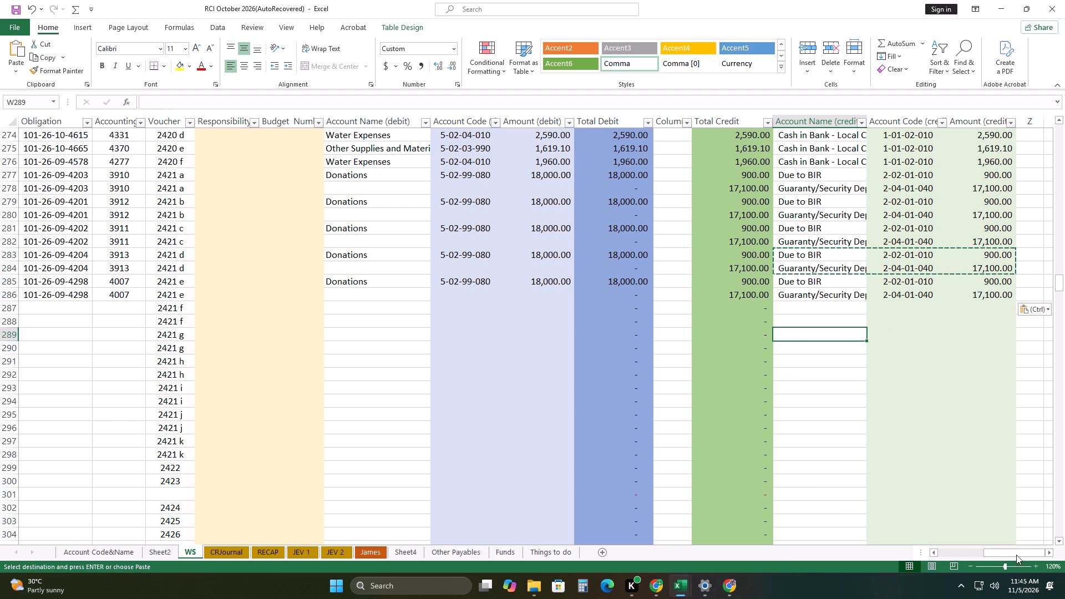
Enter accounting number 3850 for voucher 2421 f in row 287.
{"action": "left_click_drag", "start_coordinate": [1015, 552], "coordinate": [987, 558]}
{"action": "left_click_drag", "start_coordinate": [691, 427], "coordinate": [696, 427]}
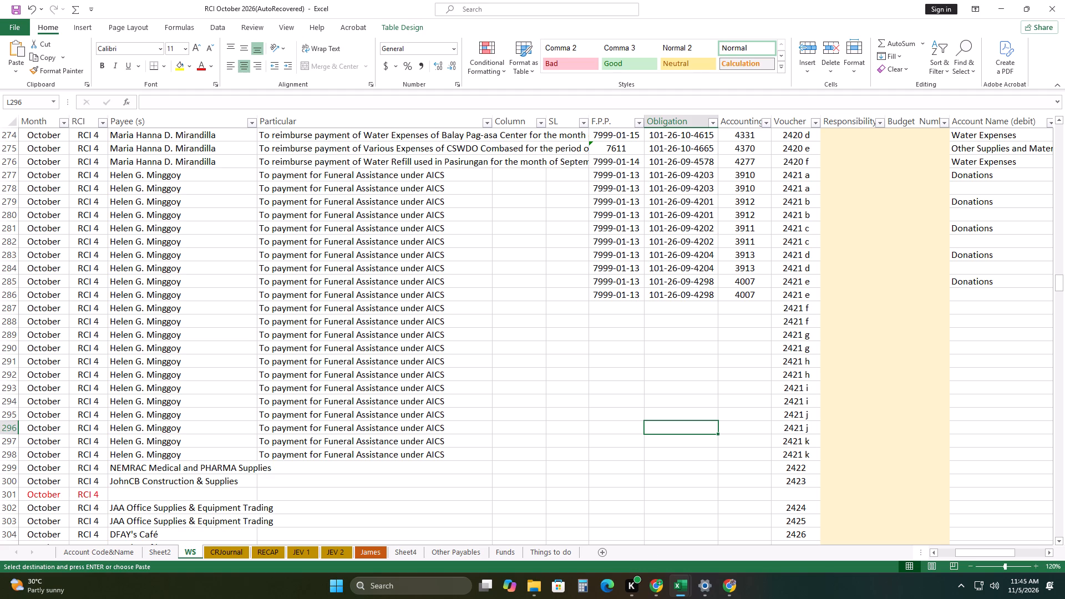
{"action": "left_click", "coordinate": [743, 304]}
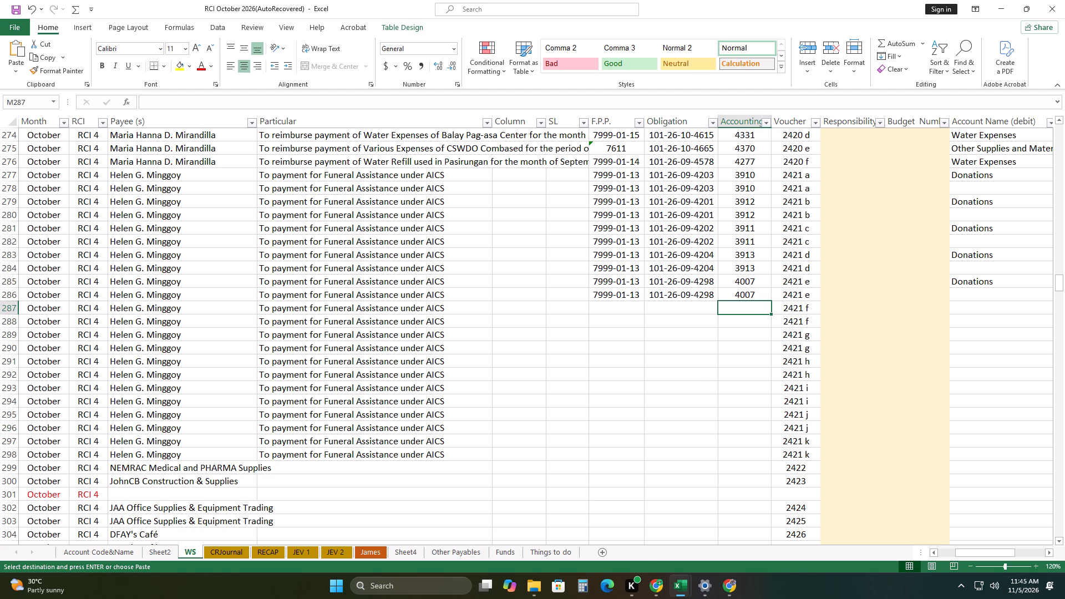
{"action": "type", "text": "3850"}
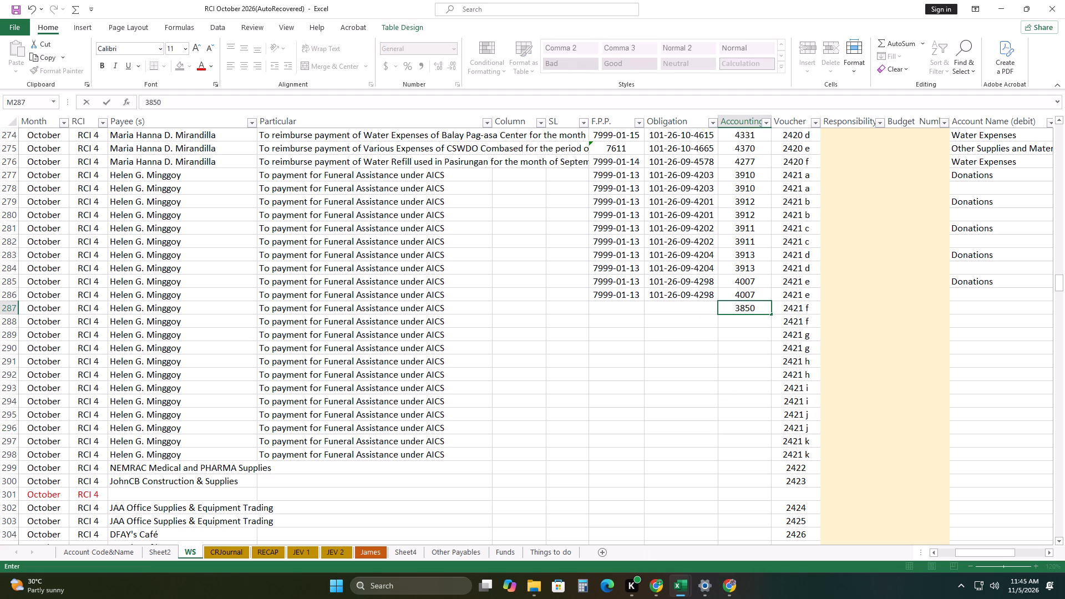
{"action": "left_click_drag", "start_coordinate": [619, 295], "coordinate": [679, 295]}
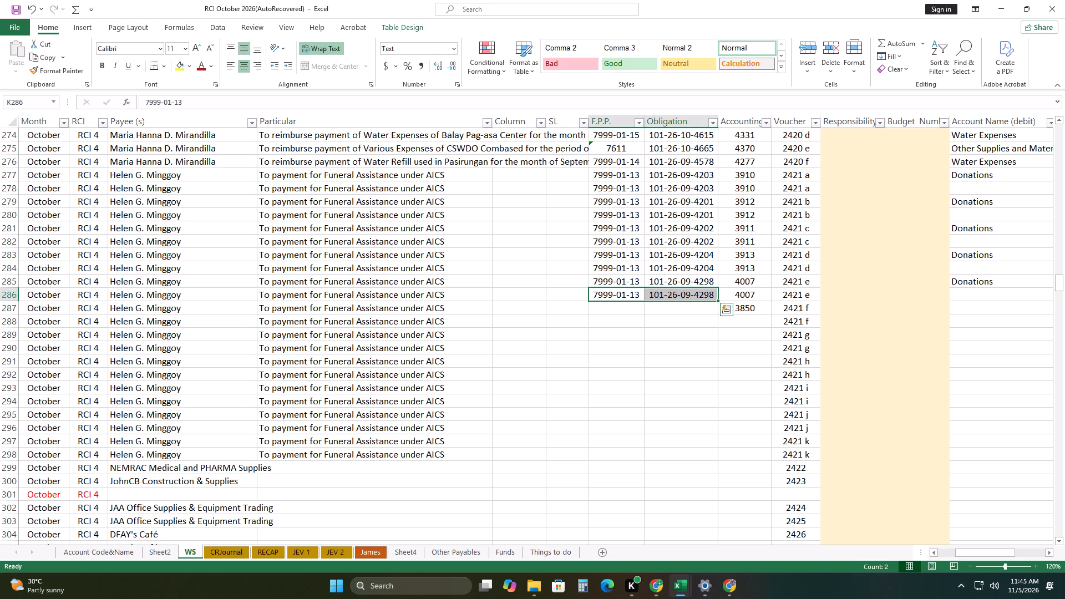
{"action": "left_click_drag", "start_coordinate": [717, 302], "coordinate": [719, 309]}
{"action": "left_click", "coordinate": [726, 317]}
{"action": "left_click", "coordinate": [746, 332]}
{"action": "left_click", "coordinate": [693, 351]}
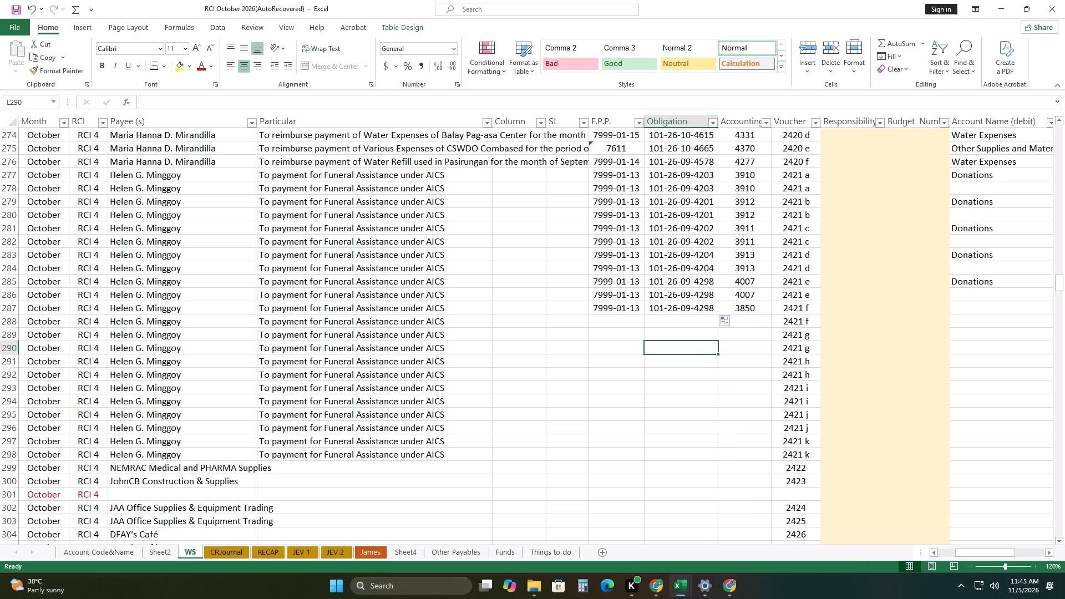
{"action": "double_click", "coordinate": [702, 304]}
{"action": "left_click", "coordinate": [714, 308]}
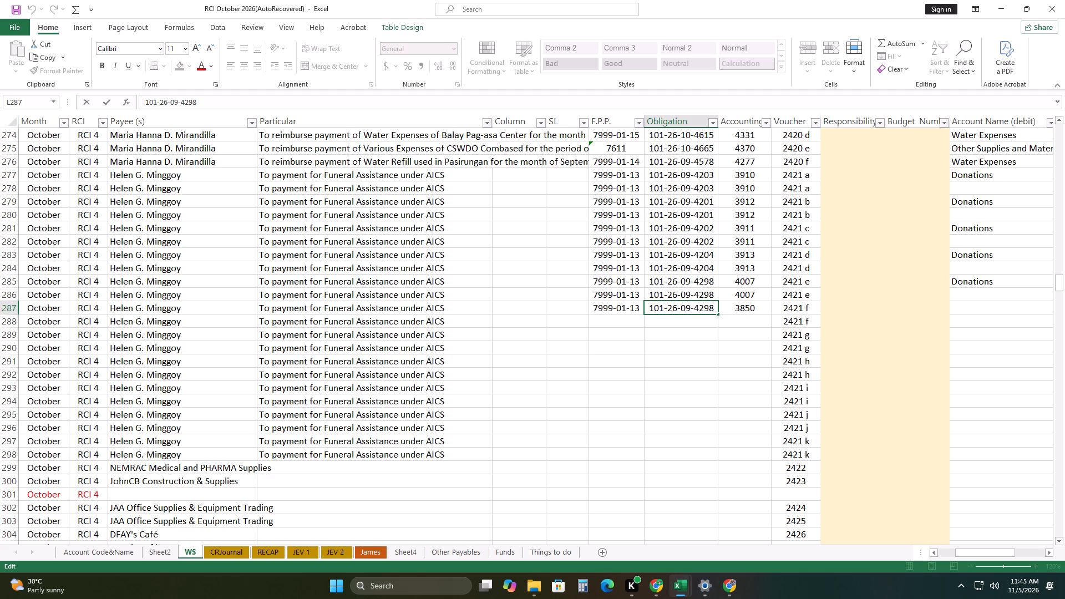
{"action": "key", "text": "BackSpace"}
{"action": "key", "text": "BackSpace"}
{"action": "key", "text": "BackSpace"}
{"action": "type", "text": "127"}
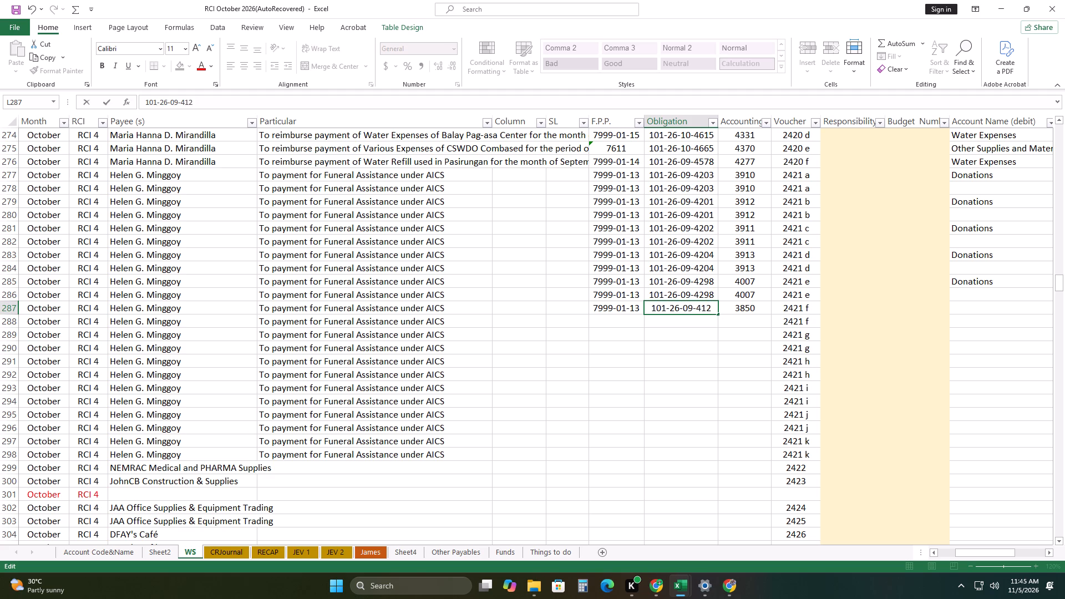
{"action": "left_click", "coordinate": [702, 349]}
Copy row 287's F.P.P., Obligation and Accounting number unchanged into row 288, the second row of voucher 2421 f.
{"action": "left_click_drag", "start_coordinate": [624, 312], "coordinate": [725, 312]}
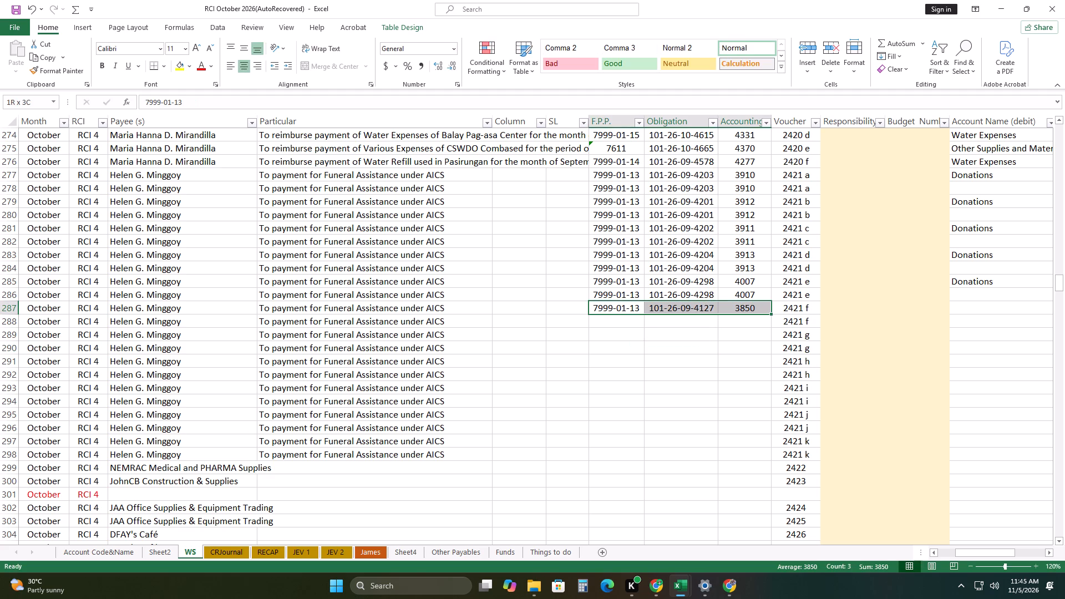
{"action": "left_click_drag", "start_coordinate": [771, 314], "coordinate": [772, 324]}
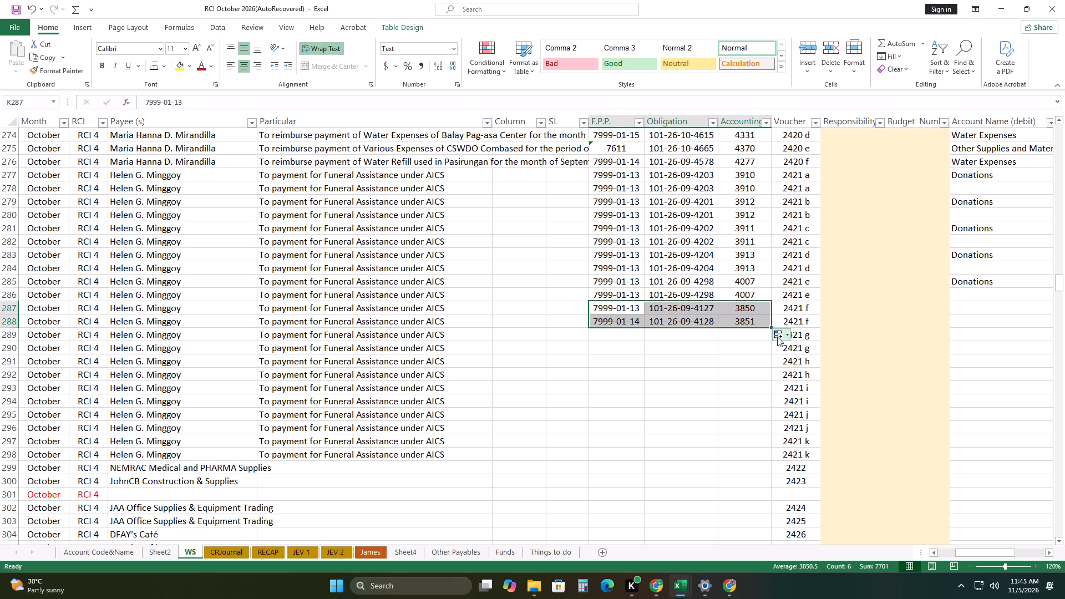
{"action": "left_click", "coordinate": [777, 337]}
{"action": "left_click", "coordinate": [791, 346]}
{"action": "left_click", "coordinate": [743, 362]}
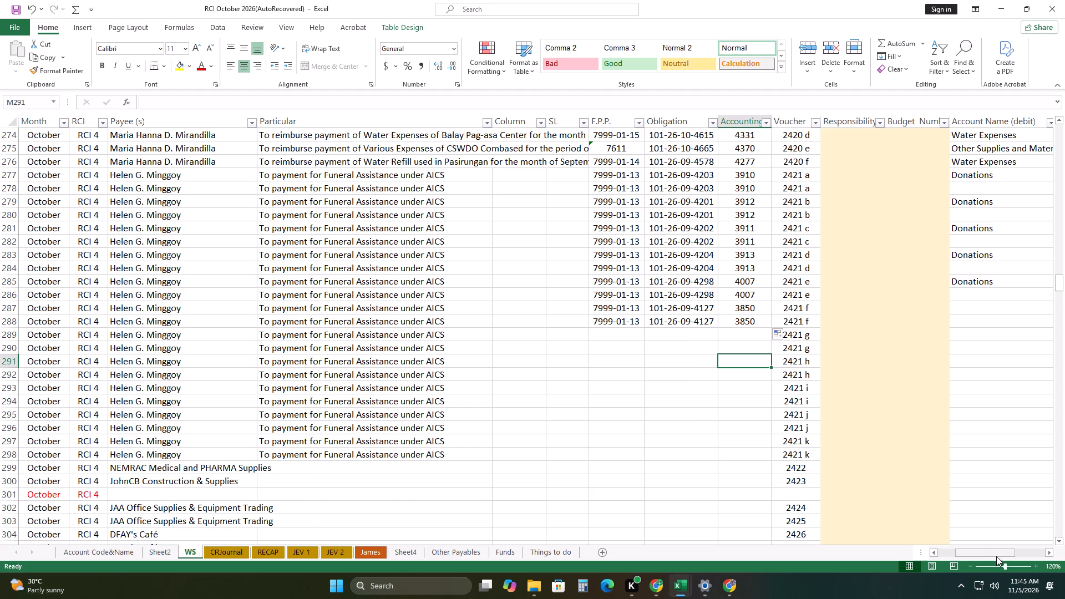
Copy the Donations debit entry (5-02-99-080, 18,000.00) from row 285 and paste it as values into row 287 for voucher 2421 f.
{"action": "left_click_drag", "start_coordinate": [996, 555], "coordinate": [1016, 550]}
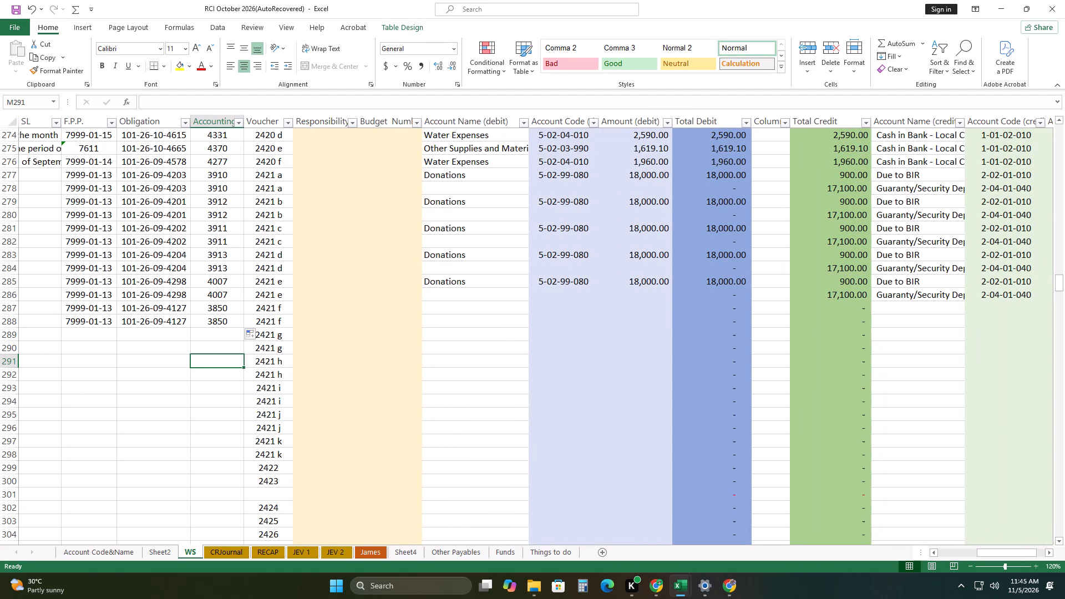
{"action": "left_click_drag", "start_coordinate": [455, 282], "coordinate": [611, 285]}
{"action": "right_click", "coordinate": [611, 284]}
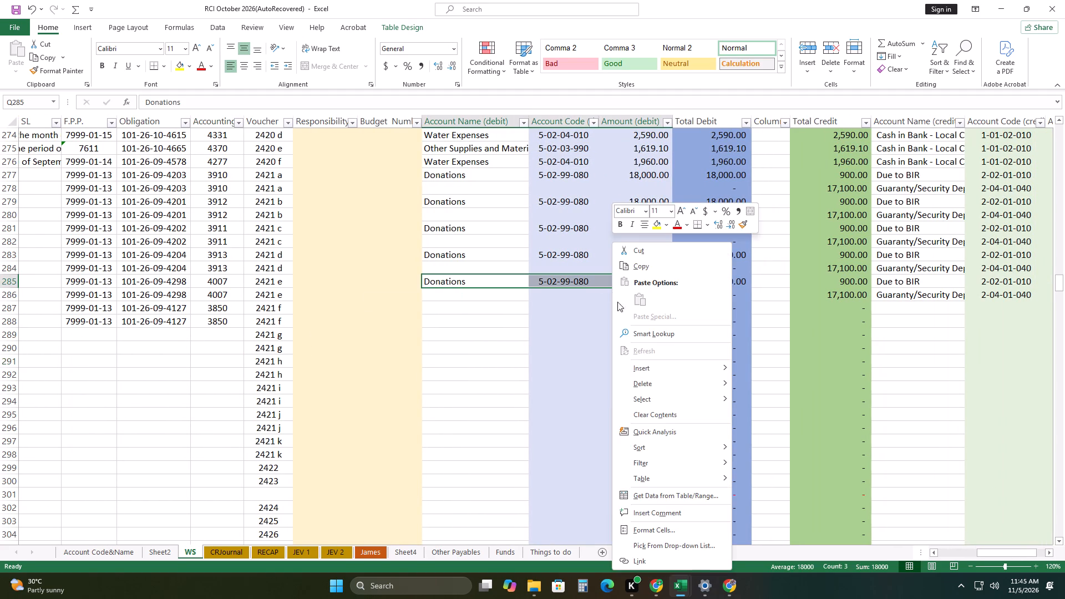
{"action": "left_click", "coordinate": [648, 267]}
{"action": "right_click", "coordinate": [453, 306]}
{"action": "left_click", "coordinate": [501, 299]}
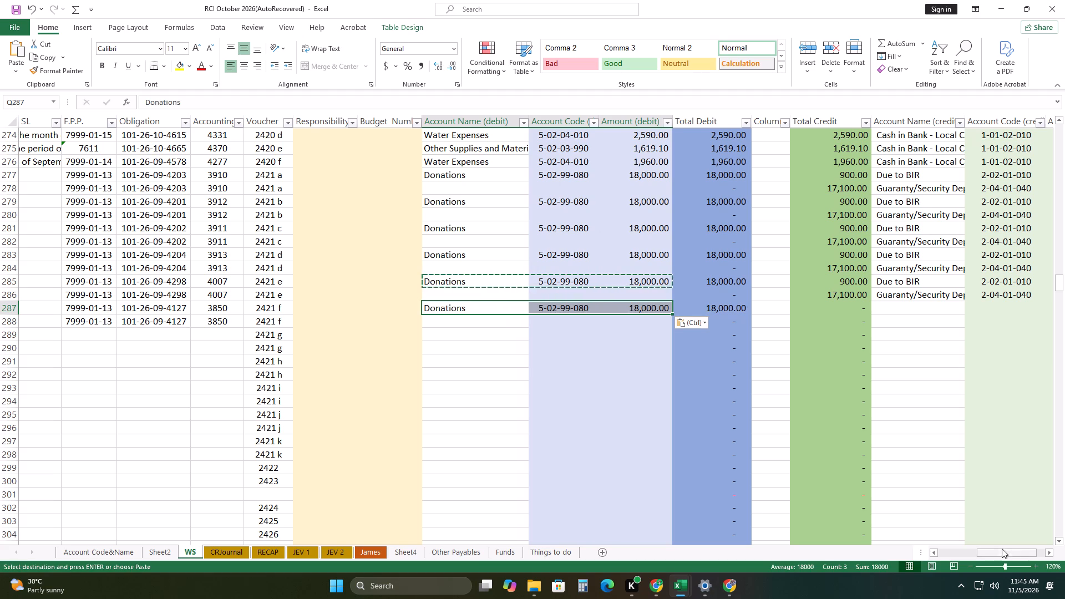
Copy the two credit entries, Due to BIR 900.00 and Guaranty/Security Deposits 17,100.00, from rows 285–286 as values into rows 287–288.
{"action": "left_click_drag", "start_coordinate": [1003, 550], "coordinate": [1058, 535]}
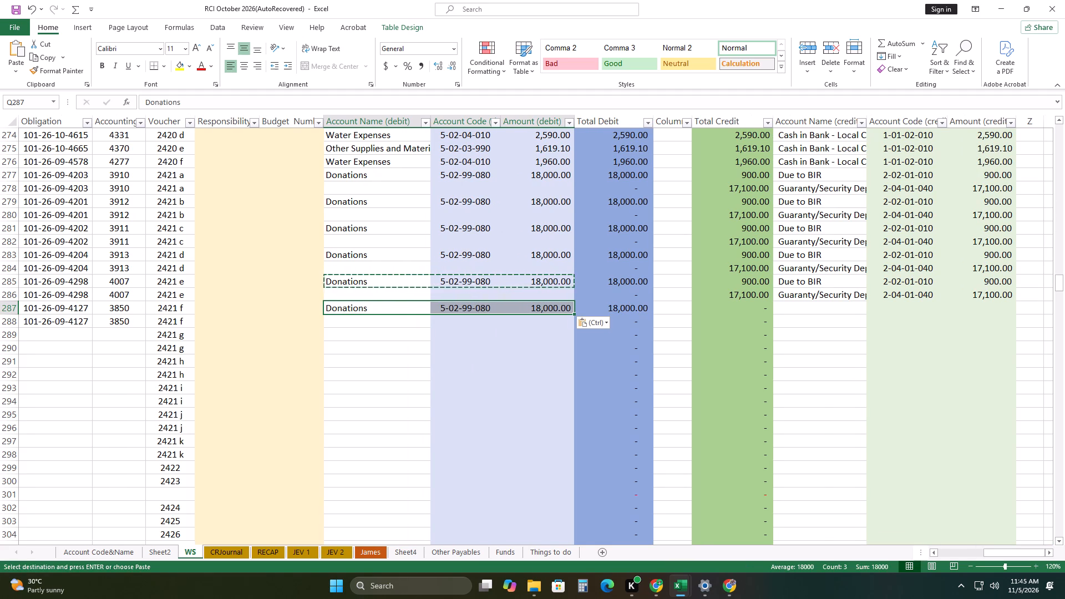
{"action": "left_click_drag", "start_coordinate": [801, 285], "coordinate": [983, 290]}
{"action": "right_click", "coordinate": [978, 290]}
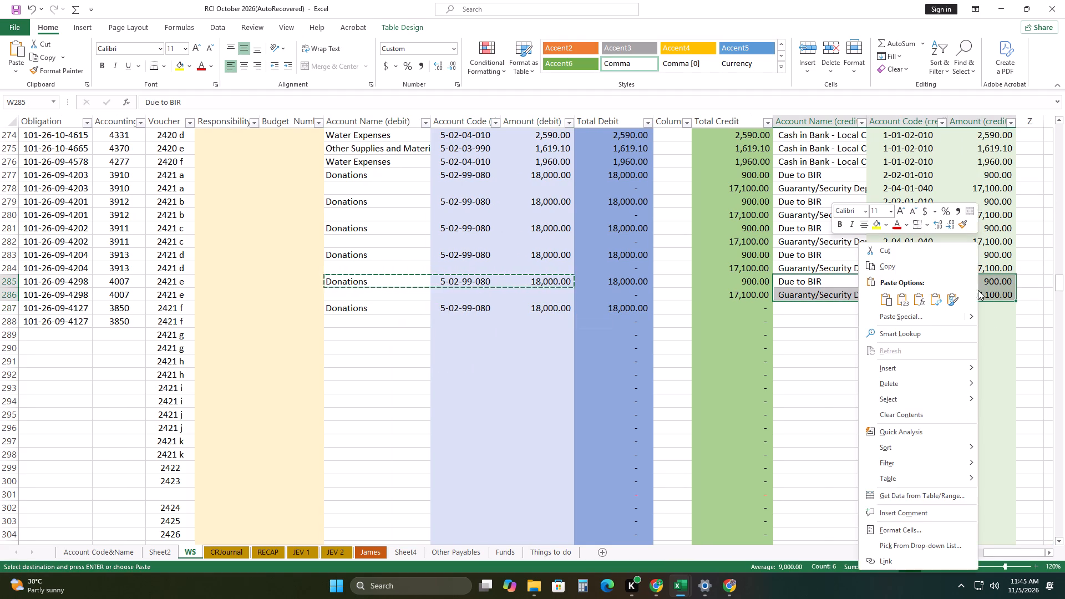
{"action": "left_click", "coordinate": [911, 265]}
{"action": "right_click", "coordinate": [806, 310]}
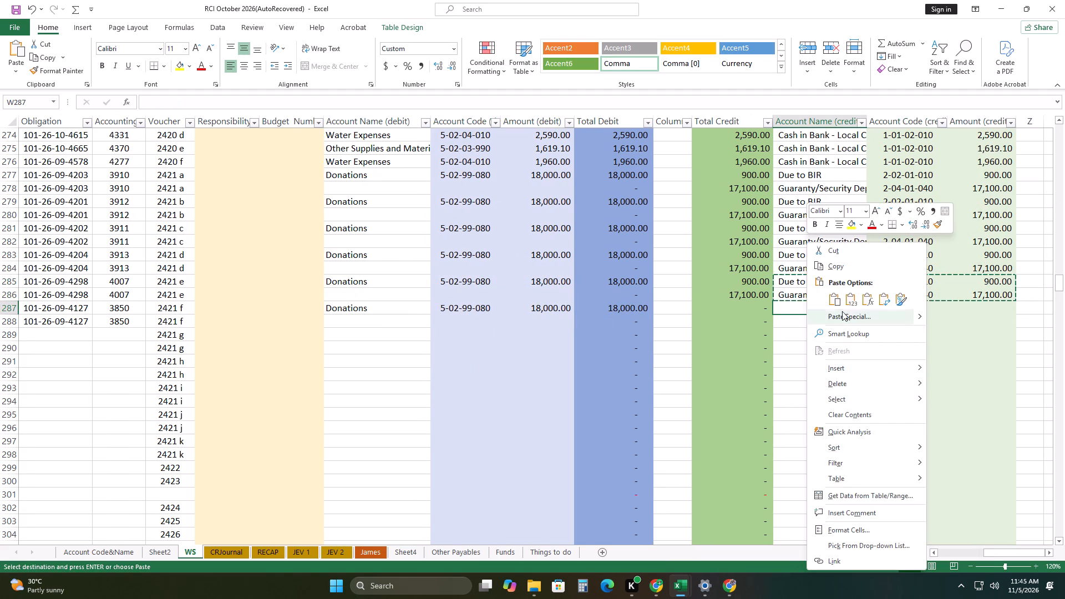
{"action": "left_click", "coordinate": [851, 299]}
{"action": "left_click_drag", "start_coordinate": [813, 366], "coordinate": [819, 369]}
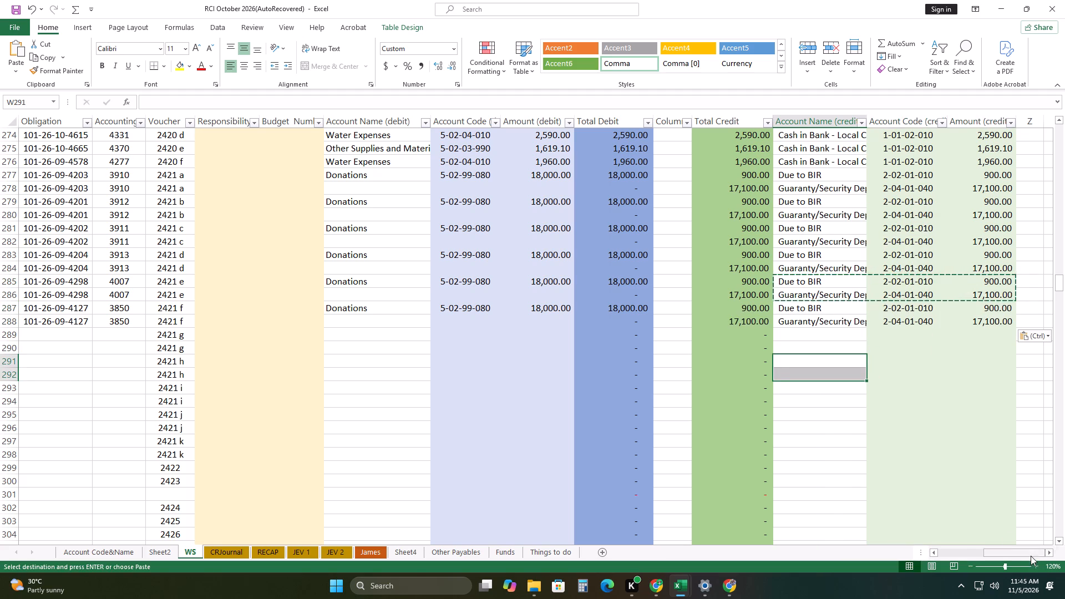
Enter Accounting number 3773 in row 289, the first row of voucher 2421 g.
{"action": "left_click_drag", "start_coordinate": [1031, 556], "coordinate": [1011, 557]}
{"action": "left_click", "coordinate": [526, 381]}
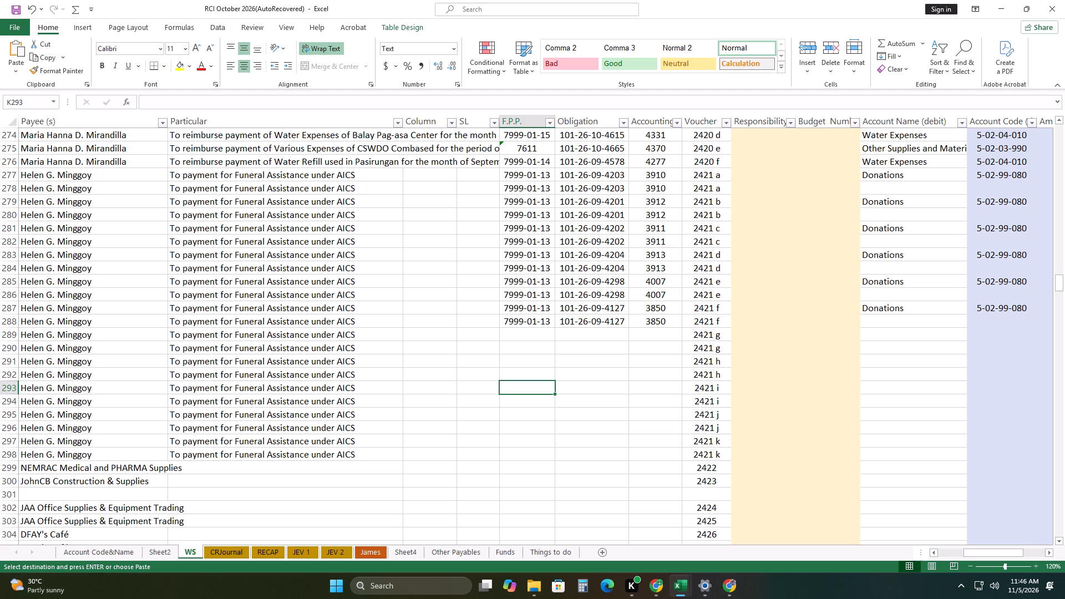
{"action": "left_click", "coordinate": [658, 337]}
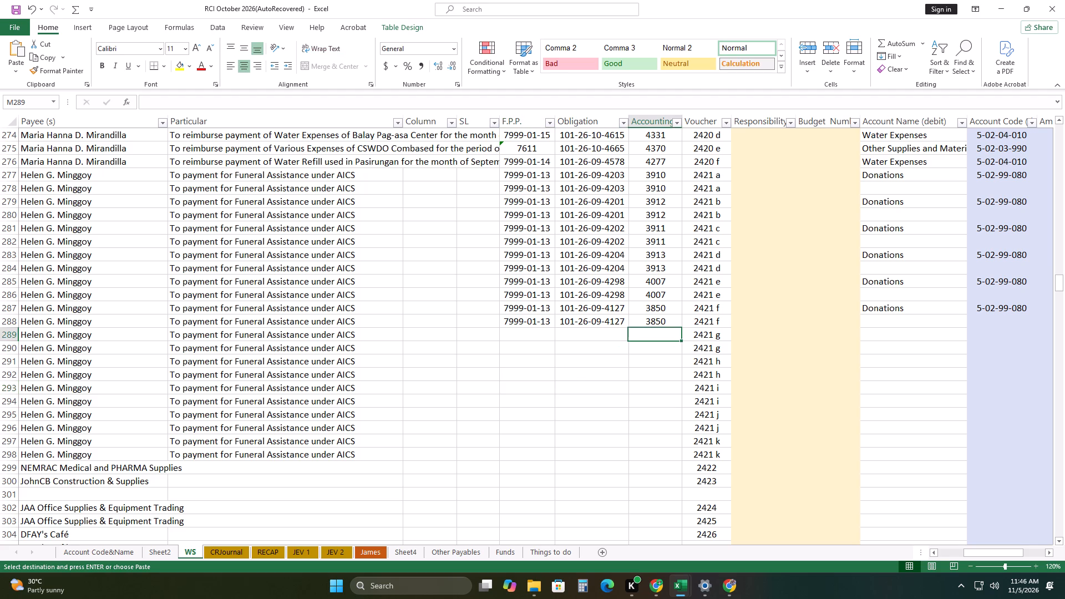
{"action": "type", "text": "3773"}
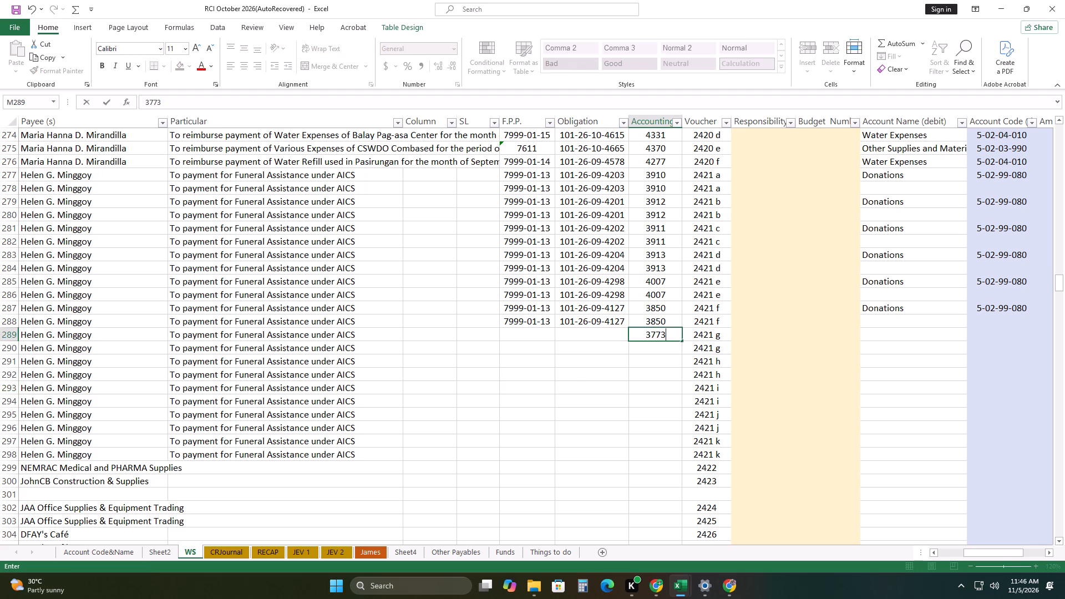
{"action": "left_click_drag", "start_coordinate": [658, 377], "coordinate": [665, 376]}
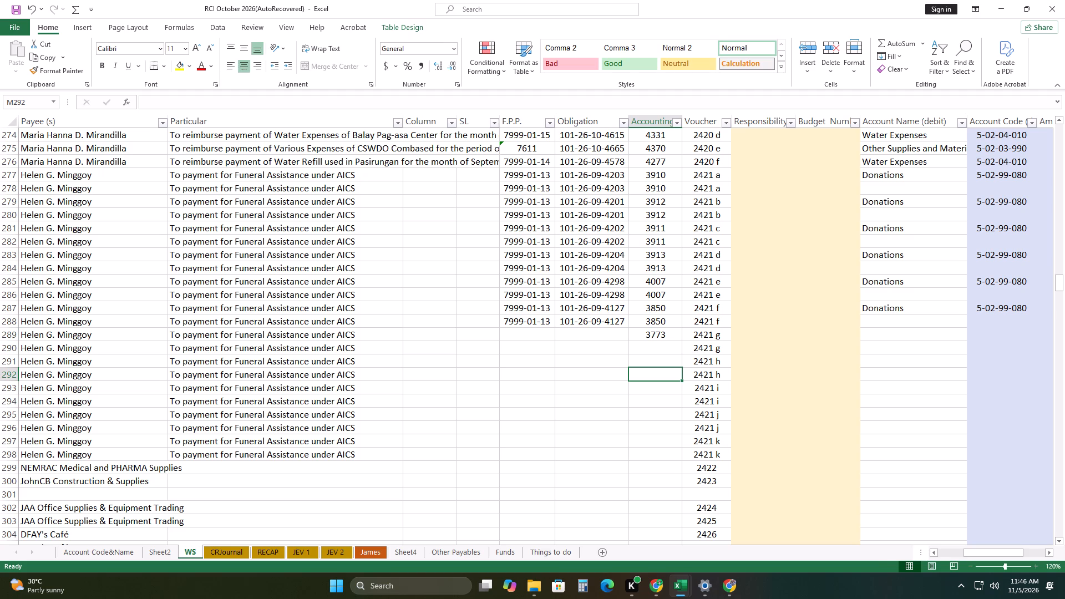
{"action": "left_click_drag", "start_coordinate": [532, 323], "coordinate": [626, 323]}
{"action": "left_click_drag", "start_coordinate": [627, 328], "coordinate": [633, 337]}
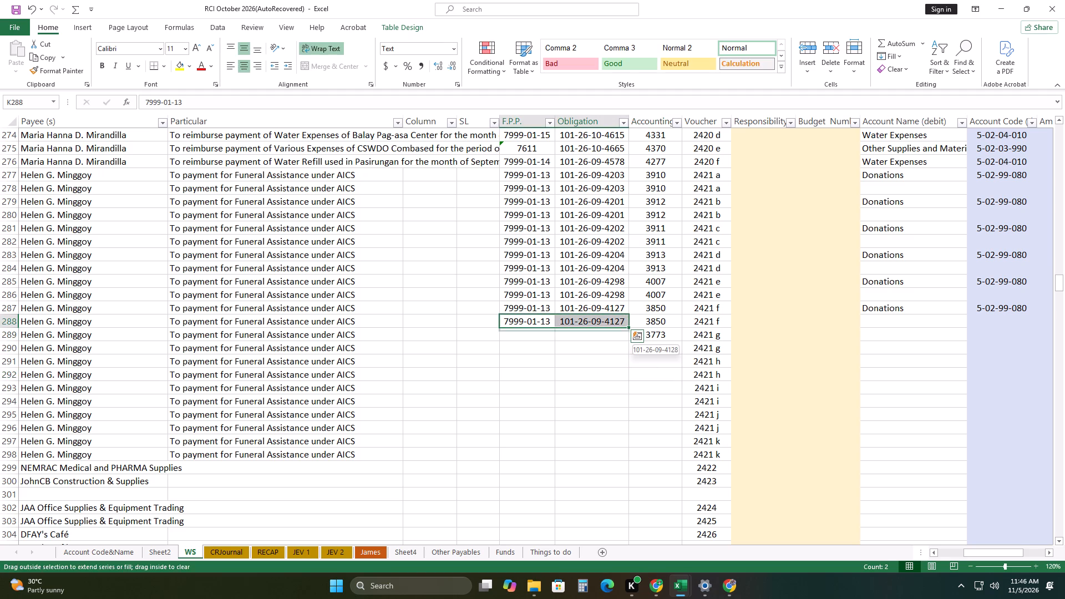
{"action": "left_click_drag", "start_coordinate": [633, 337], "coordinate": [633, 339]}
{"action": "left_click", "coordinate": [636, 346]}
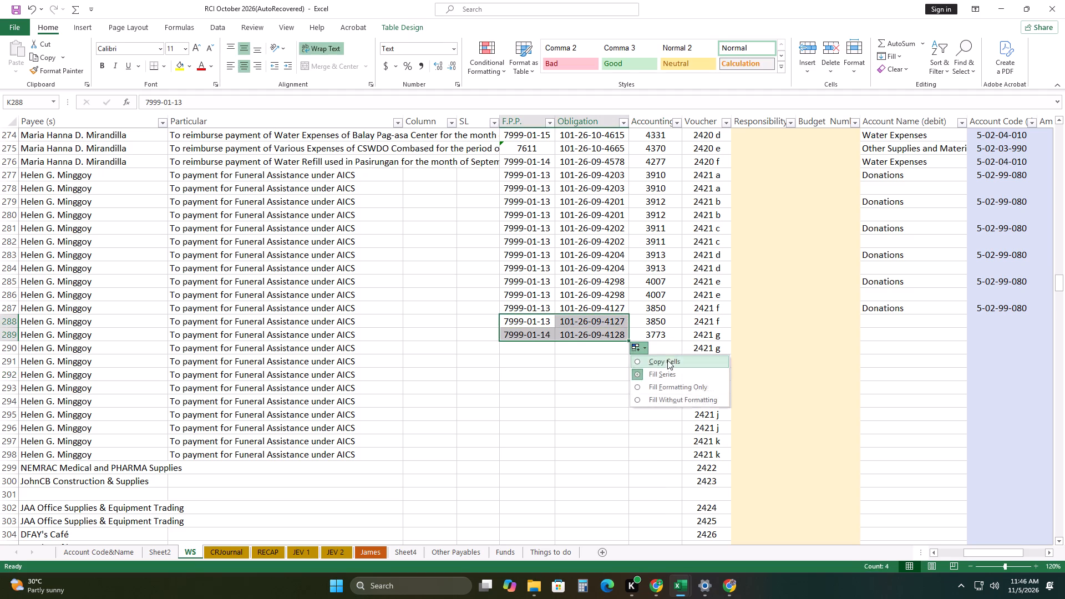
{"action": "left_click", "coordinate": [668, 359]}
{"action": "double_click", "coordinate": [588, 335]}
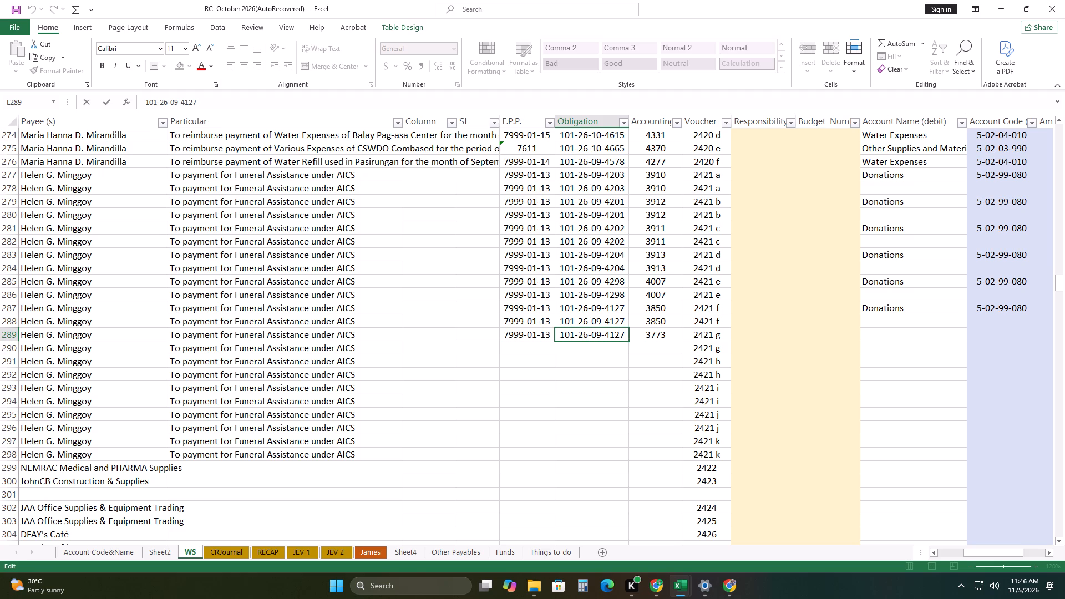
{"action": "left_click", "coordinate": [602, 334]}
{"action": "key", "text": "BackSpace"}
{"action": "key", "text": "8"}
{"action": "key", "text": "Right"}
{"action": "key", "text": "Right"}
{"action": "key", "text": "Right"}
{"action": "key", "text": "Right"}
{"action": "key", "text": "Right"}
{"action": "key", "text": "Right"}
{"action": "key", "text": "BackSpace"}
{"action": "key", "text": "BackSpace"}
{"action": "key", "text": "BackSpace"}
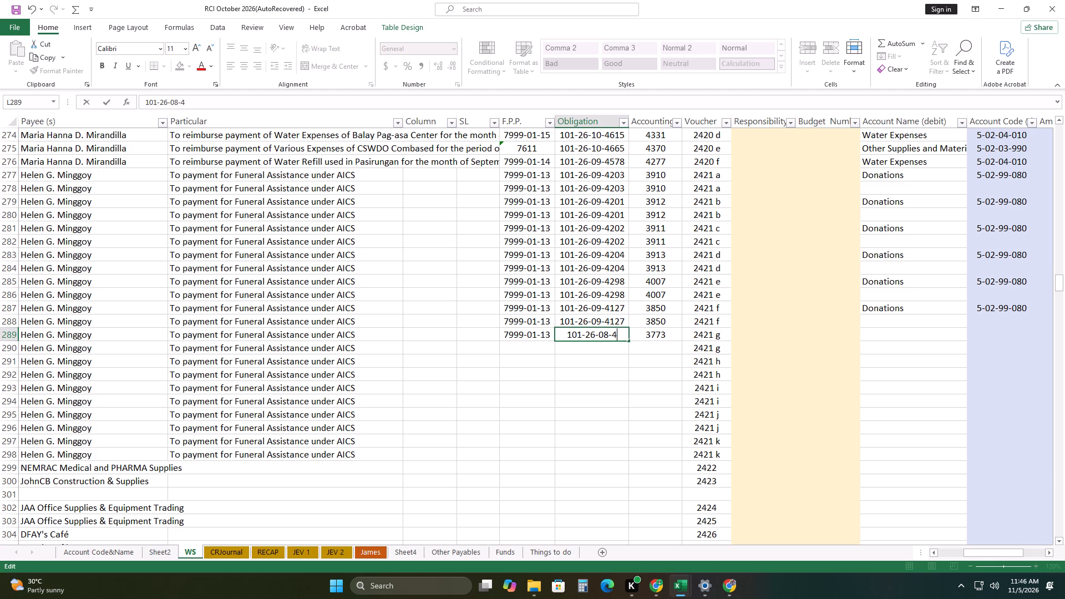
{"action": "type", "text": "063"}
{"action": "left_click", "coordinate": [625, 393]}
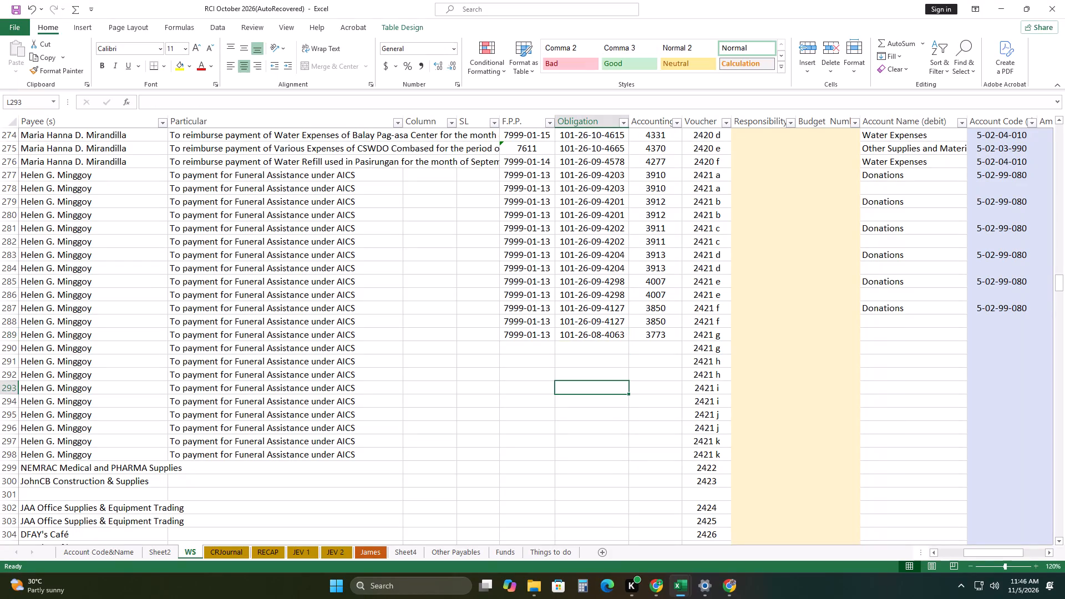
Copy row 289's F.P.P., Obligation and Accounting number unchanged into row 290, the second row of voucher 2421 g.
{"action": "left_click_drag", "start_coordinate": [535, 336], "coordinate": [640, 334]}
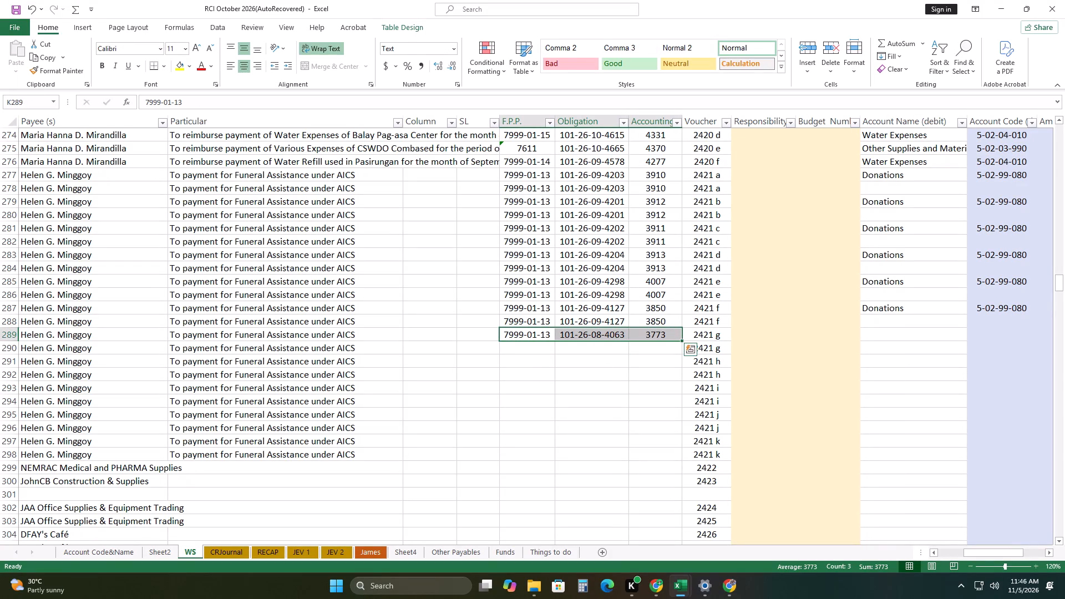
{"action": "left_click_drag", "start_coordinate": [681, 343], "coordinate": [684, 351]}
{"action": "left_click", "coordinate": [691, 362]}
{"action": "left_click", "coordinate": [713, 370]}
{"action": "left_click", "coordinate": [666, 397]}
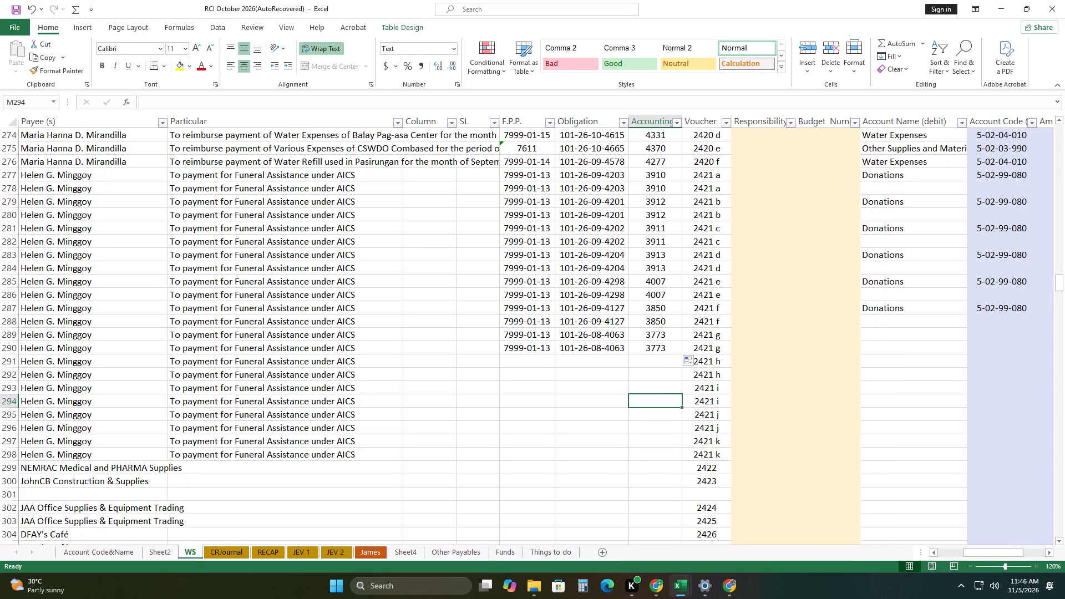
Copy the Donations debit entry (5-02-99-080, 18,000.00) from row 287 into row 289 for voucher 2421 g.
{"action": "left_click_drag", "start_coordinate": [985, 551], "coordinate": [1004, 545]}
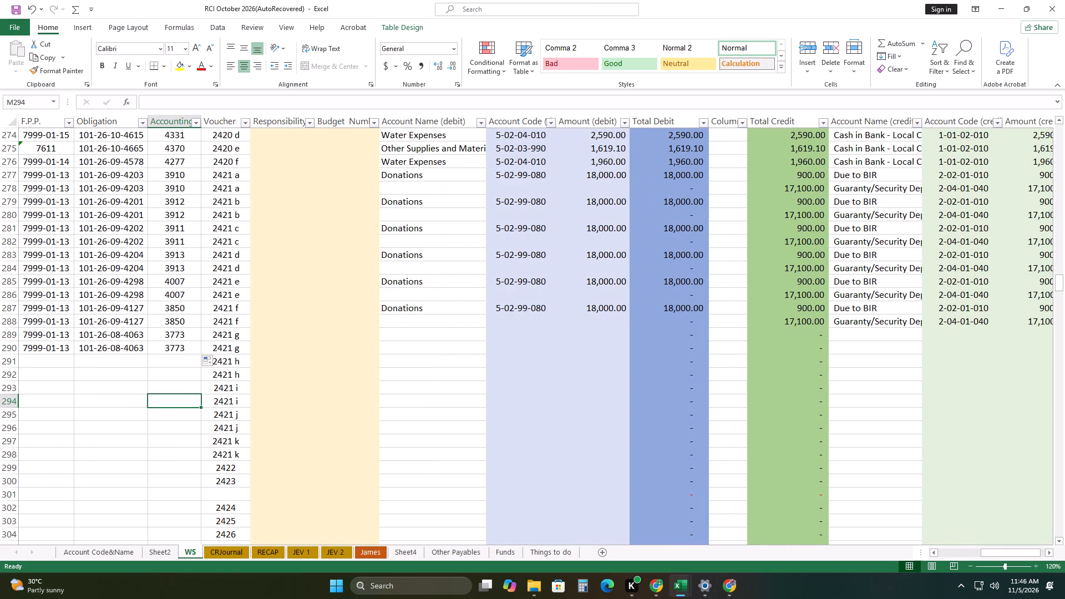
{"action": "left_click_drag", "start_coordinate": [409, 308], "coordinate": [540, 308]}
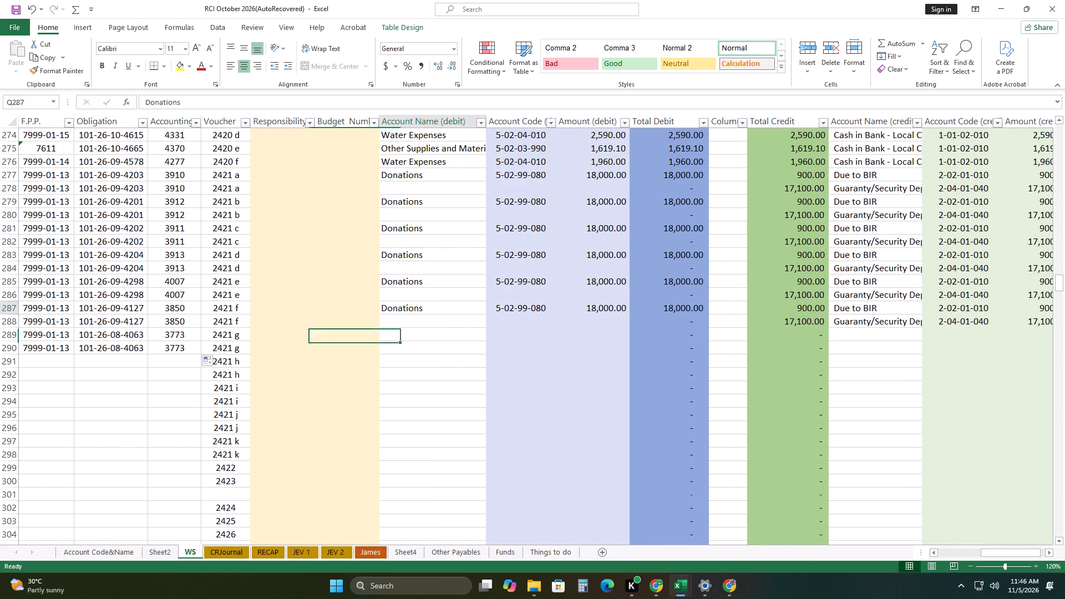
{"action": "left_click_drag", "start_coordinate": [540, 308], "coordinate": [584, 308]}
{"action": "right_click", "coordinate": [584, 308]}
{"action": "left_click", "coordinate": [630, 270]}
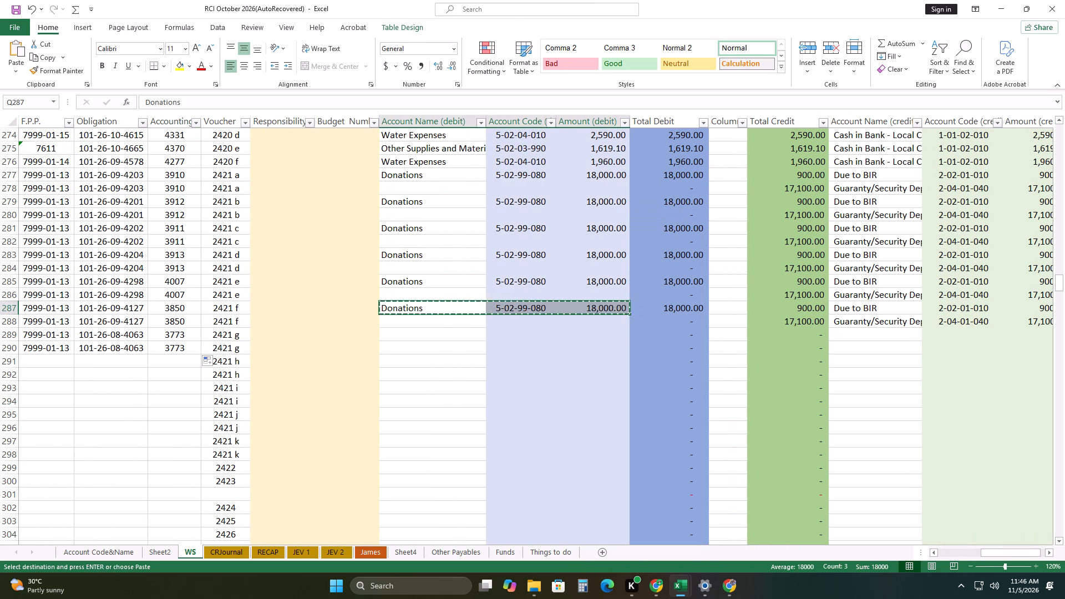
{"action": "right_click", "coordinate": [393, 337]}
{"action": "left_click", "coordinate": [444, 67]}
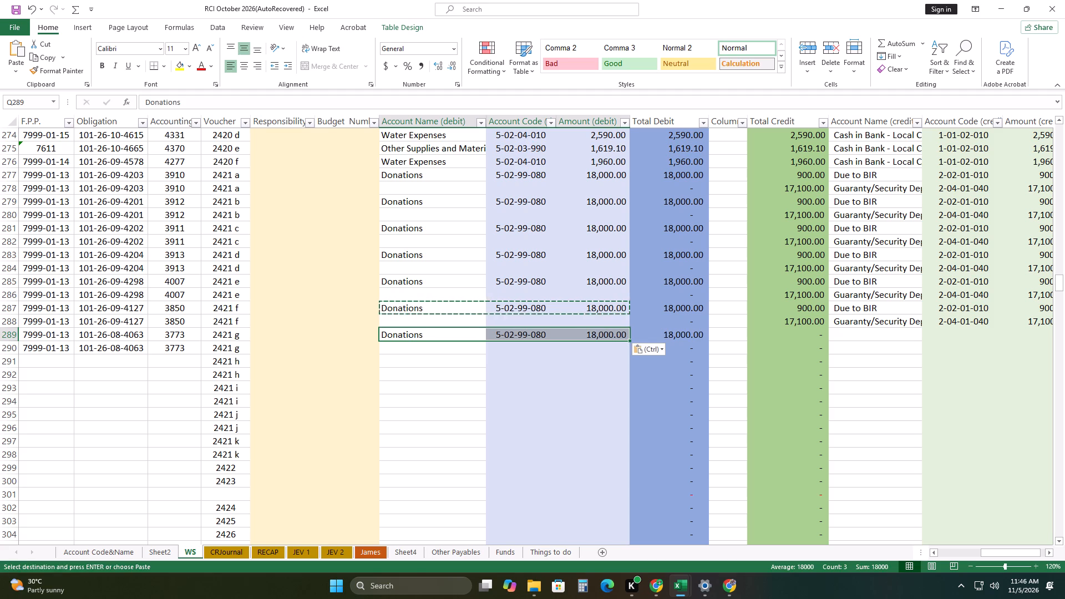
Copy the two credit entries, Due to BIR 900.00 and Guaranty/Security Deposits 17,100.00, from rows 287–288 into rows 289–290.
{"action": "left_click_drag", "start_coordinate": [863, 311], "coordinate": [988, 314]}
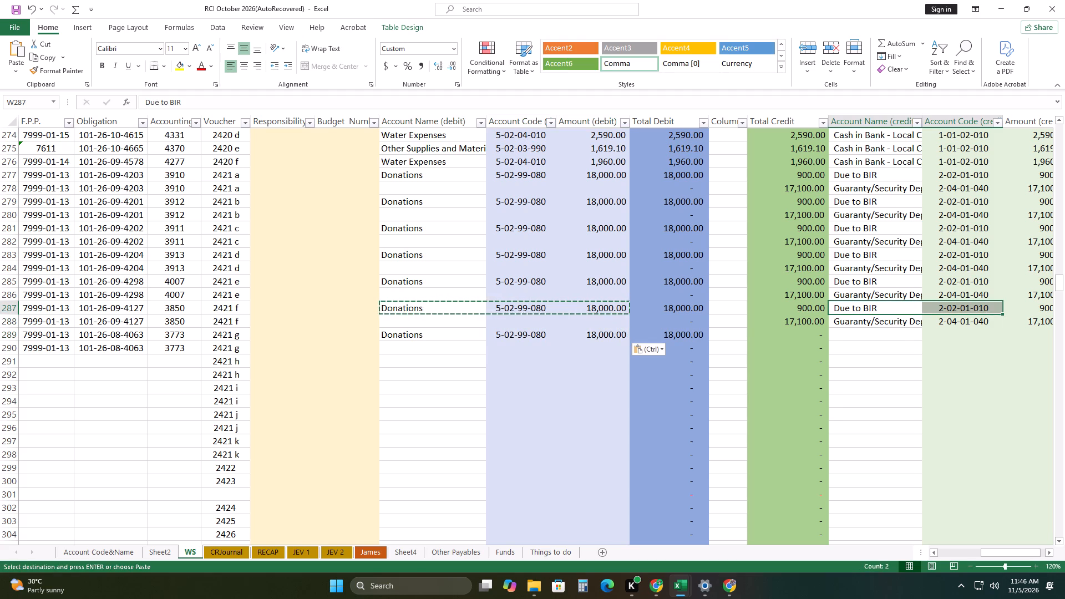
{"action": "left_click_drag", "start_coordinate": [1018, 554], "coordinate": [1051, 546]}
{"action": "left_click_drag", "start_coordinate": [830, 308], "coordinate": [958, 319]}
{"action": "right_click", "coordinate": [954, 317]}
{"action": "left_click", "coordinate": [886, 266]}
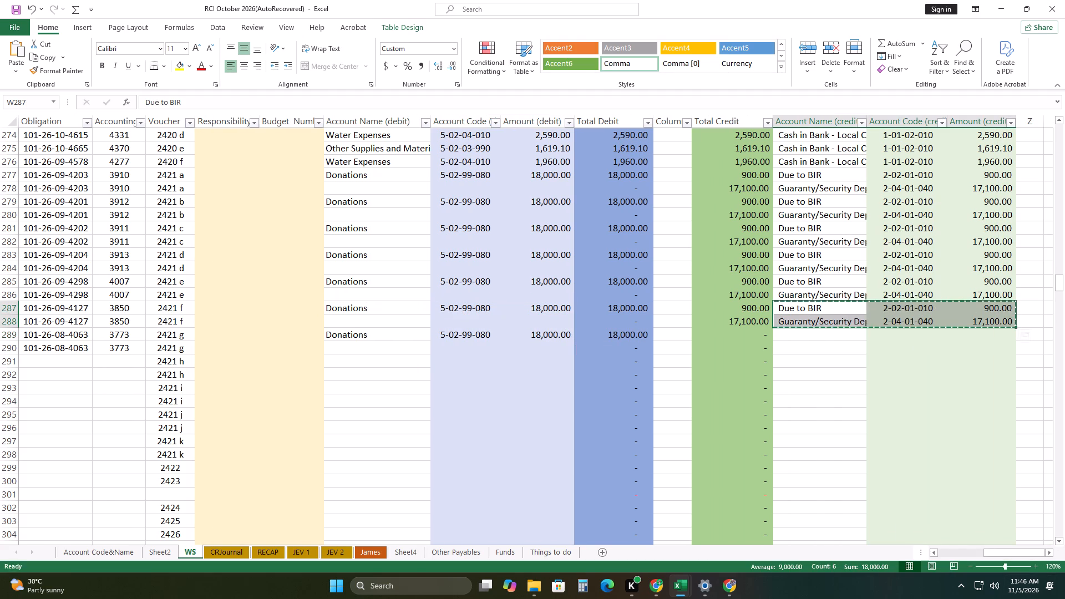
{"action": "right_click", "coordinate": [789, 334]}
{"action": "left_click", "coordinate": [834, 58]}
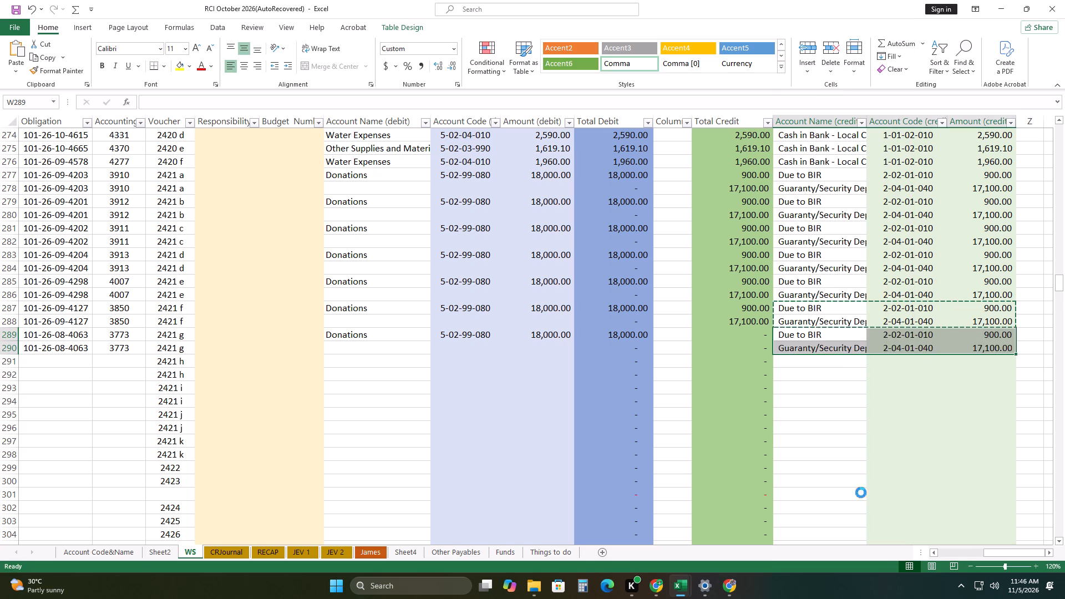
{"action": "left_click", "coordinate": [834, 445]}
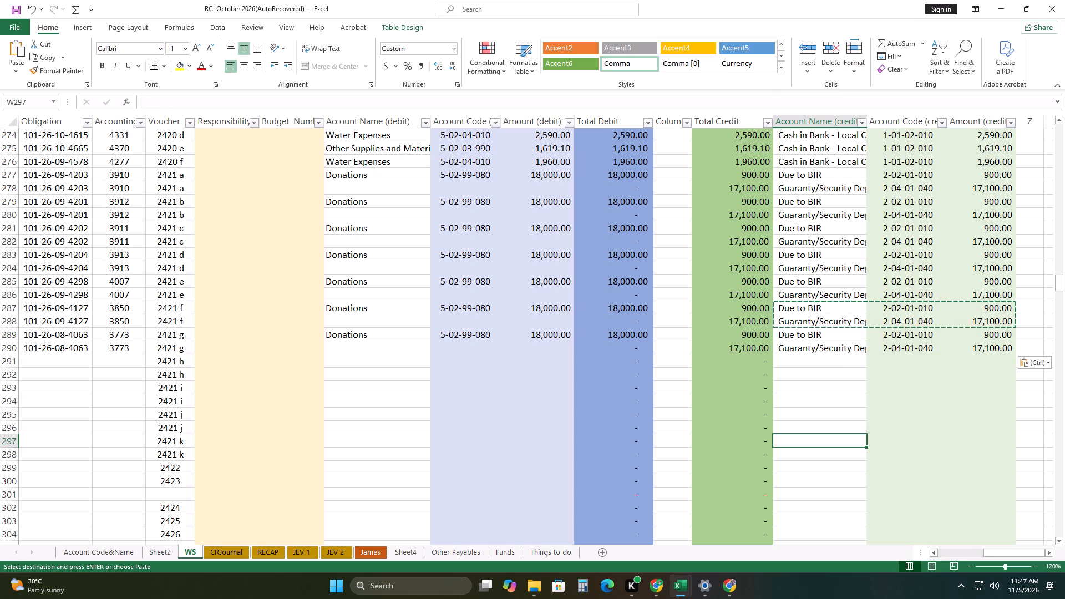
Enter Accounting number 3797 in row 291, the first row of voucher 2421 h.
{"action": "left_click_drag", "start_coordinate": [1015, 554], "coordinate": [733, 524]}
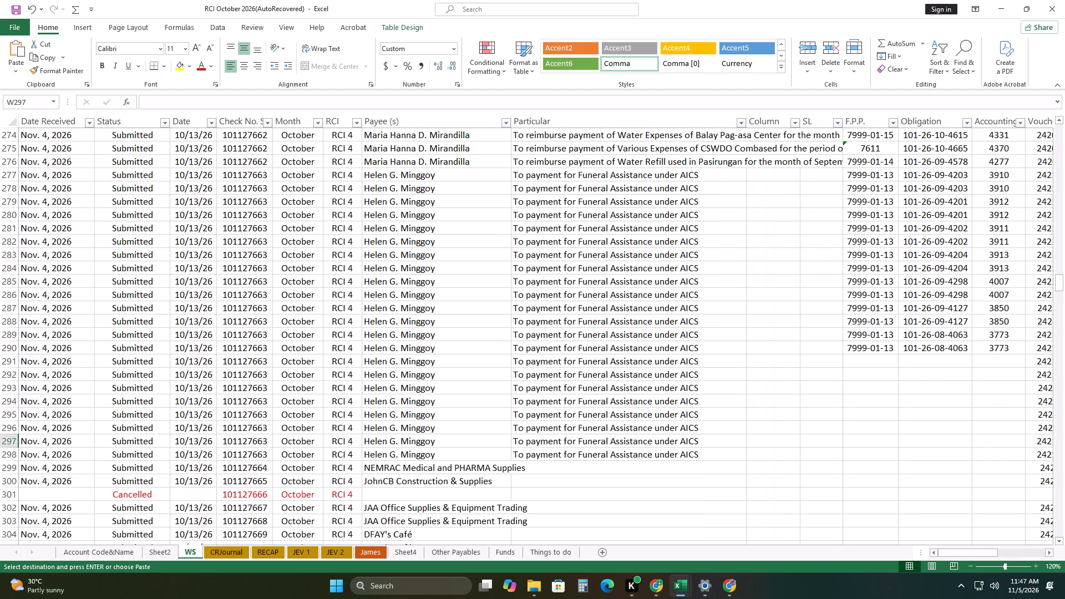
{"action": "left_click_drag", "start_coordinate": [966, 553], "coordinate": [977, 550]}
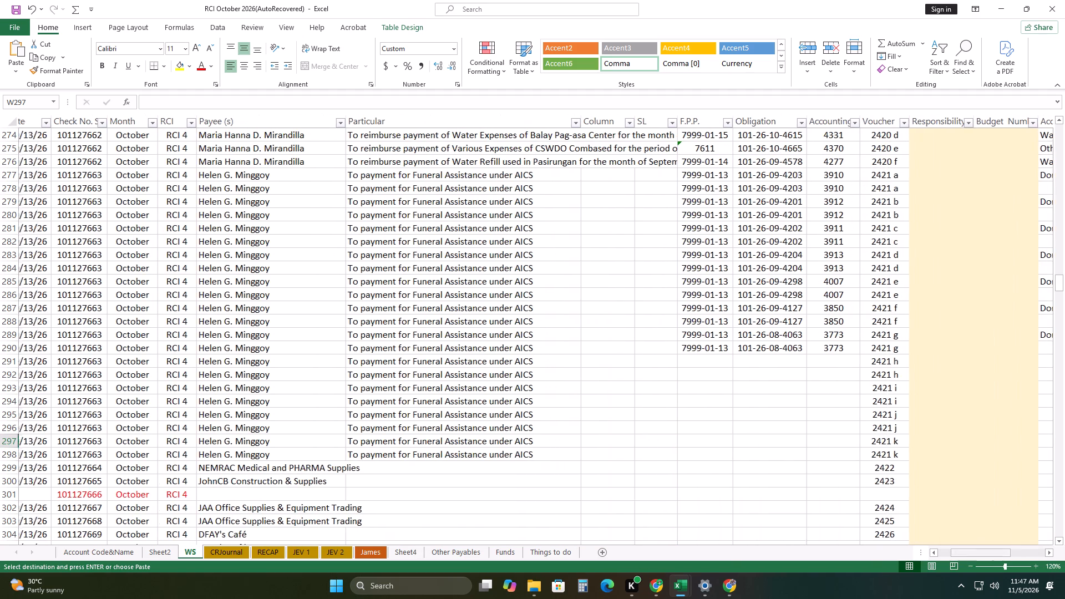
{"action": "left_click", "coordinate": [804, 364]}
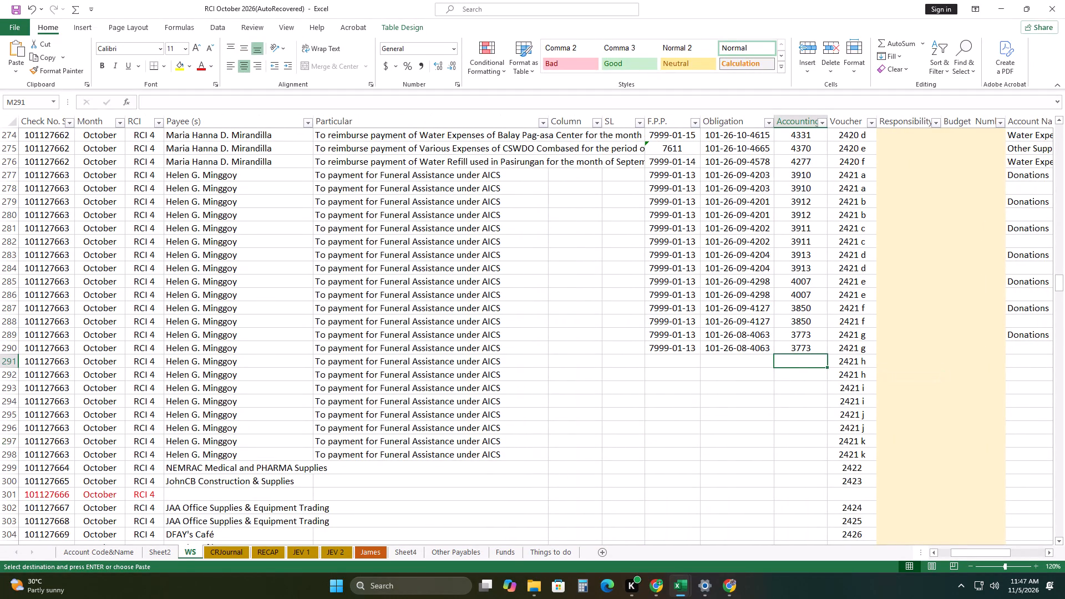
{"action": "type", "text": "37"}
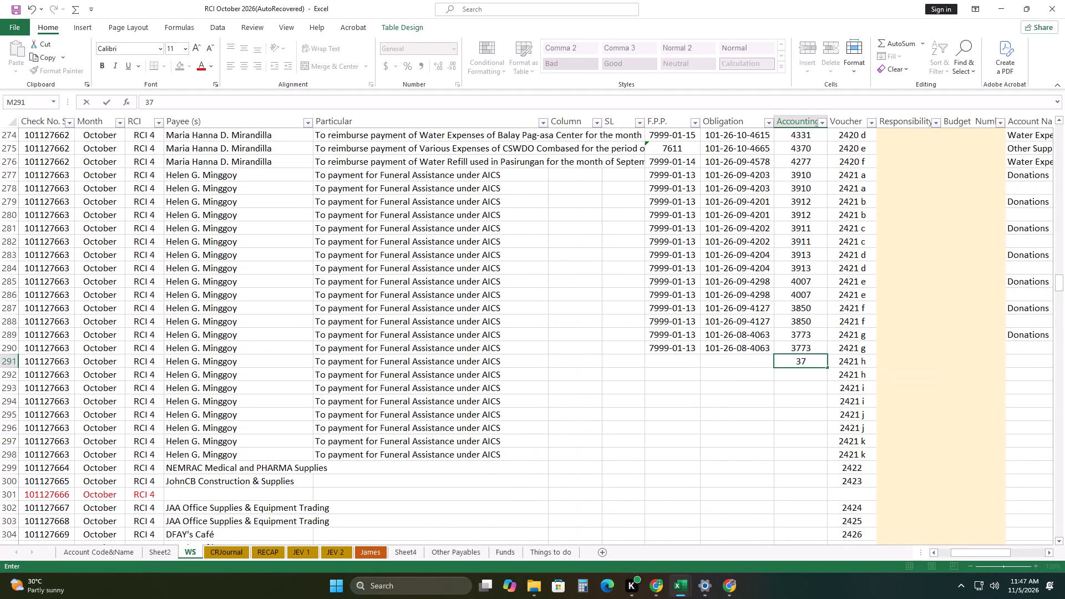
{"action": "type", "text": "97"}
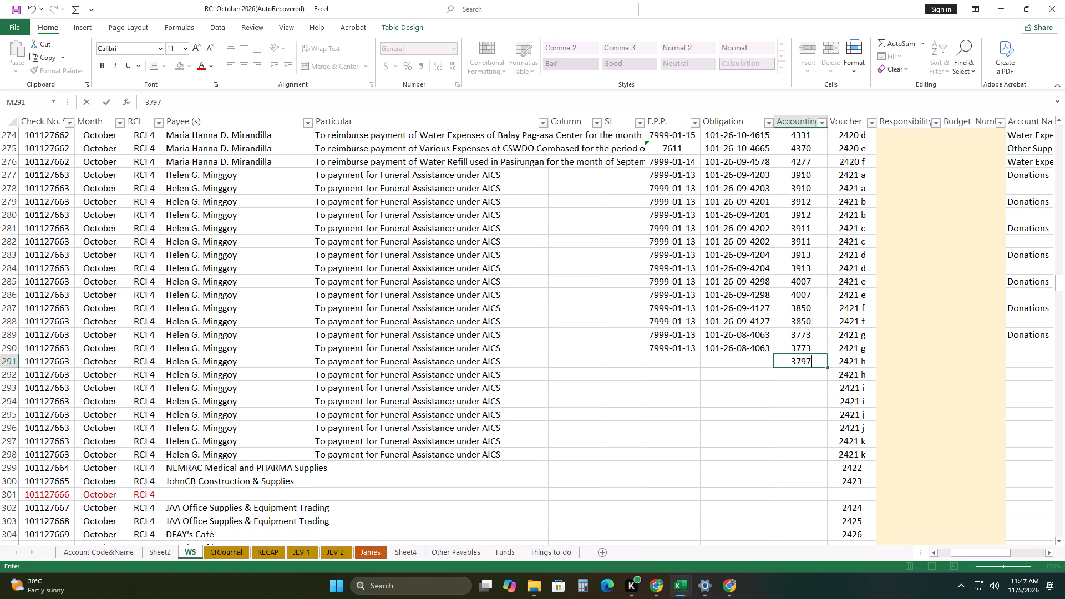
{"action": "left_click_drag", "start_coordinate": [681, 348], "coordinate": [748, 348]}
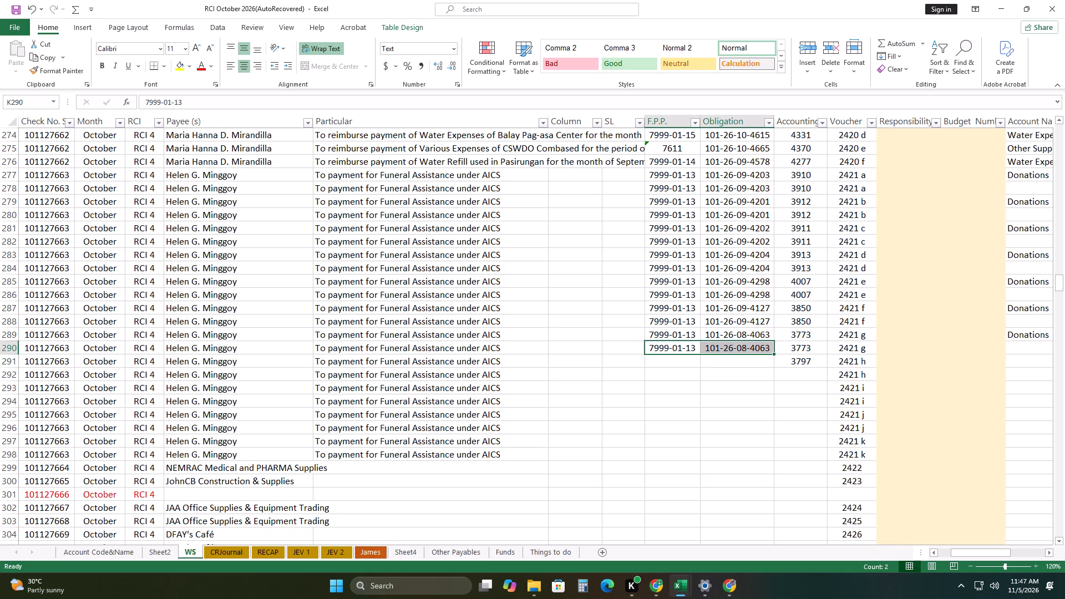
{"action": "left_click_drag", "start_coordinate": [773, 356], "coordinate": [774, 363]}
{"action": "left_click", "coordinate": [780, 378]}
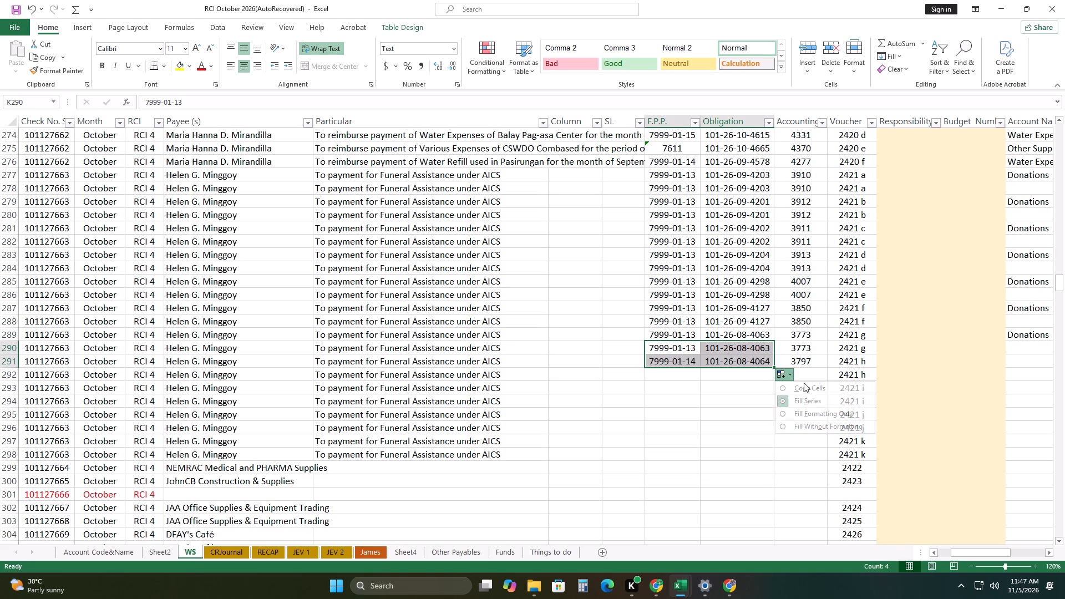
{"action": "left_click", "coordinate": [808, 390]}
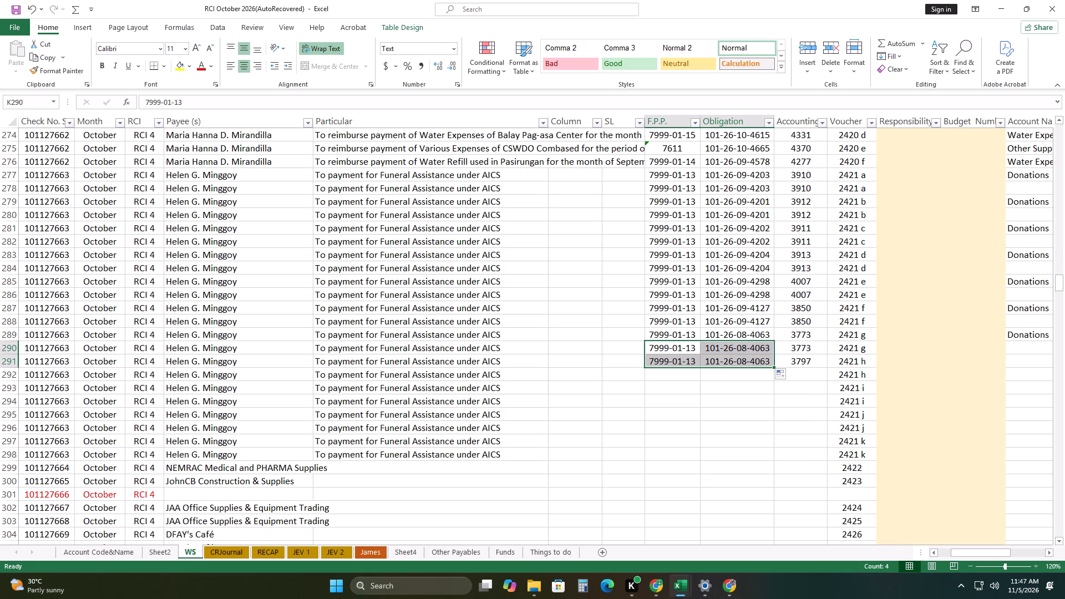
{"action": "double_click", "coordinate": [739, 360]}
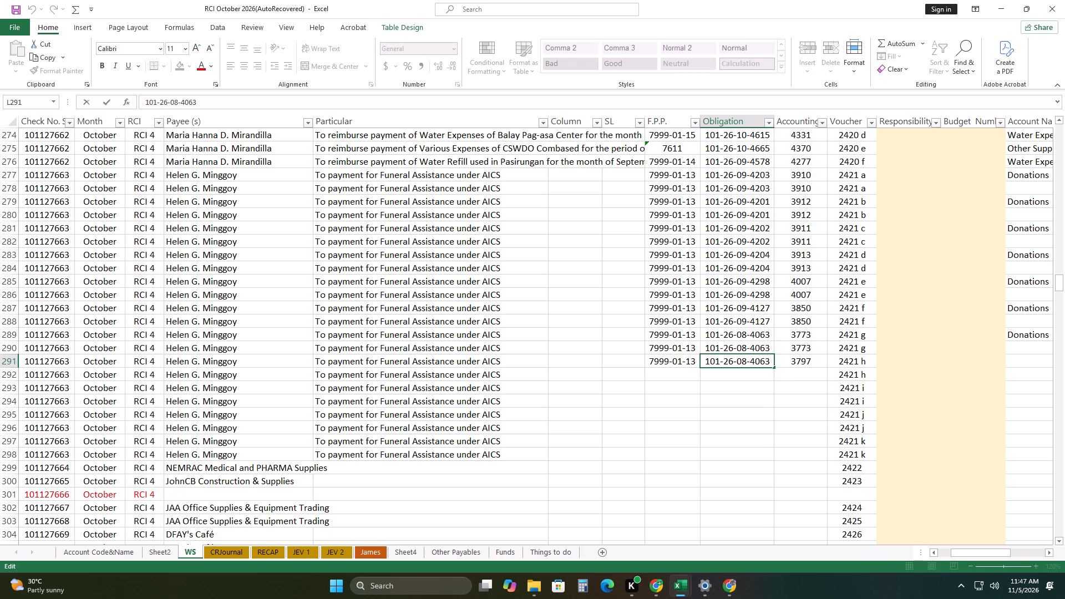
{"action": "left_click", "coordinate": [769, 362]}
{"action": "key", "text": "BackSpace"}
{"action": "key", "text": "BackSpace"}
{"action": "type", "text": "51"}
{"action": "left_click", "coordinate": [710, 429]}
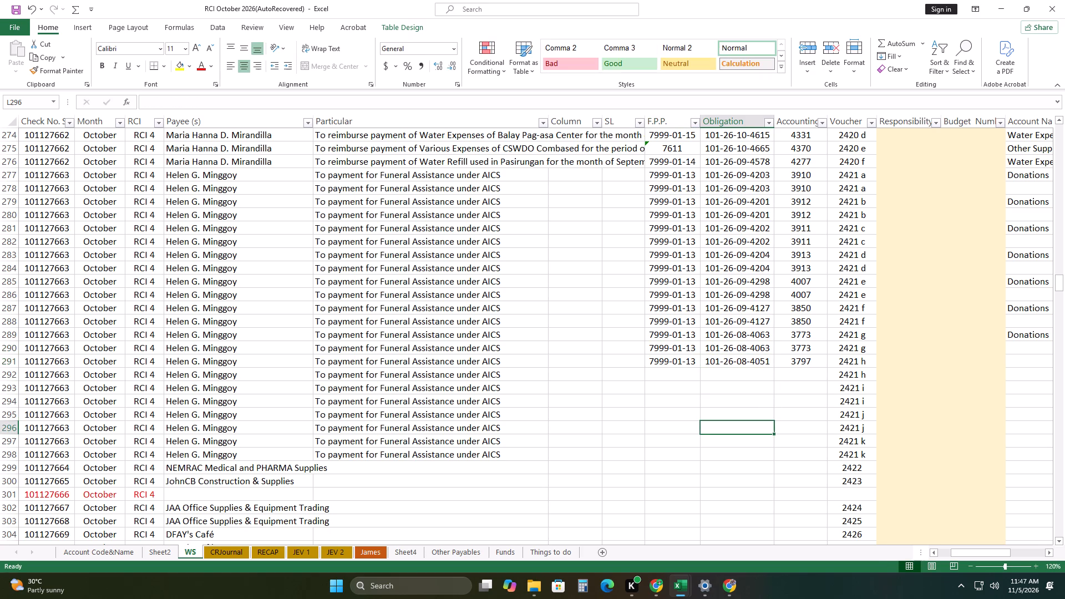
Copy row 291's F.P.P., Obligation and Accounting number unchanged into row 292, the second row of voucher 2421 h.
{"action": "left_click_drag", "start_coordinate": [688, 364], "coordinate": [808, 362]}
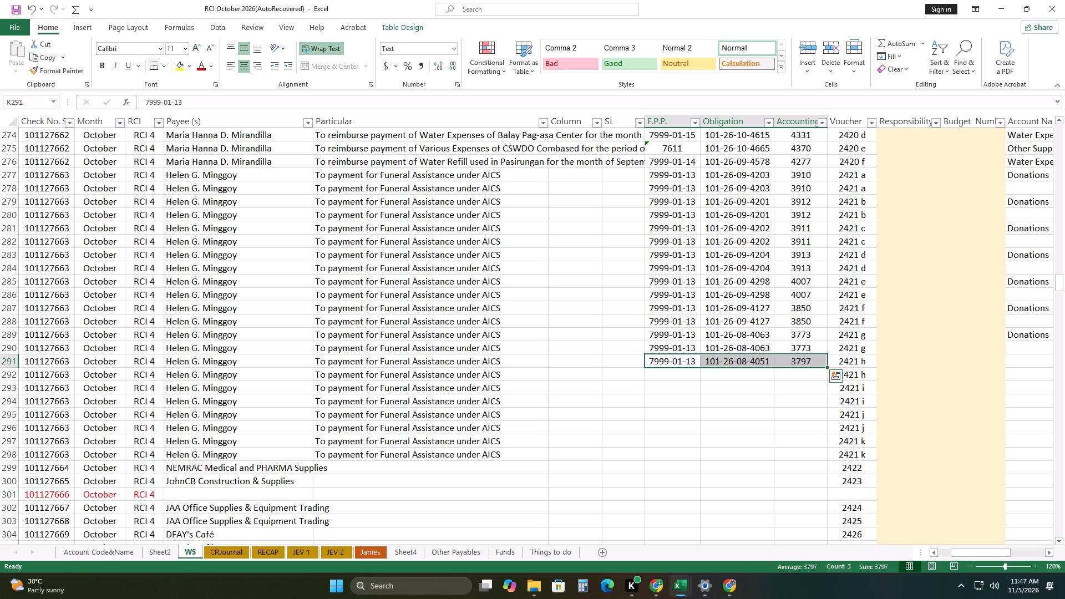
{"action": "left_click_drag", "start_coordinate": [828, 368], "coordinate": [829, 378]}
{"action": "left_click", "coordinate": [833, 390]}
{"action": "left_click", "coordinate": [858, 399]}
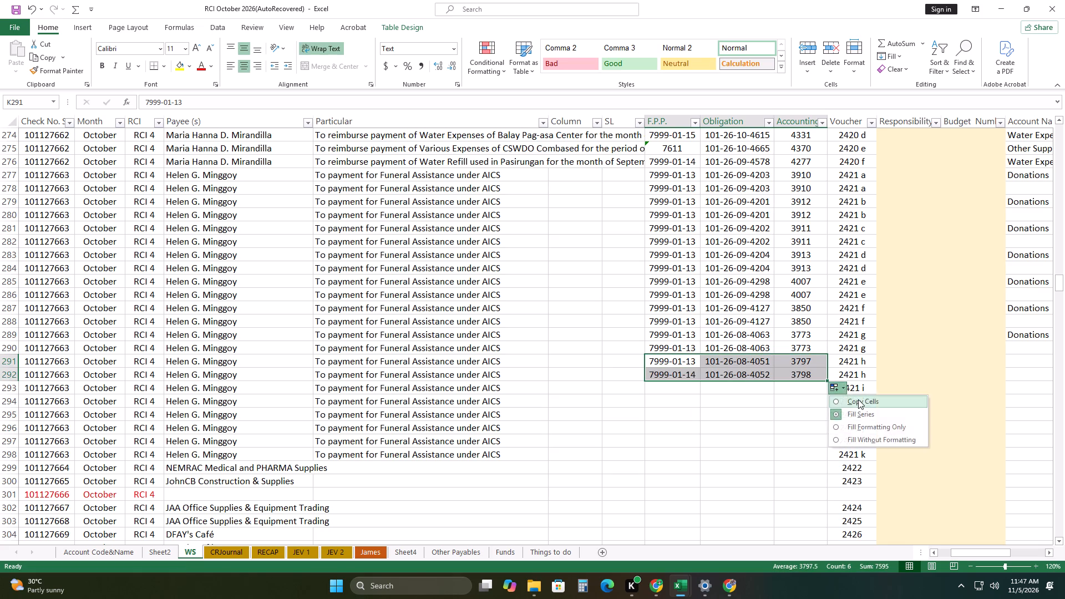
Copy the debit entry, Donations 5-02-99-080 with 18,000.00, from row 289 into row 291 for voucher 2421 h as values.
{"action": "left_click_drag", "start_coordinate": [807, 418], "coordinate": [820, 426]}
{"action": "left_click_drag", "start_coordinate": [995, 552], "coordinate": [1030, 540]}
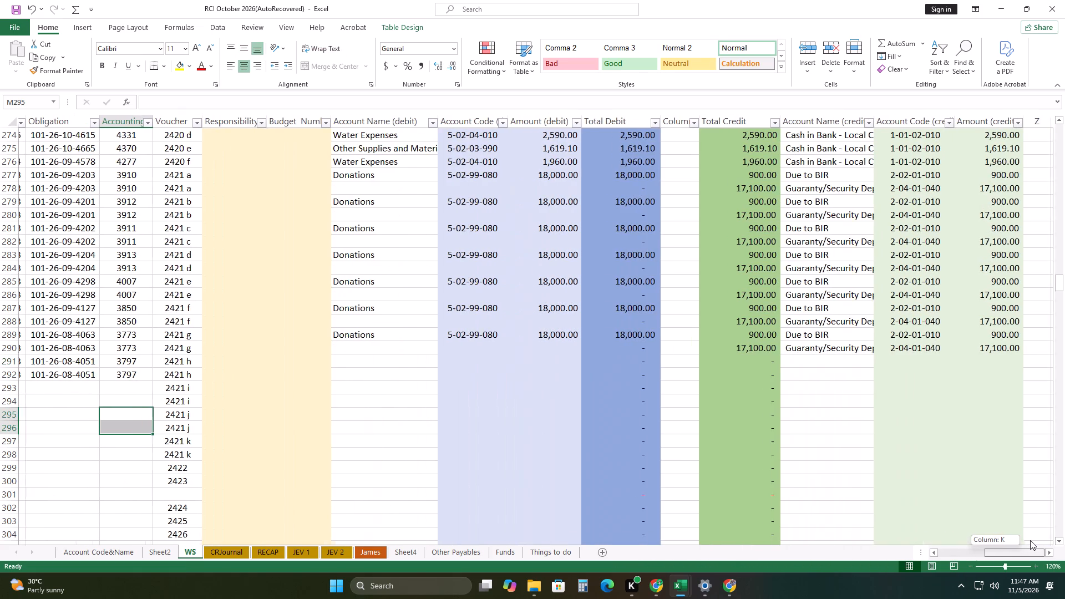
{"action": "left_click_drag", "start_coordinate": [1030, 540], "coordinate": [1042, 537]}
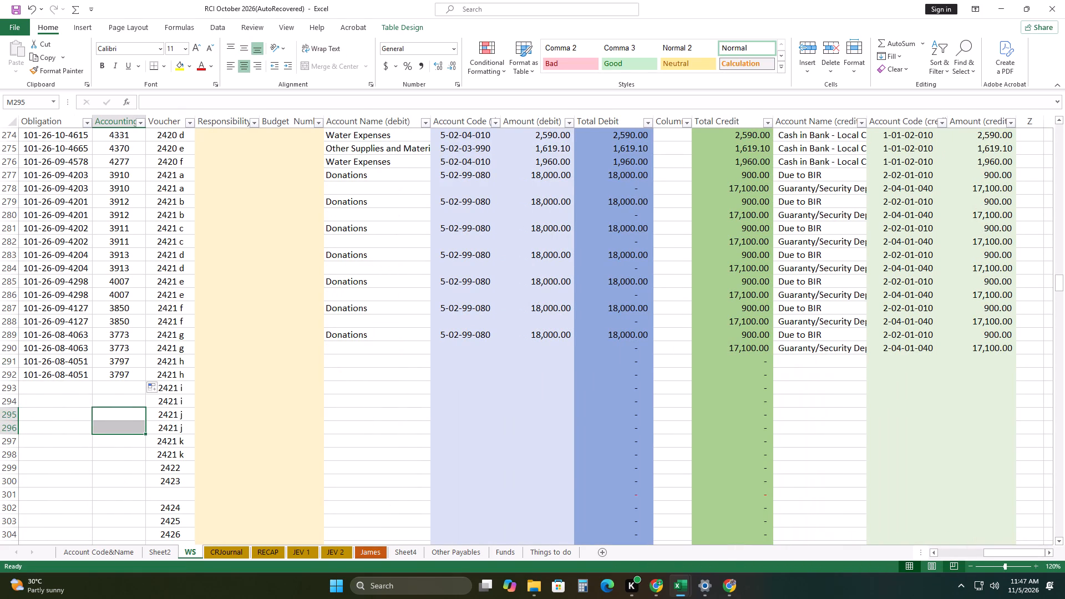
{"action": "left_click_drag", "start_coordinate": [363, 334], "coordinate": [500, 333]}
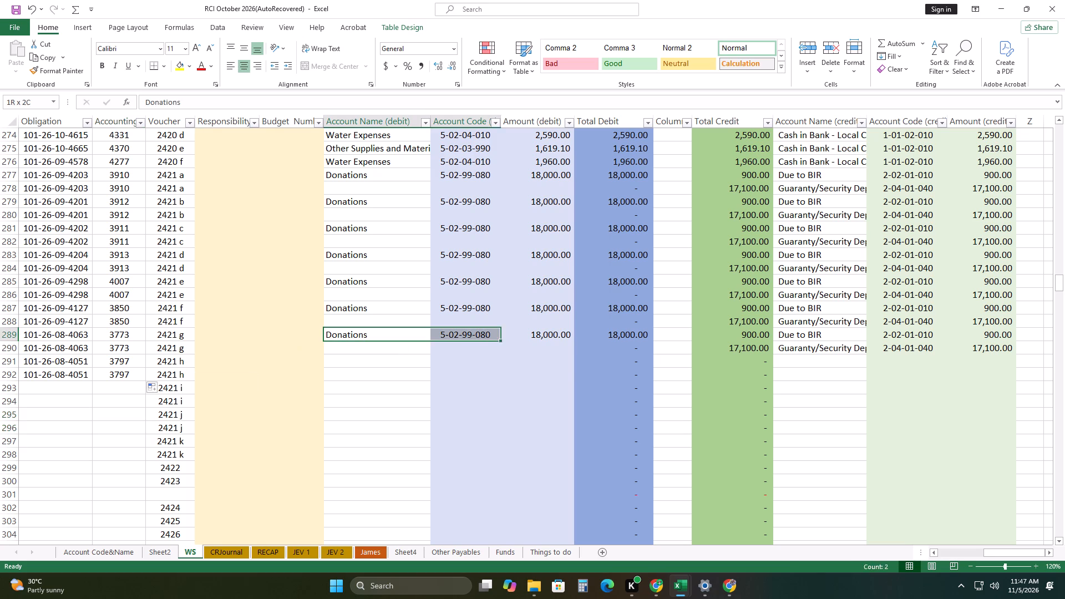
{"action": "left_click_drag", "start_coordinate": [500, 333], "coordinate": [522, 333]}
{"action": "right_click", "coordinate": [522, 333]}
{"action": "left_click", "coordinate": [574, 34]}
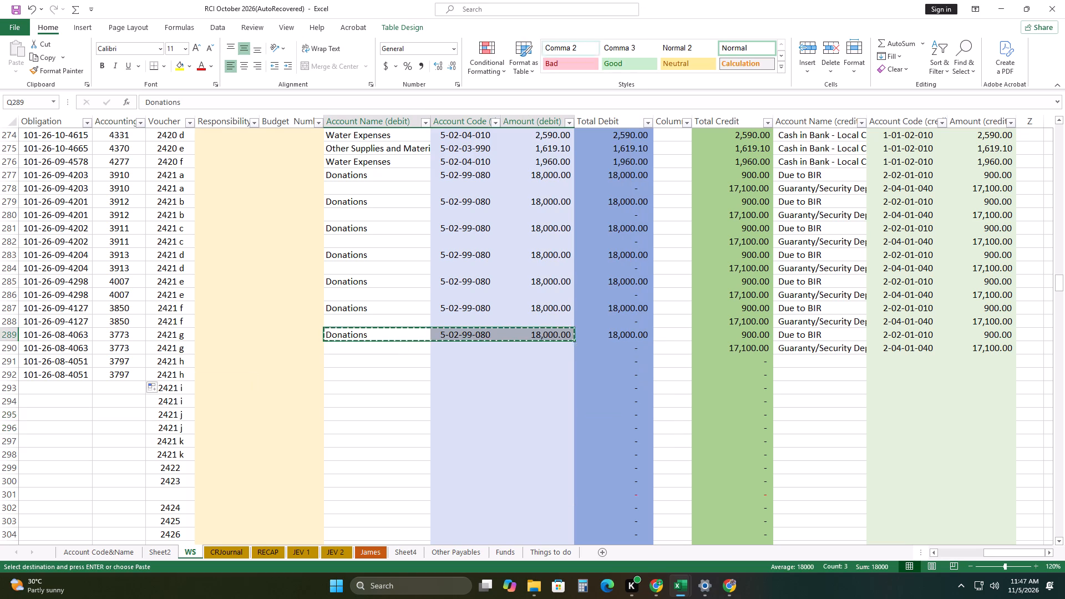
{"action": "right_click", "coordinate": [338, 364]}
{"action": "left_click", "coordinate": [388, 96]}
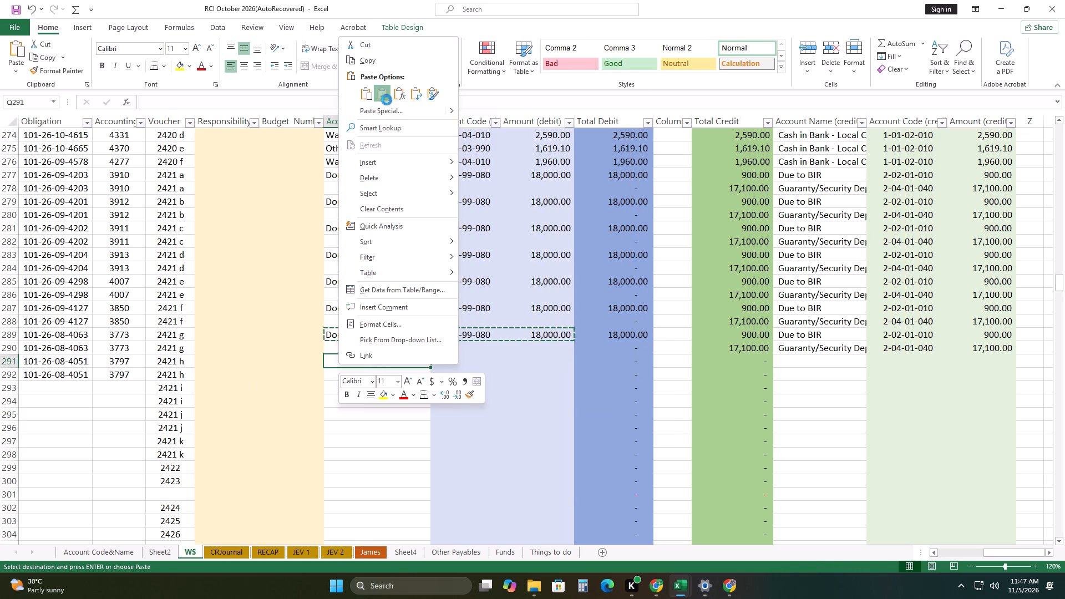
Copy the two credit entries, Due to BIR 900.00 and Guaranty/Security Deposits 17,100.00, from rows 289–290 into rows 291–292 as values.
{"action": "left_click_drag", "start_coordinate": [794, 336], "coordinate": [971, 344]}
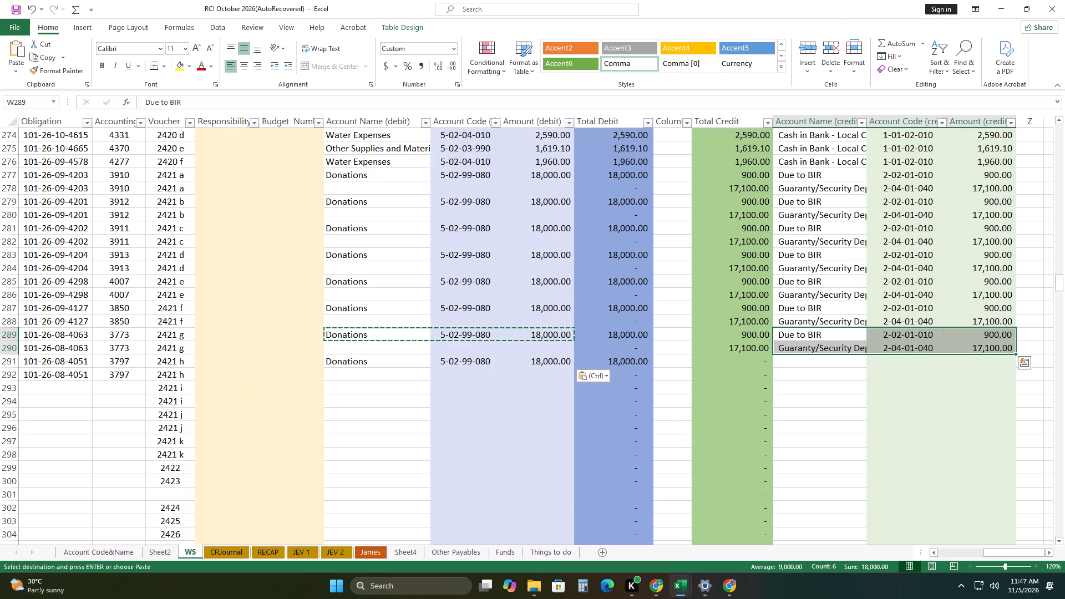
{"action": "right_click", "coordinate": [963, 338]}
{"action": "left_click", "coordinate": [906, 38]}
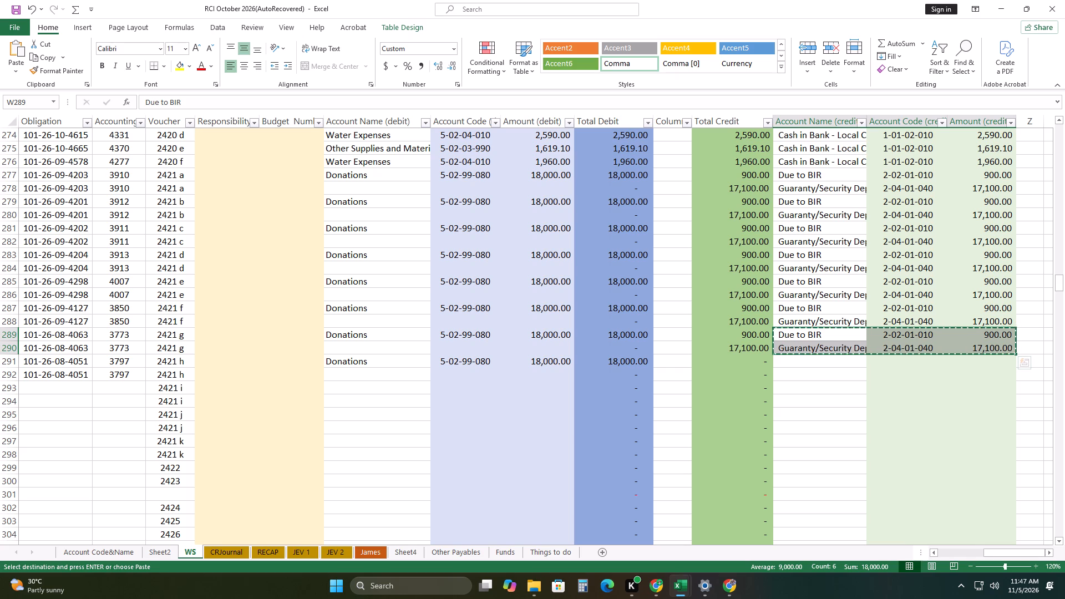
{"action": "right_click", "coordinate": [798, 363]}
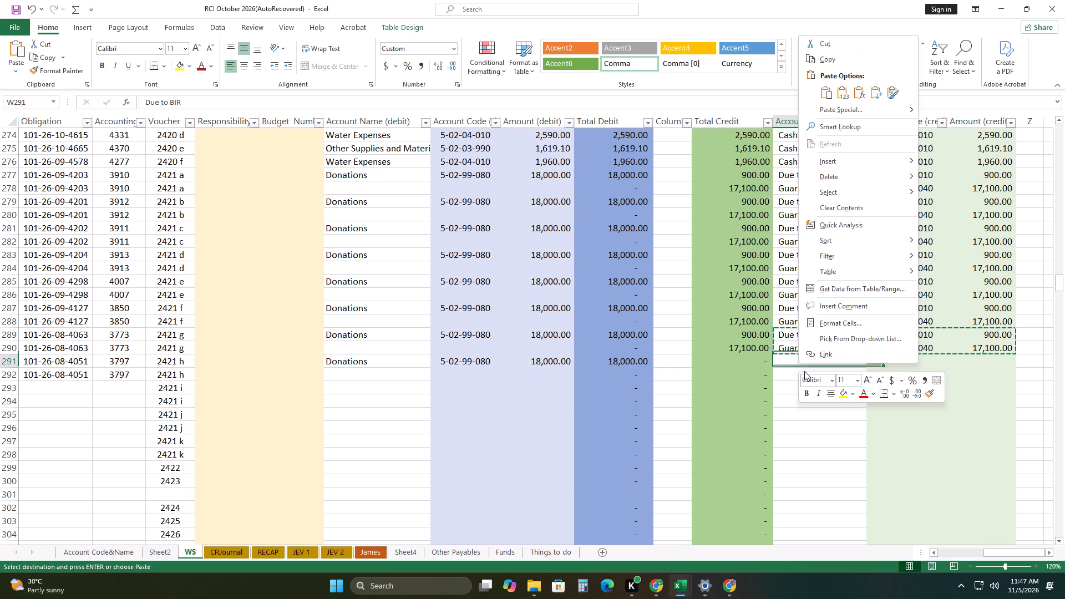
{"action": "left_click", "coordinate": [849, 91]}
{"action": "left_click", "coordinate": [883, 438]}
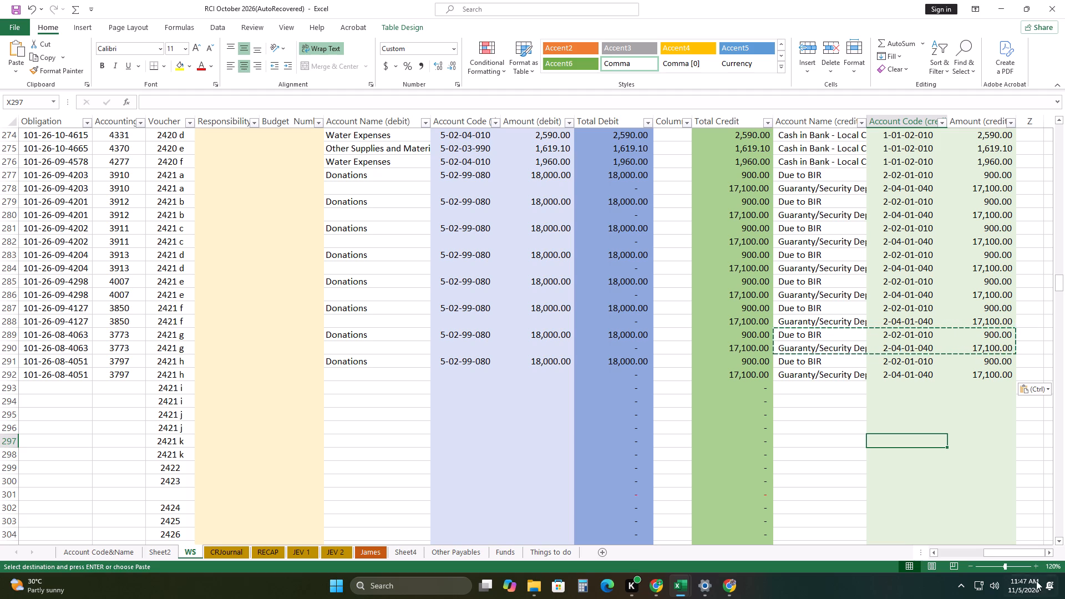
Enter Accounting number 3774 in row 293, the first row of voucher 2421 i.
{"action": "left_click_drag", "start_coordinate": [1017, 552], "coordinate": [998, 563]}
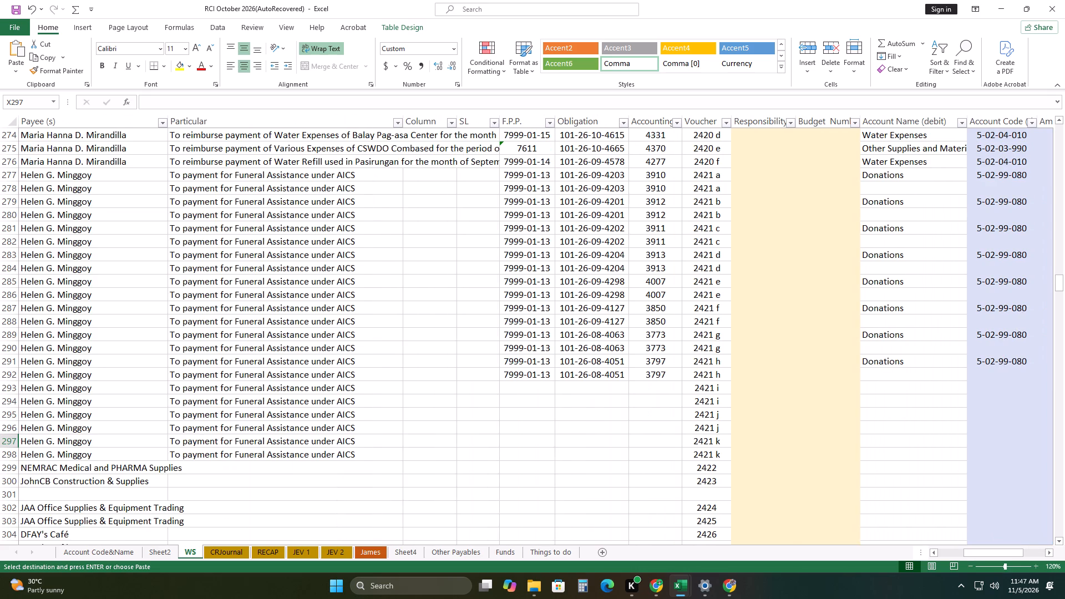
{"action": "scroll", "coordinate": [593, 432], "scroll_direction": "down", "scroll_amount": 2}
{"action": "left_click", "coordinate": [666, 307]}
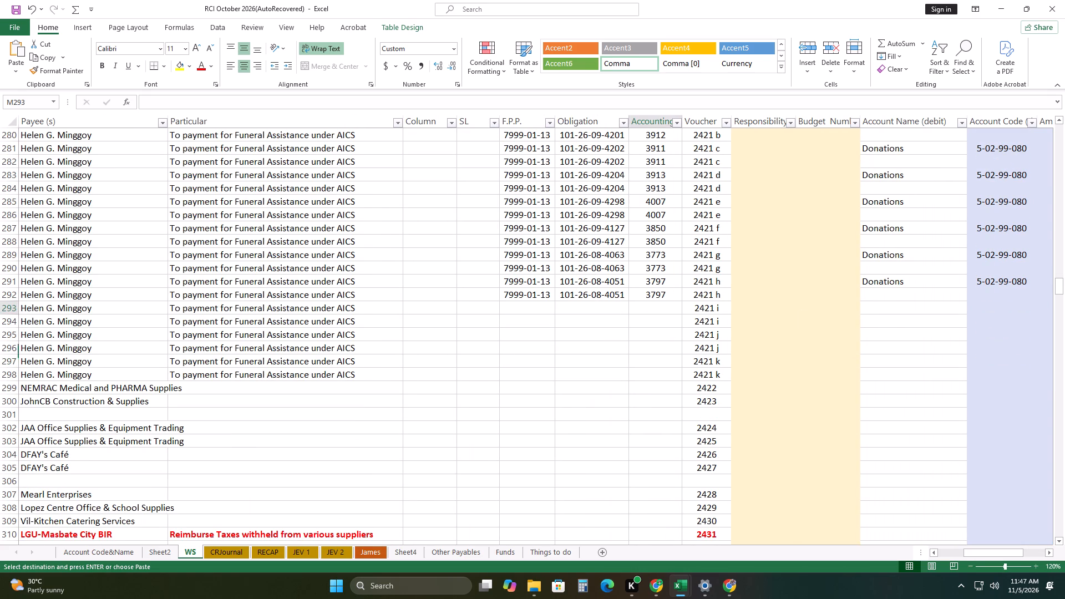
{"action": "type", "text": "3774"}
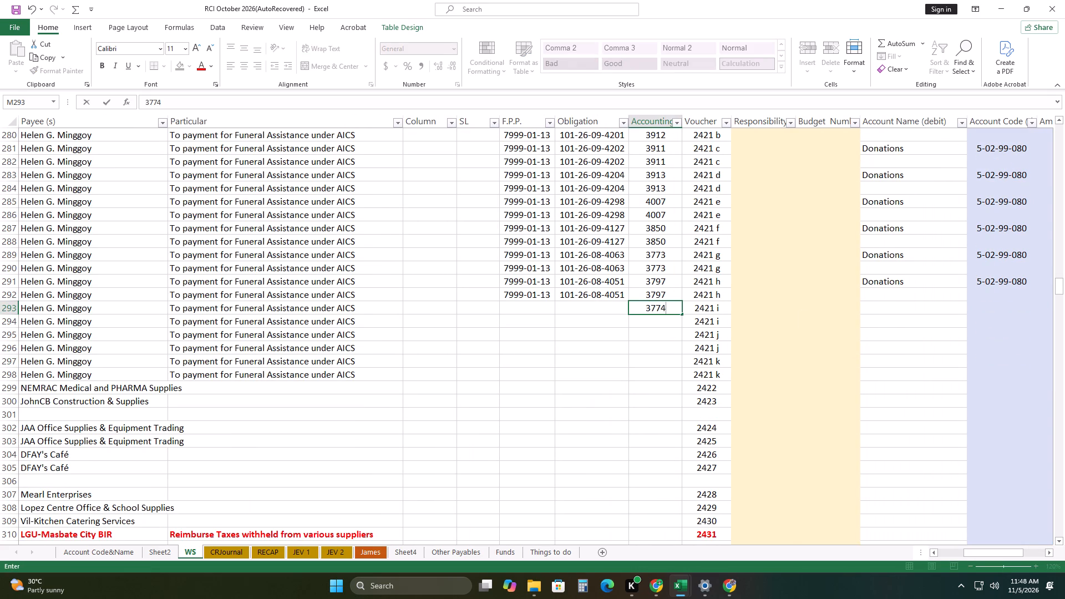
{"action": "left_click", "coordinate": [622, 372]}
{"action": "left_click_drag", "start_coordinate": [530, 298], "coordinate": [572, 292]}
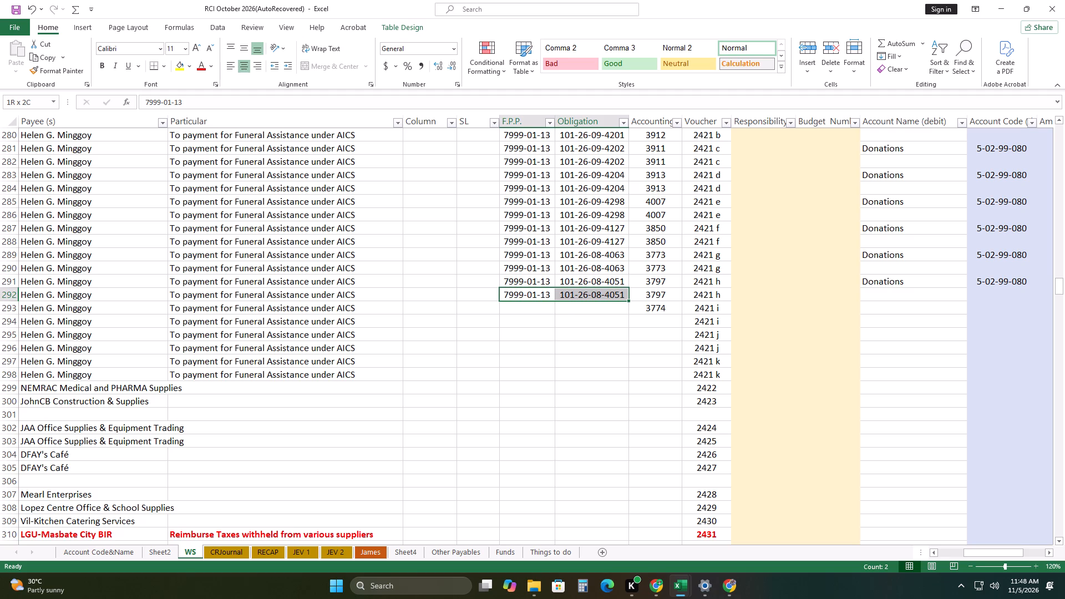
{"action": "left_click_drag", "start_coordinate": [629, 302], "coordinate": [631, 309]}
{"action": "left_click", "coordinate": [636, 323]}
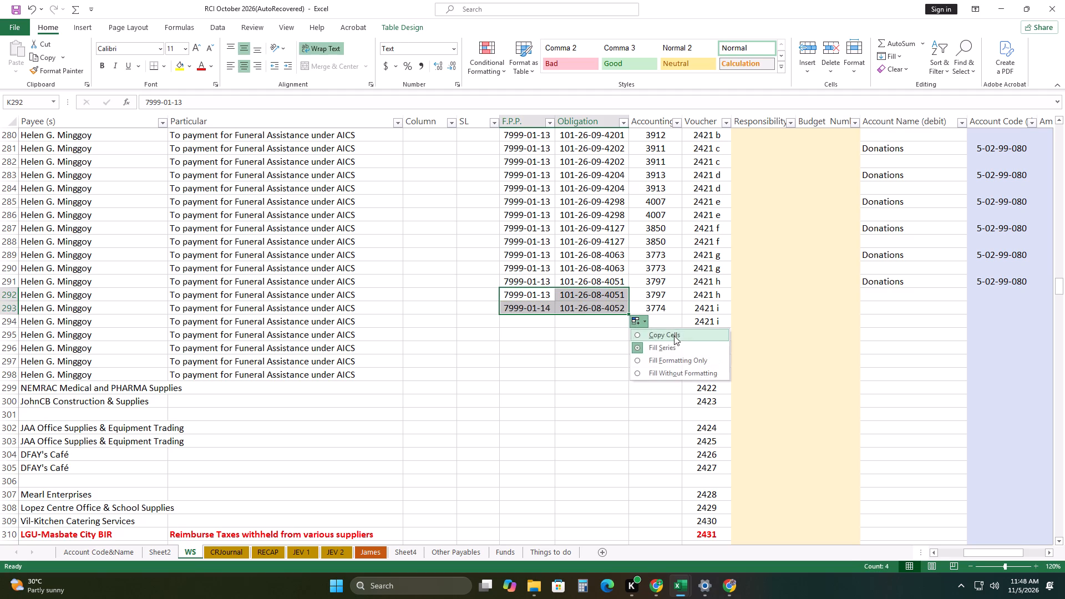
{"action": "left_click", "coordinate": [674, 336]}
{"action": "left_click", "coordinate": [617, 357]}
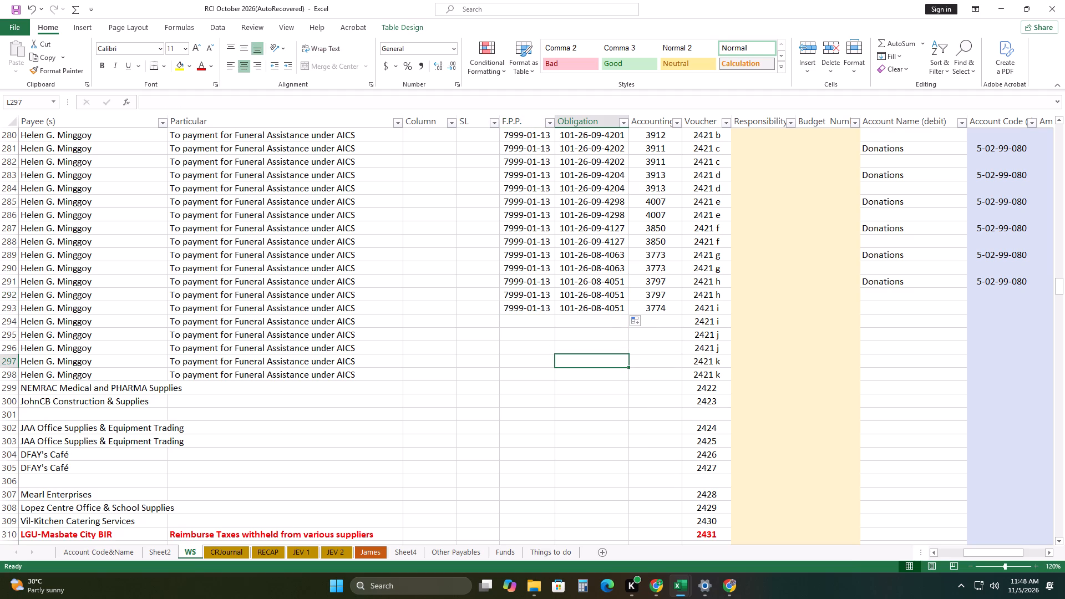
{"action": "double_click", "coordinate": [582, 311]}
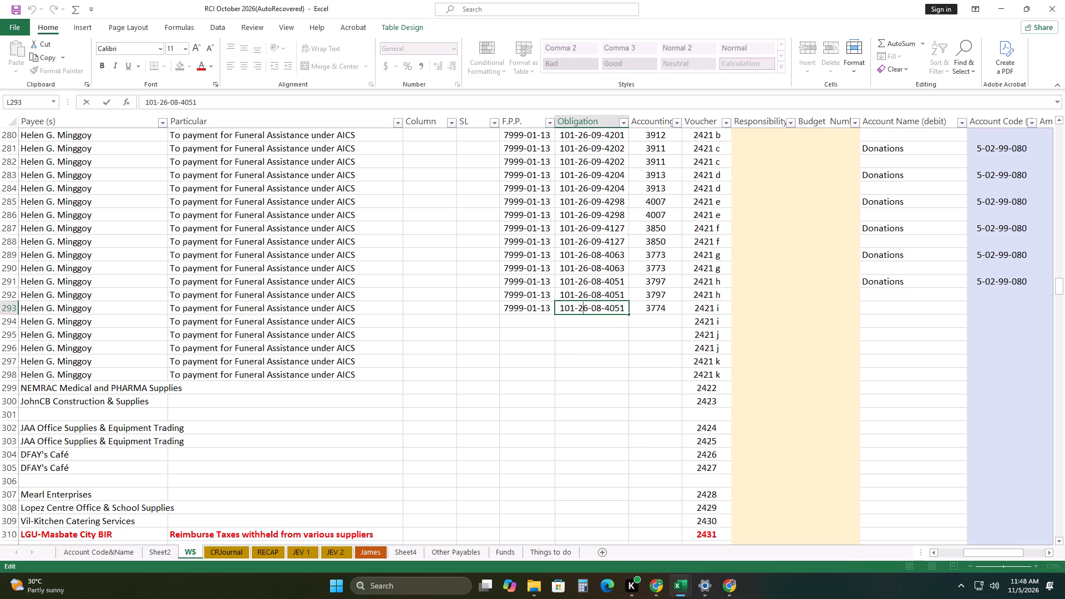
{"action": "left_click", "coordinate": [626, 306]}
{"action": "key", "text": "BackSpace"}
{"action": "key", "text": "BackSpace"}
{"action": "type", "text": "64"}
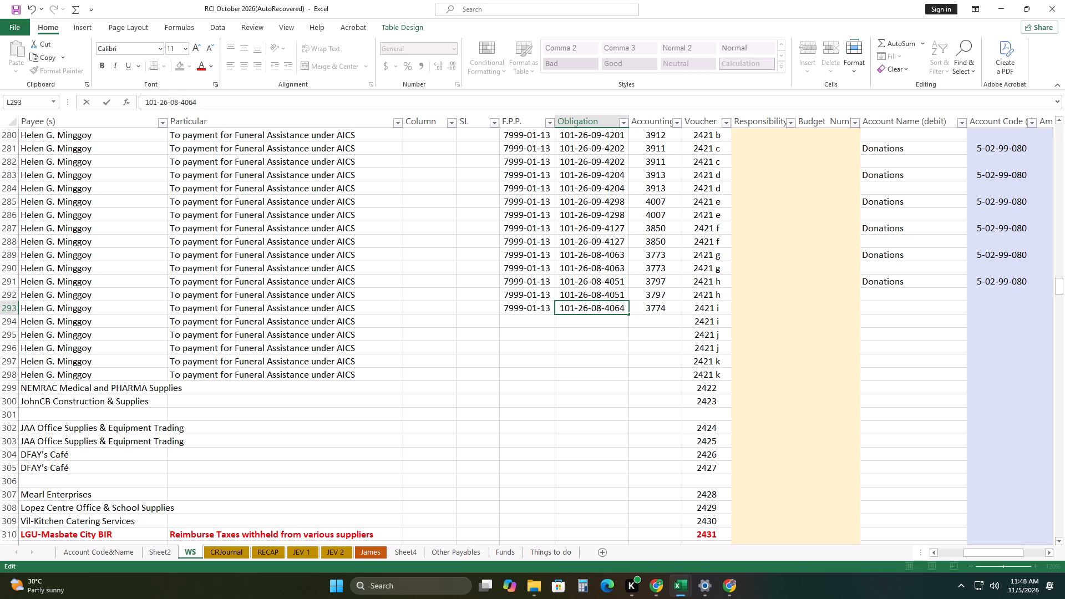
{"action": "left_click", "coordinate": [696, 405]}
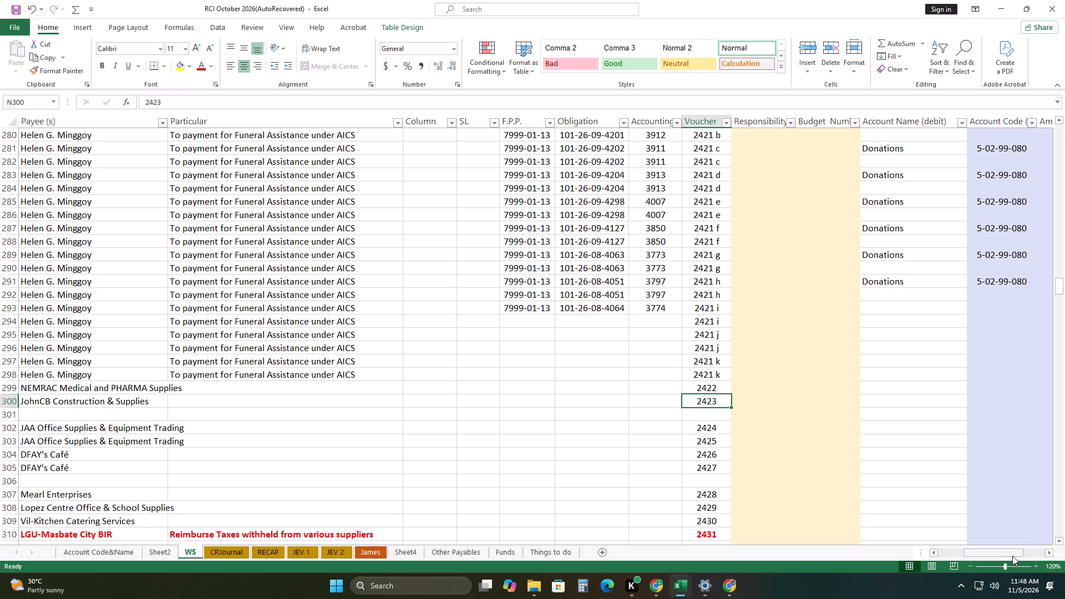
Copy row 293's F.P.P., Obligation and Accounting number unchanged into row 294, the second row of voucher 2421 i.
{"action": "left_click_drag", "start_coordinate": [1012, 556], "coordinate": [1018, 552]}
{"action": "left_click_drag", "start_coordinate": [388, 309], "coordinate": [495, 308]}
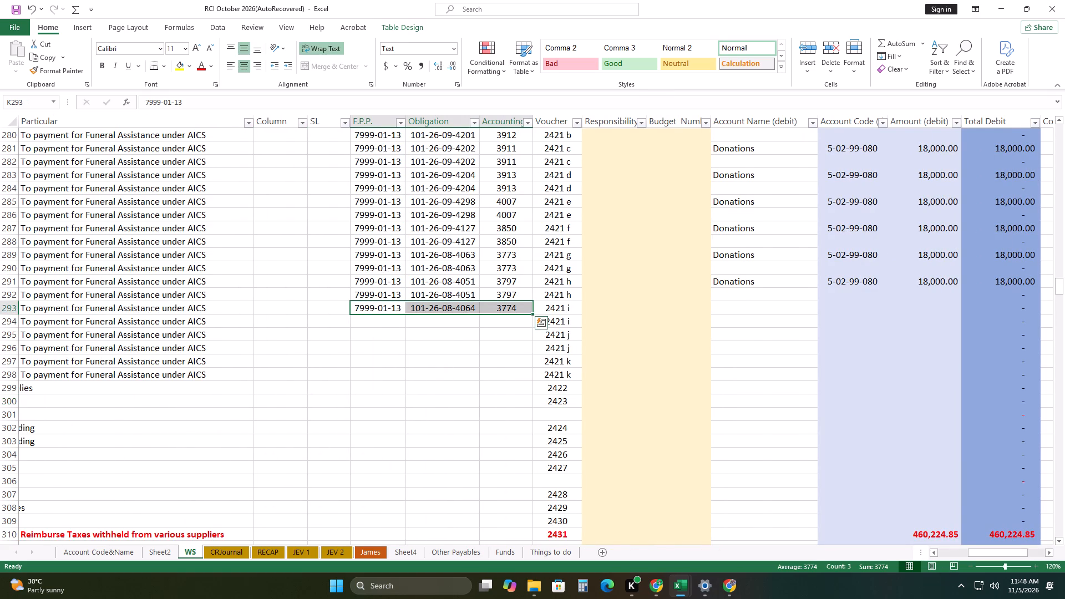
{"action": "left_click_drag", "start_coordinate": [532, 314], "coordinate": [535, 324]}
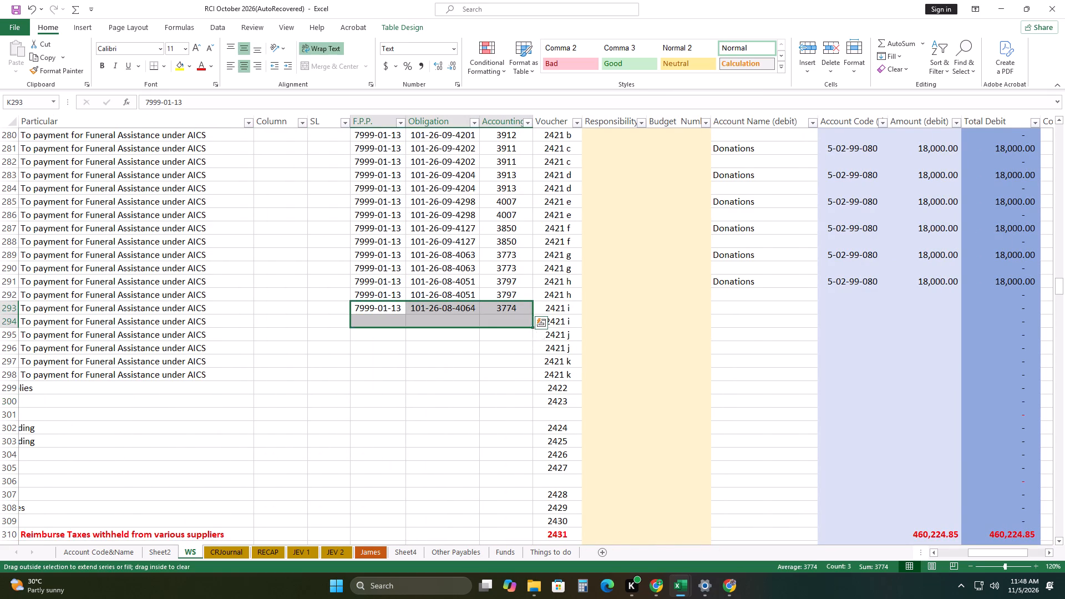
{"action": "left_click", "coordinate": [541, 333]}
{"action": "left_click", "coordinate": [565, 348]}
{"action": "left_click_drag", "start_coordinate": [468, 370], "coordinate": [476, 373]}
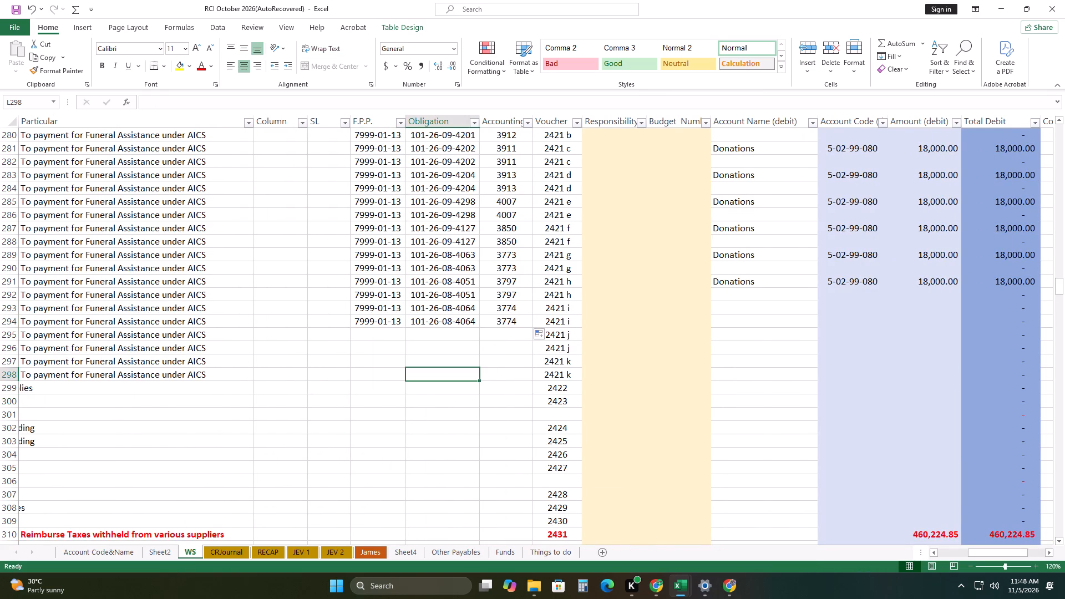
Copy the debit entry, Donations 5-02-99-080 with 18,000.00, from row 291 into row 293 for voucher 2421 i as values.
{"action": "left_click_drag", "start_coordinate": [1008, 552], "coordinate": [1027, 544]}
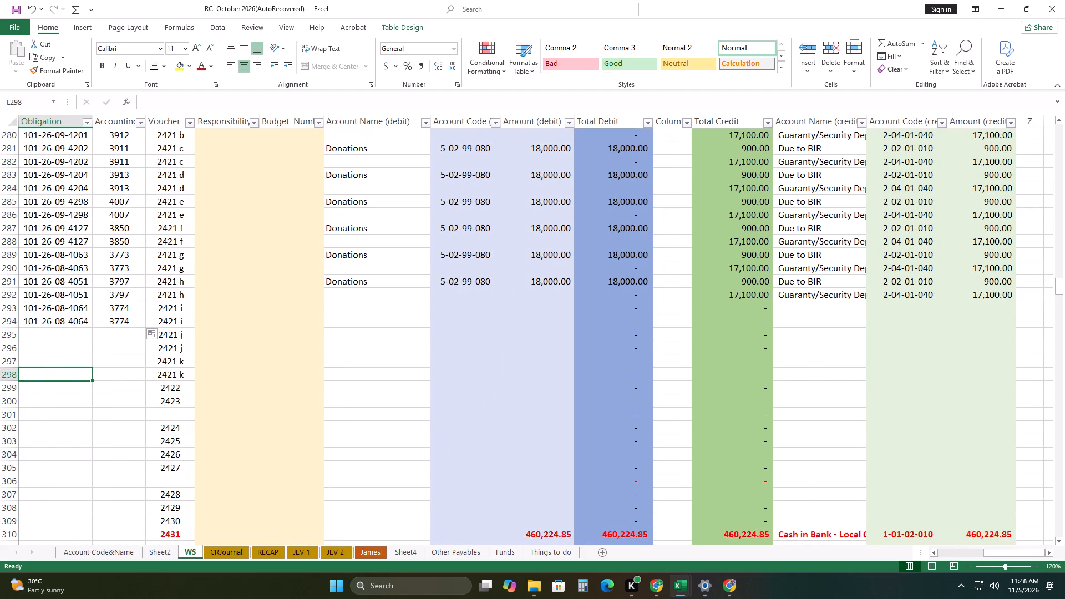
{"action": "left_click_drag", "start_coordinate": [361, 282], "coordinate": [530, 281]}
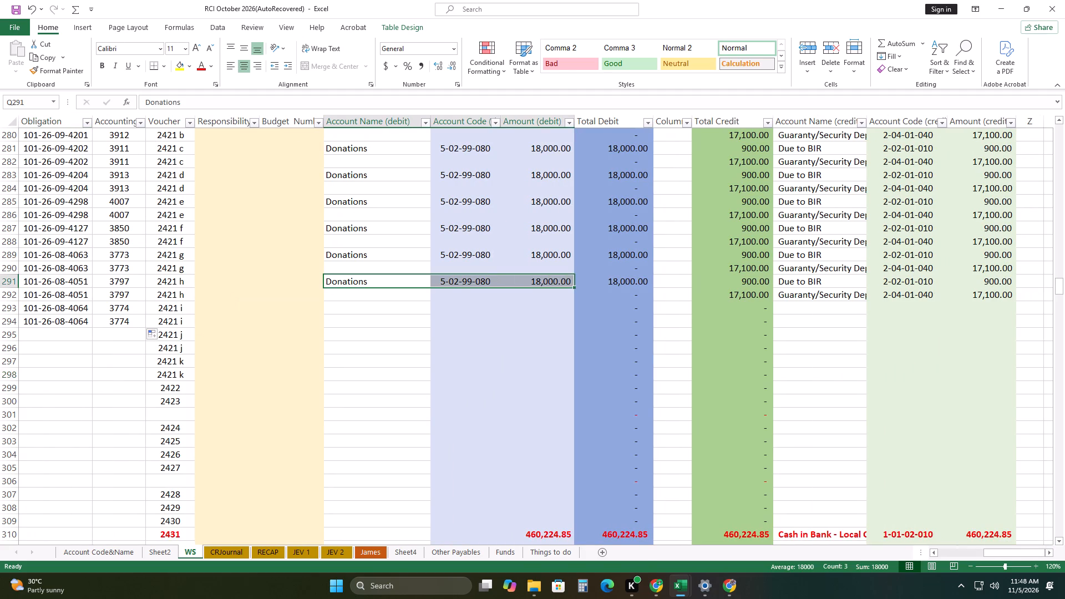
{"action": "right_click", "coordinate": [530, 281]}
{"action": "left_click", "coordinate": [576, 269]}
{"action": "right_click", "coordinate": [343, 309]}
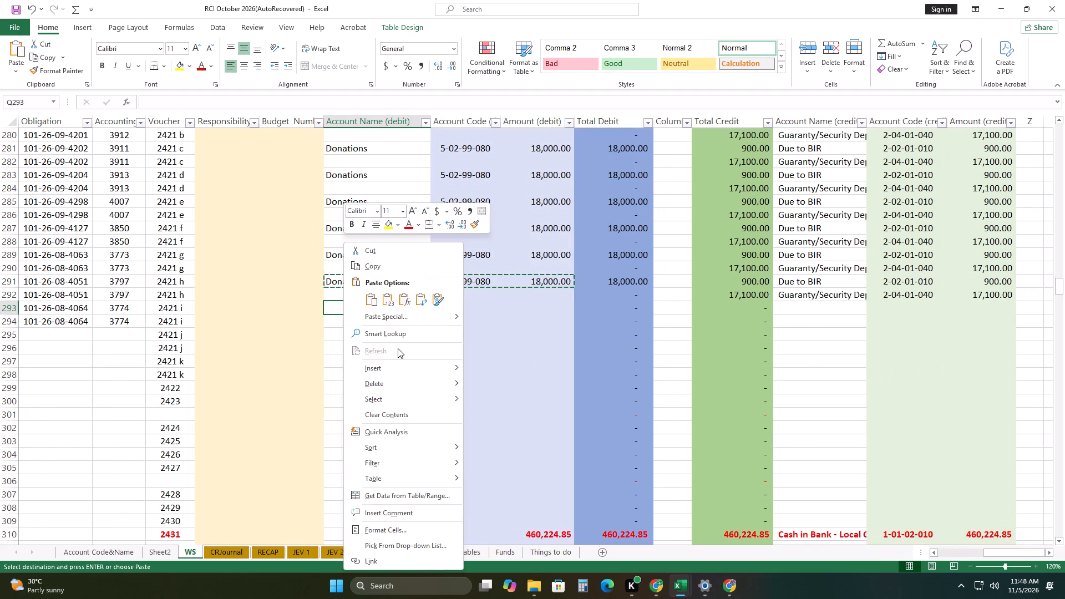
{"action": "left_click", "coordinate": [391, 301]}
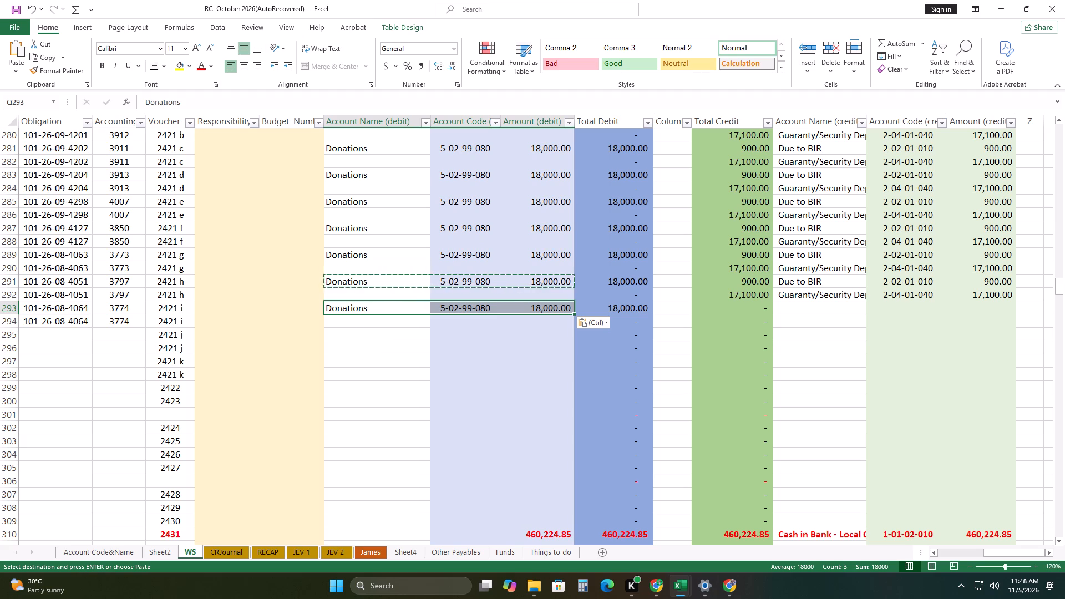
Copy the two credit entries, Due to BIR 900.00 and Guaranty/Security Deposits 17,100.00, from rows 291–292 into rows 293–294 as values.
{"action": "left_click_drag", "start_coordinate": [795, 285], "coordinate": [795, 285]}
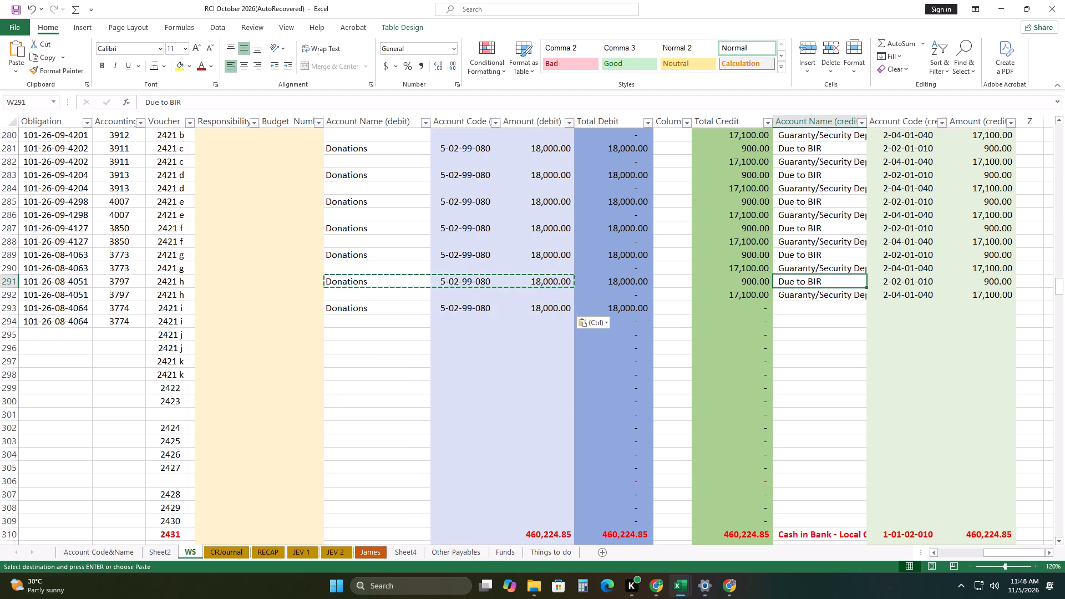
{"action": "left_click_drag", "start_coordinate": [795, 285], "coordinate": [1022, 291]}
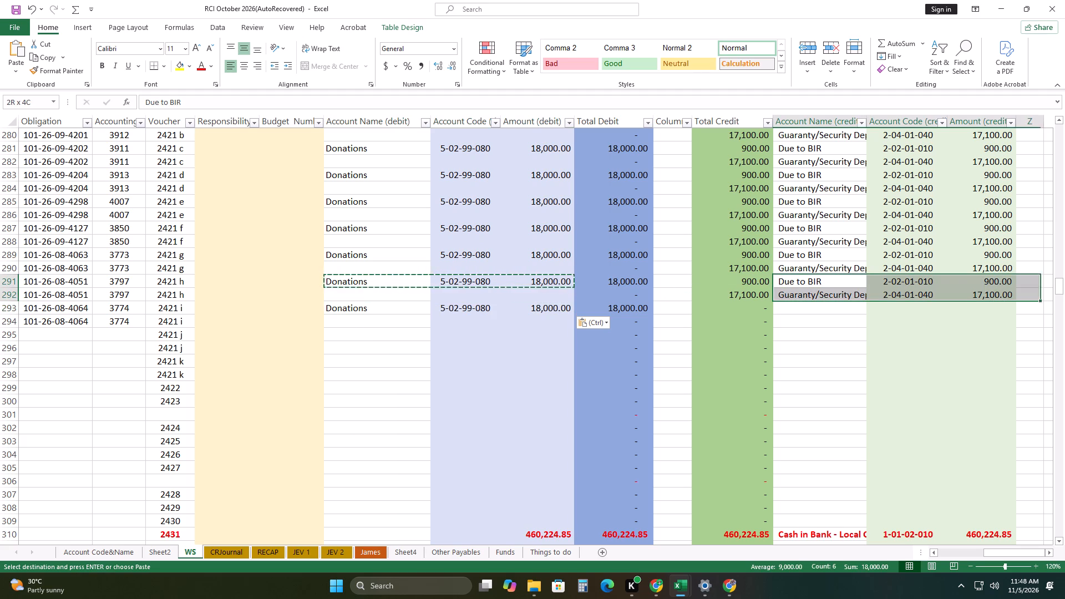
{"action": "left_click_drag", "start_coordinate": [1022, 291], "coordinate": [982, 291]}
{"action": "right_click", "coordinate": [982, 291]}
{"action": "left_click", "coordinate": [927, 270]}
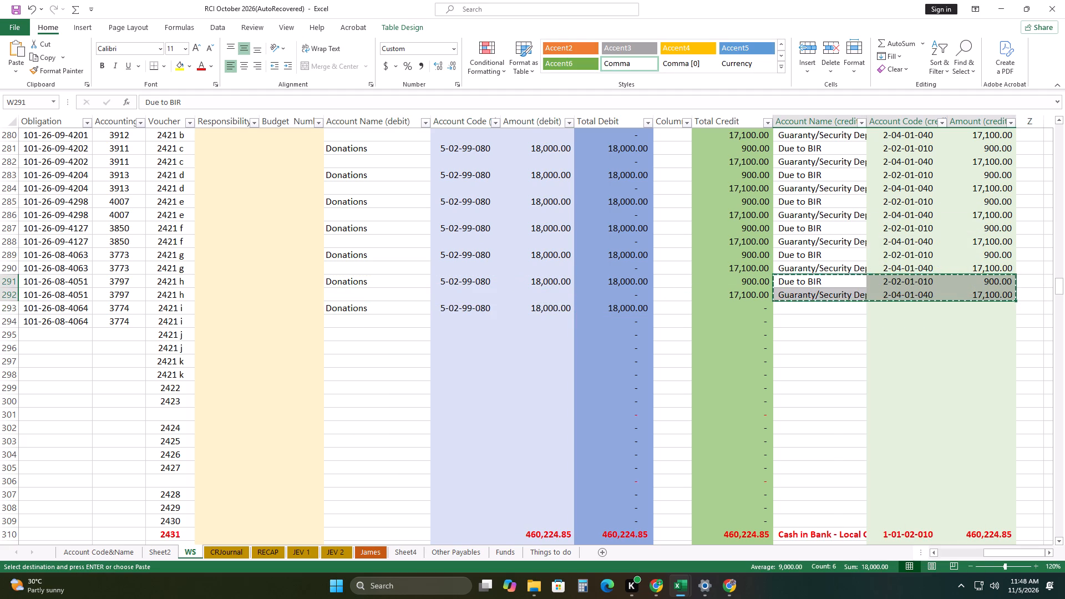
{"action": "right_click", "coordinate": [813, 310]}
{"action": "left_click", "coordinate": [861, 302]}
{"action": "left_click", "coordinate": [841, 377]}
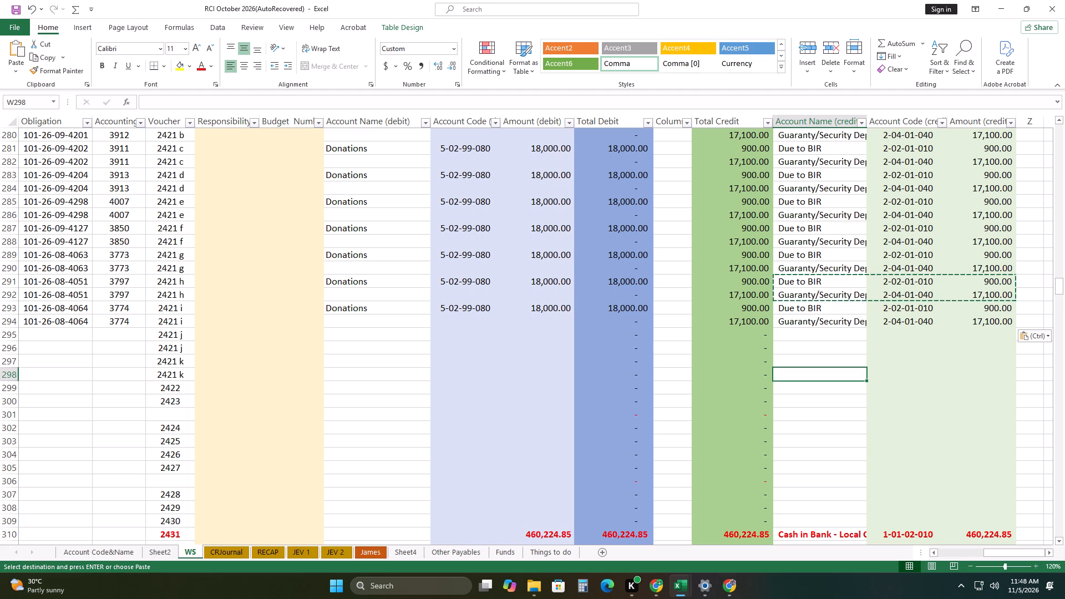
{"action": "left_click", "coordinate": [564, 411]}
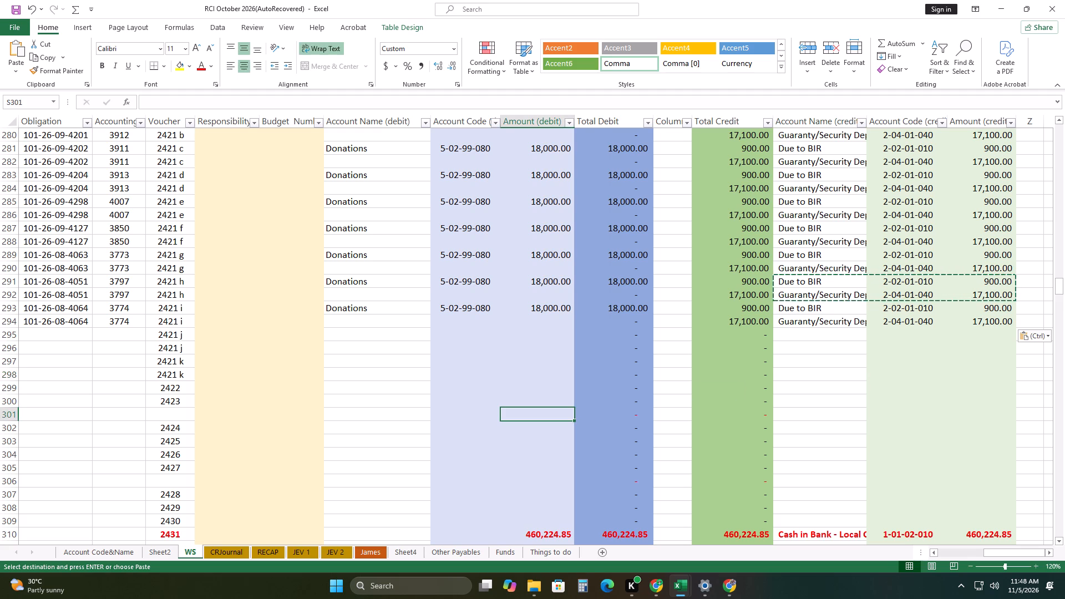
Enter Accounting number 3851 in row 295, the first row of voucher 2421 j.
{"action": "left_click_drag", "start_coordinate": [996, 554], "coordinate": [674, 506]}
{"action": "scroll", "coordinate": [469, 367], "scroll_direction": "down", "scroll_amount": 1}
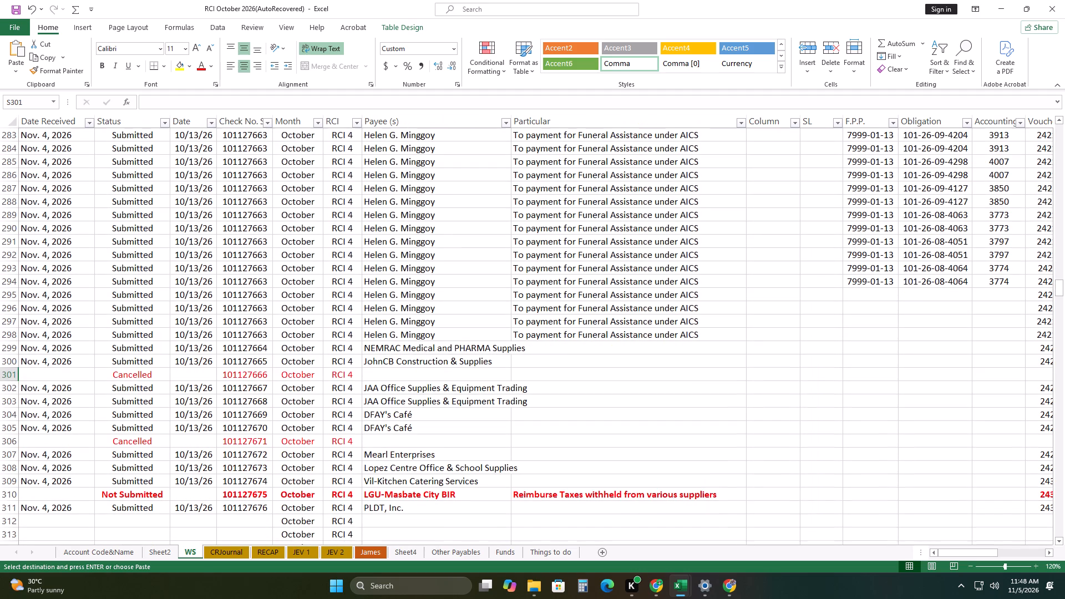
{"action": "left_click_drag", "start_coordinate": [992, 552], "coordinate": [998, 546]}
{"action": "left_click", "coordinate": [929, 297]}
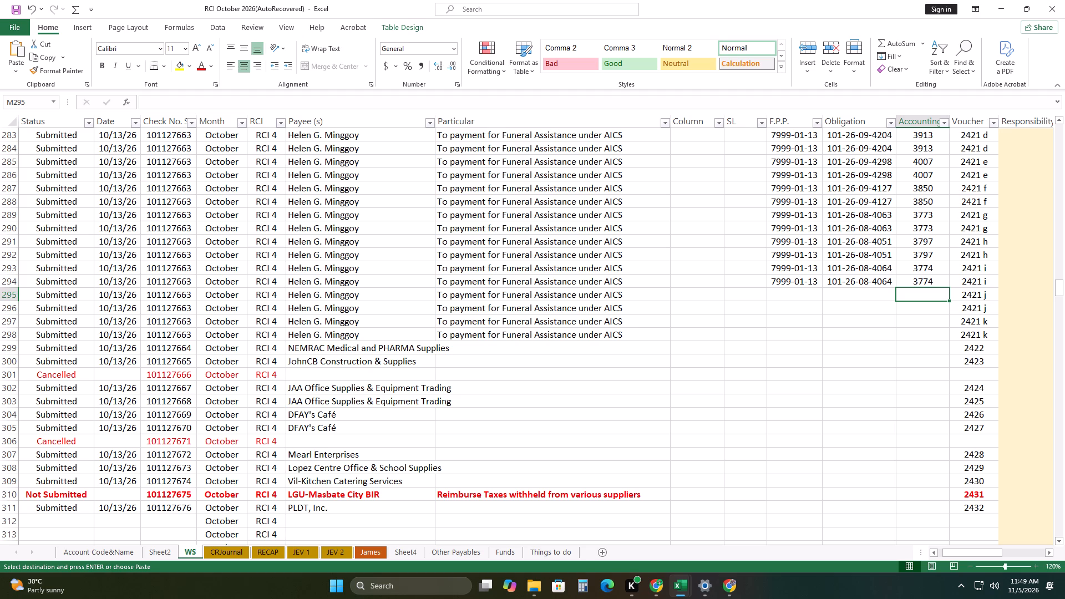
{"action": "type", "text": "3851"}
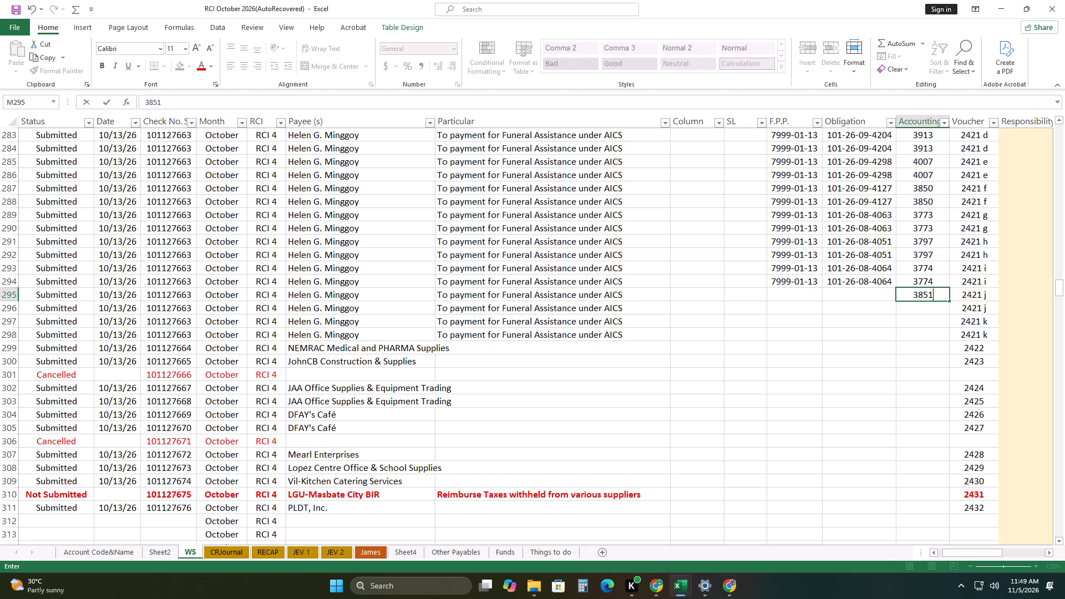
Copy the F.P.P. and Obligation values from row 294 unchanged into row 295, the first row of voucher 2421 j.
{"action": "left_click_drag", "start_coordinate": [783, 277], "coordinate": [850, 277]}
{"action": "left_click_drag", "start_coordinate": [896, 286], "coordinate": [899, 296]}
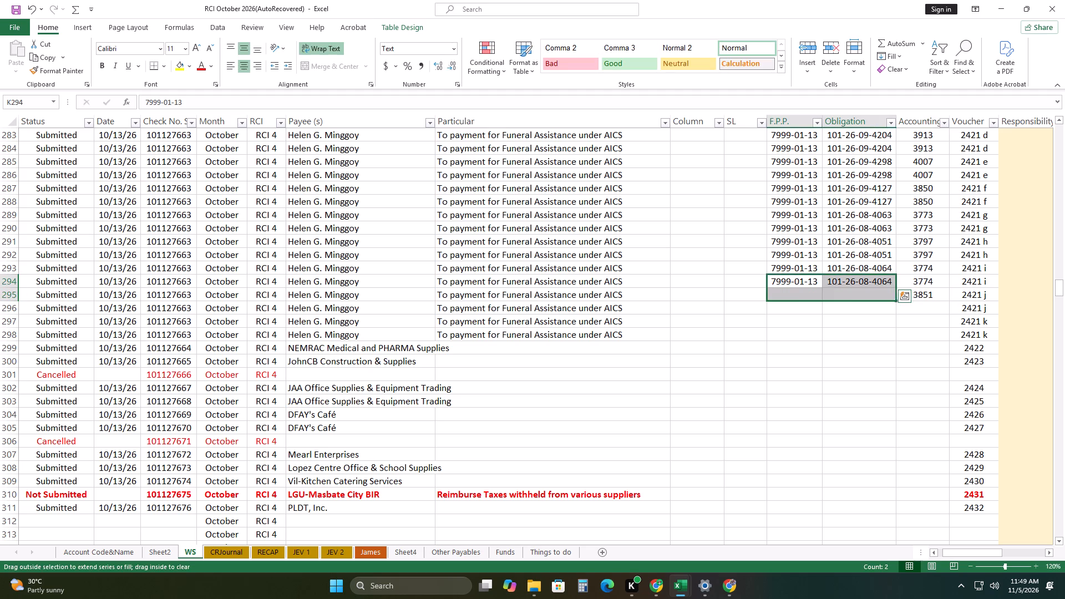
{"action": "left_click", "coordinate": [902, 310]}
{"action": "left_click", "coordinate": [929, 324]}
{"action": "left_click", "coordinate": [886, 341]}
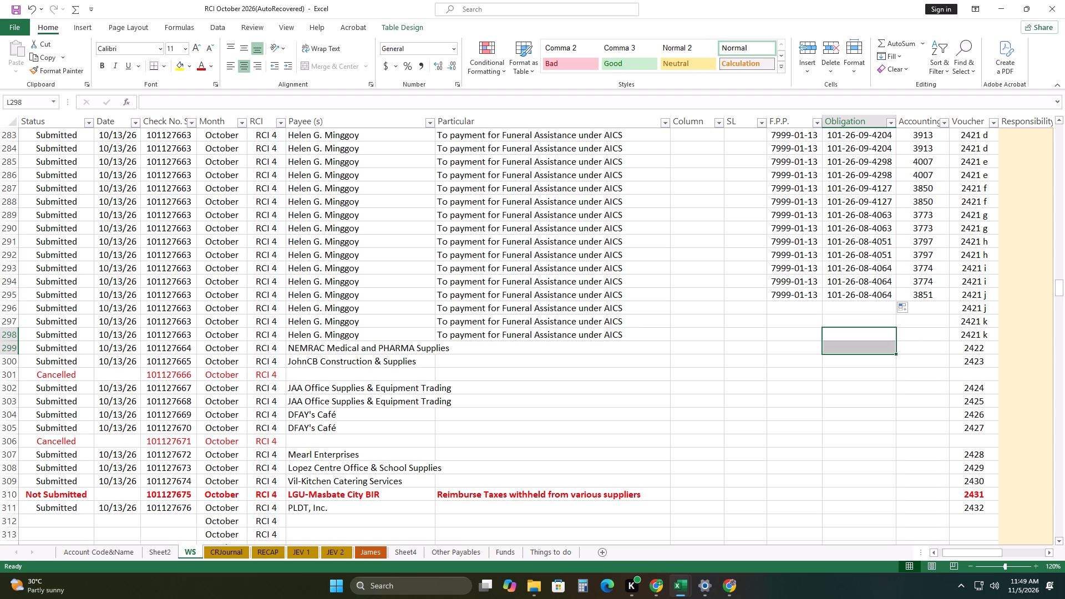
{"action": "left_click", "coordinate": [869, 295]}
{"action": "left_click", "coordinate": [869, 298]}
{"action": "left_click", "coordinate": [866, 290]}
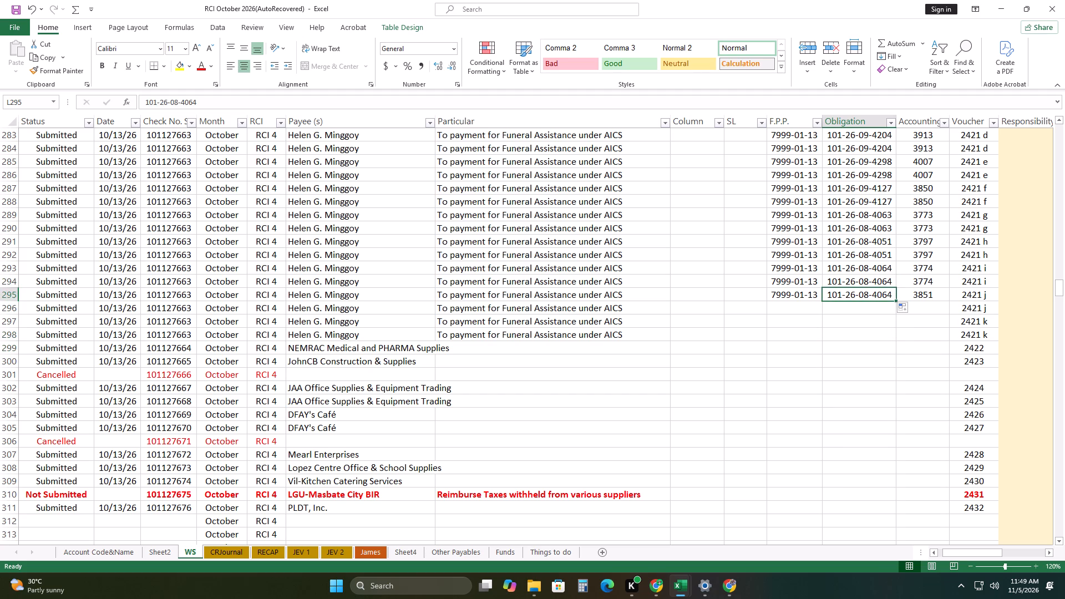
{"action": "double_click", "coordinate": [866, 292]}
{"action": "key", "text": "BackSpace"}
{"action": "key", "text": "9"}
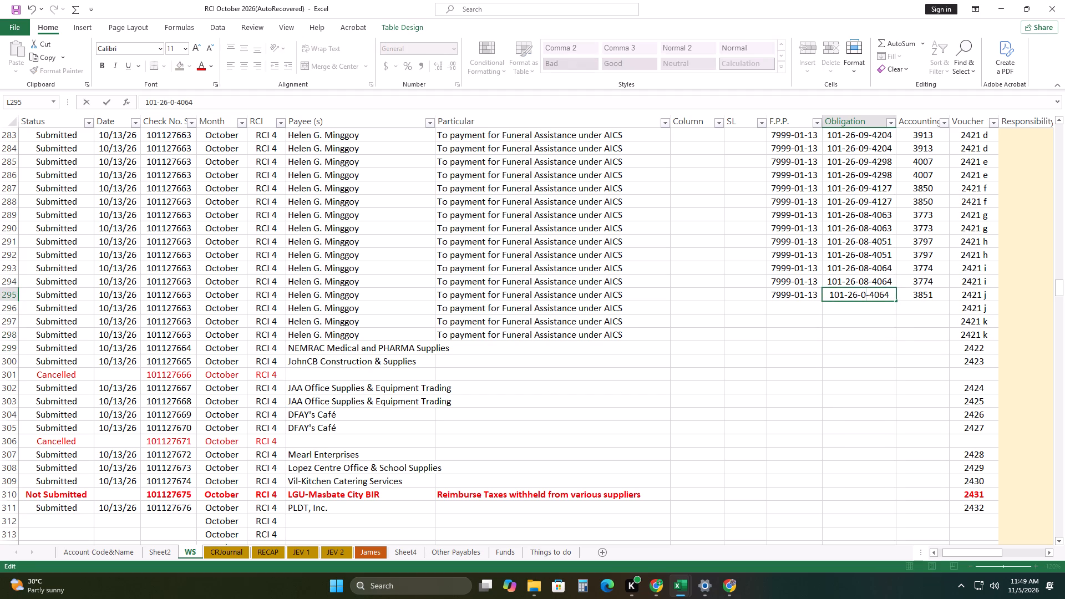
{"action": "key", "text": "Right"}
{"action": "key", "text": "Right"}
{"action": "key", "text": "Right"}
{"action": "key", "text": "Right"}
{"action": "key", "text": "Right"}
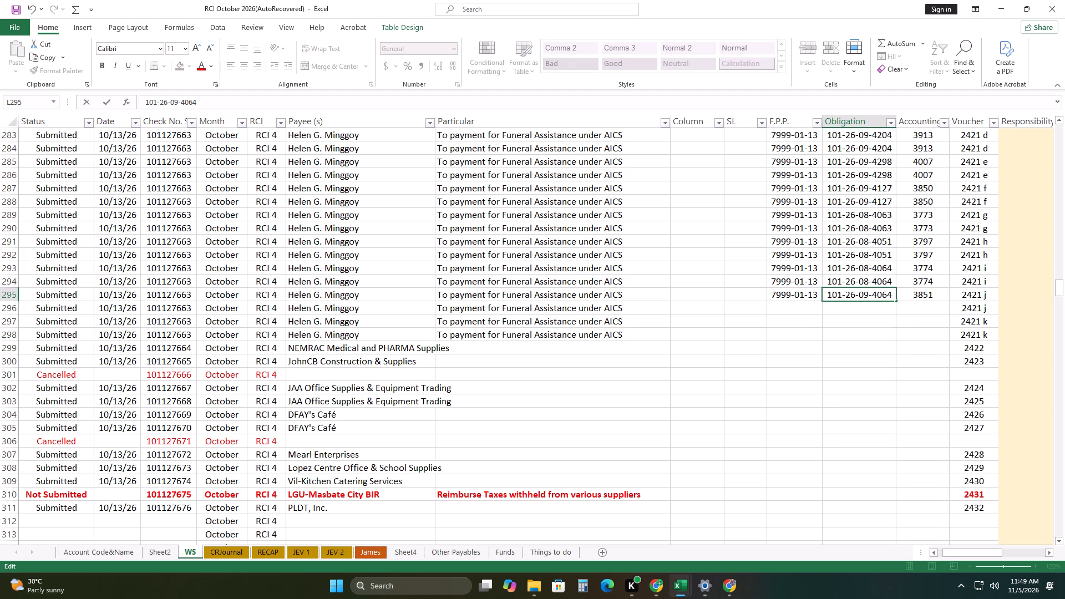
{"action": "key", "text": "BackSpace"}
{"action": "key", "text": "BackSpace"}
{"action": "key", "text": "BackSpace"}
{"action": "type", "text": "128"}
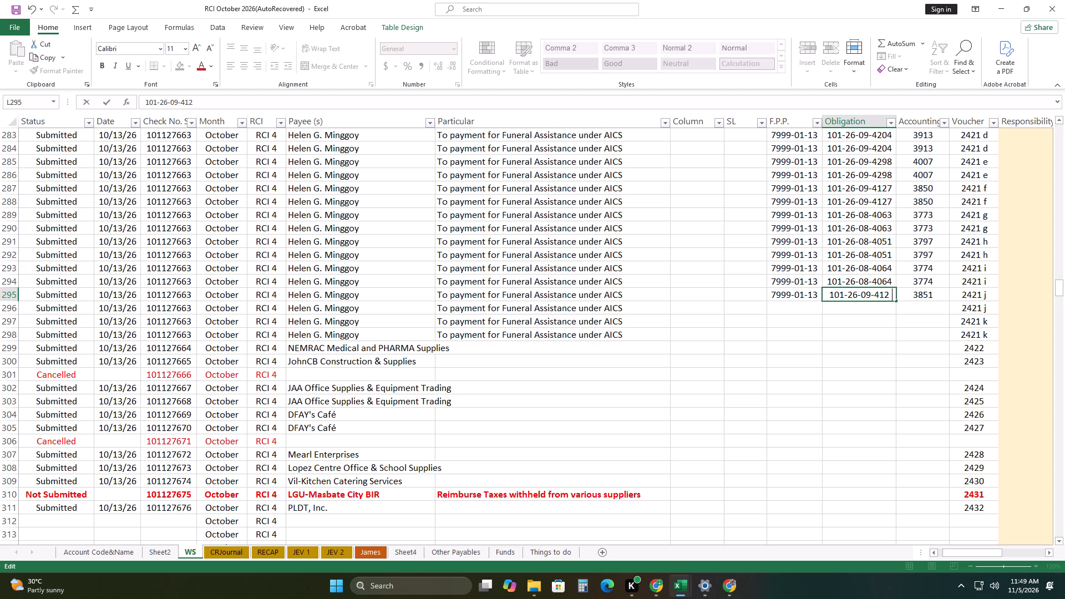
{"action": "left_click", "coordinate": [873, 356]}
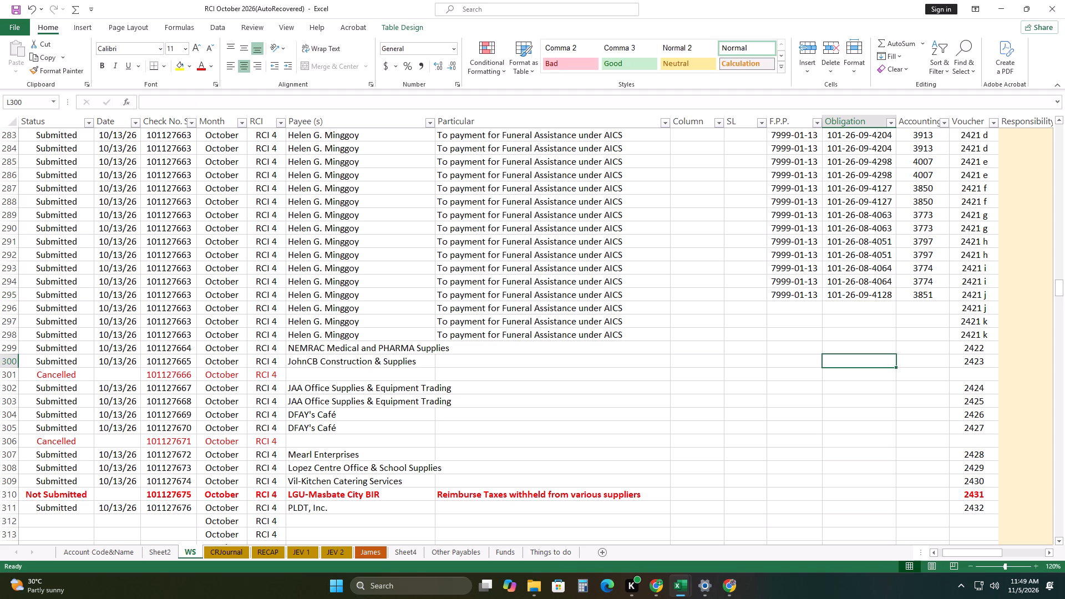
Copy row 295's F.P.P., Obligation and Accounting number unchanged into row 296, the second row of voucher 2421 j.
{"action": "left_click", "coordinate": [835, 337]}
{"action": "left_click_drag", "start_coordinate": [794, 292], "coordinate": [911, 293]}
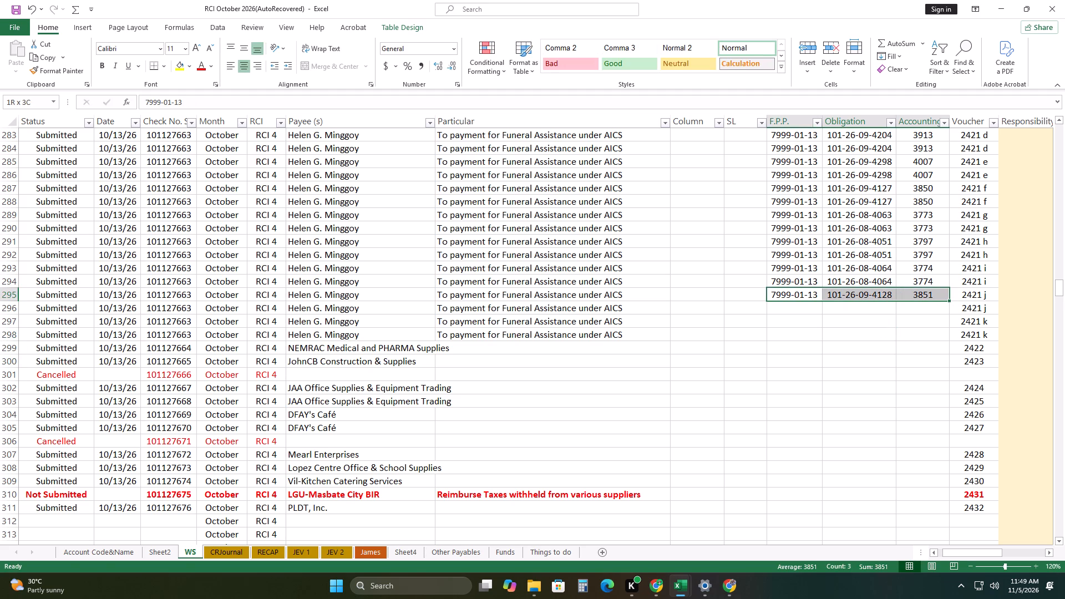
{"action": "left_click_drag", "start_coordinate": [948, 302], "coordinate": [948, 309]}
{"action": "left_click", "coordinate": [955, 321]}
{"action": "left_click", "coordinate": [967, 336]}
{"action": "left_click_drag", "start_coordinate": [924, 381], "coordinate": [932, 390]}
Copy the debit entry, Donations 5-02-99-080 with 18,000.00, from row 293 into row 295 for voucher 2421 j as values.
{"action": "left_click_drag", "start_coordinate": [974, 554], "coordinate": [1012, 542]}
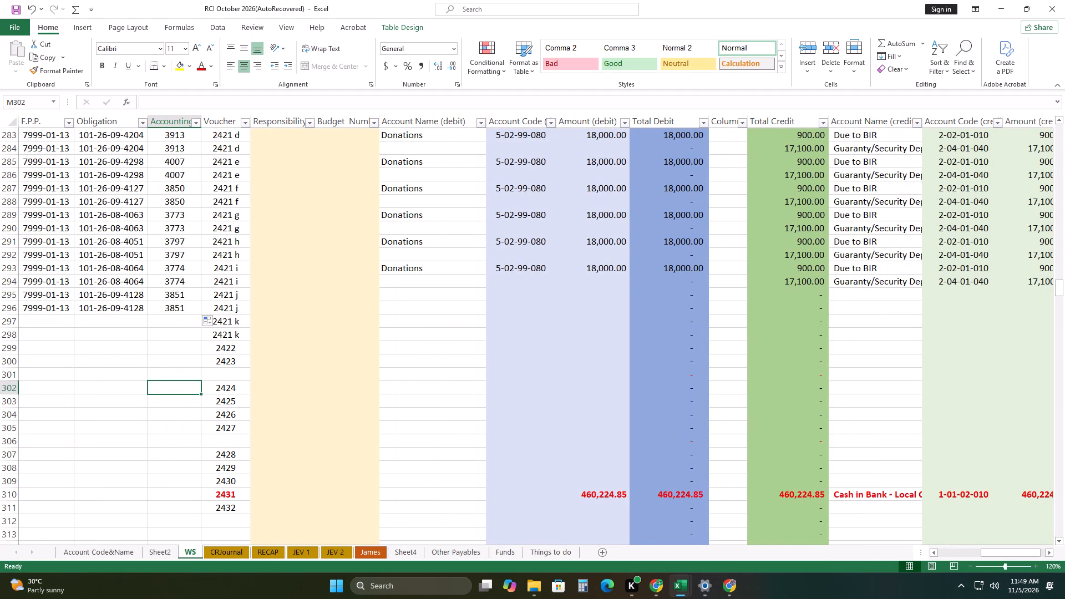
{"action": "left_click_drag", "start_coordinate": [403, 271], "coordinate": [578, 268]}
{"action": "right_click", "coordinate": [578, 268]}
{"action": "left_click", "coordinate": [630, 264]}
{"action": "right_click", "coordinate": [427, 293]}
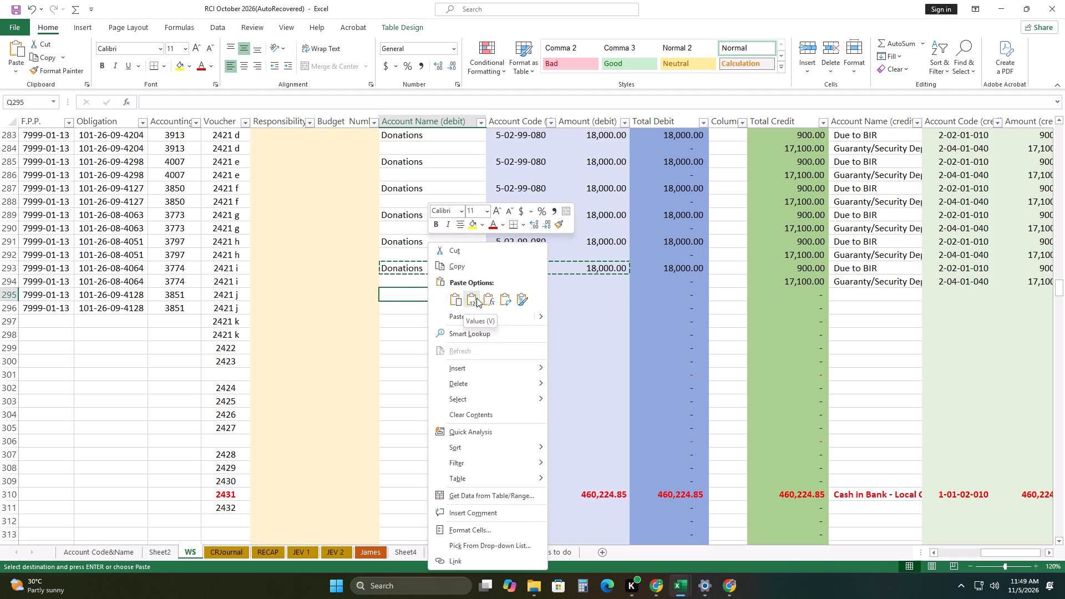
{"action": "left_click", "coordinate": [476, 298]}
Copy the two credit entries, Due to BIR 900.00 and Guaranty/Security Deposits 17,100.00, from rows 293–294 into rows 295–296 as values.
{"action": "left_click_drag", "start_coordinate": [1016, 555], "coordinate": [1053, 545]}
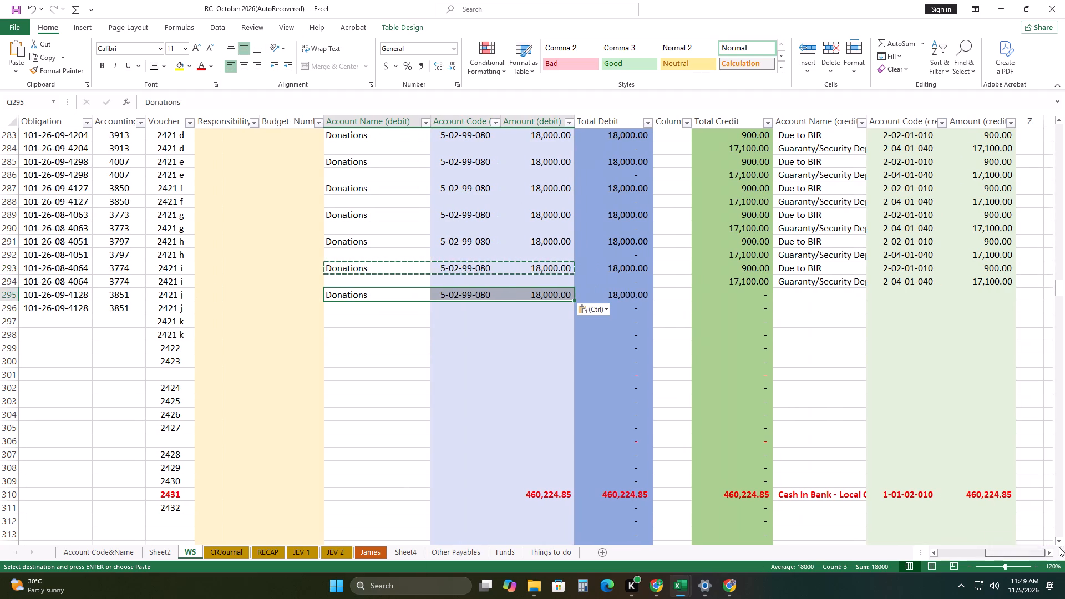
{"action": "left_click_drag", "start_coordinate": [793, 268], "coordinate": [965, 277]}
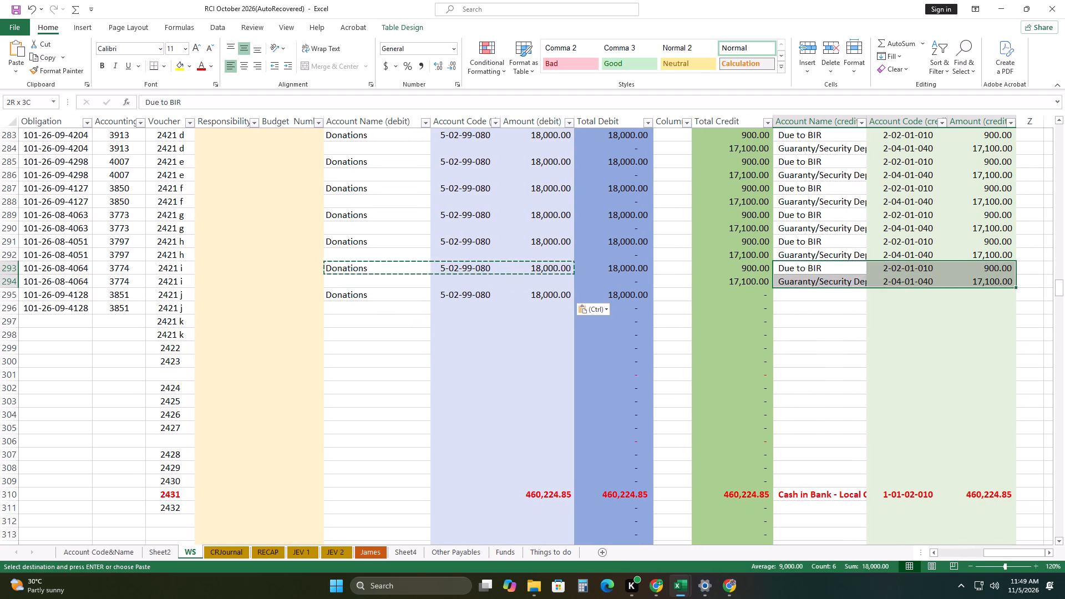
{"action": "right_click", "coordinate": [963, 277]}
{"action": "left_click", "coordinate": [901, 268]}
{"action": "right_click", "coordinate": [789, 296]}
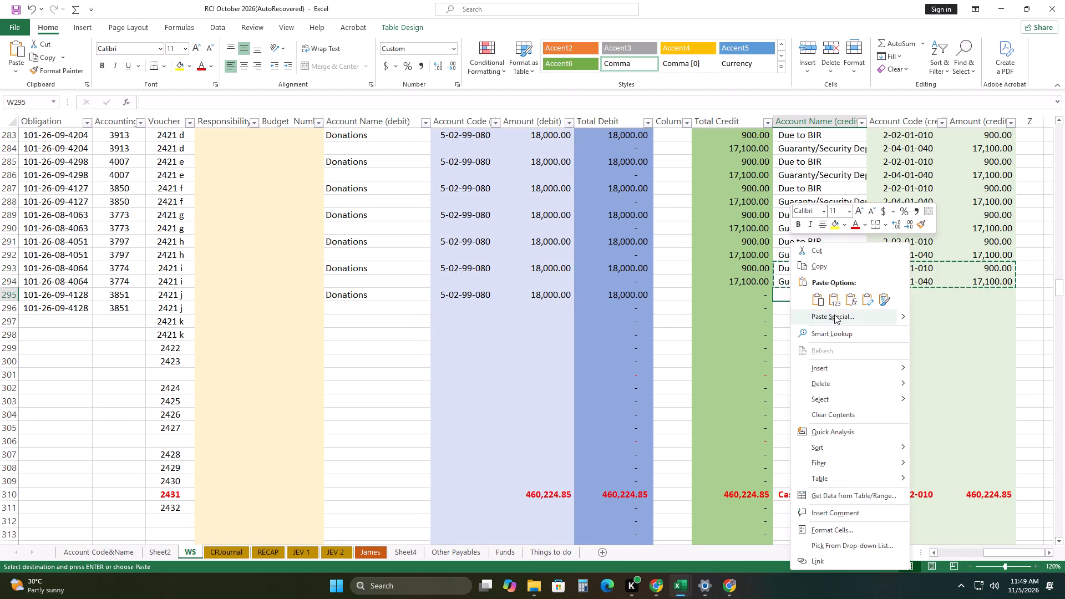
{"action": "left_click", "coordinate": [835, 303]}
{"action": "left_click", "coordinate": [823, 354]}
Review the voucher 2421 rows from the payee and obligation columns across to the debit and credit columns.
{"action": "left_click_drag", "start_coordinate": [1021, 556], "coordinate": [959, 557]}
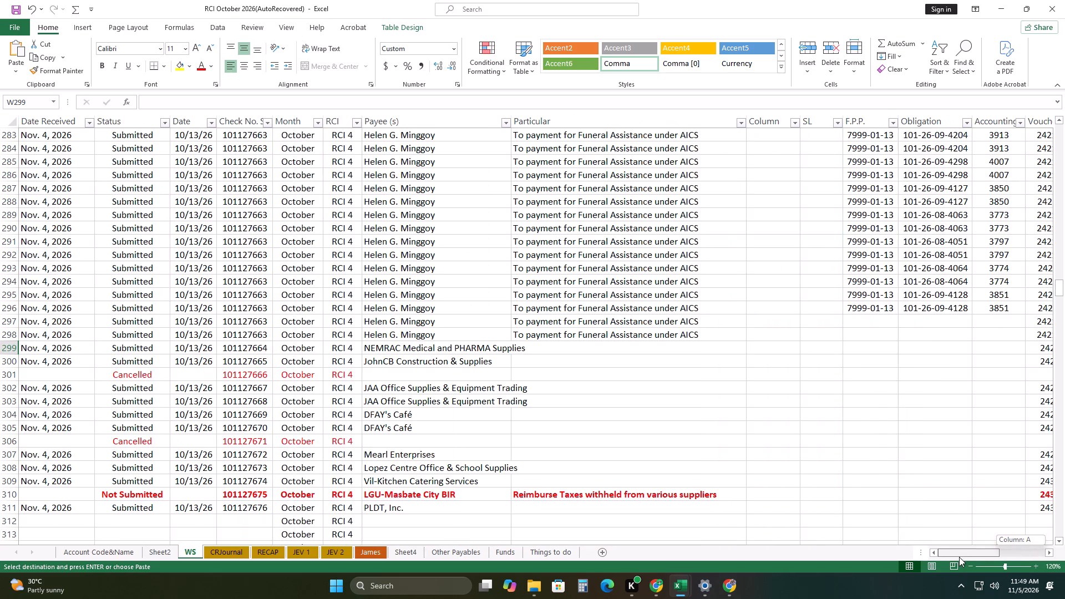
{"action": "left_click_drag", "start_coordinate": [959, 557], "coordinate": [986, 555]}
{"action": "left_click", "coordinate": [666, 461]}
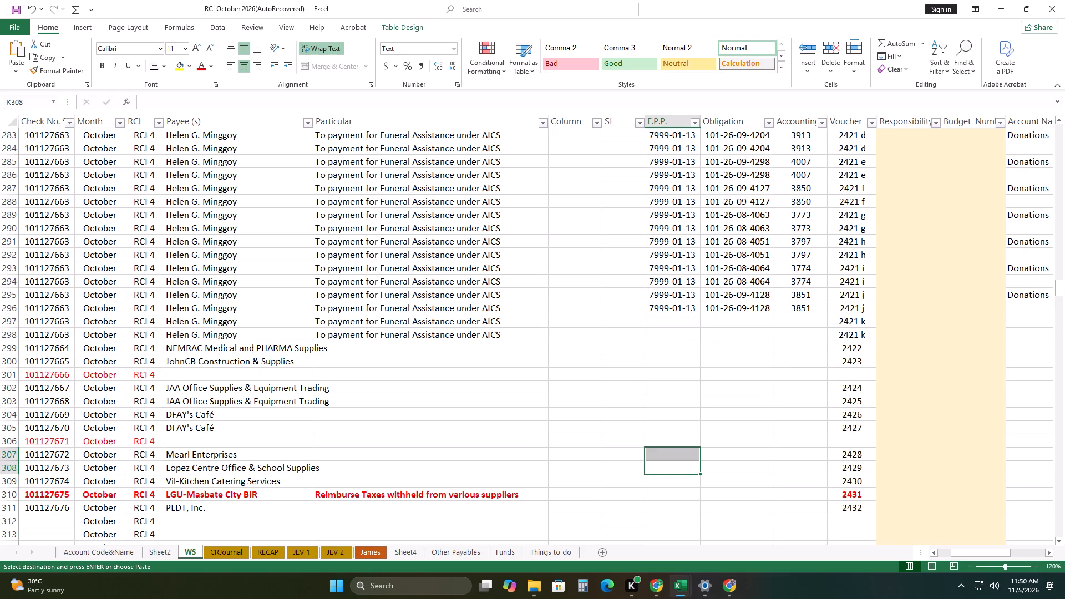
{"action": "left_click_drag", "start_coordinate": [1000, 552], "coordinate": [1016, 551]}
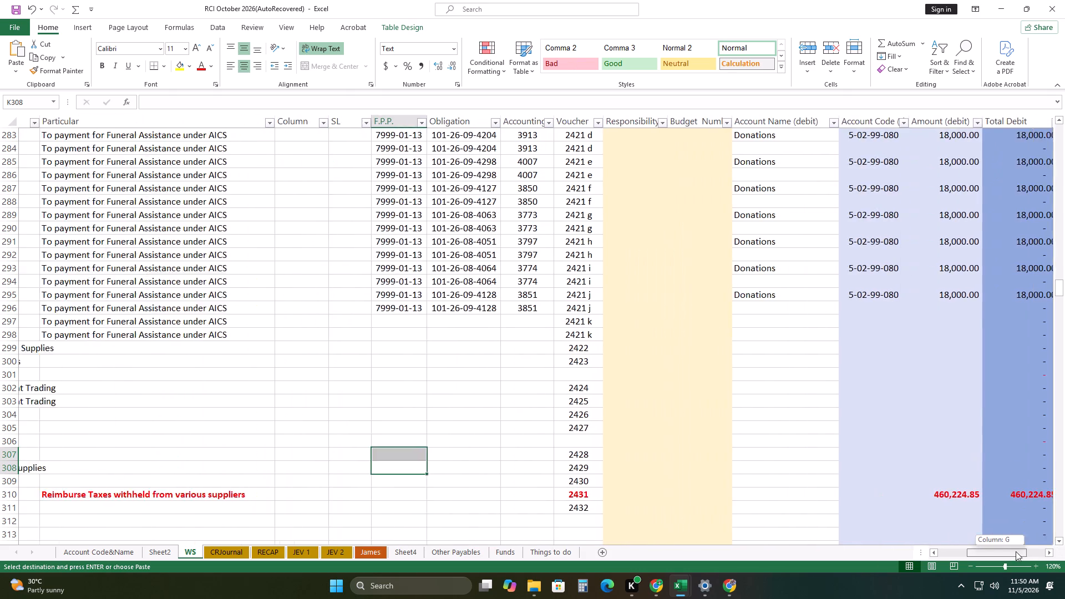
{"action": "left_click_drag", "start_coordinate": [1016, 551], "coordinate": [1021, 553]}
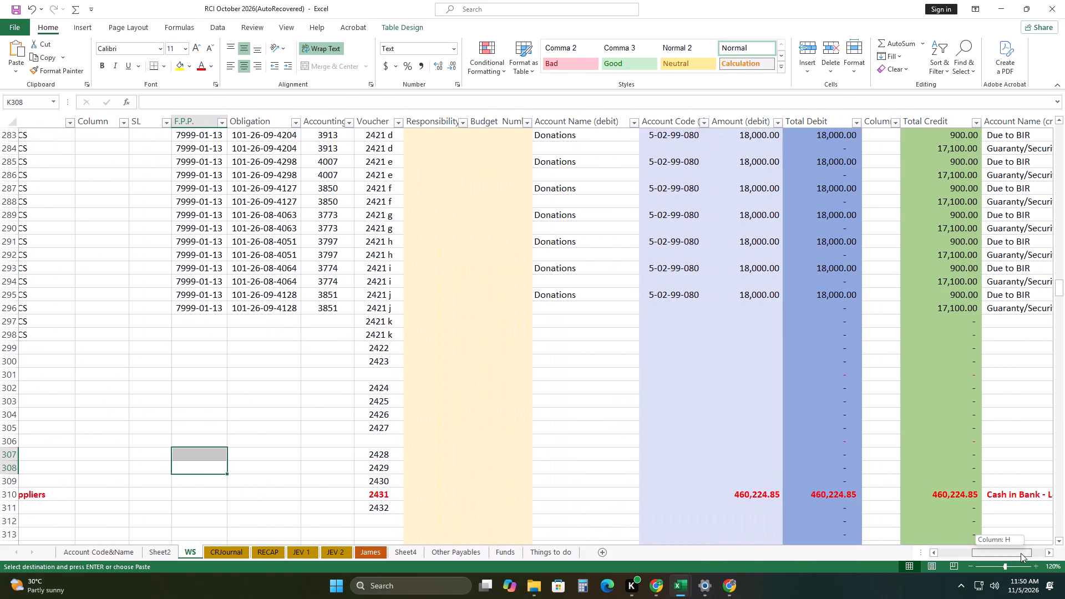
{"action": "left_click_drag", "start_coordinate": [1021, 553], "coordinate": [1050, 548]}
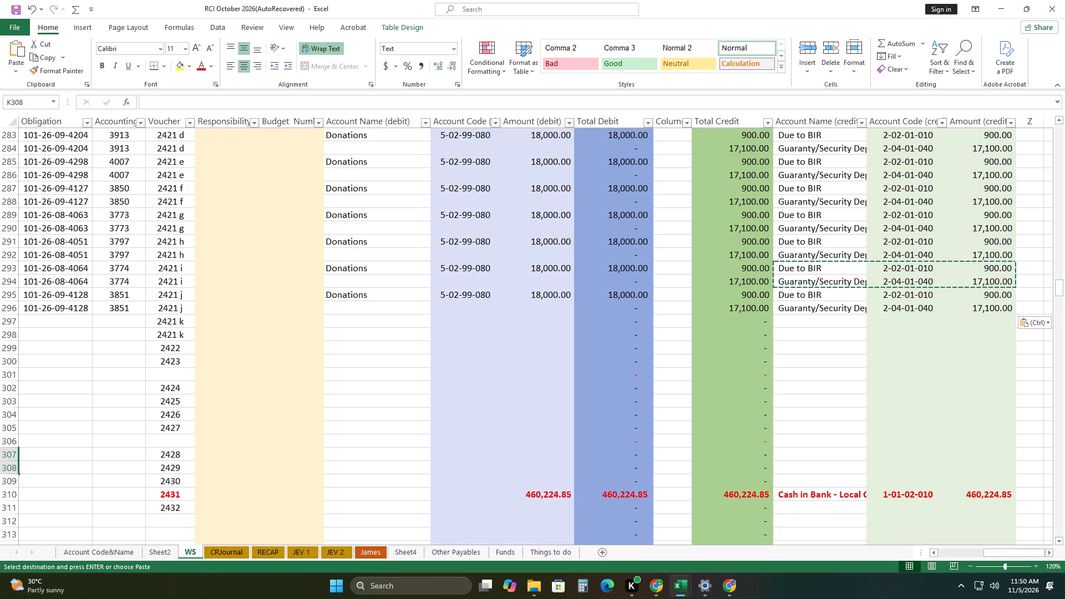
{"action": "left_click_drag", "start_coordinate": [1005, 550], "coordinate": [965, 557]}
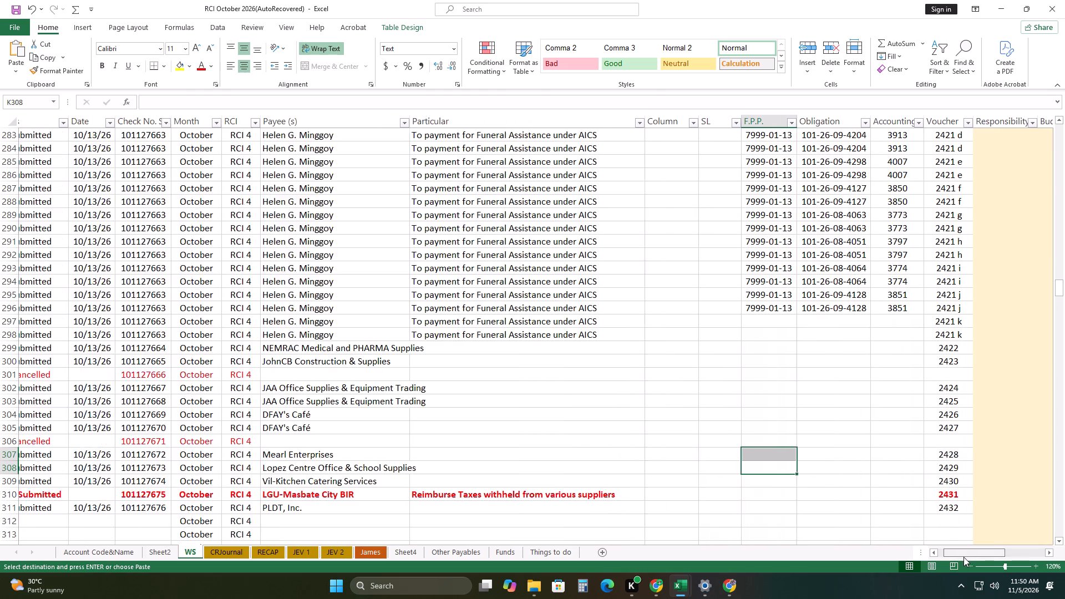
{"action": "left_click_drag", "start_coordinate": [970, 554], "coordinate": [950, 555]}
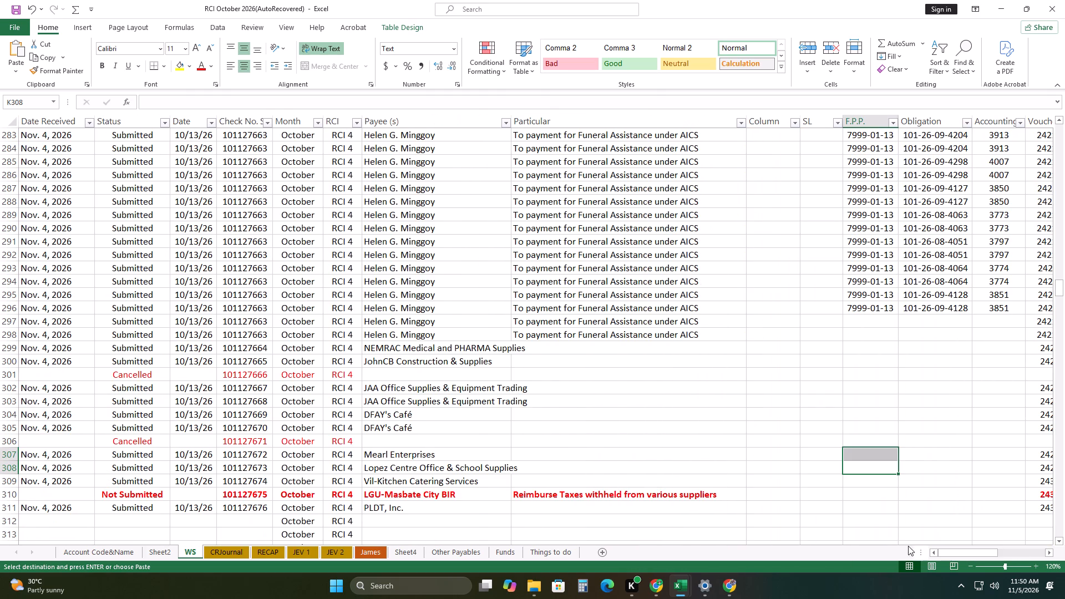
Enter Accounting number 3775 in row 297, the first row of voucher 2421 k.
{"action": "left_click_drag", "start_coordinate": [985, 554], "coordinate": [990, 549]}
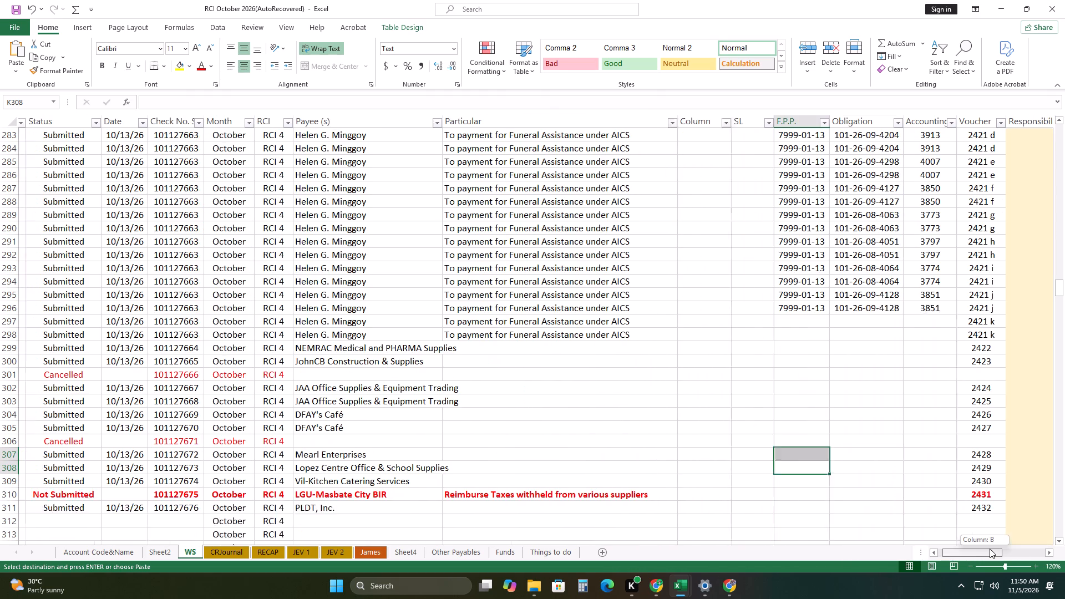
{"action": "left_click_drag", "start_coordinate": [990, 549], "coordinate": [990, 548]}
{"action": "left_click", "coordinate": [922, 319]}
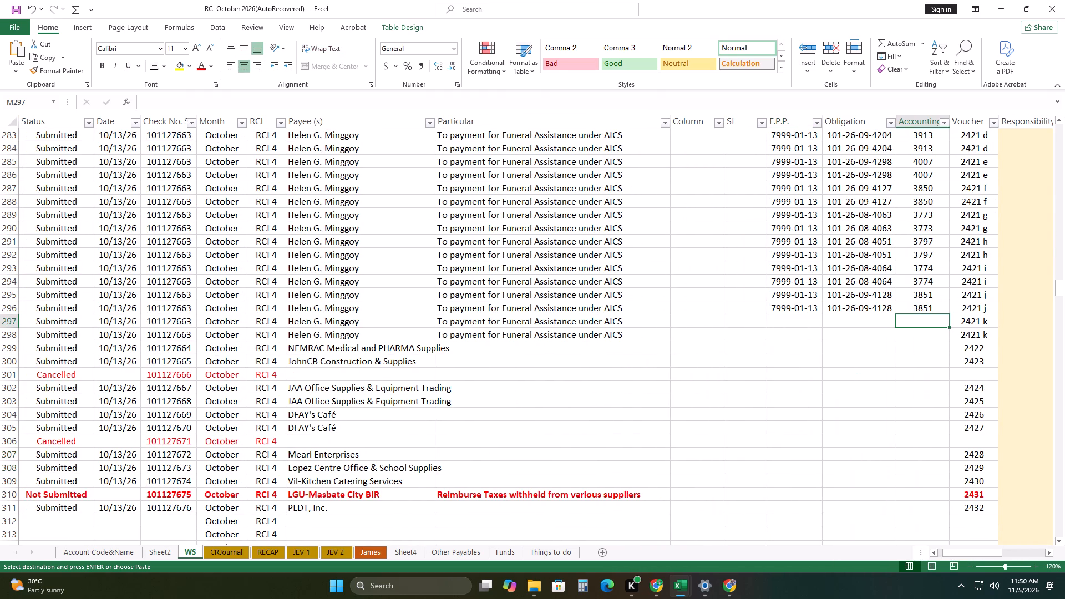
{"action": "type", "text": "37"}
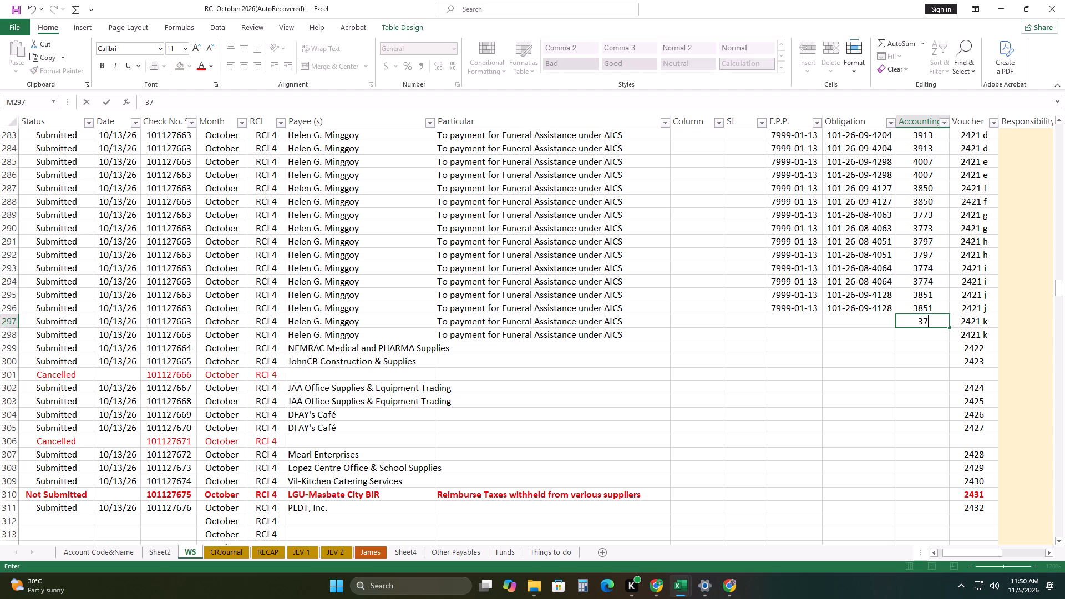
{"action": "type", "text": "75"}
Copy the F.P.P. and Obligation values from row 296 unchanged into row 297 for voucher 2421 k.
{"action": "left_click_drag", "start_coordinate": [805, 310], "coordinate": [834, 310]}
{"action": "left_click_drag", "start_coordinate": [834, 310], "coordinate": [844, 309]}
{"action": "left_click_drag", "start_coordinate": [895, 314], "coordinate": [900, 328]}
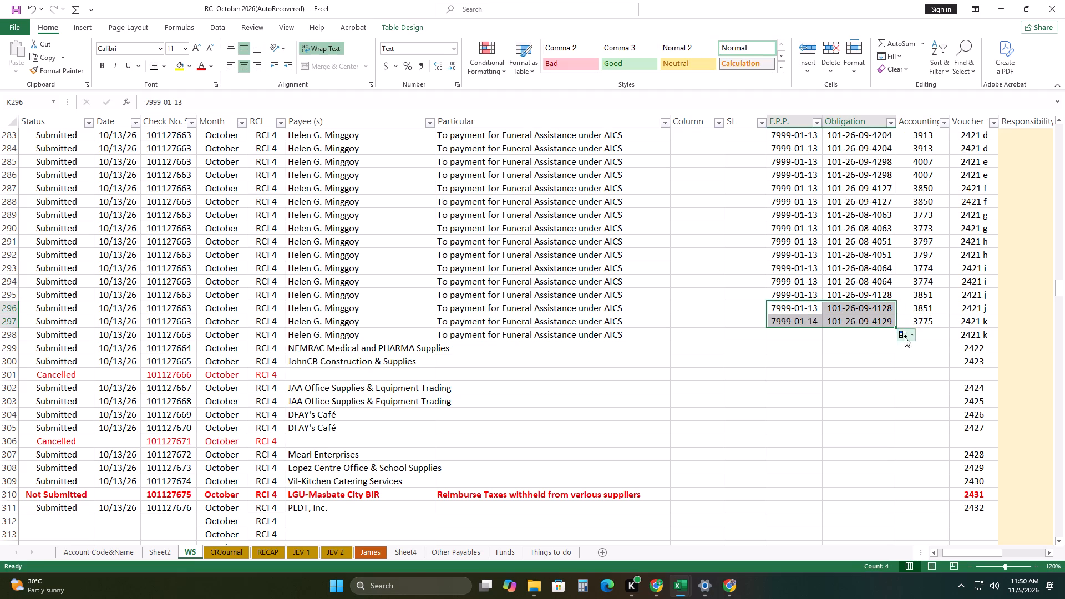
{"action": "left_click", "coordinate": [905, 337]}
{"action": "left_click", "coordinate": [930, 347]}
{"action": "left_click", "coordinate": [873, 366]}
{"action": "double_click", "coordinate": [858, 321]}
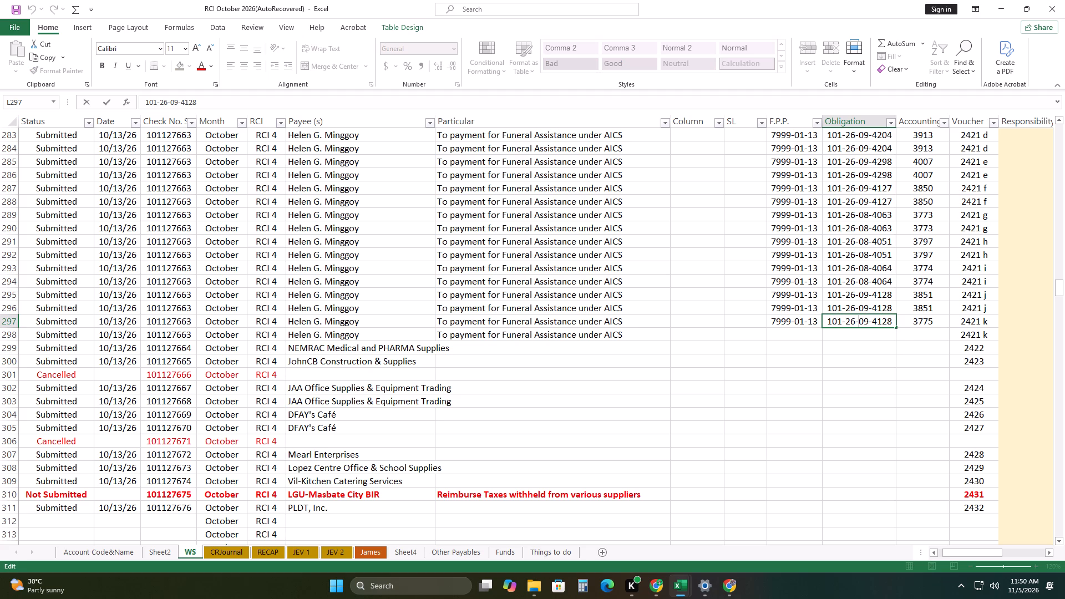
{"action": "left_click", "coordinate": [868, 322]}
{"action": "key", "text": "BackSpace"}
{"action": "key", "text": "8"}
{"action": "key", "text": "Right"}
{"action": "key", "text": "Right"}
{"action": "key", "text": "Right"}
{"action": "key", "text": "Right"}
{"action": "key", "text": "Right"}
{"action": "key", "text": "Right"}
{"action": "key", "text": "BackSpace"}
{"action": "key", "text": "BackSpace"}
{"action": "key", "text": "BackSpace"}
{"action": "type", "text": "065"}
{"action": "left_click", "coordinate": [894, 391]}
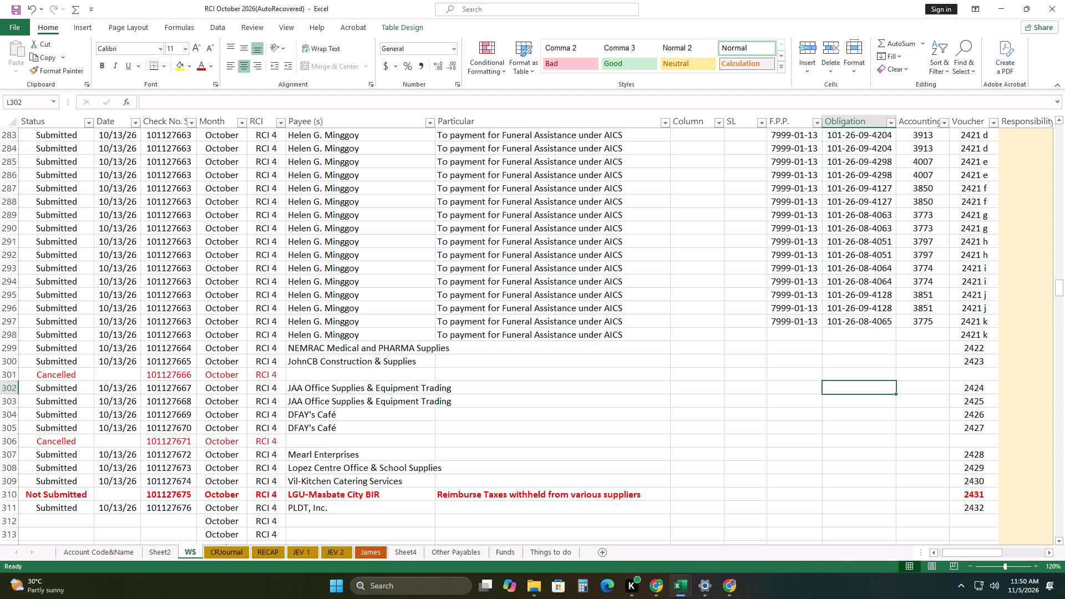
Copy row 297's F.P.P., Obligation and Accounting number unchanged into row 298, the second row of voucher 2421 k.
{"action": "left_click_drag", "start_coordinate": [796, 322], "coordinate": [915, 321]}
{"action": "left_click_drag", "start_coordinate": [950, 327], "coordinate": [950, 337]}
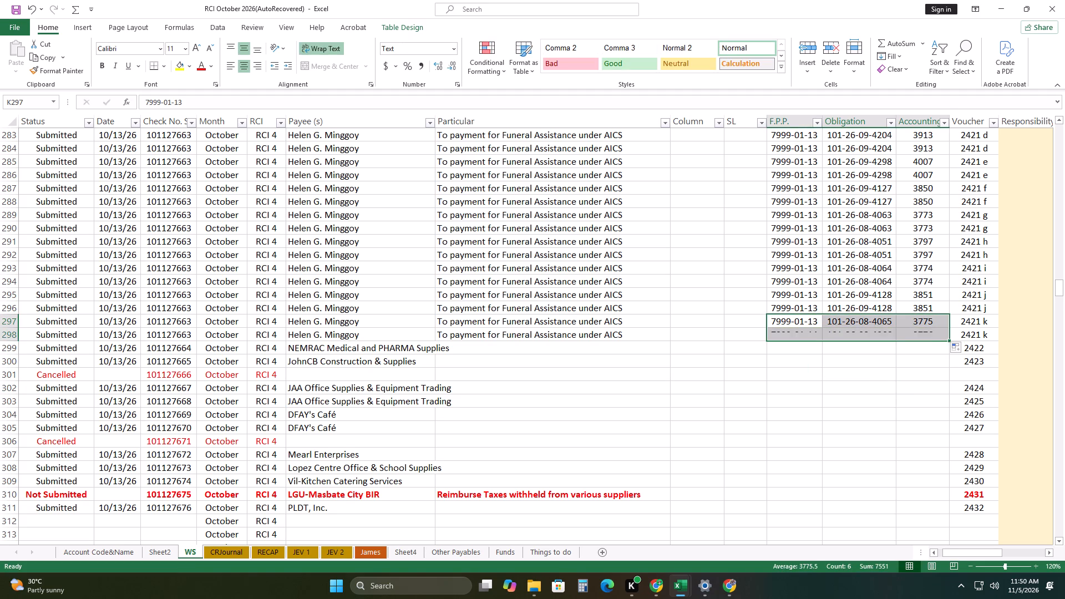
{"action": "left_click", "coordinate": [958, 348]}
{"action": "left_click", "coordinate": [970, 354]}
{"action": "left_click_drag", "start_coordinate": [926, 390], "coordinate": [927, 399]}
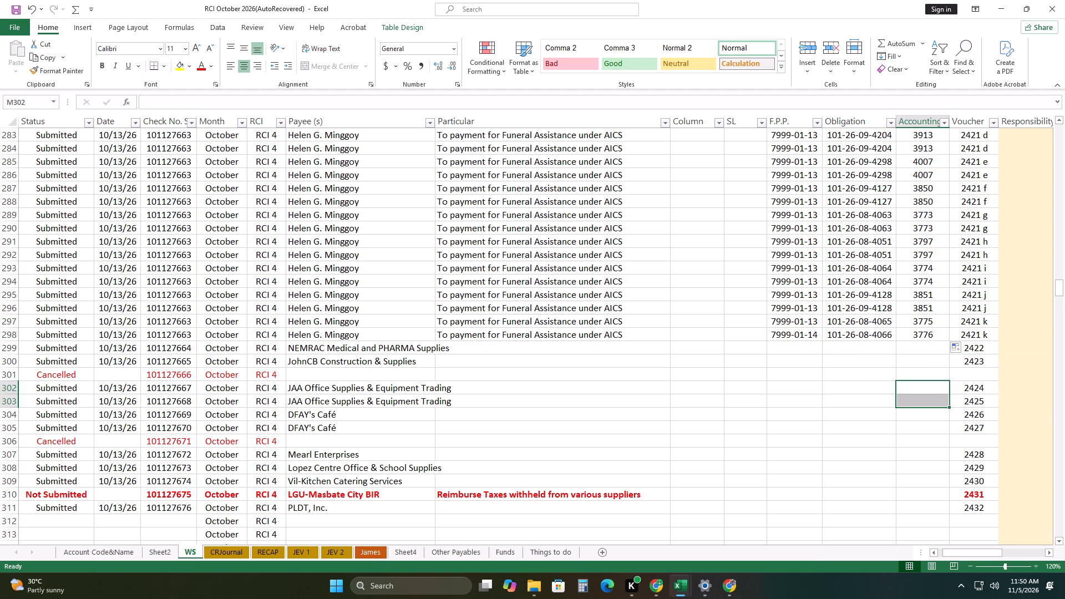
{"action": "left_click", "coordinate": [956, 348]}
{"action": "left_click", "coordinate": [974, 359]}
{"action": "left_click_drag", "start_coordinate": [915, 375], "coordinate": [916, 380]}
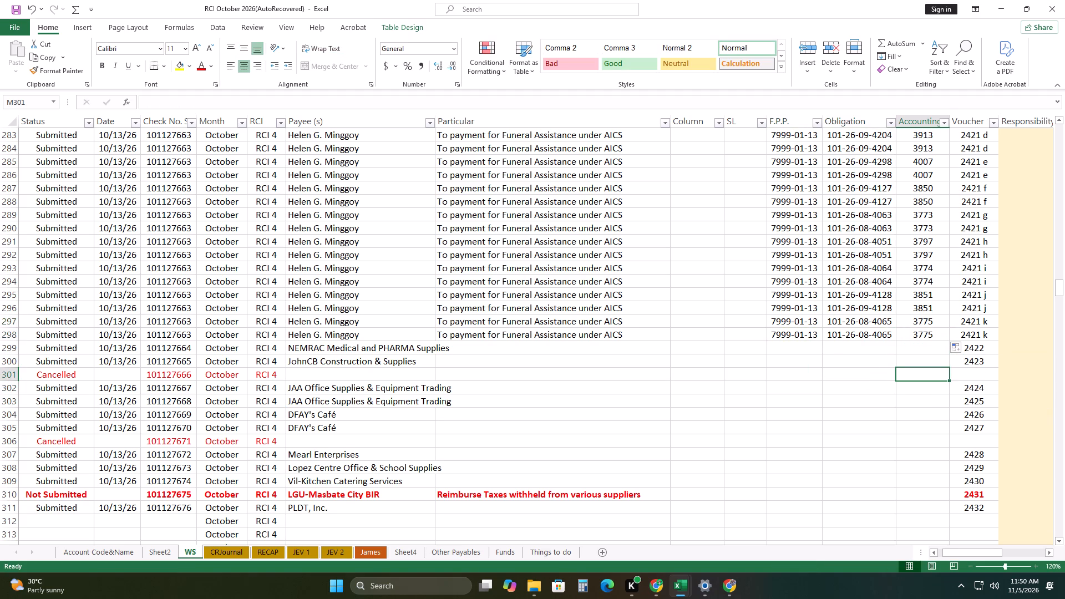
Copy row 295's debit entry (Donations, 5-02-99-080, 18,000.00) as values into row 297 for voucher 2421 k.
{"action": "left_click_drag", "start_coordinate": [955, 553], "coordinate": [982, 534]}
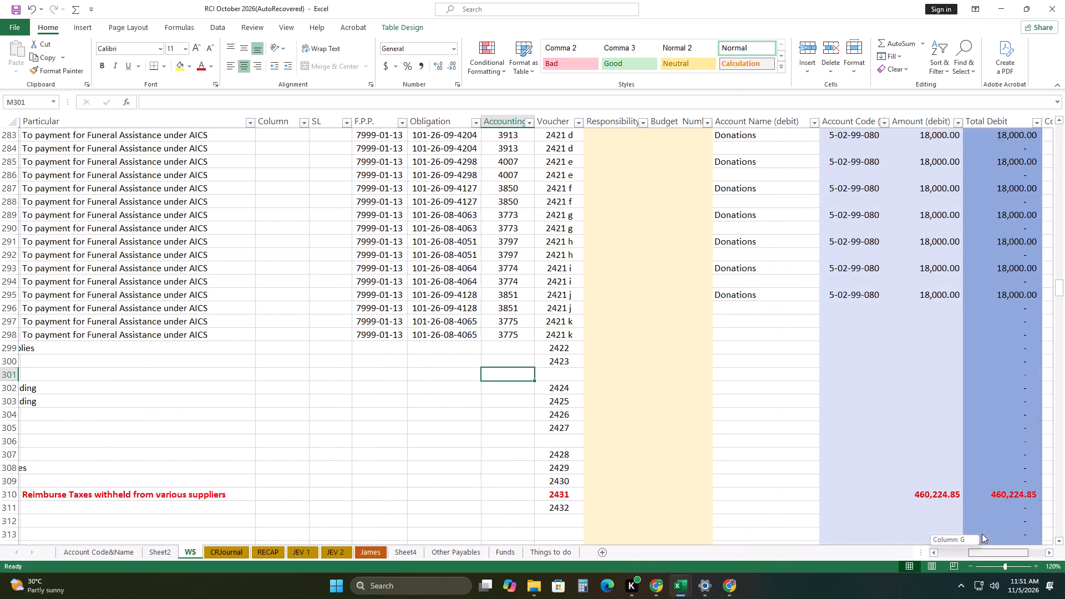
{"action": "left_click_drag", "start_coordinate": [982, 534], "coordinate": [989, 528]}
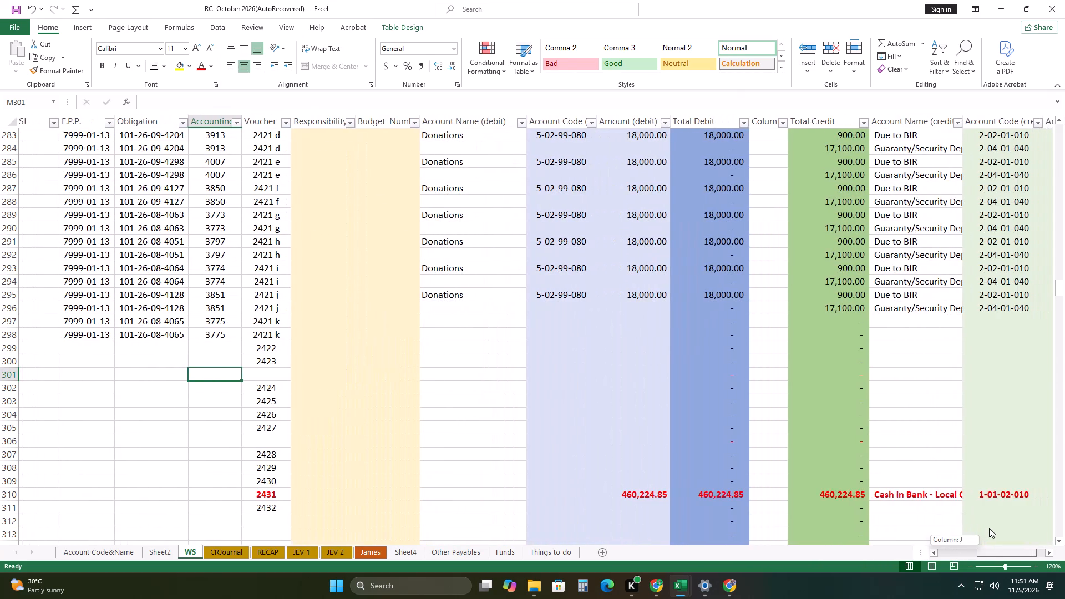
{"action": "left_click_drag", "start_coordinate": [989, 528], "coordinate": [994, 528]}
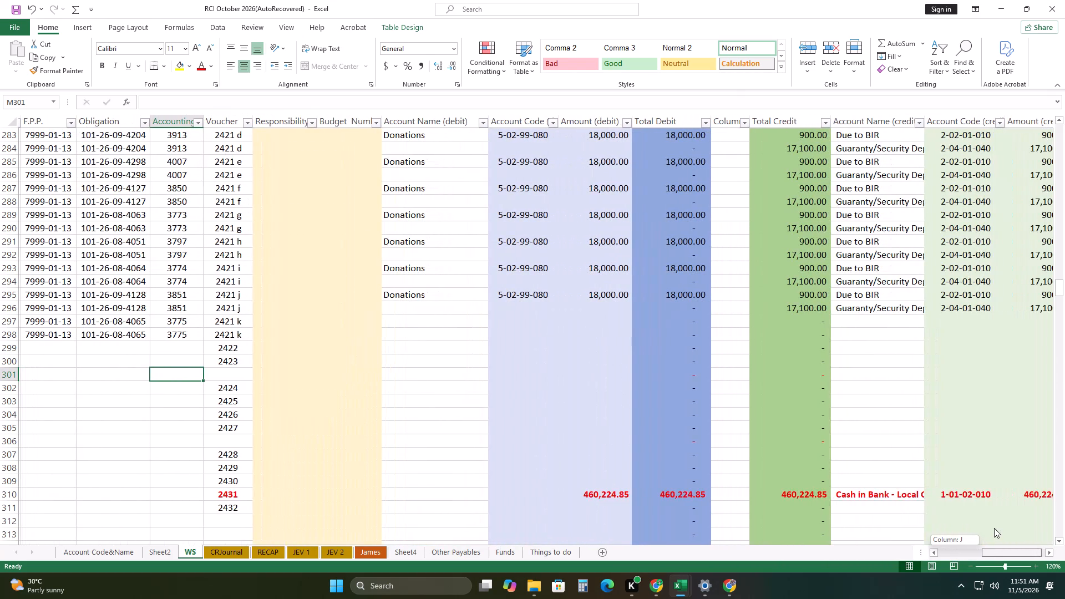
{"action": "left_click_drag", "start_coordinate": [994, 528], "coordinate": [996, 527]}
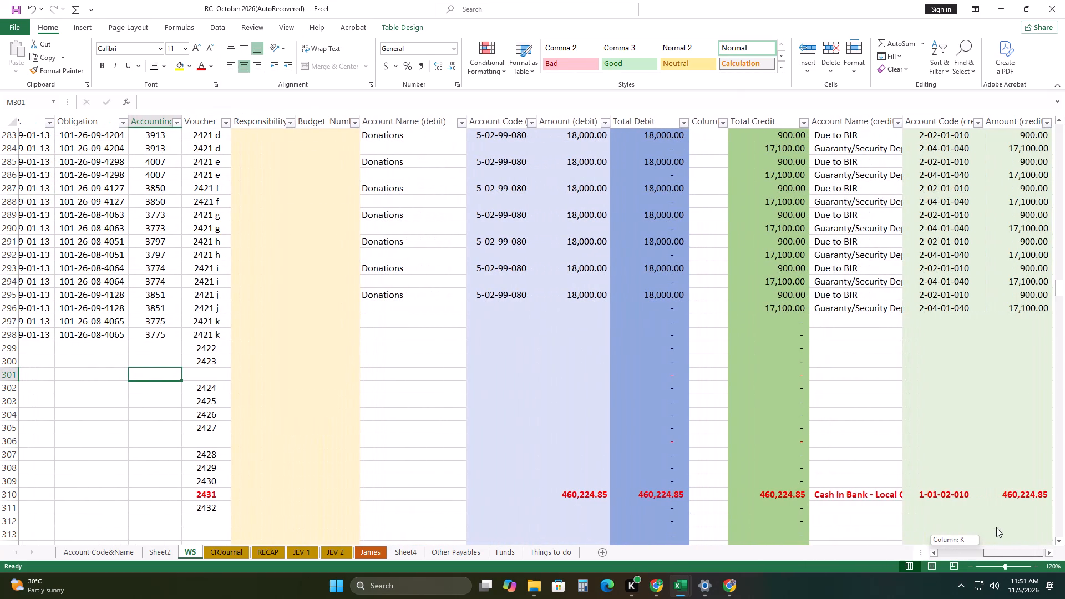
{"action": "left_click_drag", "start_coordinate": [996, 527], "coordinate": [1004, 525]}
{"action": "left_click_drag", "start_coordinate": [354, 295], "coordinate": [547, 292]}
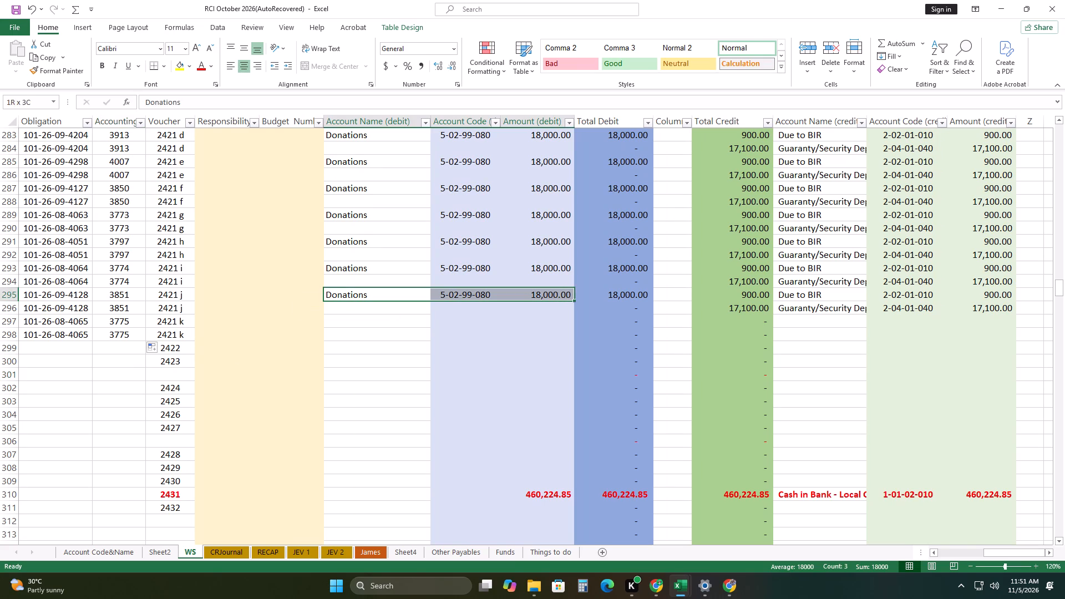
{"action": "left_click_drag", "start_coordinate": [547, 292], "coordinate": [548, 292]}
{"action": "right_click", "coordinate": [547, 294]}
{"action": "left_click", "coordinate": [596, 268]}
{"action": "right_click", "coordinate": [349, 324]}
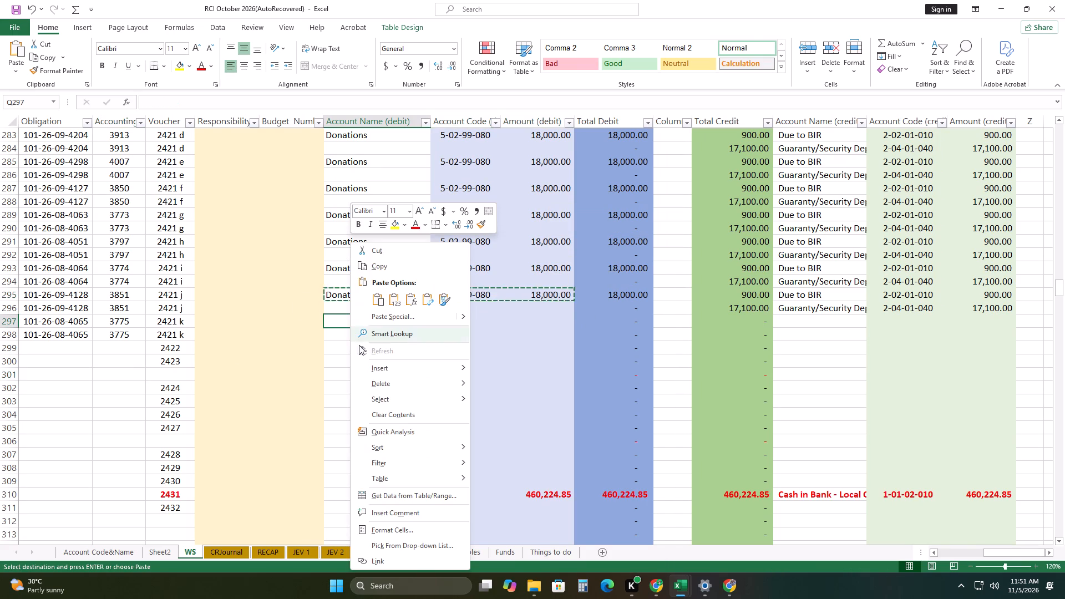
{"action": "left_click", "coordinate": [397, 295]}
{"action": "left_click_drag", "start_coordinate": [422, 387], "coordinate": [448, 388]}
Copy the two credit entries from rows 295–296 (Due to BIR 900.00, Guaranty/Security Deposits 17,100.00) as values into rows 297–298.
{"action": "left_click_drag", "start_coordinate": [813, 297], "coordinate": [828, 306]}
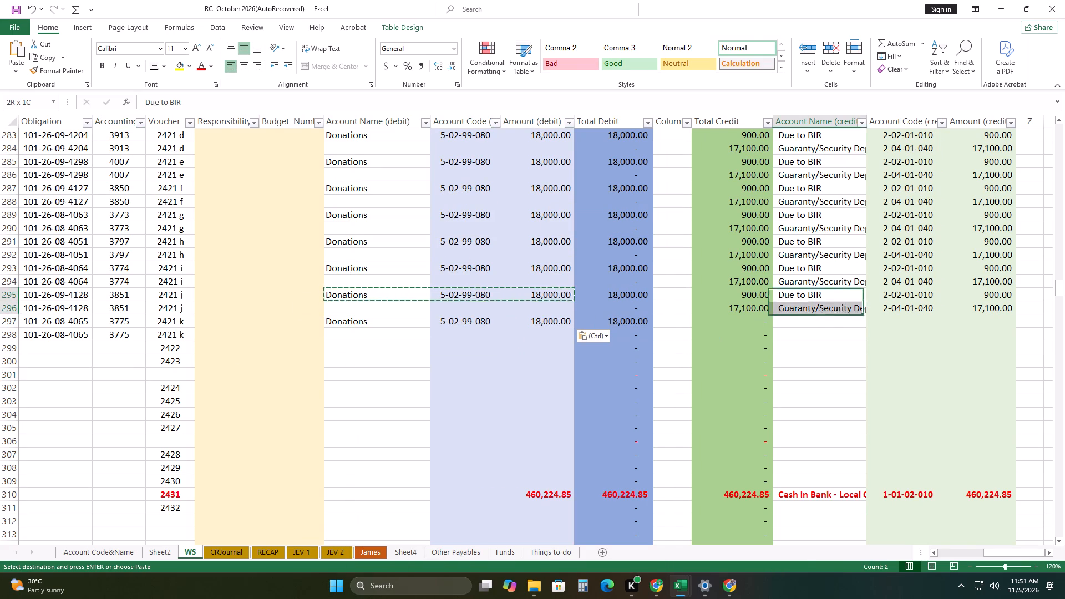
{"action": "left_click_drag", "start_coordinate": [828, 306], "coordinate": [969, 305]}
{"action": "right_click", "coordinate": [969, 305]}
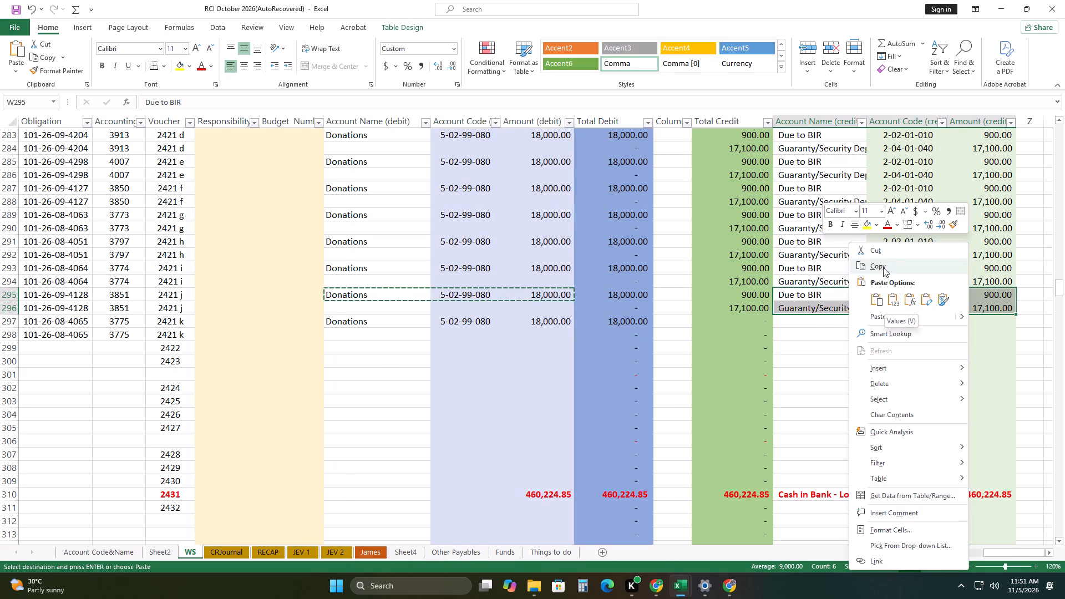
{"action": "left_click", "coordinate": [883, 267]}
{"action": "left_click", "coordinate": [794, 324]}
{"action": "right_click", "coordinate": [795, 323]}
{"action": "left_click", "coordinate": [841, 297]}
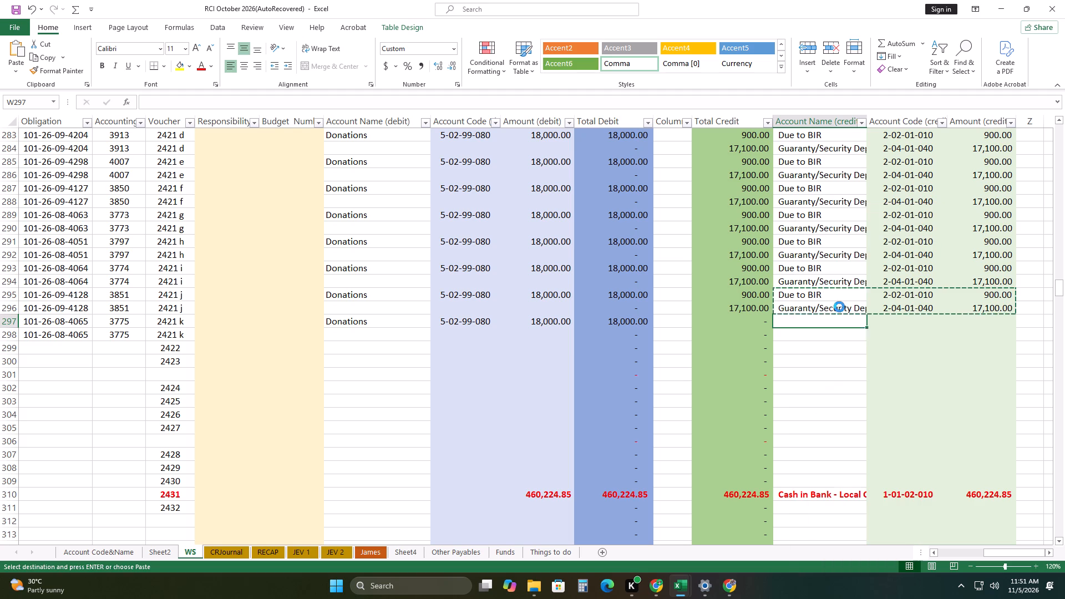
{"action": "left_click", "coordinate": [824, 416]}
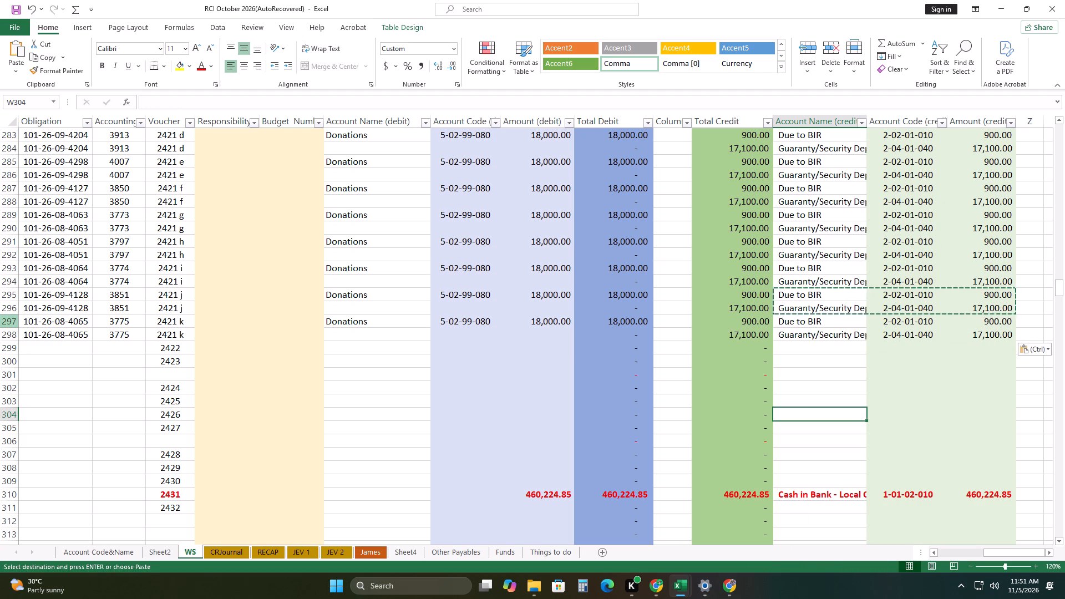
{"action": "left_click_drag", "start_coordinate": [16, 321], "coordinate": [14, 332]}
{"action": "left_click", "coordinate": [613, 343]}
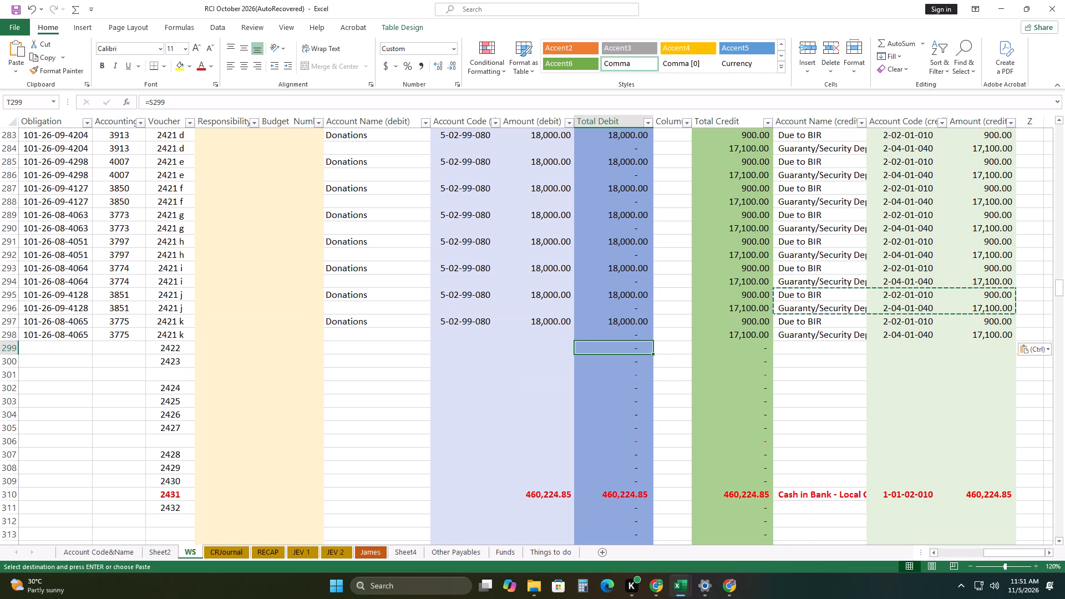
Copy the credit amounts in rows 278 to 298 of the WS sheet into Sheet2, starting at cell J65.
{"action": "scroll", "coordinate": [922, 444], "scroll_direction": "up", "scroll_amount": 3}
{"action": "scroll", "coordinate": [976, 349], "scroll_direction": "up", "scroll_amount": 1}
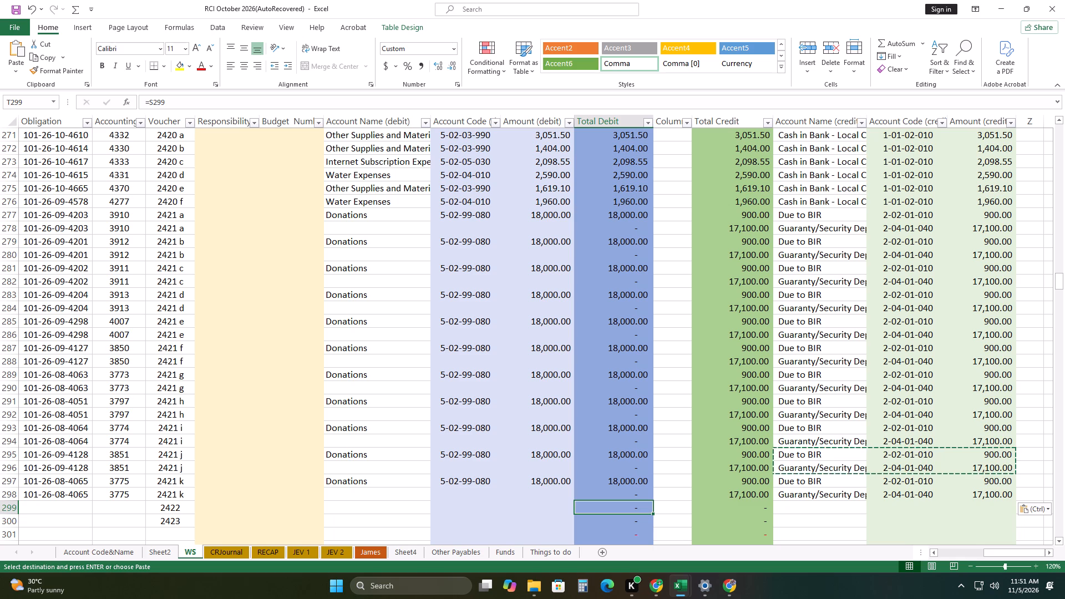
{"action": "left_click", "coordinate": [12, 215]}
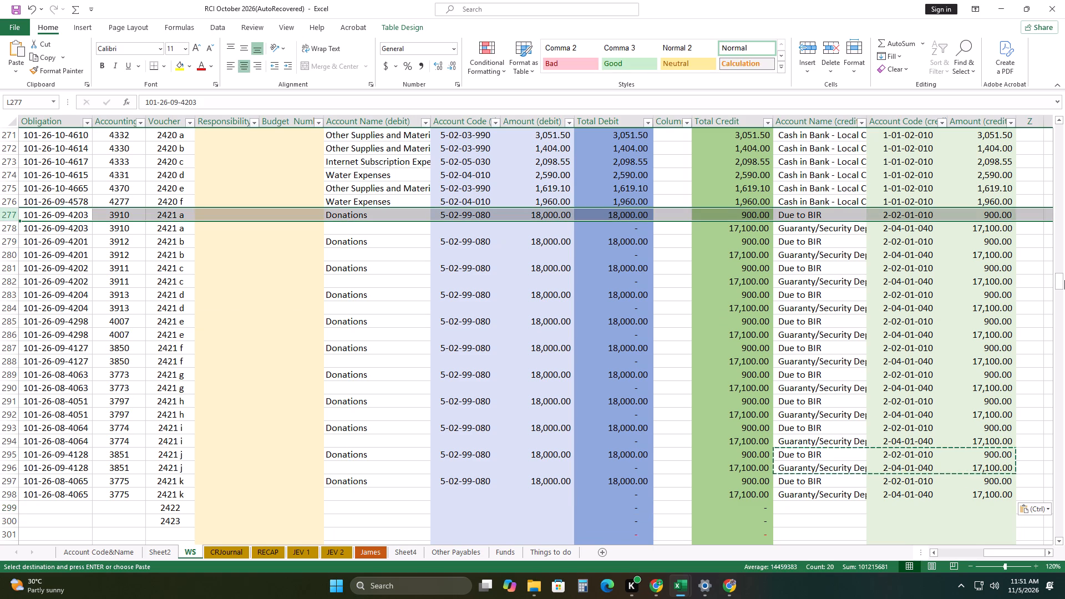
{"action": "left_click_drag", "start_coordinate": [988, 229], "coordinate": [1012, 415]}
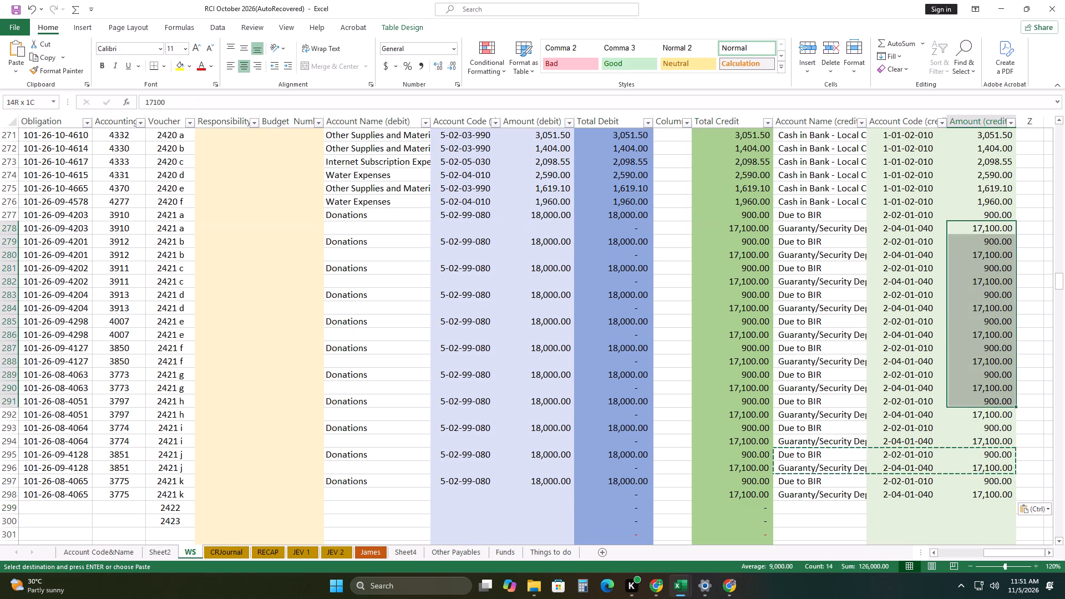
{"action": "left_click_drag", "start_coordinate": [1012, 415], "coordinate": [1005, 494]}
{"action": "right_click_drag", "start_coordinate": [971, 357], "coordinate": [973, 362]}
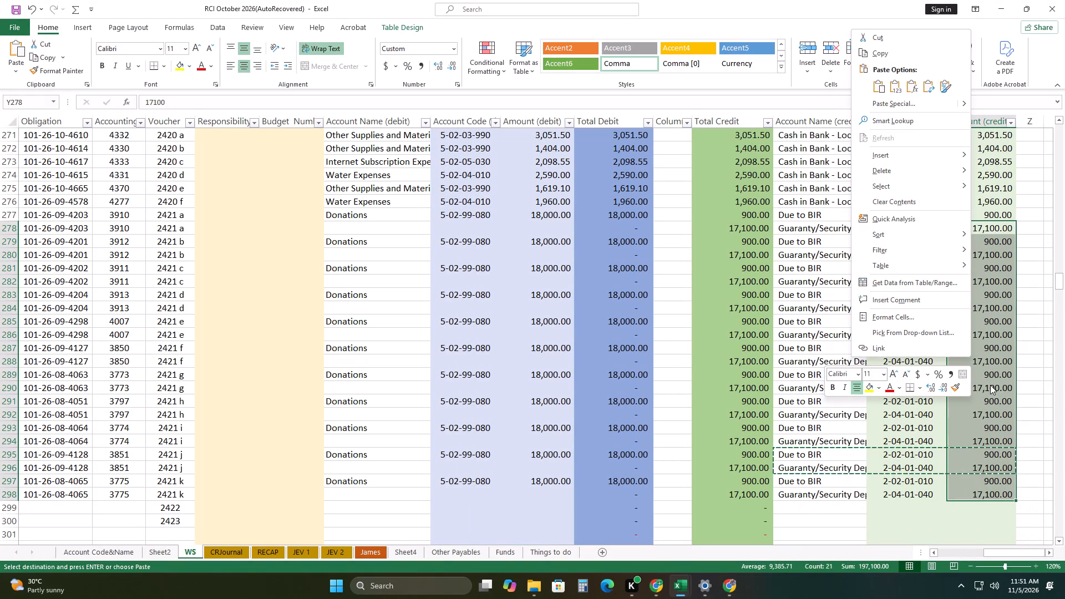
{"action": "left_click", "coordinate": [884, 56]}
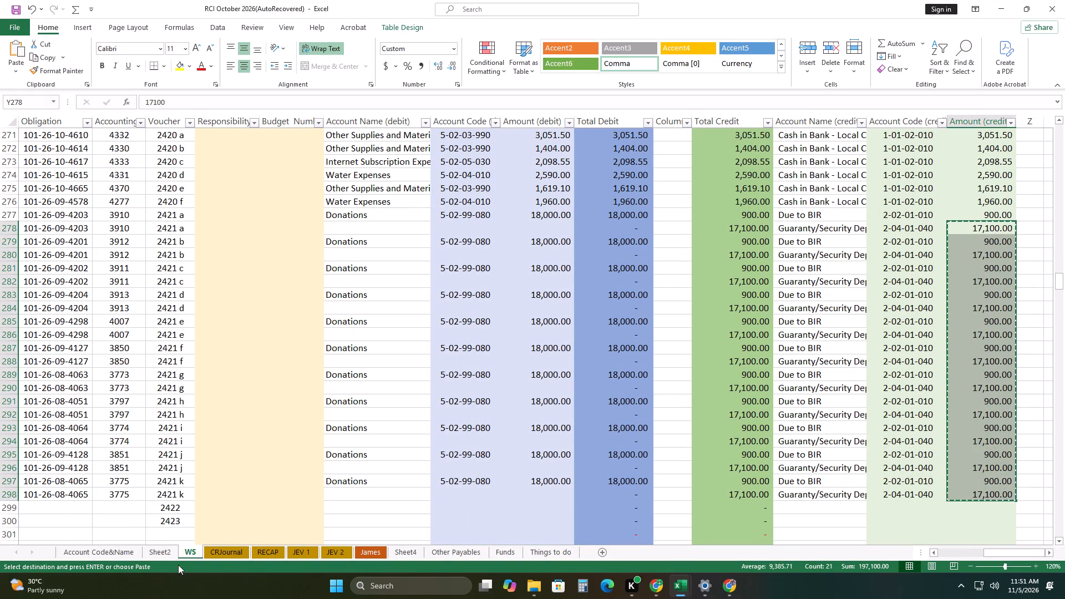
{"action": "left_click", "coordinate": [156, 549]}
{"action": "scroll", "coordinate": [133, 357], "scroll_direction": "down", "scroll_amount": 2}
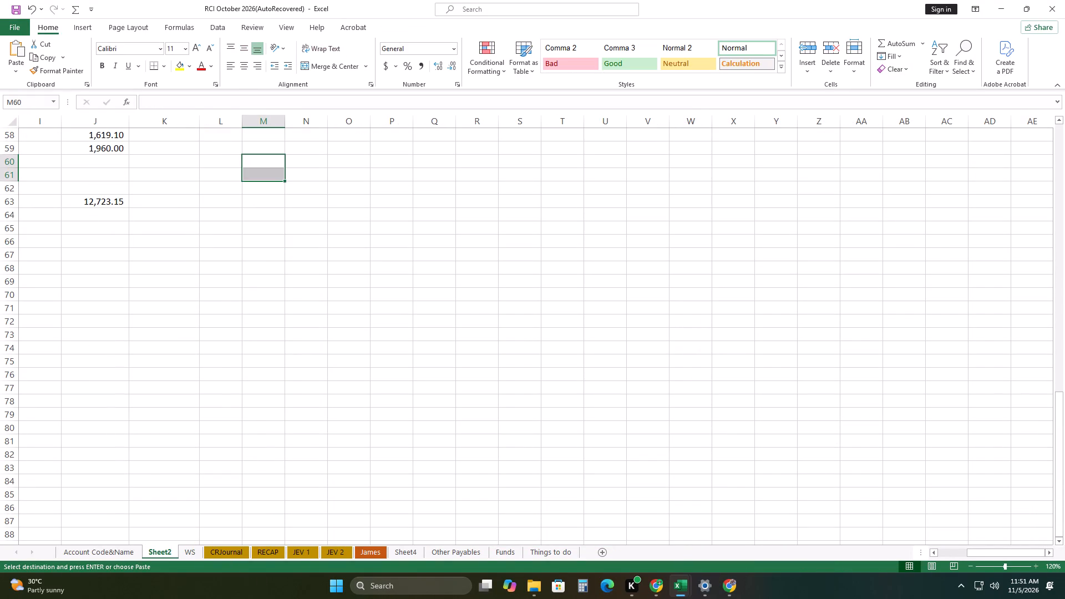
{"action": "right_click", "coordinate": [98, 229]}
{"action": "left_click", "coordinate": [146, 287]}
{"action": "left_click_drag", "start_coordinate": [63, 326], "coordinate": [75, 322]}
Clear every 900.00 amount from J66 to J84 on Sheet2, keeping only the 17,100.00 amounts.
{"action": "left_click", "coordinate": [117, 247]}
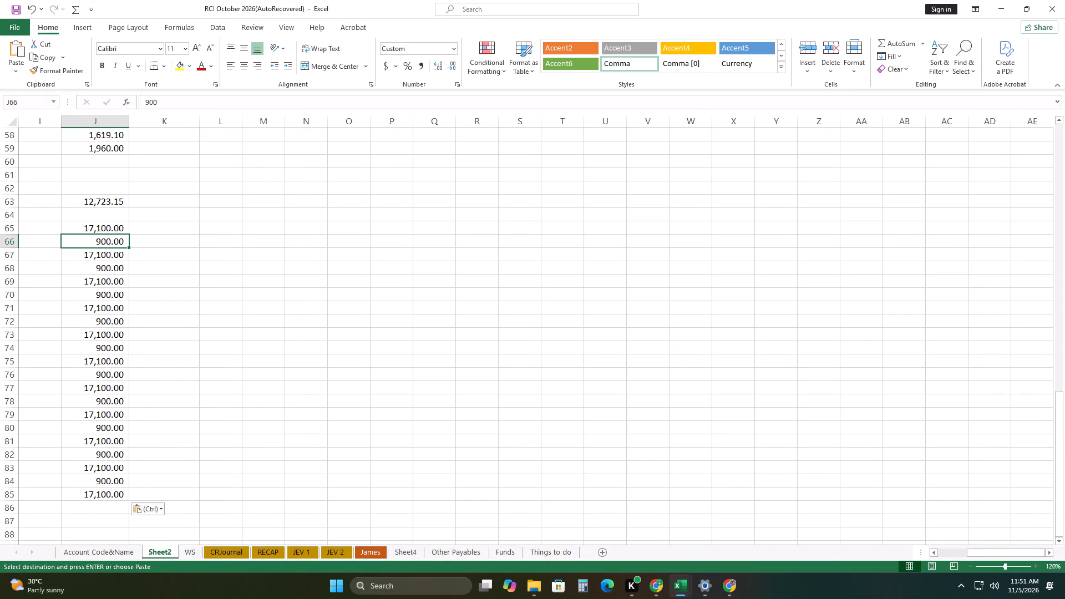
{"action": "key", "text": "BackSpace"}
{"action": "left_click", "coordinate": [108, 269]}
{"action": "key", "text": "BackSpace"}
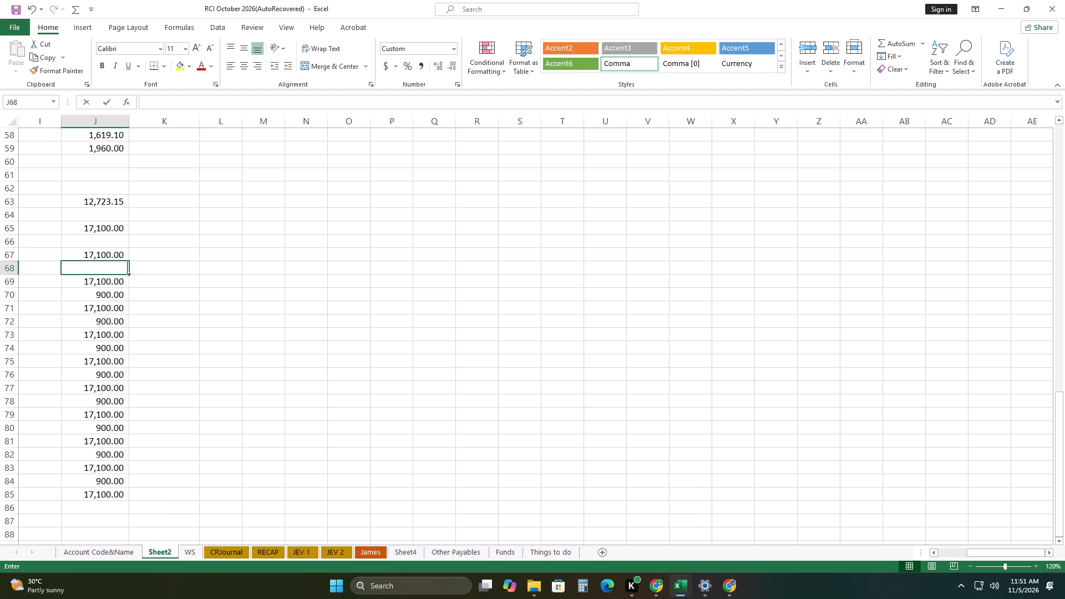
{"action": "left_click", "coordinate": [110, 297]}
{"action": "key", "text": "BackSpace"}
{"action": "left_click", "coordinate": [115, 324]}
{"action": "key", "text": "BackSpace"}
{"action": "left_click", "coordinate": [116, 346]}
{"action": "key", "text": "BackSpace"}
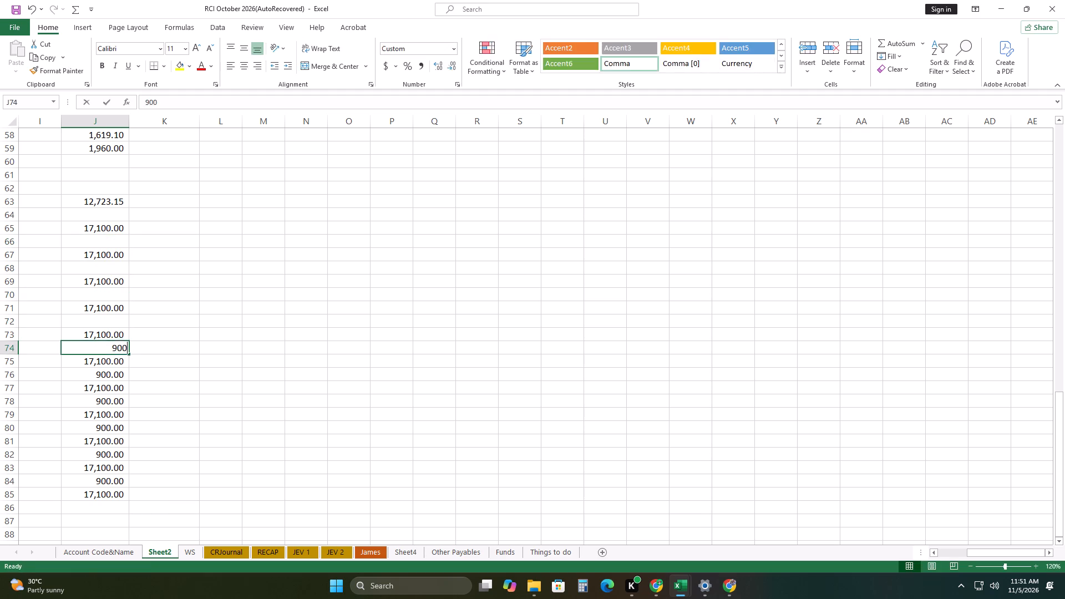
{"action": "left_click", "coordinate": [116, 375]}
{"action": "key", "text": "BackSpace"}
{"action": "left_click", "coordinate": [112, 403]}
{"action": "key", "text": "BackSpace"}
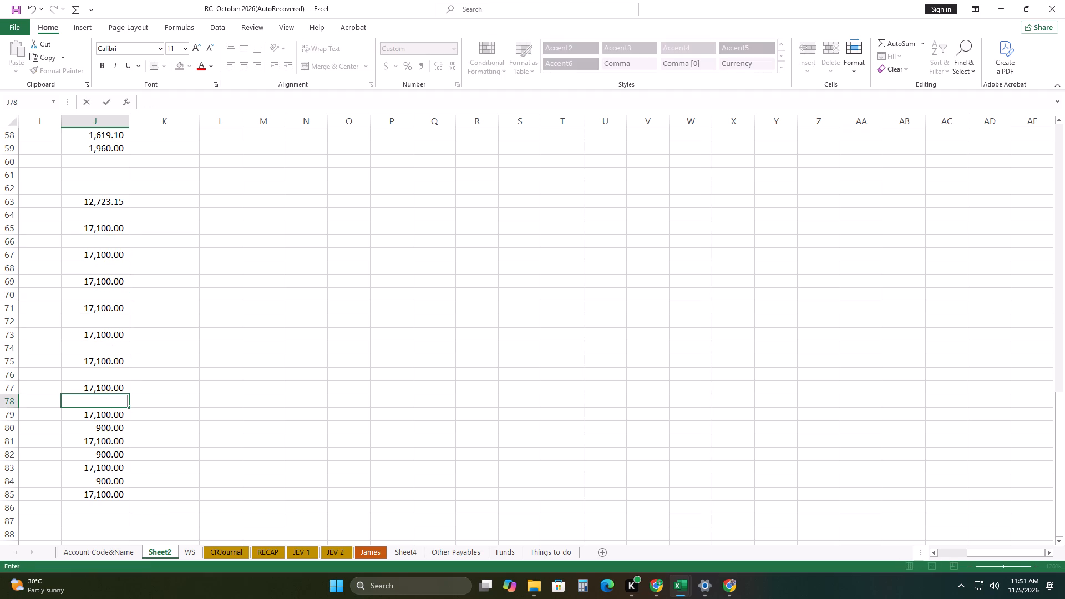
{"action": "left_click", "coordinate": [110, 428]}
{"action": "key", "text": "BackSpace"}
{"action": "left_click", "coordinate": [102, 455]}
{"action": "key", "text": "BackSpace"}
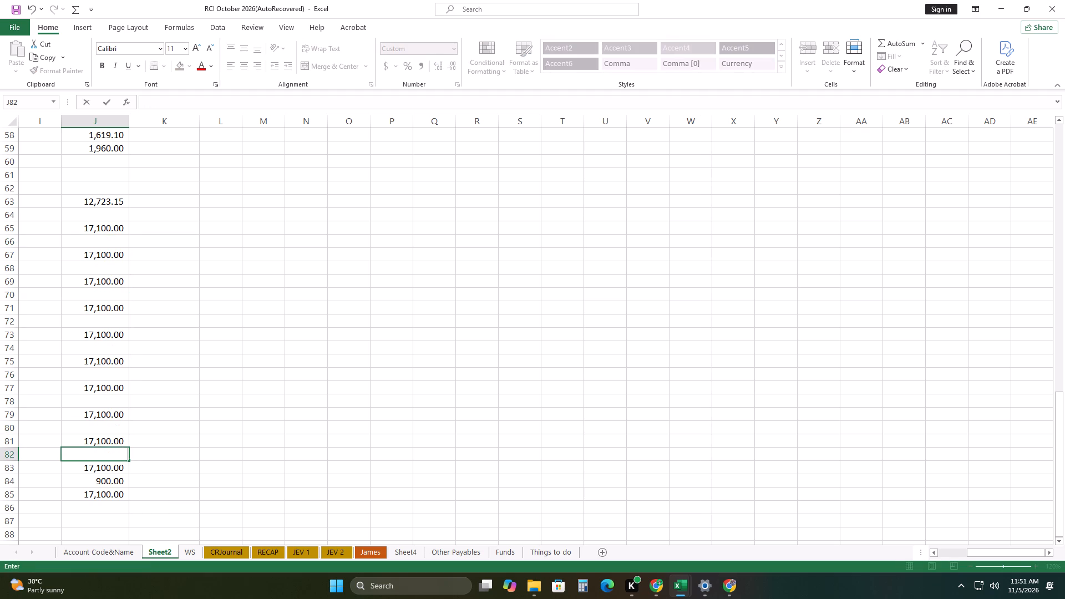
{"action": "left_click", "coordinate": [114, 486]}
{"action": "key", "text": "BackSpace"}
{"action": "left_click", "coordinate": [181, 474]}
Add an AutoSum total of the 17,100.00 amounts in cell J87, below the Sheet2 column.
{"action": "scroll", "coordinate": [171, 434], "scroll_direction": "down", "scroll_amount": 1}
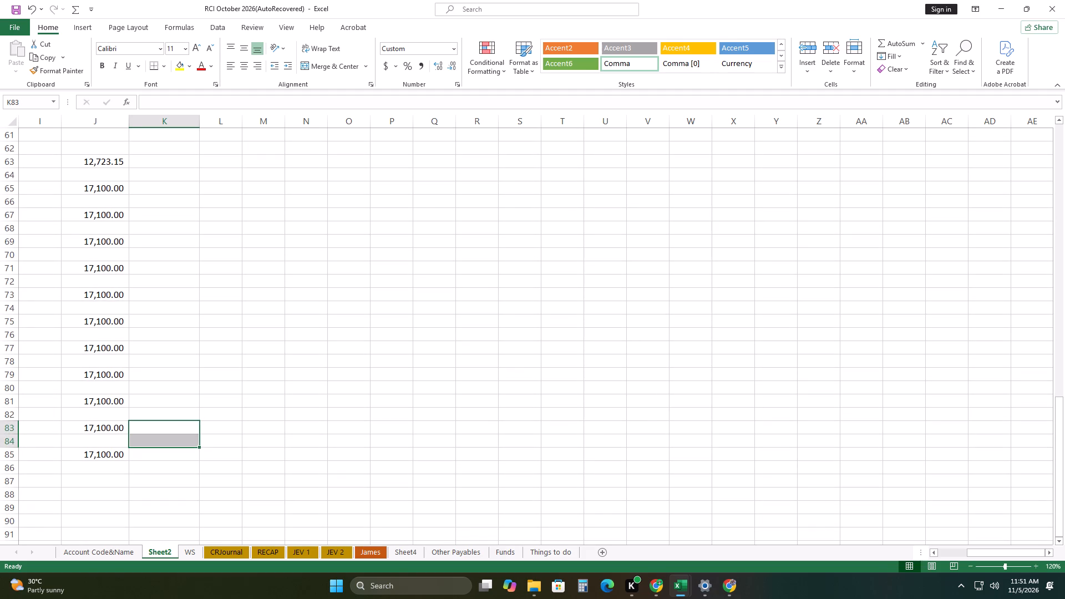
{"action": "left_click_drag", "start_coordinate": [111, 187], "coordinate": [104, 477]}
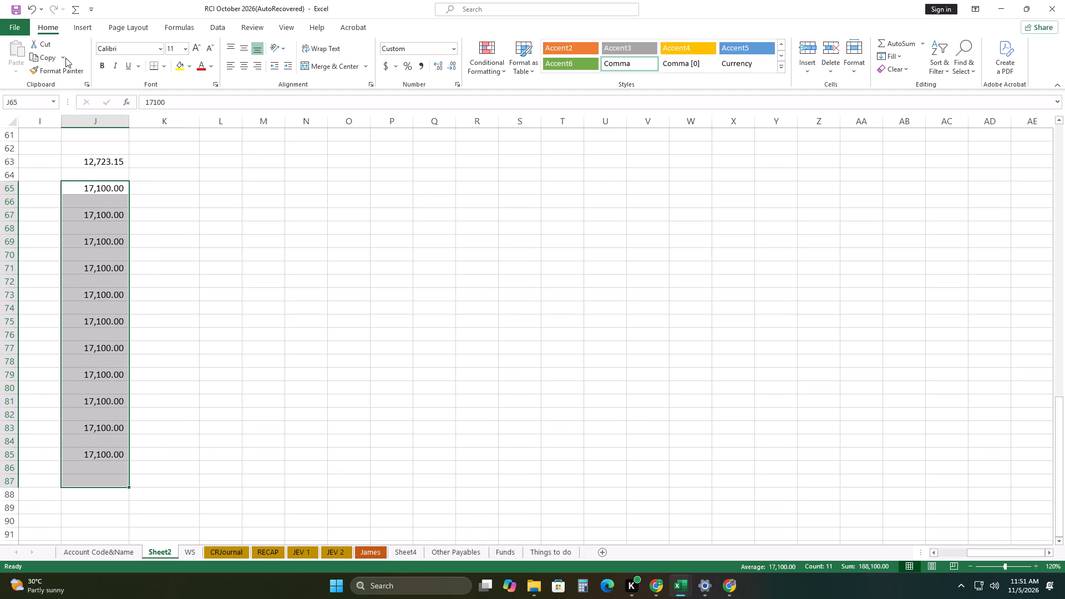
{"action": "left_click", "coordinate": [75, 13]}
{"action": "left_click_drag", "start_coordinate": [274, 250], "coordinate": [279, 254]}
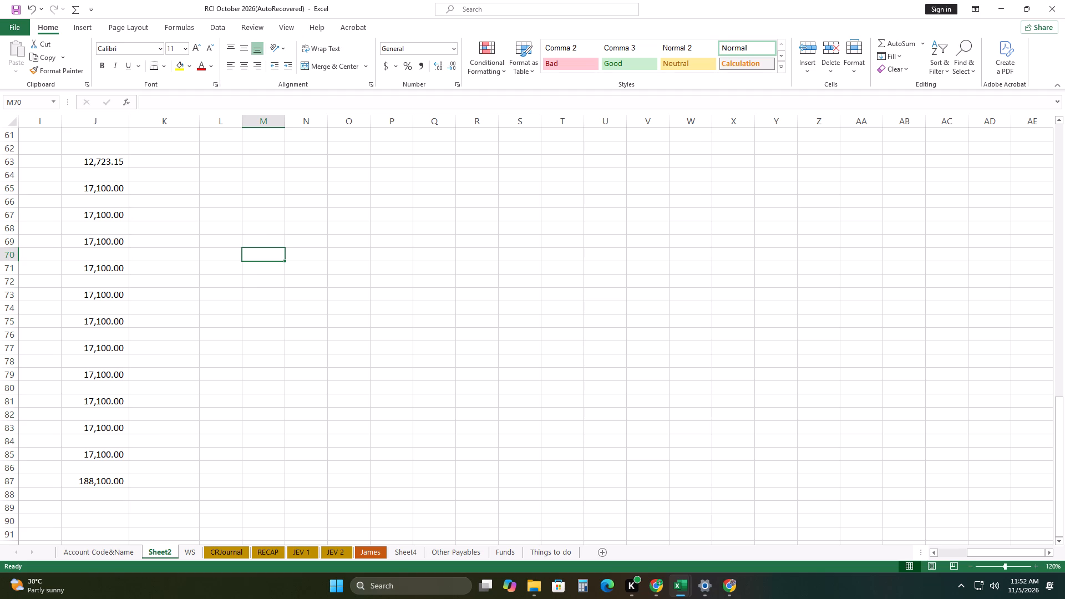
Return to the WS sheet and save the RCI October 2026 workbook.
{"action": "scroll", "coordinate": [348, 379], "scroll_direction": "up", "scroll_amount": 2}
{"action": "scroll", "coordinate": [352, 383], "scroll_direction": "down", "scroll_amount": 3}
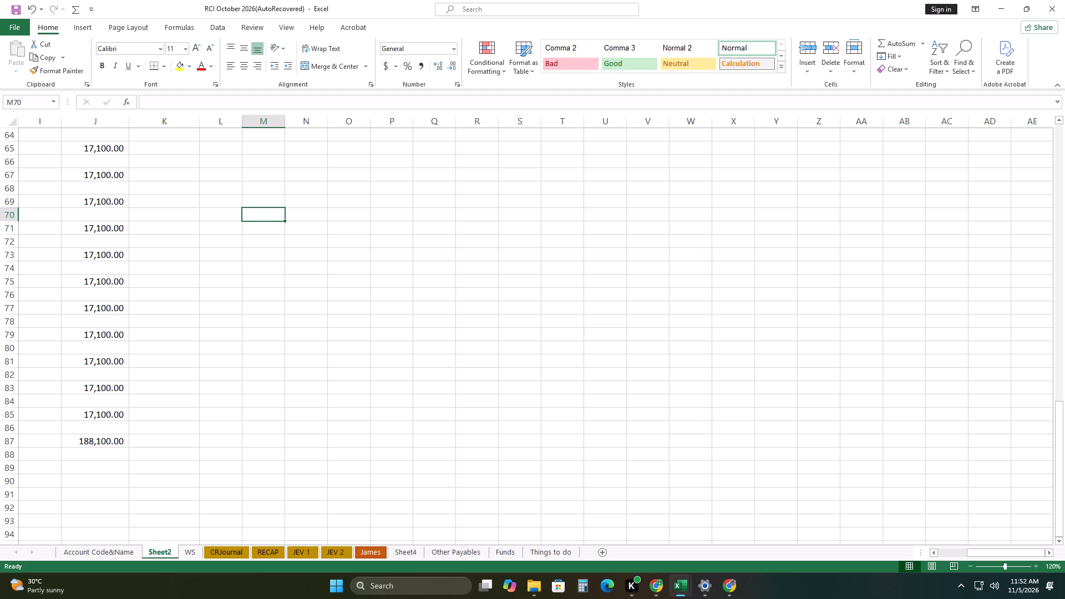
{"action": "scroll", "coordinate": [353, 376], "scroll_direction": "down", "scroll_amount": 3}
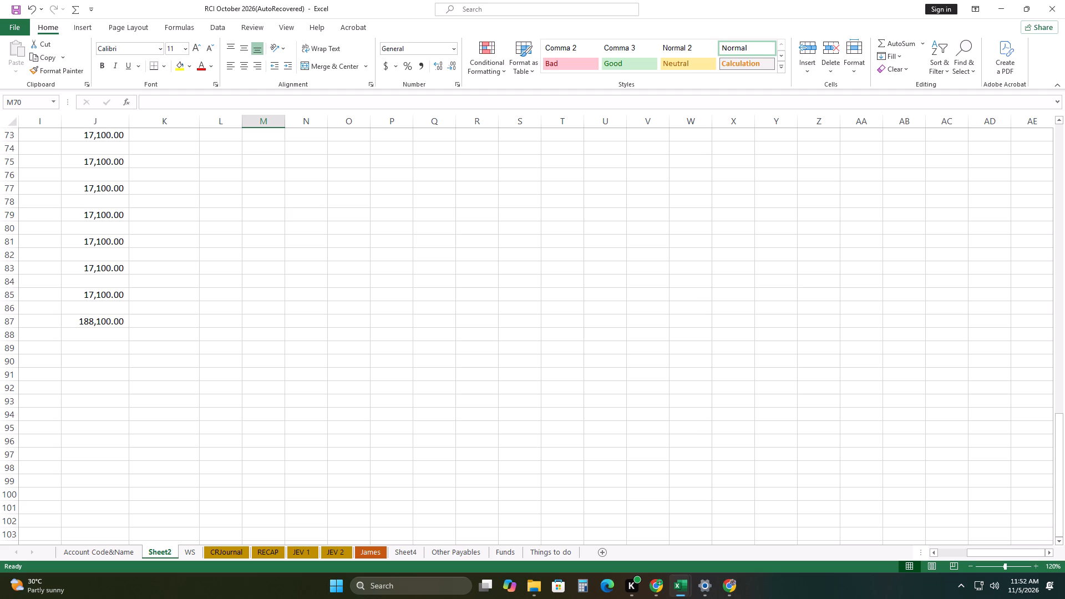
{"action": "left_click", "coordinate": [190, 554]}
{"action": "scroll", "coordinate": [328, 415], "scroll_direction": "down", "scroll_amount": 4}
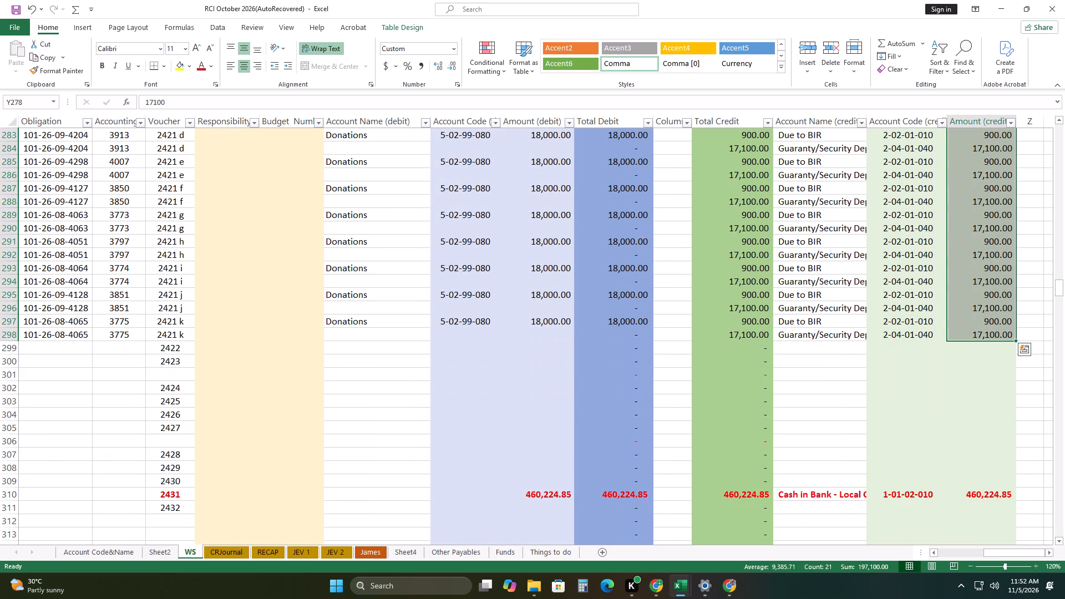
{"action": "scroll", "coordinate": [356, 400], "scroll_direction": "down", "scroll_amount": 2}
{"action": "key", "text": "ctrl+s"}
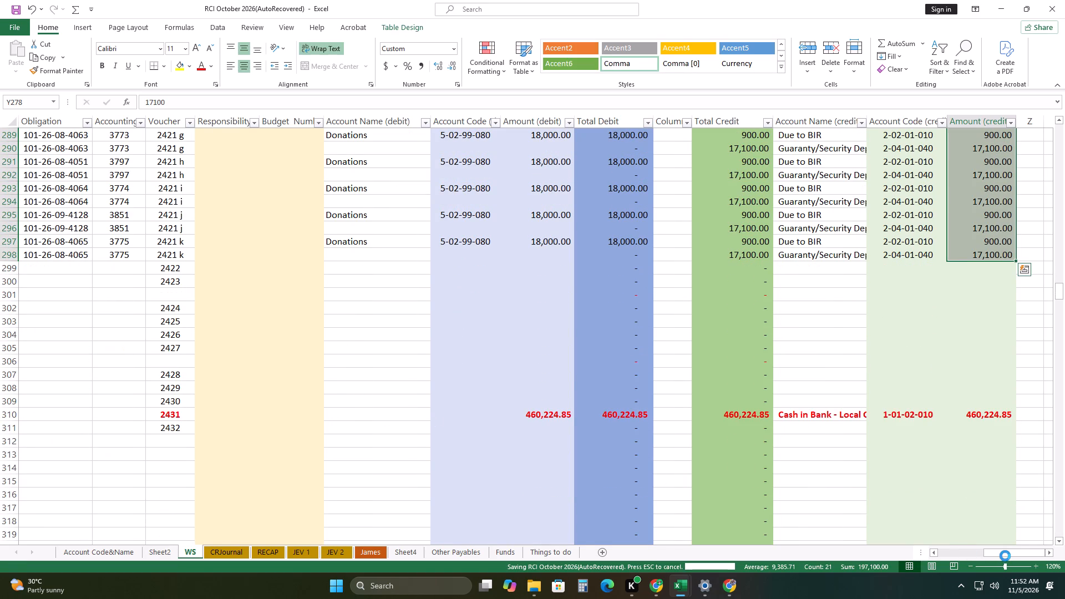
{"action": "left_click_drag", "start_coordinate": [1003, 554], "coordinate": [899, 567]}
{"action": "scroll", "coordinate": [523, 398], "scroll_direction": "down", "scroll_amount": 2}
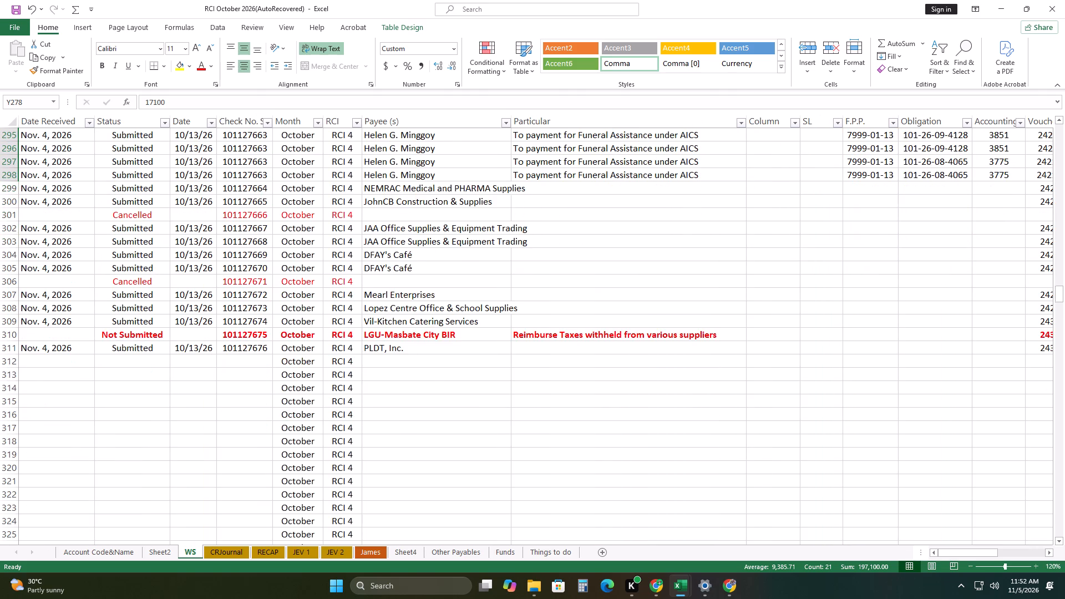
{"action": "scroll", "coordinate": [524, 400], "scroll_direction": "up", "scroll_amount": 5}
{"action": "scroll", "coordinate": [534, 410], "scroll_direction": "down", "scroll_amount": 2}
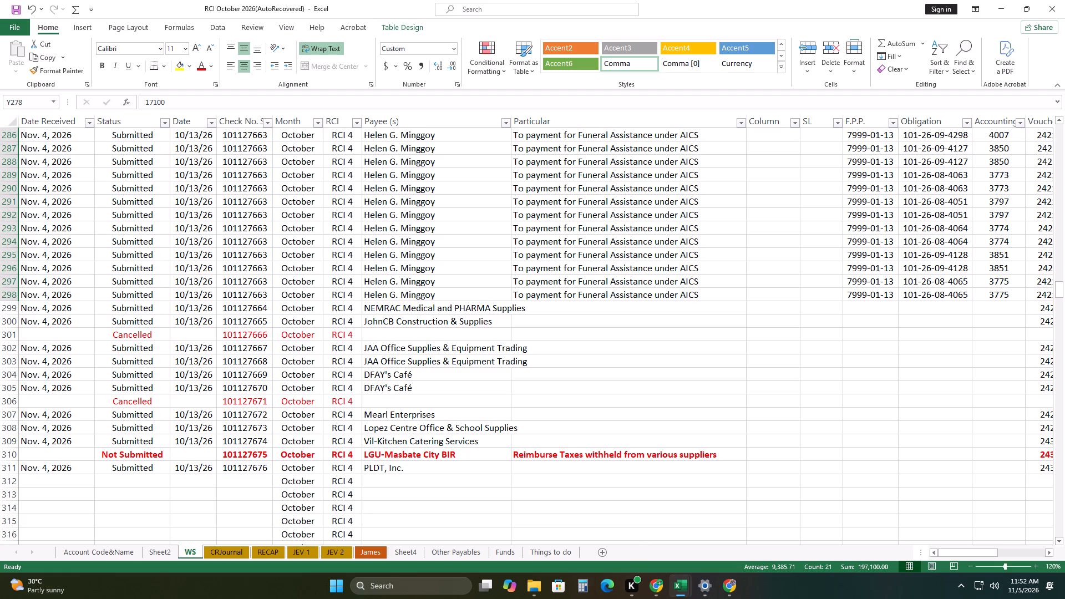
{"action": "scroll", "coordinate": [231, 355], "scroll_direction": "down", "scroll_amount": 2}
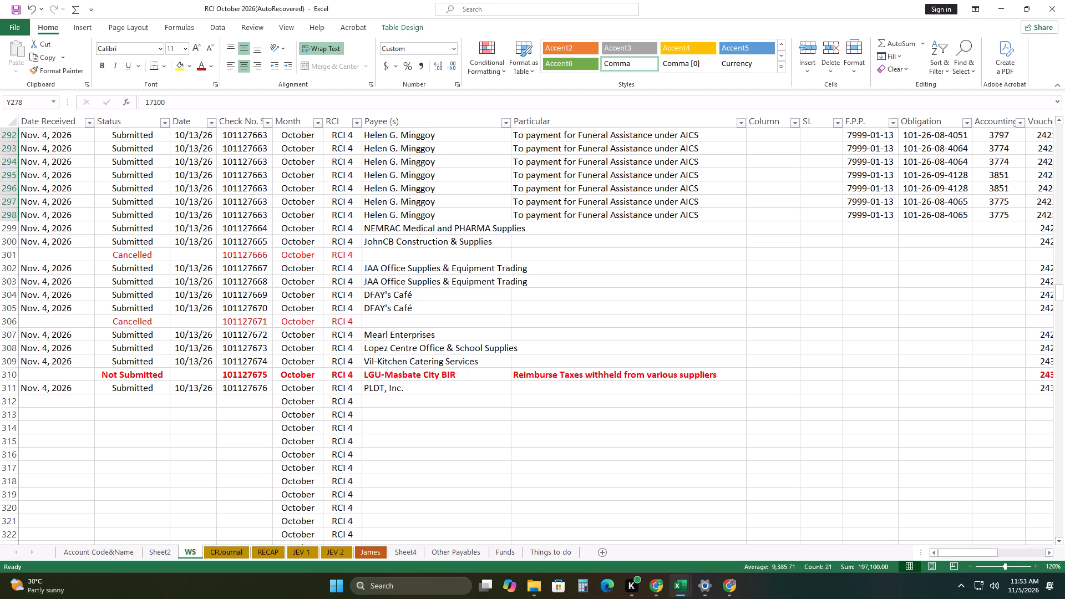
Switch to Facebook in Chrome and browse the home feed as far as the Loggy3 advertisement.
{"action": "left_click", "coordinate": [660, 590]}
{"action": "left_click", "coordinate": [341, 12]}
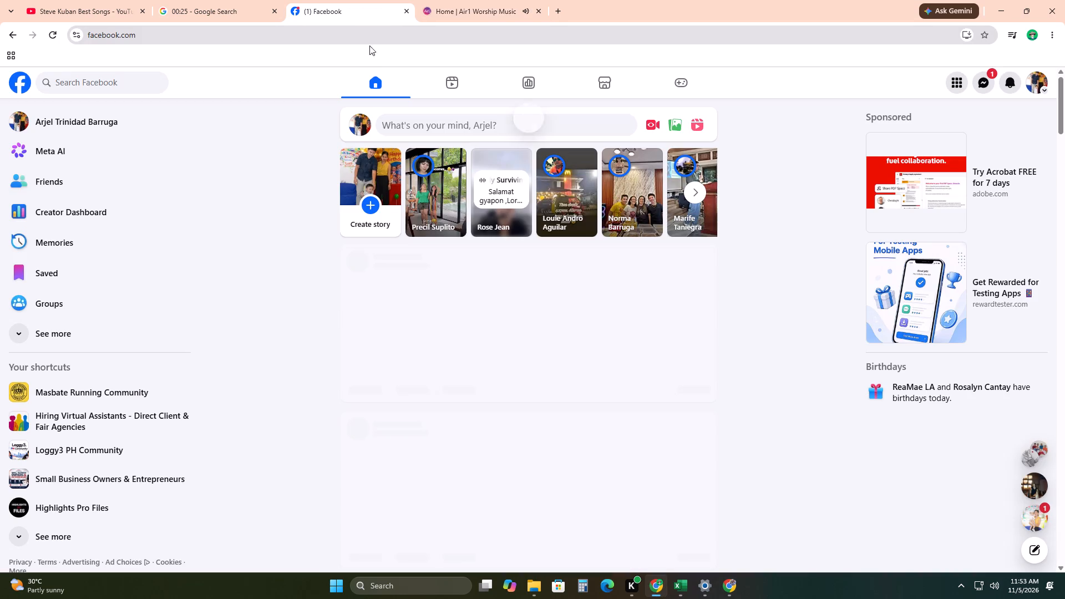
{"action": "scroll", "coordinate": [656, 272], "scroll_direction": "down", "scroll_amount": 4}
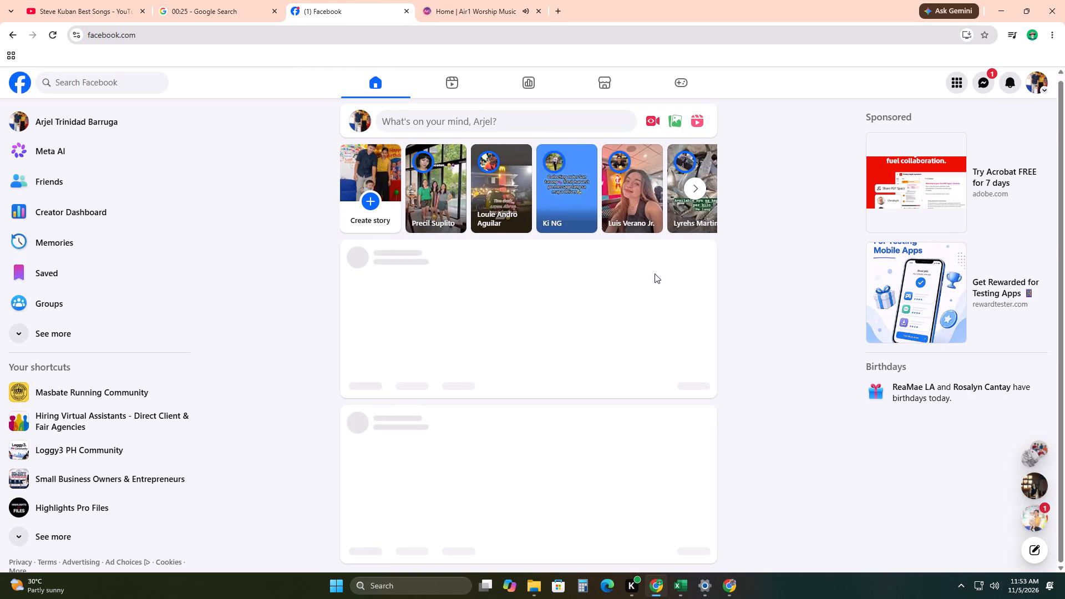
{"action": "scroll", "coordinate": [667, 327], "scroll_direction": "up", "scroll_amount": 1}
{"action": "scroll", "coordinate": [666, 327], "scroll_direction": "down", "scroll_amount": 9}
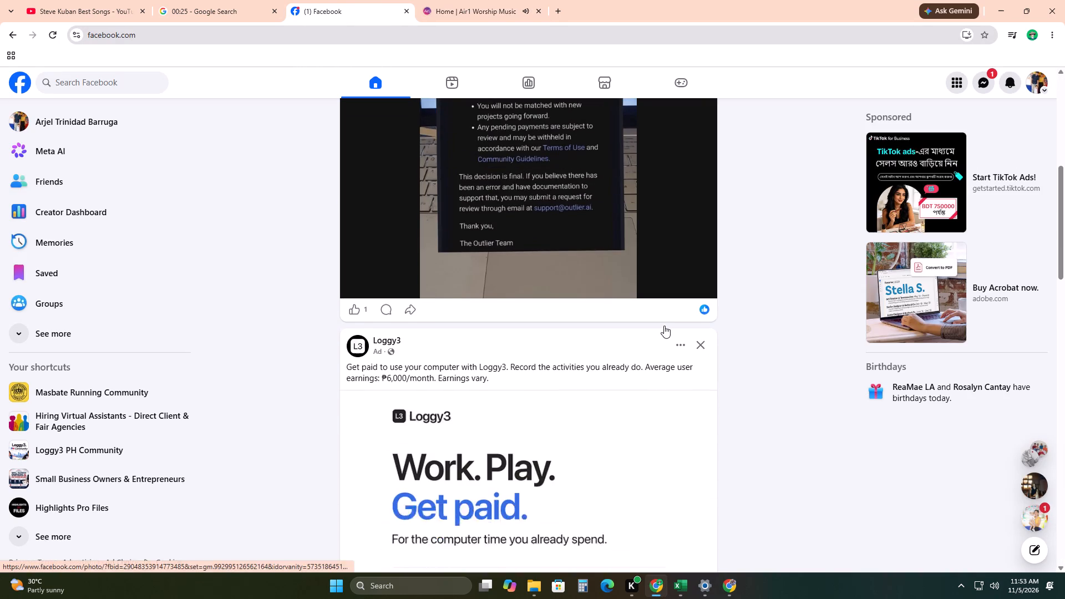
{"action": "scroll", "coordinate": [664, 326], "scroll_direction": "down", "scroll_amount": 3}
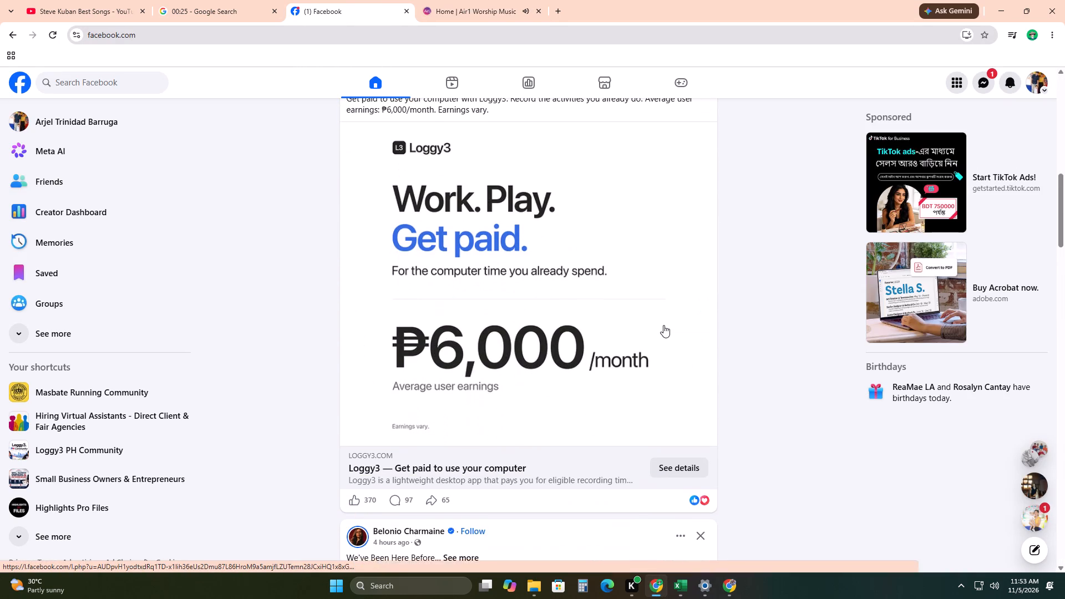
{"action": "scroll", "coordinate": [663, 325], "scroll_direction": "up", "scroll_amount": 3}
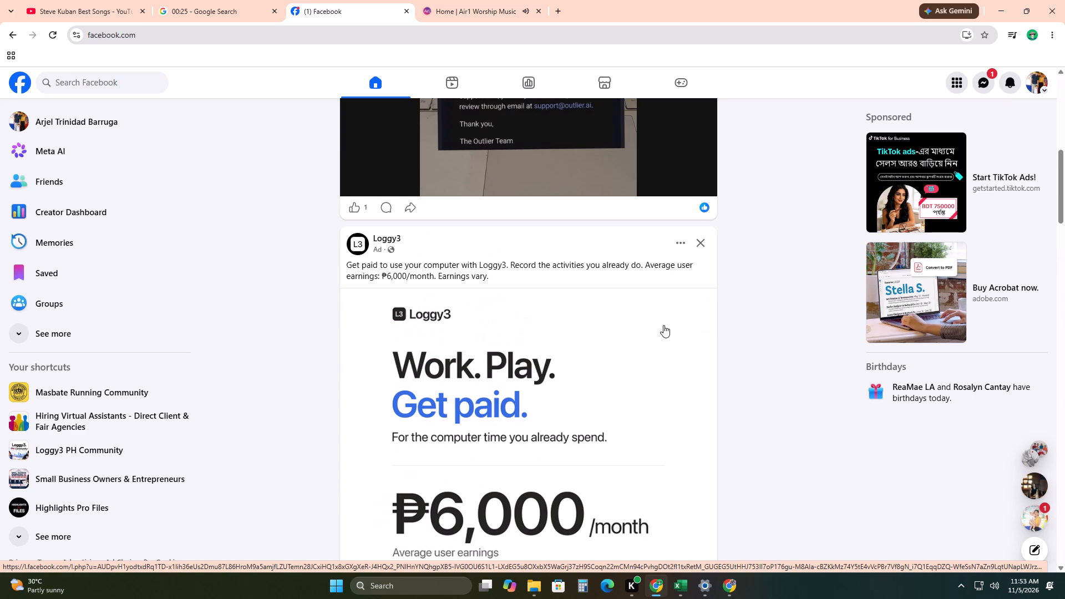
{"action": "scroll", "coordinate": [663, 325], "scroll_direction": "down", "scroll_amount": 1}
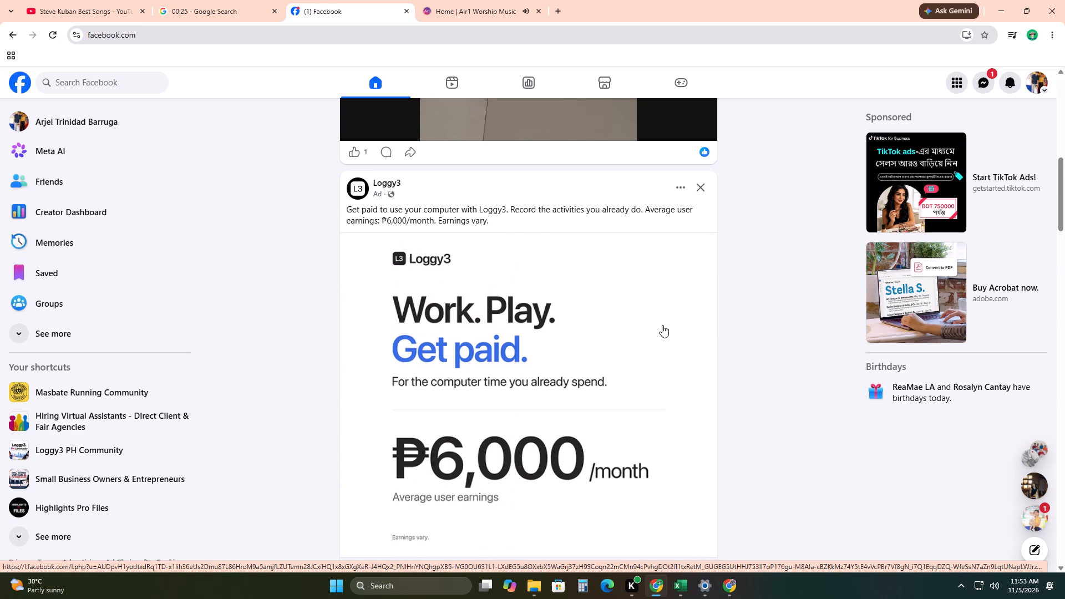
{"action": "scroll", "coordinate": [662, 325], "scroll_direction": "down", "scroll_amount": 4}
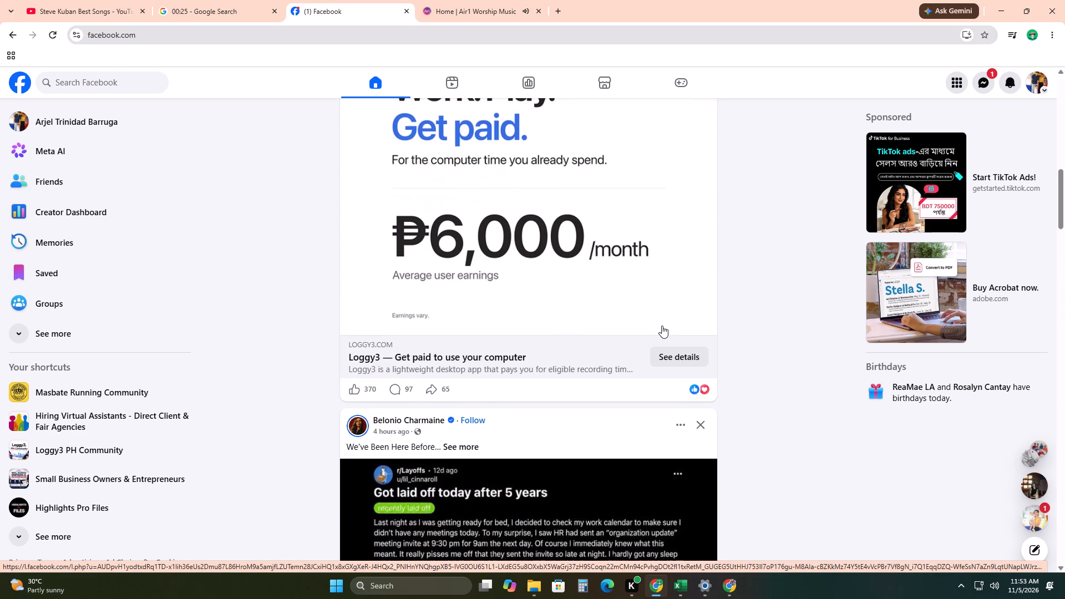
Open the comments on the Loggy3 post, read through them and close the post.
{"action": "left_click", "coordinate": [400, 388]}
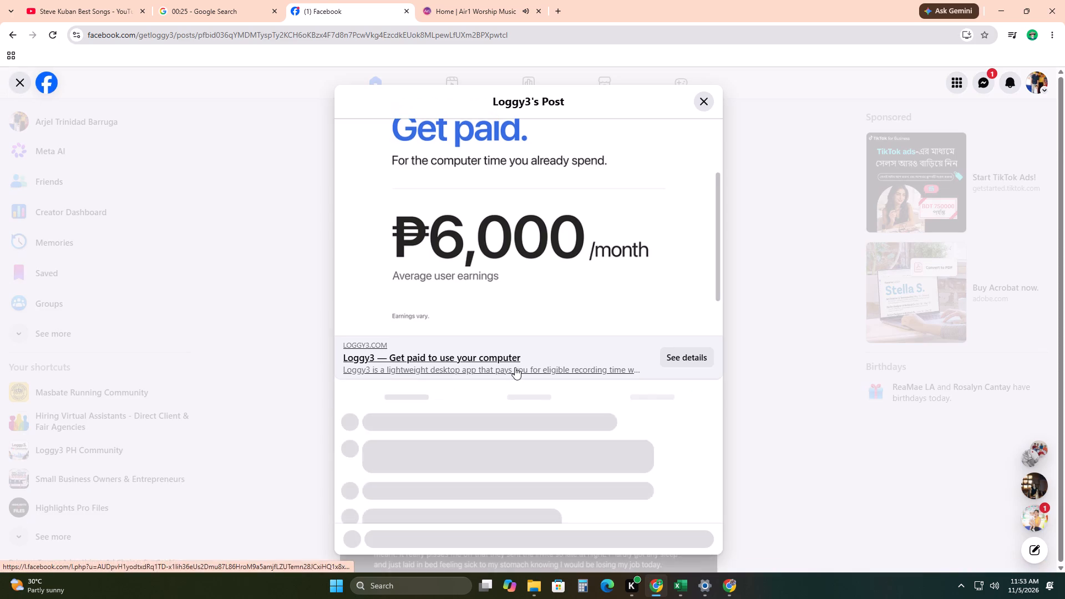
{"action": "scroll", "coordinate": [514, 366], "scroll_direction": "down", "scroll_amount": 1}
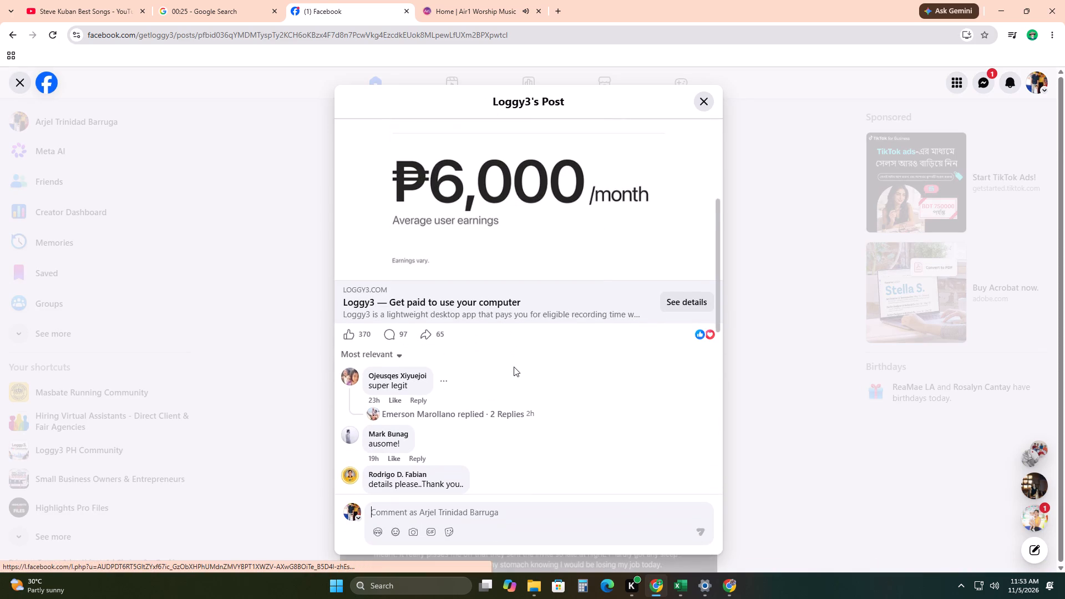
{"action": "scroll", "coordinate": [514, 367], "scroll_direction": "down", "scroll_amount": 4}
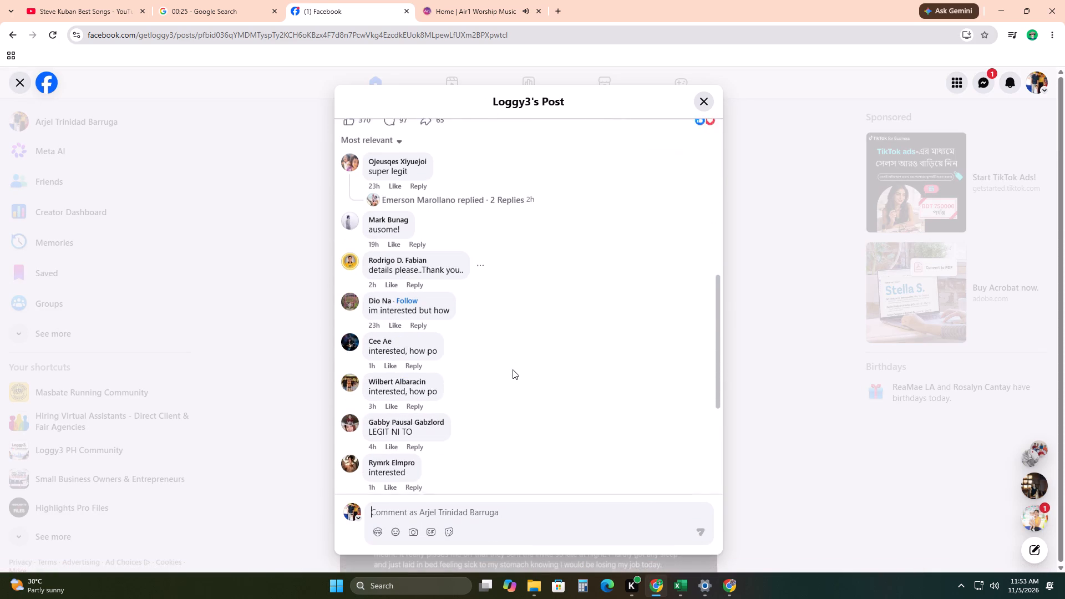
{"action": "scroll", "coordinate": [513, 369], "scroll_direction": "down", "scroll_amount": 2}
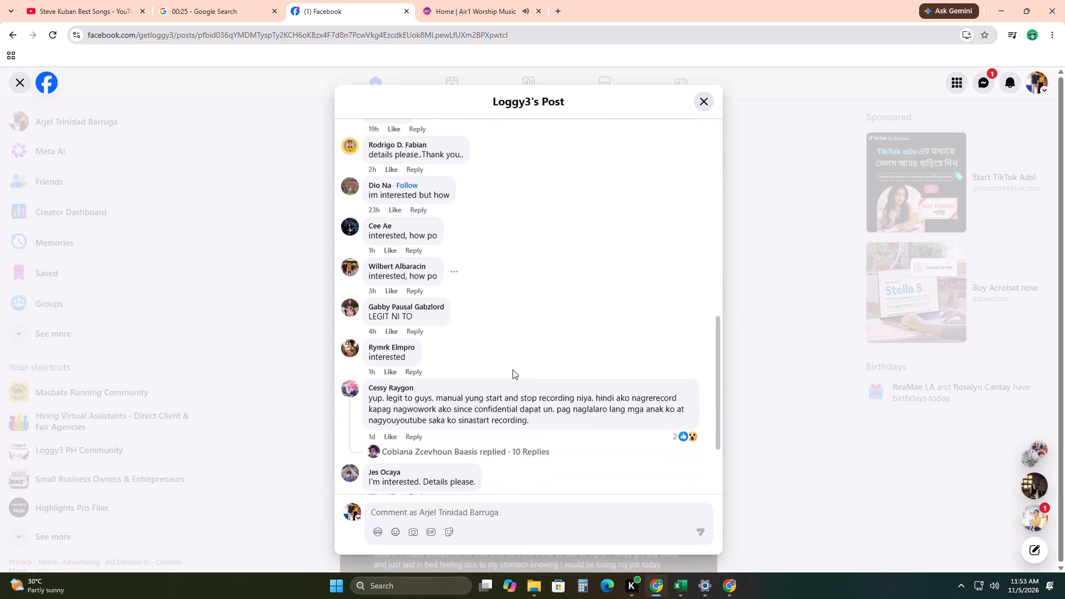
{"action": "scroll", "coordinate": [513, 369], "scroll_direction": "down", "scroll_amount": 1}
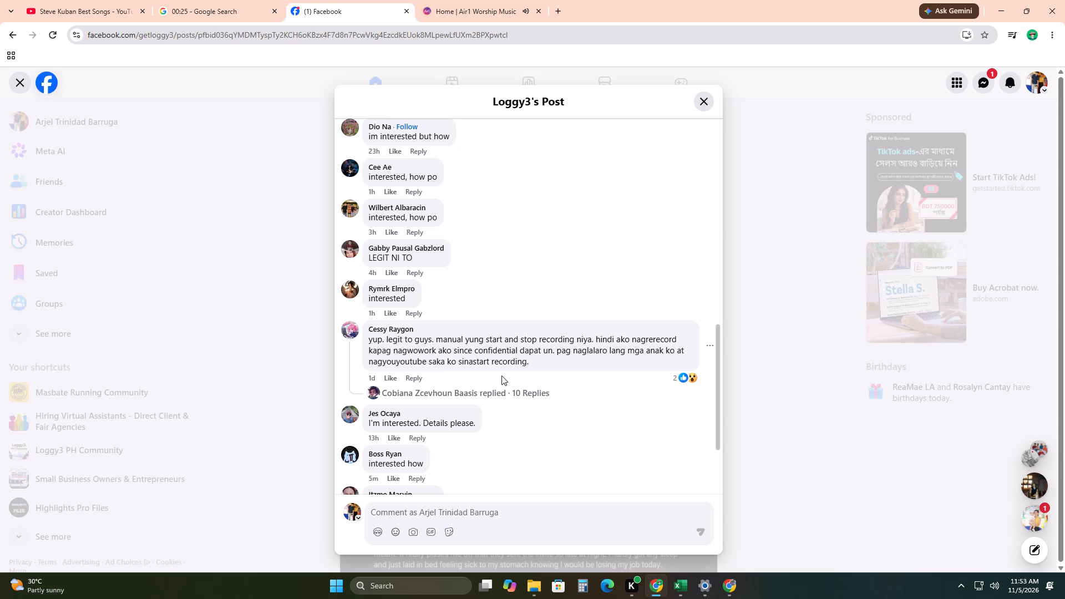
{"action": "scroll", "coordinate": [501, 375], "scroll_direction": "down", "scroll_amount": 2}
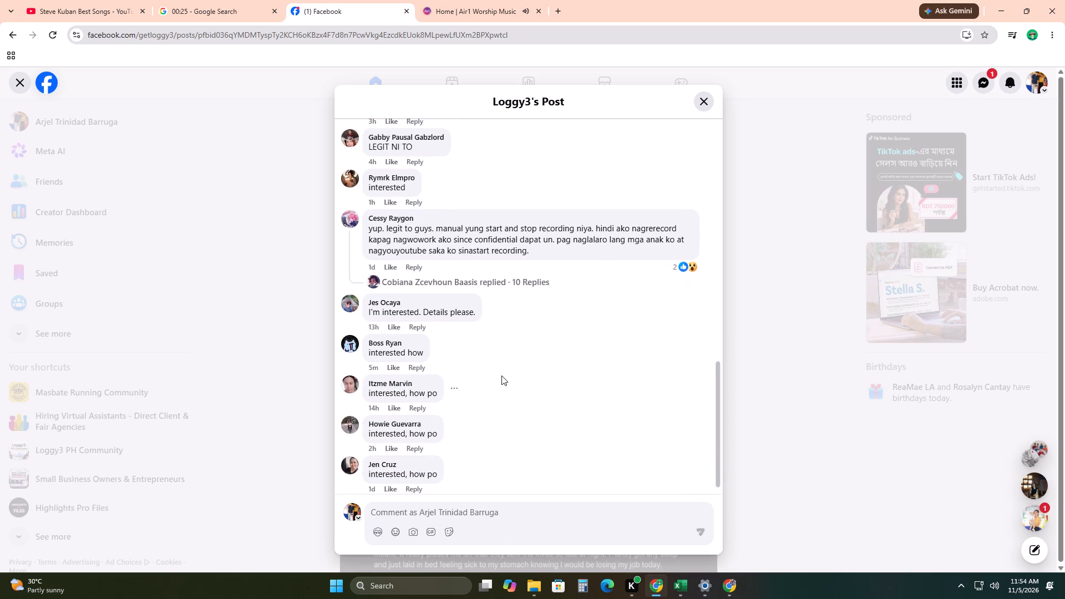
{"action": "scroll", "coordinate": [501, 375], "scroll_direction": "down", "scroll_amount": 1}
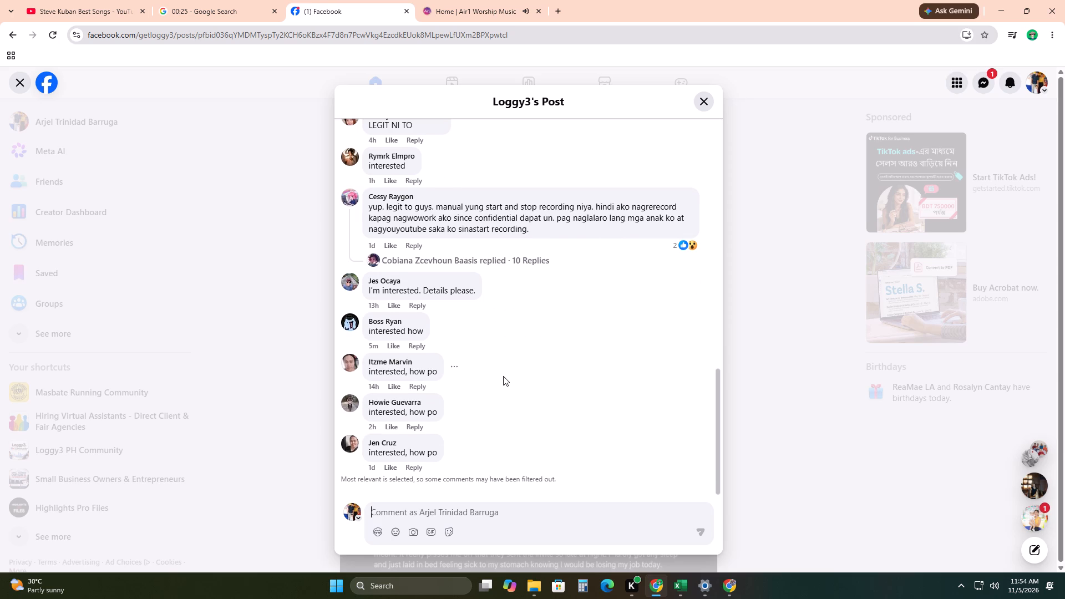
{"action": "left_click", "coordinate": [708, 106]}
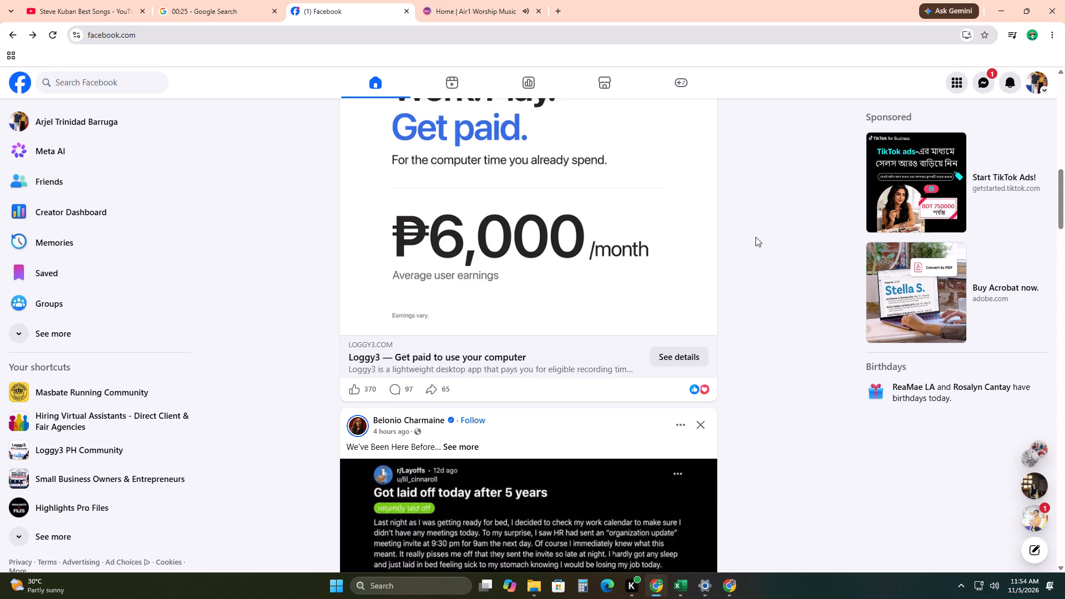
Open the "Got laid off today after 5 years" post image, read its text and close it.
{"action": "scroll", "coordinate": [724, 270], "scroll_direction": "down", "scroll_amount": 6}
{"action": "scroll", "coordinate": [719, 275], "scroll_direction": "up", "scroll_amount": 2}
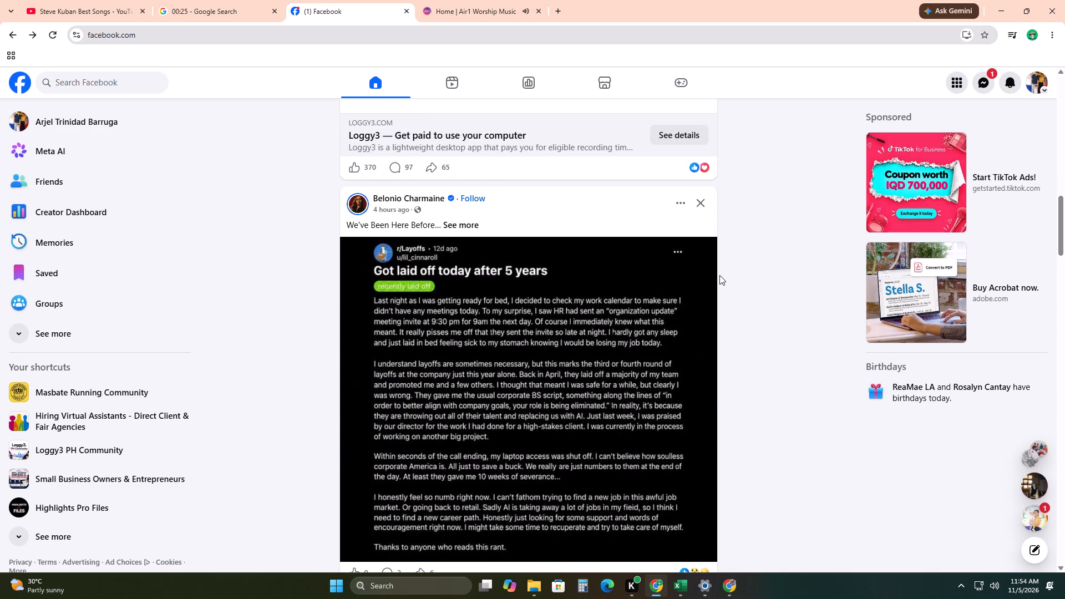
{"action": "scroll", "coordinate": [718, 276], "scroll_direction": "down", "scroll_amount": 1}
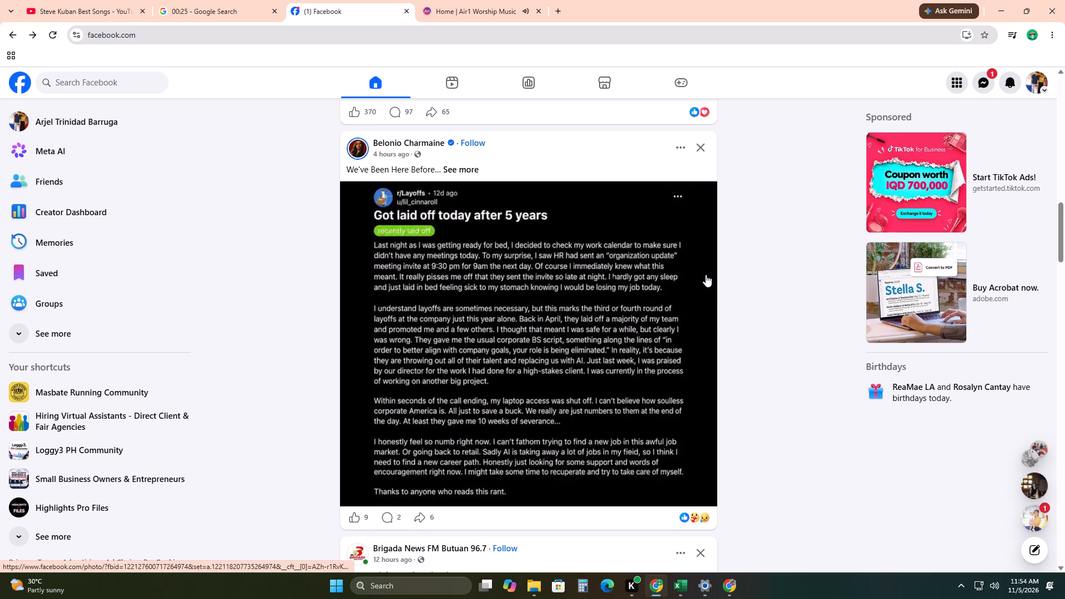
{"action": "scroll", "coordinate": [706, 274], "scroll_direction": "down", "scroll_amount": 1}
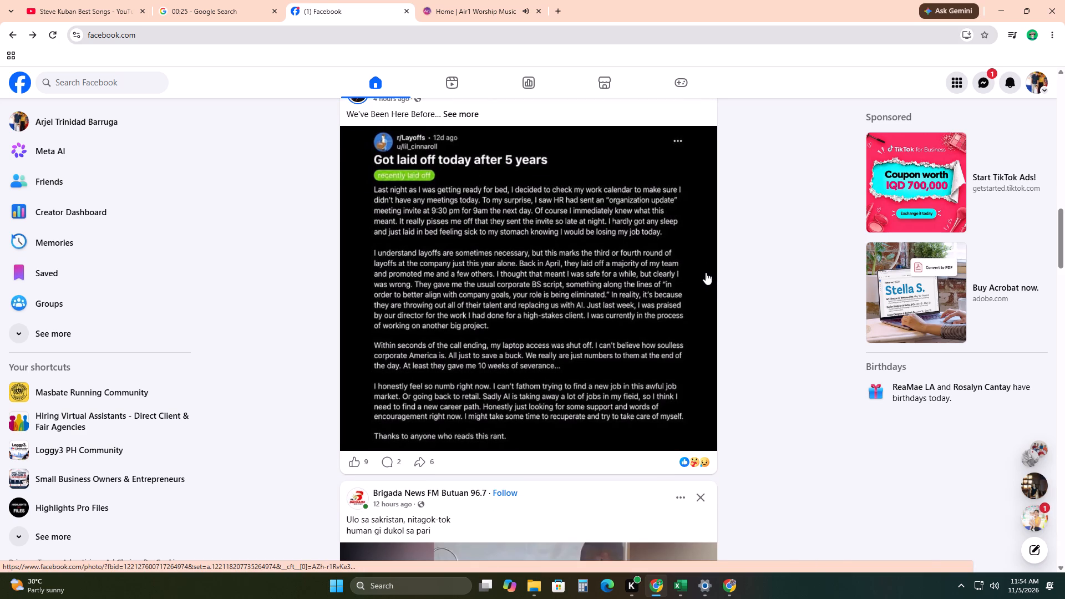
{"action": "left_click", "coordinate": [601, 262]}
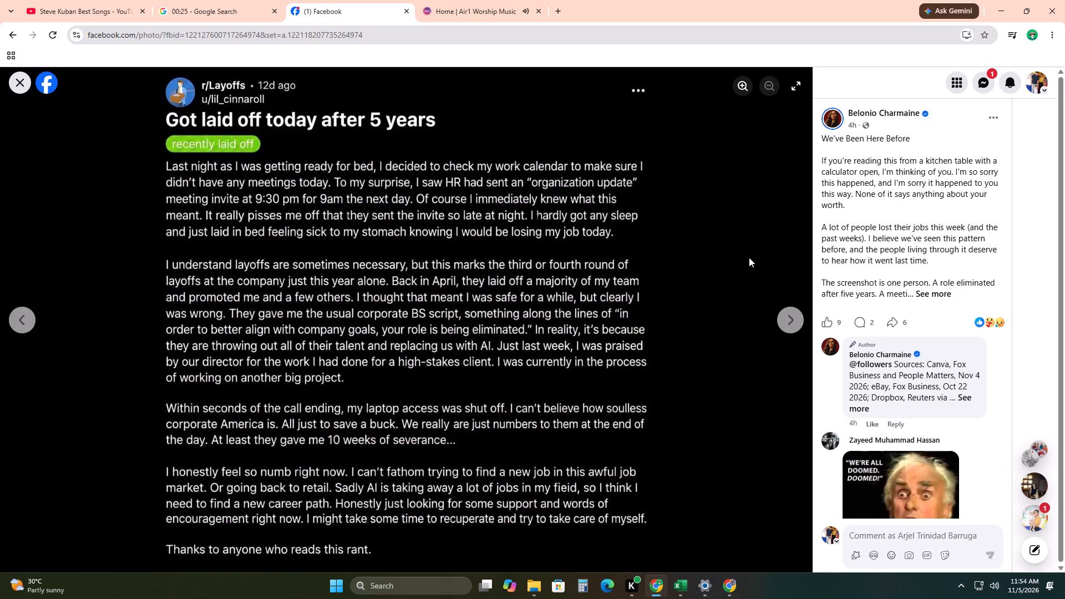
{"action": "scroll", "coordinate": [749, 257], "scroll_direction": "down", "scroll_amount": 1}
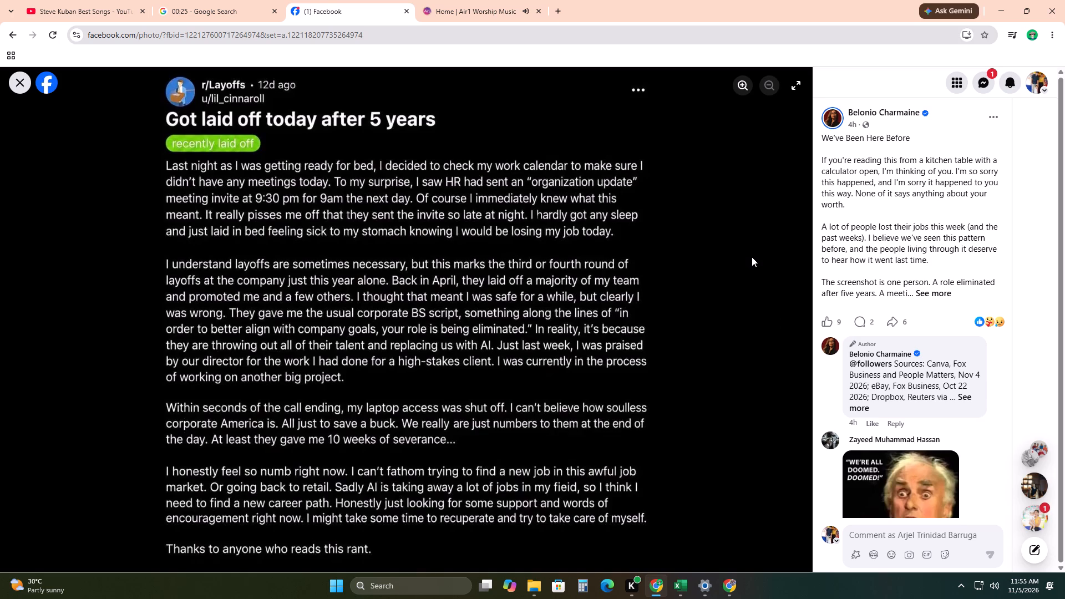
{"action": "scroll", "coordinate": [752, 257], "scroll_direction": "down", "scroll_amount": 1}
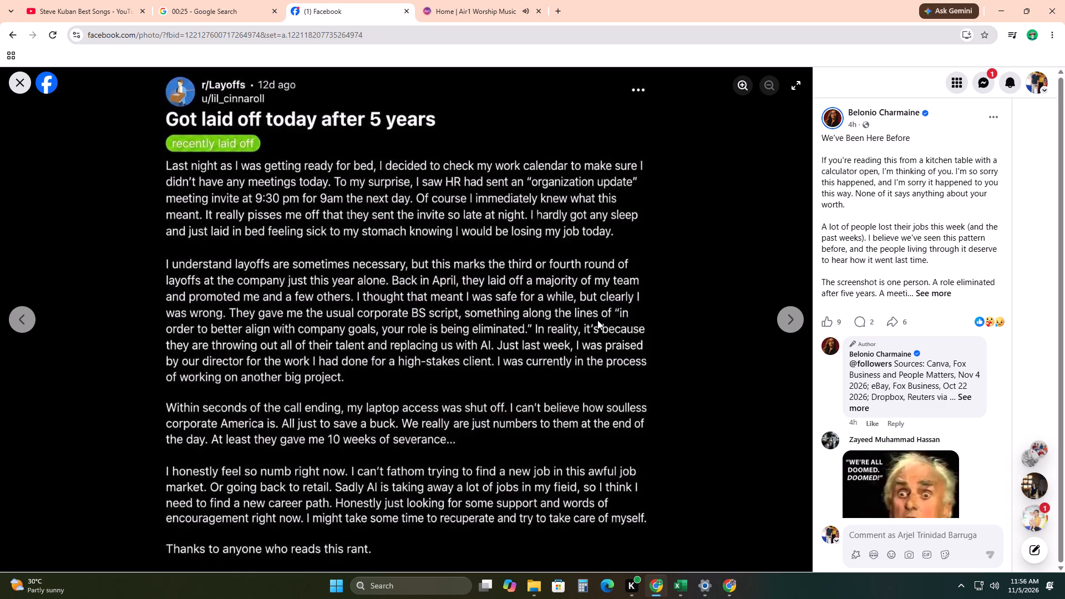
{"action": "scroll", "coordinate": [597, 320], "scroll_direction": "down", "scroll_amount": 3}
{"action": "scroll", "coordinate": [598, 322], "scroll_direction": "up", "scroll_amount": 1}
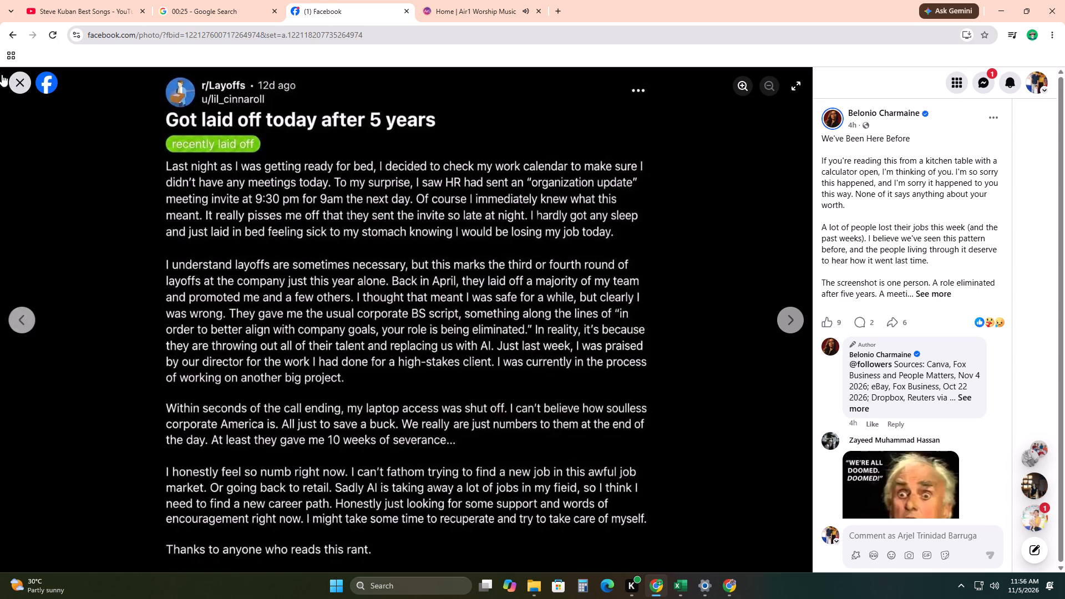
{"action": "left_click", "coordinate": [18, 82]}
Browse the Facebook feed's posts, reels and ads below the layoff post.
{"action": "scroll", "coordinate": [481, 247], "scroll_direction": "down", "scroll_amount": 5}
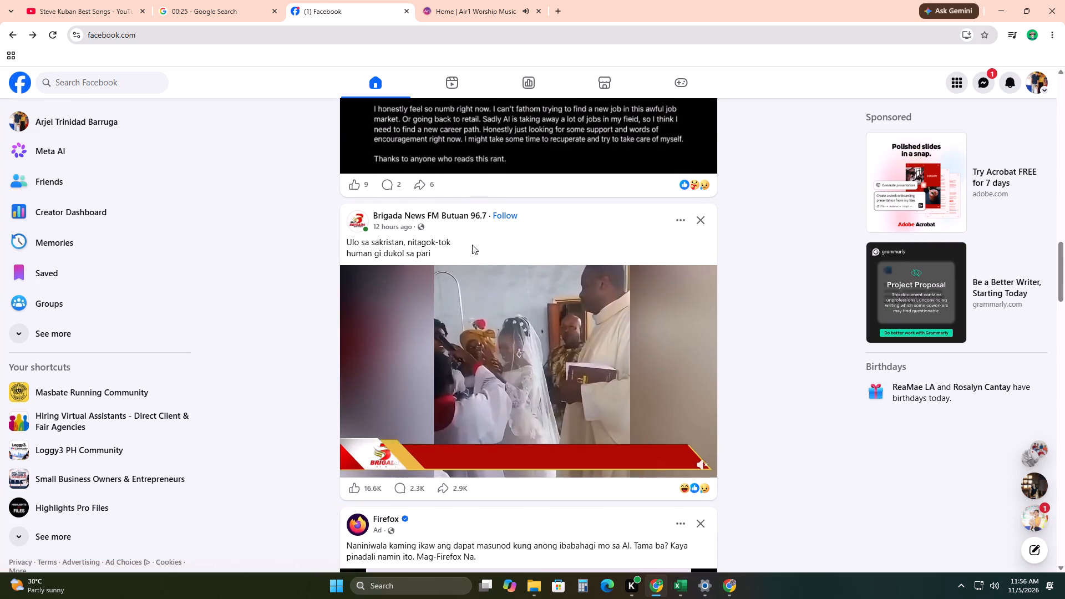
{"action": "scroll", "coordinate": [473, 246], "scroll_direction": "down", "scroll_amount": 12}
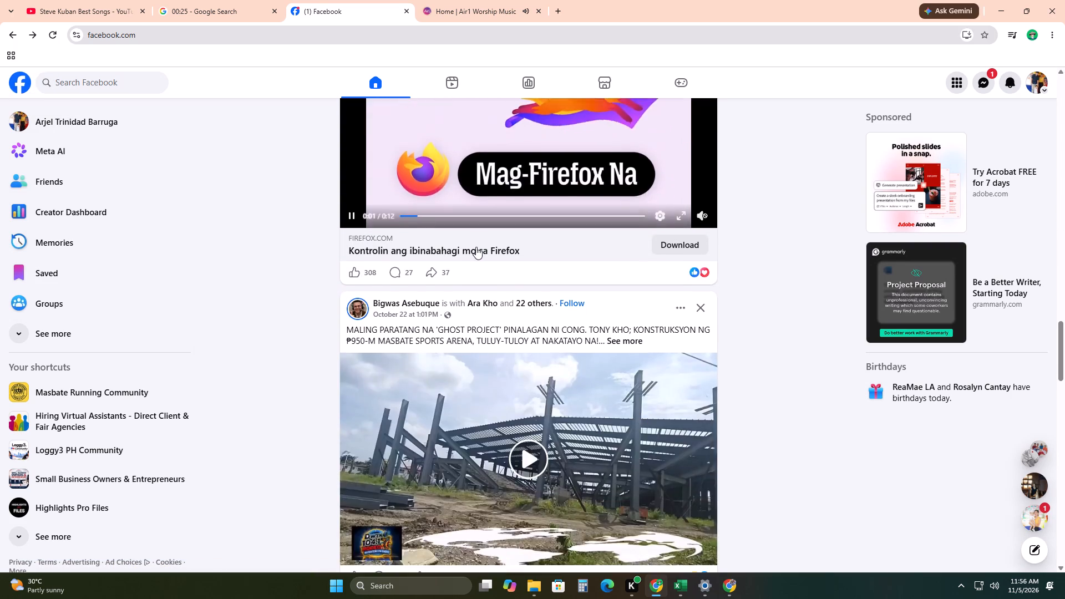
{"action": "scroll", "coordinate": [476, 247], "scroll_direction": "down", "scroll_amount": 8}
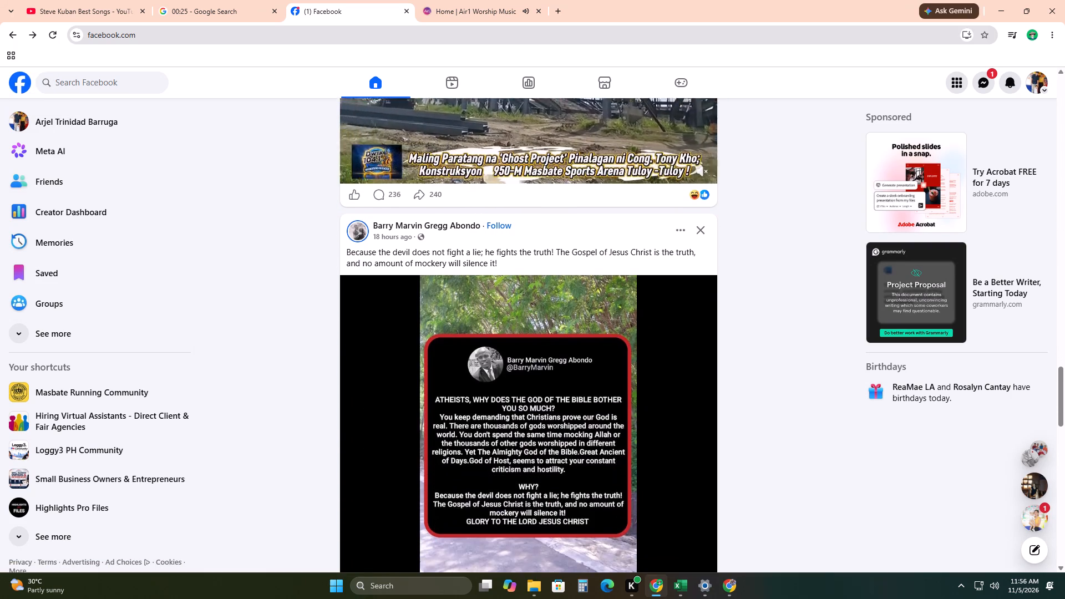
{"action": "scroll", "coordinate": [479, 247], "scroll_direction": "up", "scroll_amount": 4}
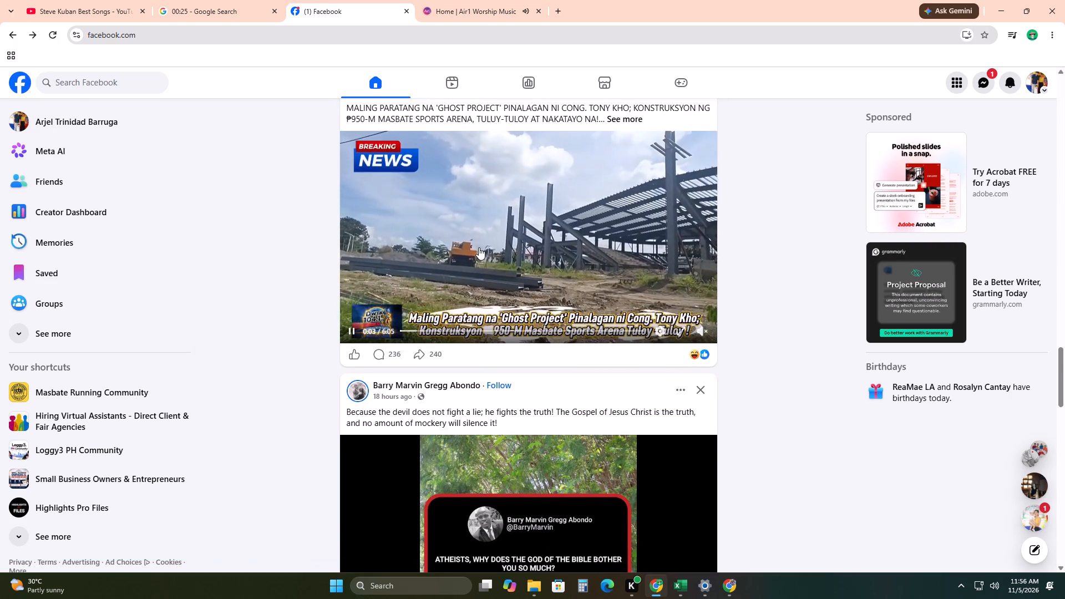
{"action": "scroll", "coordinate": [479, 249], "scroll_direction": "up", "scroll_amount": 2}
{"action": "scroll", "coordinate": [481, 251], "scroll_direction": "down", "scroll_amount": 7}
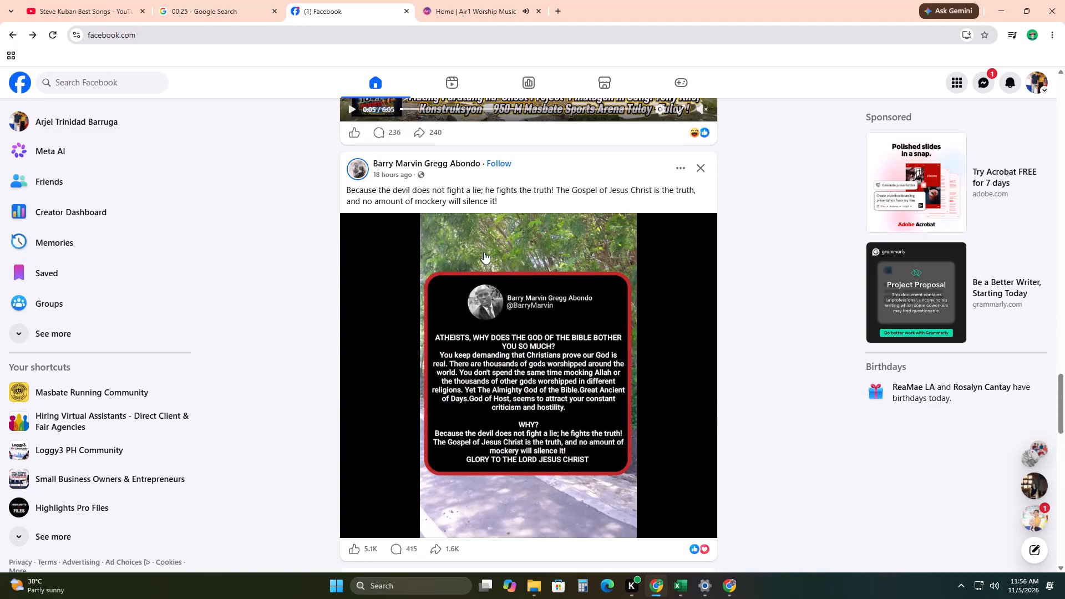
{"action": "scroll", "coordinate": [484, 252], "scroll_direction": "down", "scroll_amount": 15}
{"action": "scroll", "coordinate": [487, 251], "scroll_direction": "down", "scroll_amount": 6}
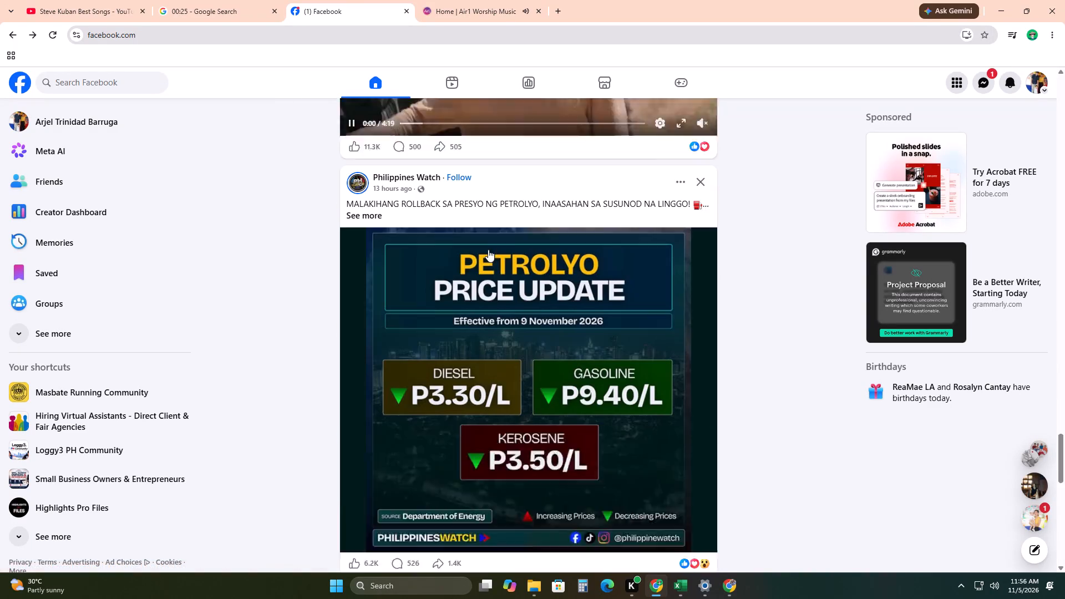
{"action": "scroll", "coordinate": [489, 249], "scroll_direction": "down", "scroll_amount": 14}
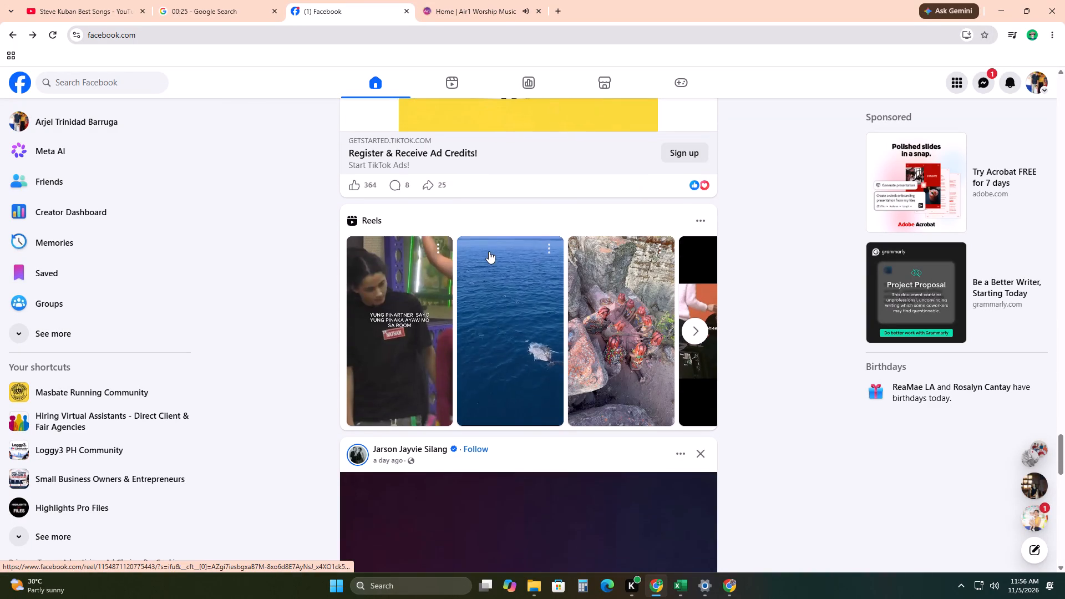
{"action": "scroll", "coordinate": [489, 250], "scroll_direction": "down", "scroll_amount": 5}
{"action": "scroll", "coordinate": [489, 250], "scroll_direction": "up", "scroll_amount": 3}
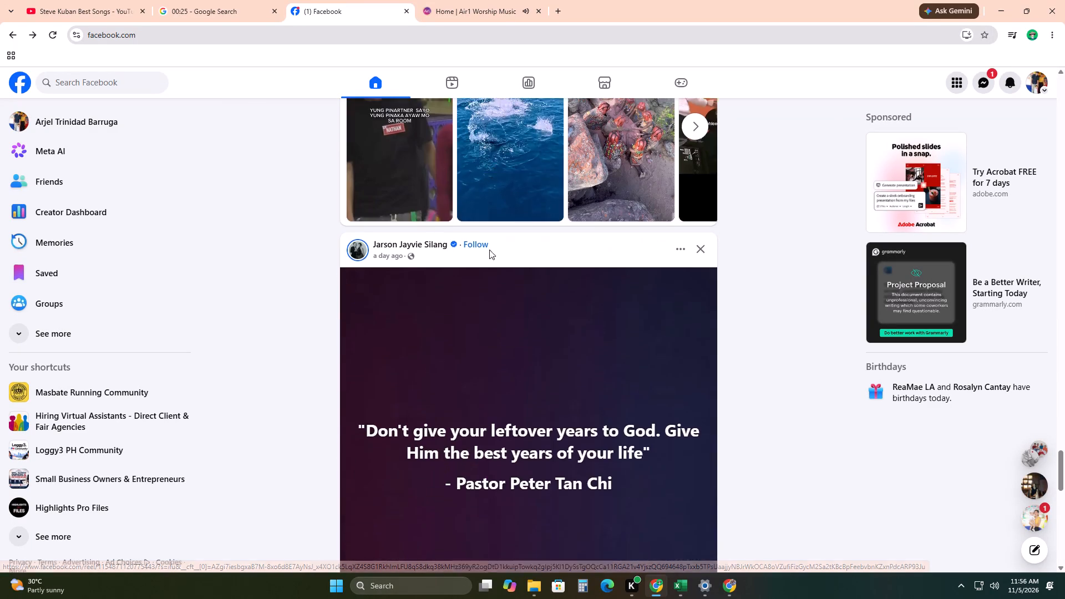
{"action": "scroll", "coordinate": [489, 250], "scroll_direction": "down", "scroll_amount": 8}
{"action": "scroll", "coordinate": [490, 249], "scroll_direction": "up", "scroll_amount": 9}
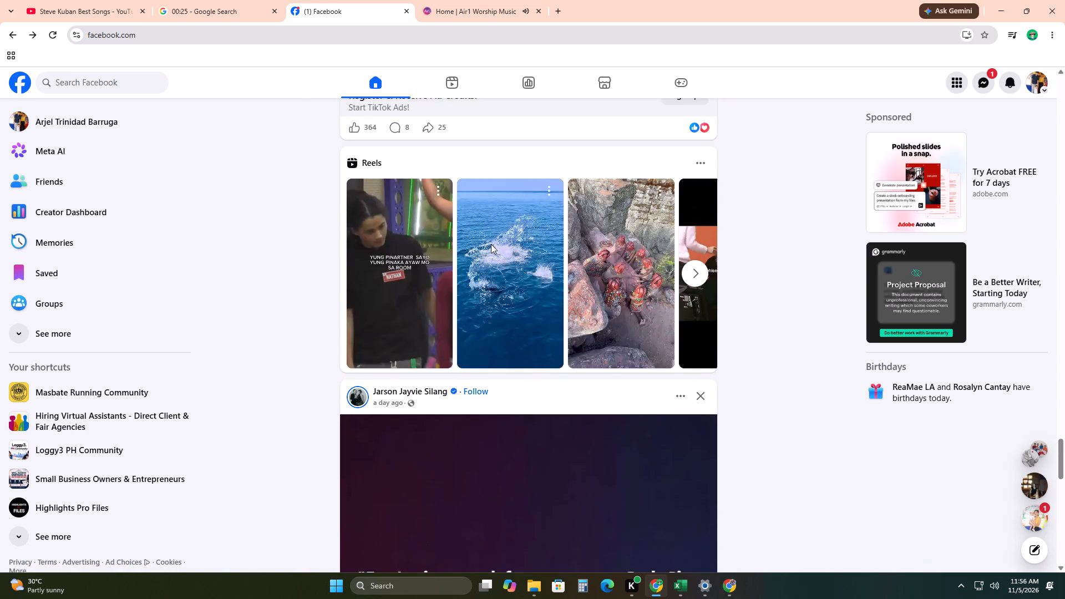
{"action": "scroll", "coordinate": [494, 247], "scroll_direction": "down", "scroll_amount": 6}
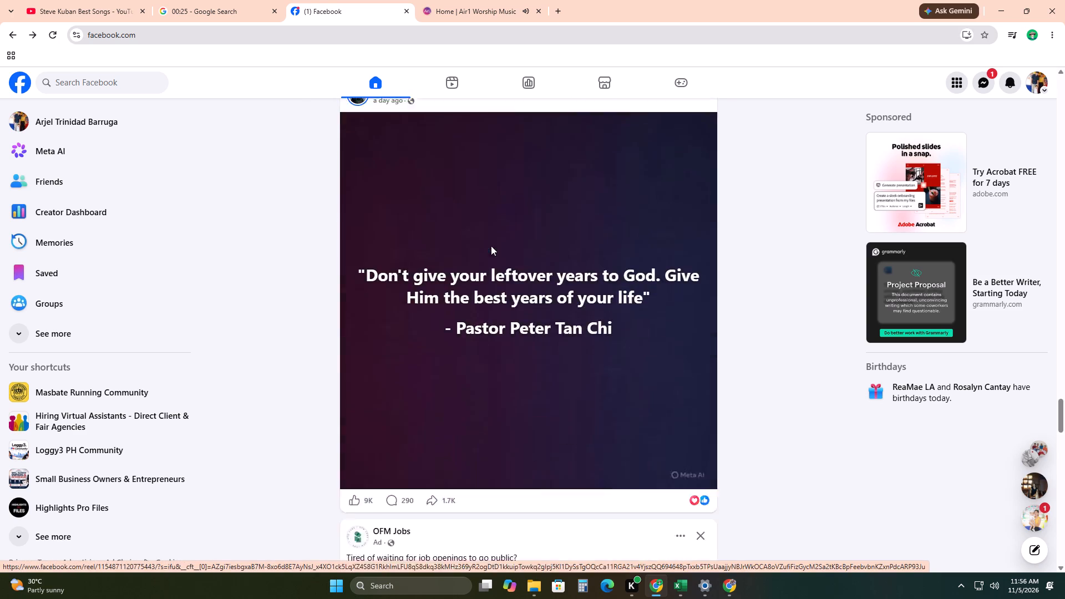
{"action": "scroll", "coordinate": [491, 243], "scroll_direction": "down", "scroll_amount": 11}
{"action": "scroll", "coordinate": [491, 243], "scroll_direction": "up", "scroll_amount": 3}
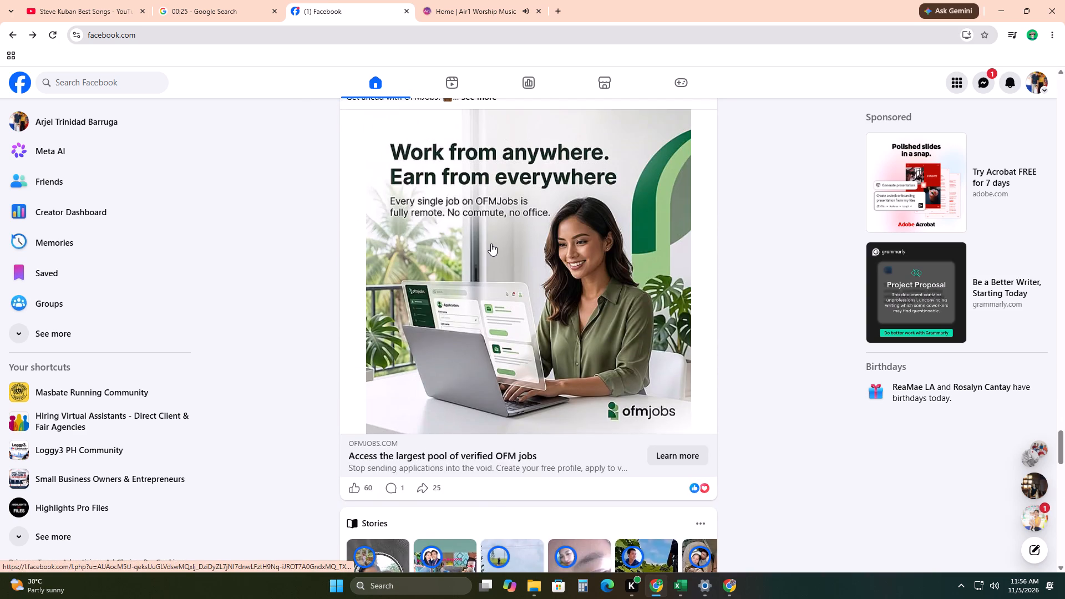
{"action": "scroll", "coordinate": [491, 243], "scroll_direction": "up", "scroll_amount": 1}
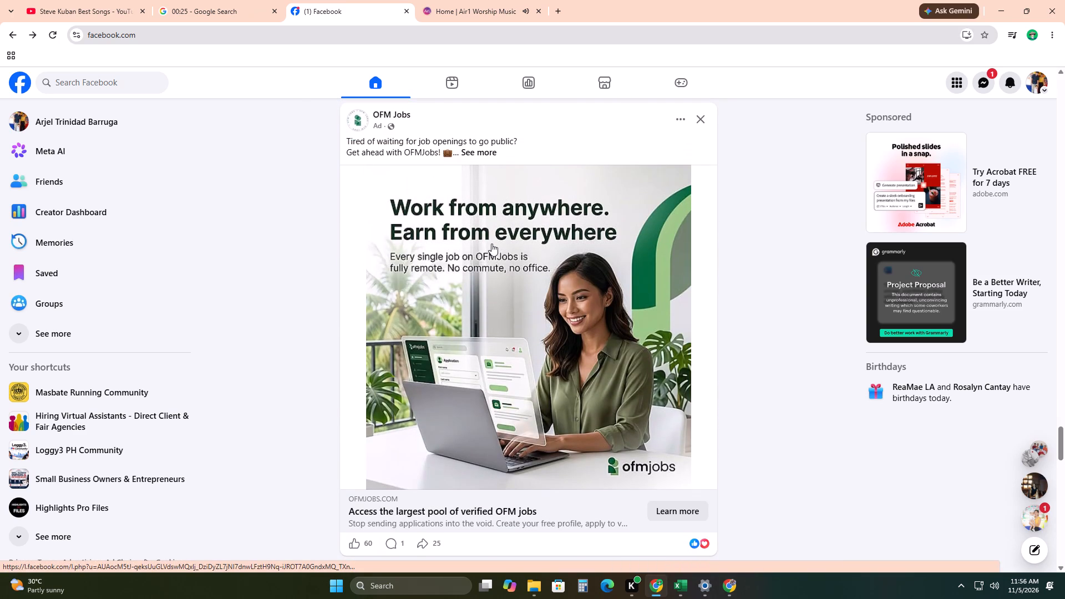
{"action": "scroll", "coordinate": [493, 242], "scroll_direction": "down", "scroll_amount": 3}
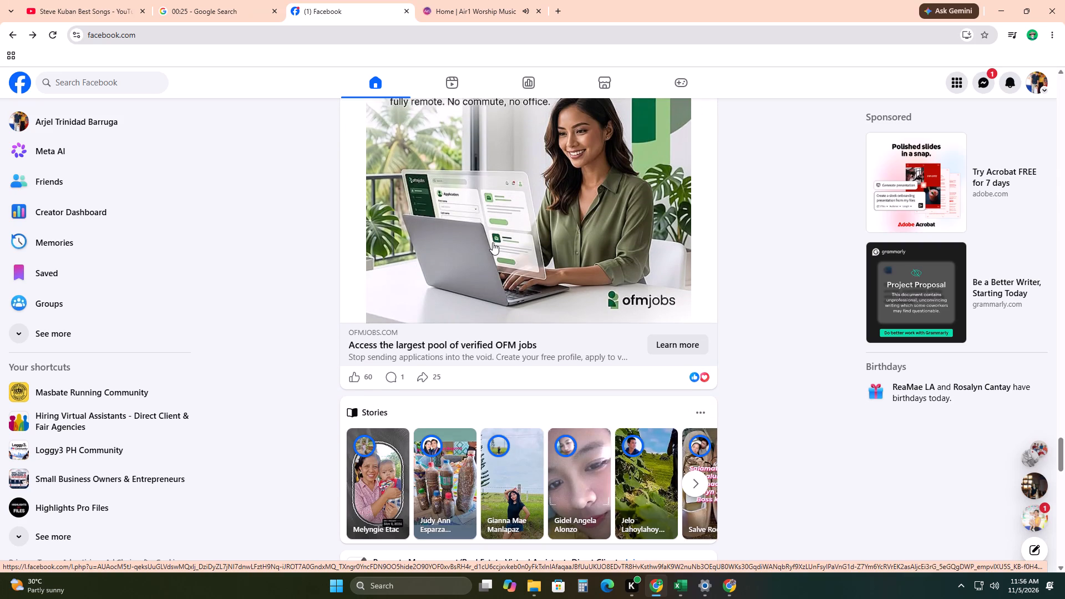
Log out of the Facebook account.
{"action": "left_click", "coordinate": [1044, 89]}
{"action": "left_click", "coordinate": [932, 404]}
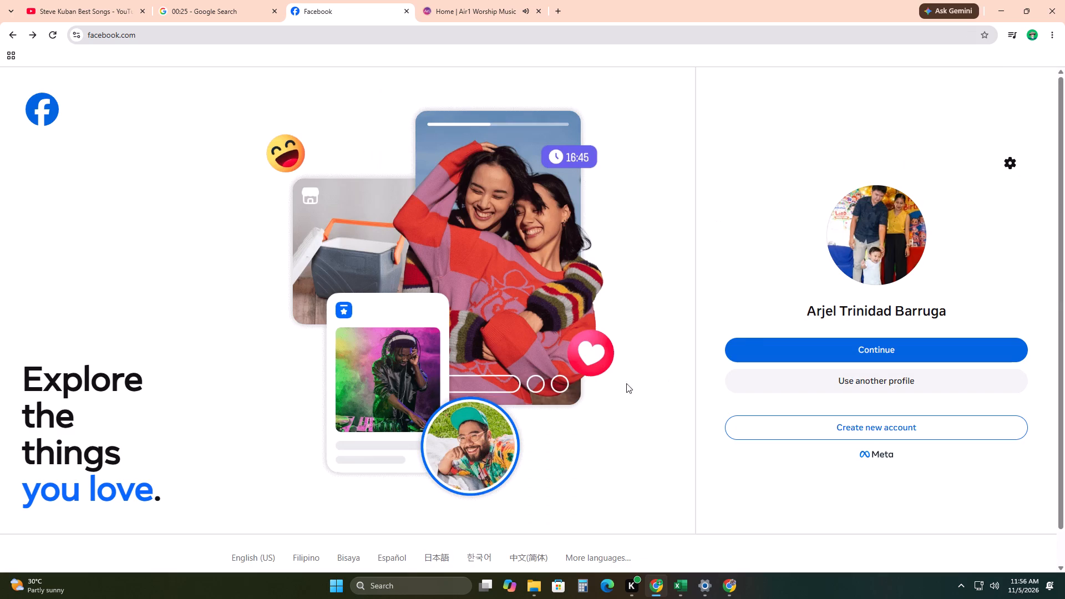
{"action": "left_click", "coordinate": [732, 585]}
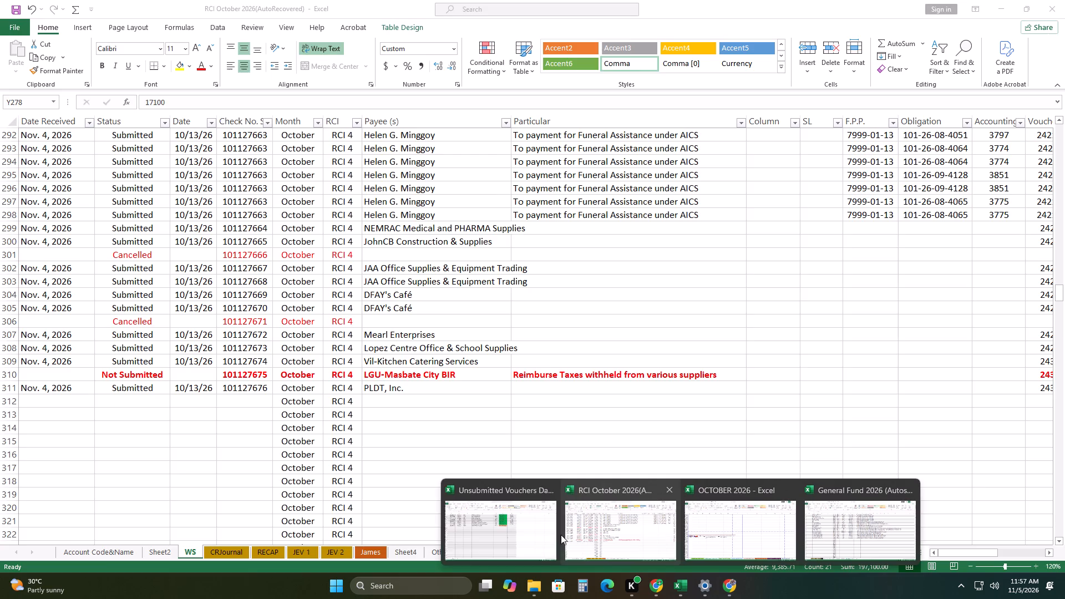
{"action": "left_click", "coordinate": [511, 529]}
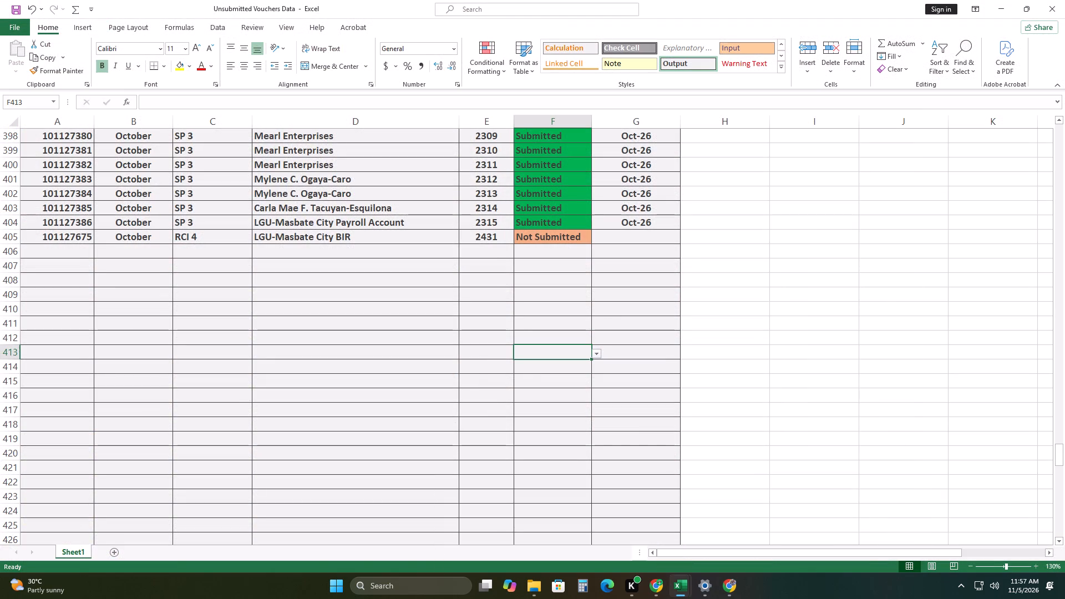
{"action": "key", "text": "ctrl+s"}
Minimize the Unsubmitted Vouchers Data workbook, then return to the WS sheet of the RCI October 2026 workbook and save it.
{"action": "left_click", "coordinate": [1003, 12]}
{"action": "left_click", "coordinate": [686, 586]}
{"action": "left_click", "coordinate": [645, 519]}
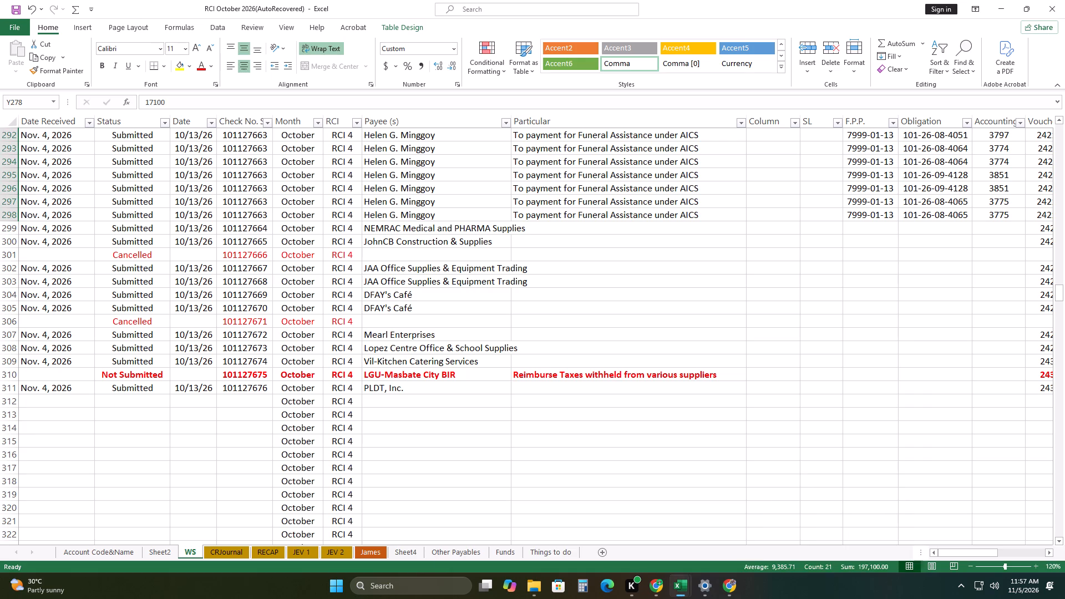
{"action": "left_click", "coordinate": [473, 245]}
{"action": "key", "text": "ctrl+s"}
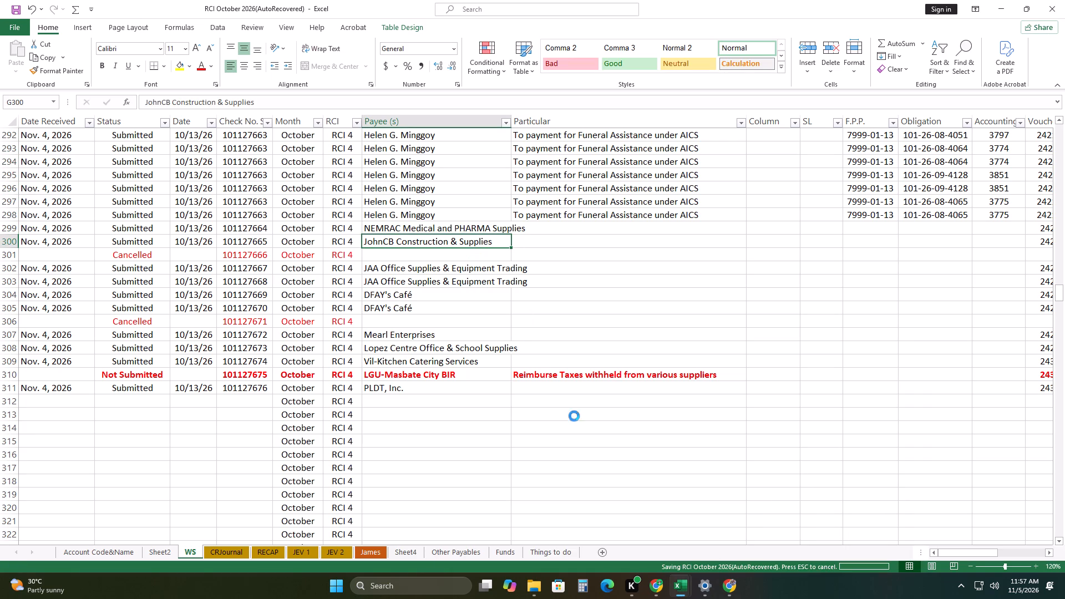
Switch to the OCTOBER 2026 workbook and save it.
{"action": "left_click", "coordinate": [690, 581]}
{"action": "left_click", "coordinate": [748, 543]}
{"action": "left_click", "coordinate": [473, 302]}
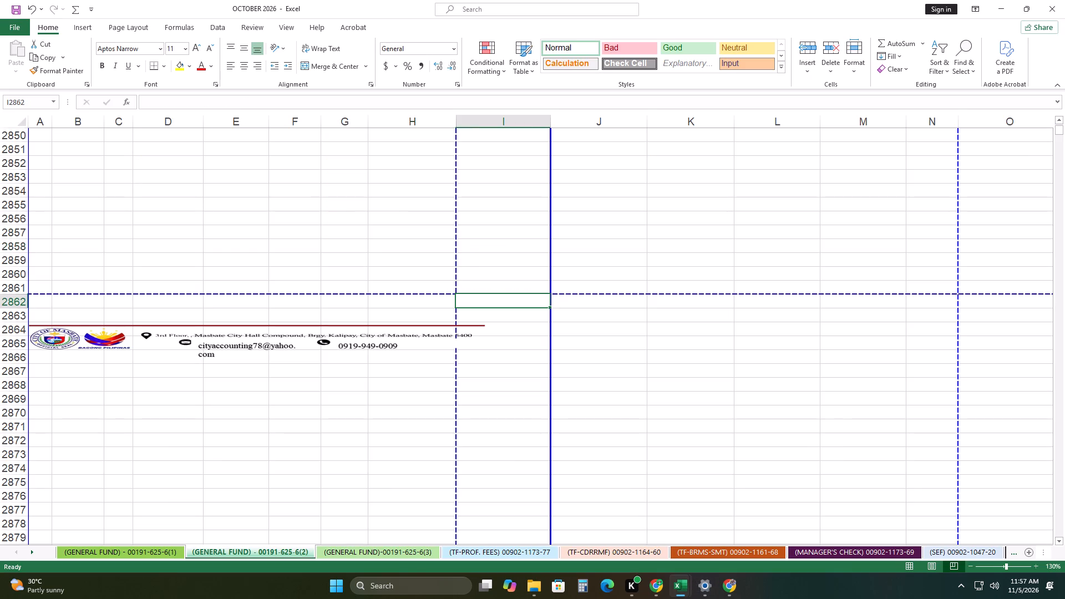
{"action": "key", "text": "ctrl+s"}
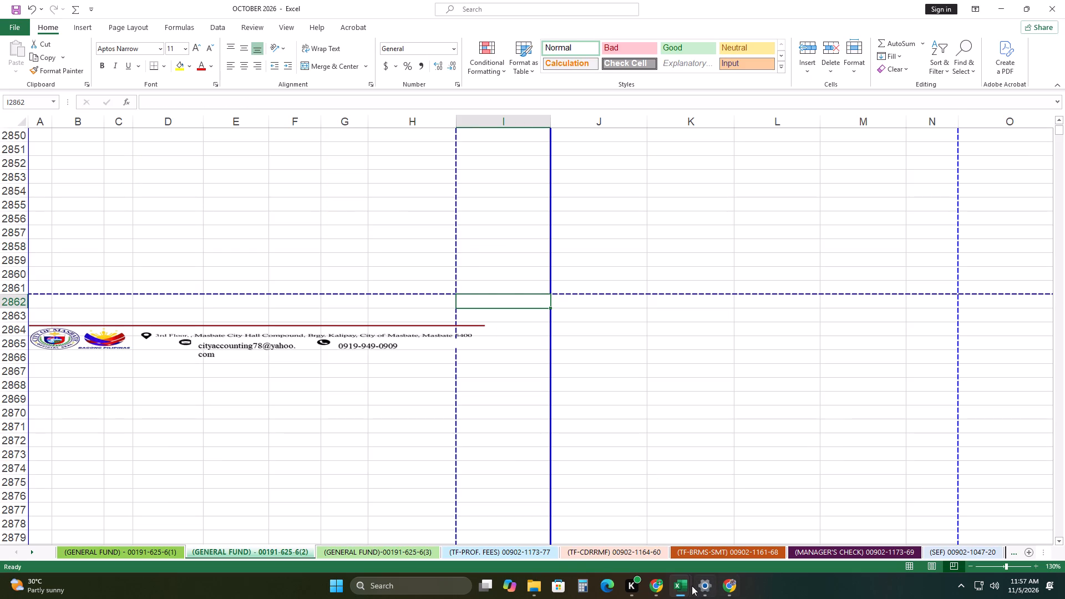
Switch to the General Fund 2026 workbook and save it.
{"action": "left_click", "coordinate": [681, 586]}
{"action": "left_click", "coordinate": [823, 532]}
{"action": "left_click", "coordinate": [626, 305]}
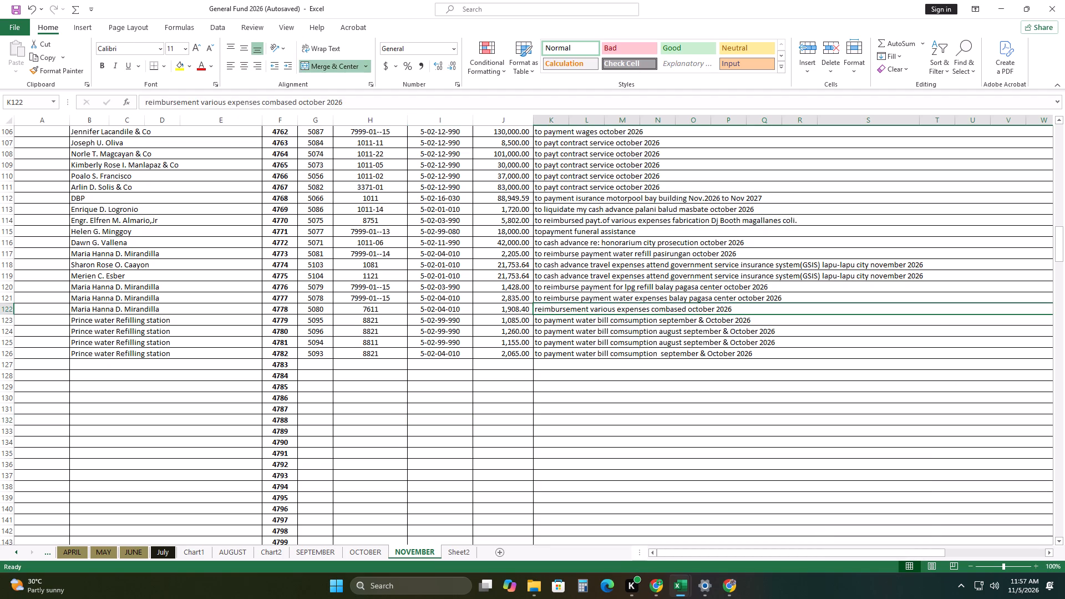
{"action": "key", "text": "ctrl+s"}
Minimize the open workbook windows one after another, starting with General Fund 2026.
{"action": "left_click", "coordinate": [1001, 11]}
{"action": "left_click", "coordinate": [1001, 11]}
{"action": "left_click", "coordinate": [1001, 8]}
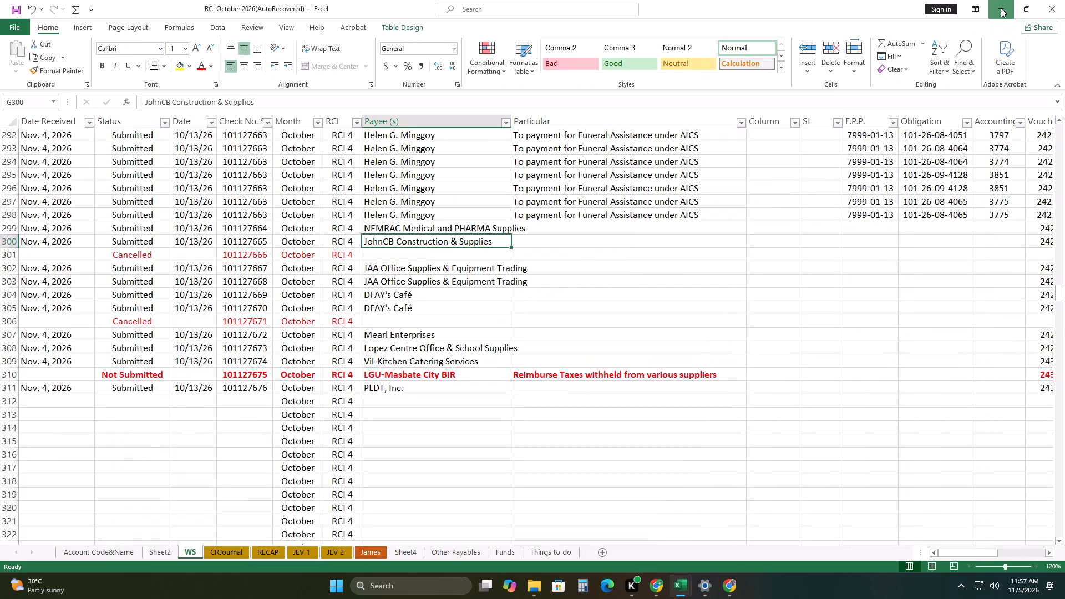
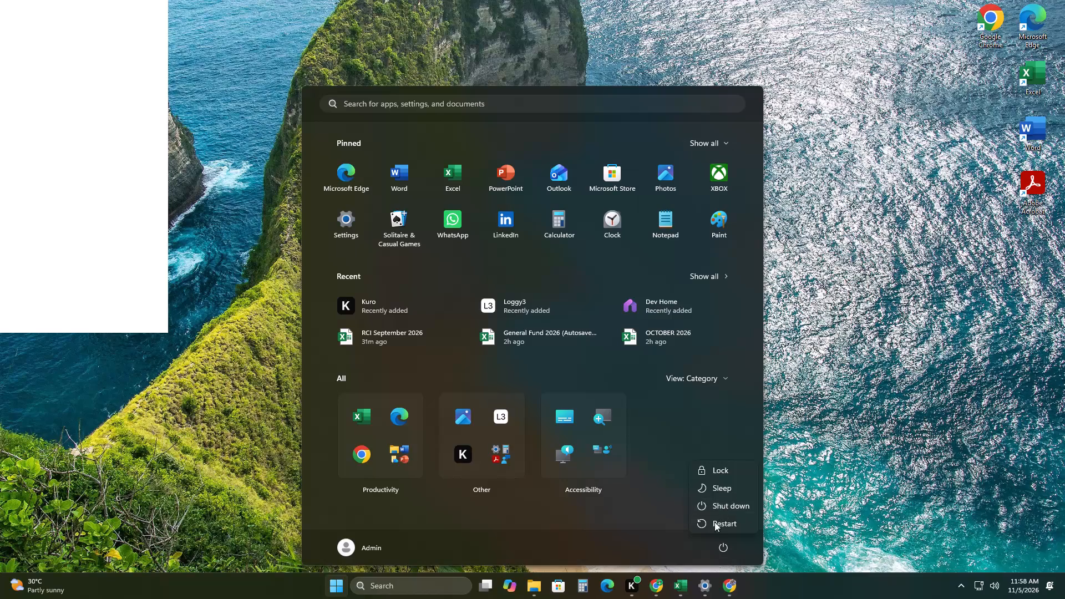
Put the computer to sleep.
{"action": "left_click", "coordinate": [717, 489]}
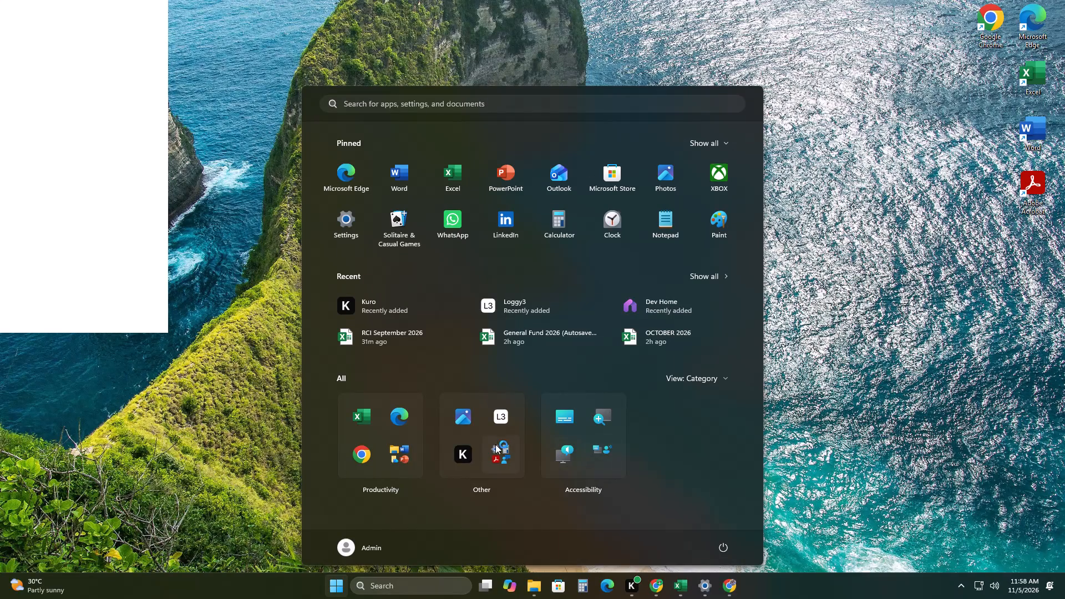